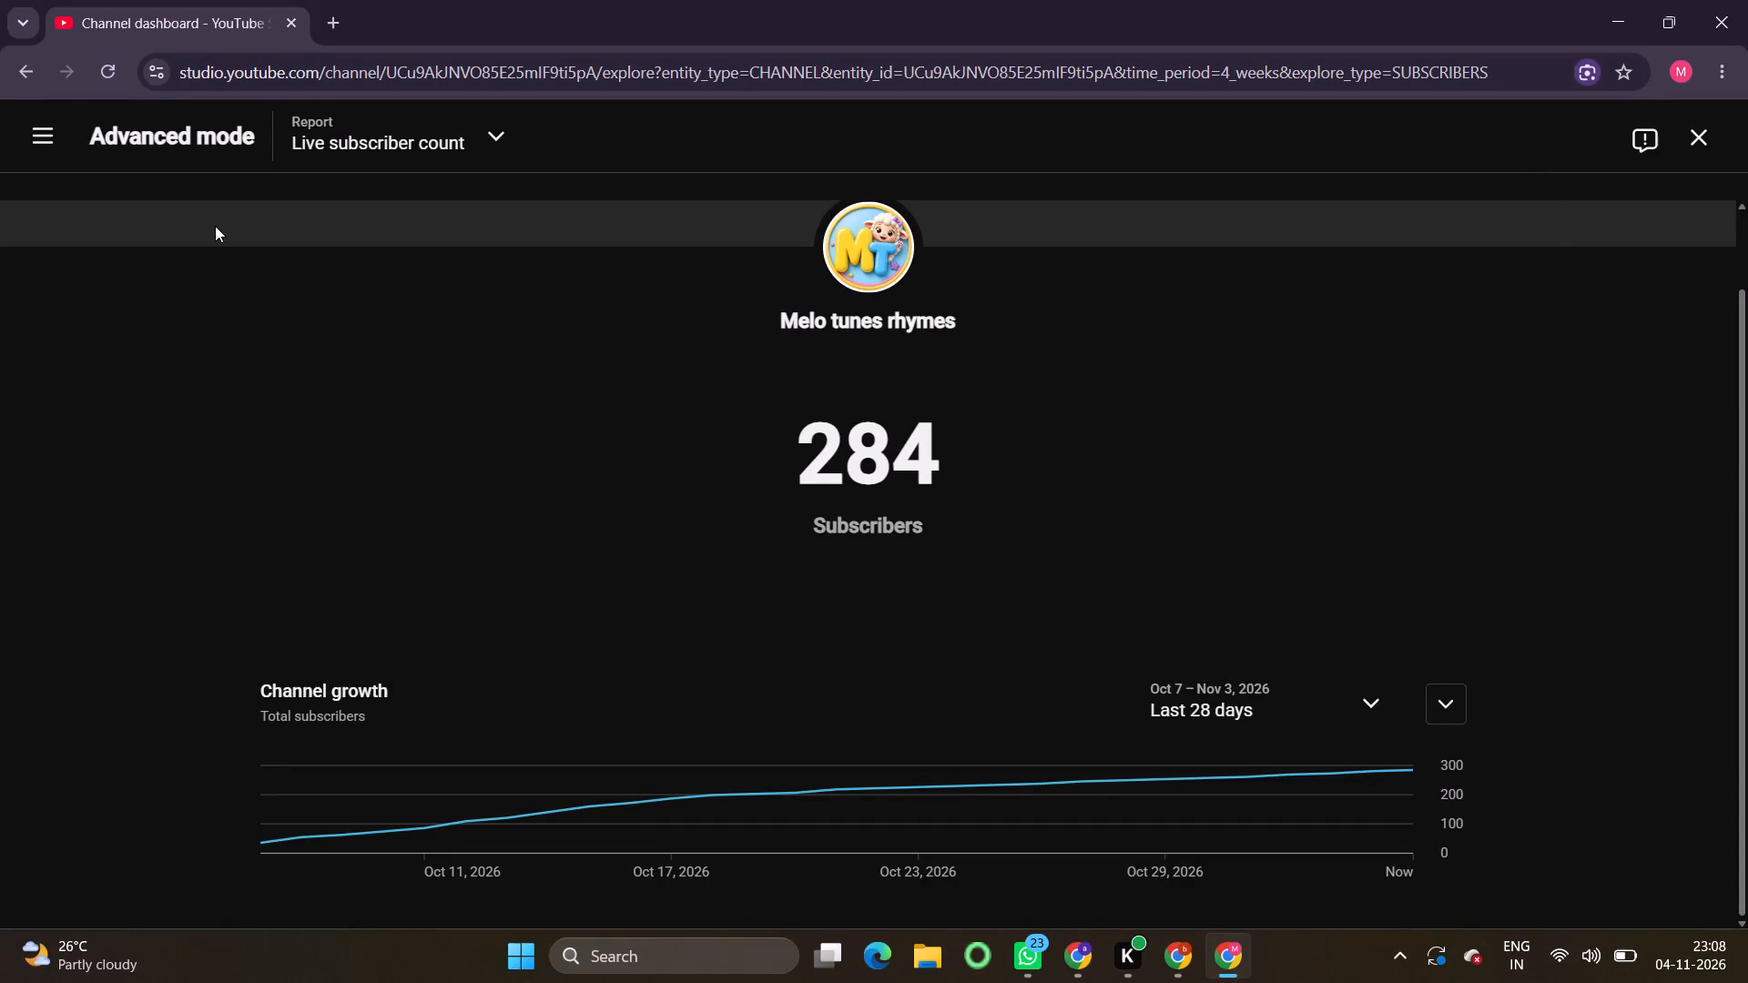
Return from the live subscriber count report to the channel dashboard and review its video performance, analytics and published videos.
click(27, 65)
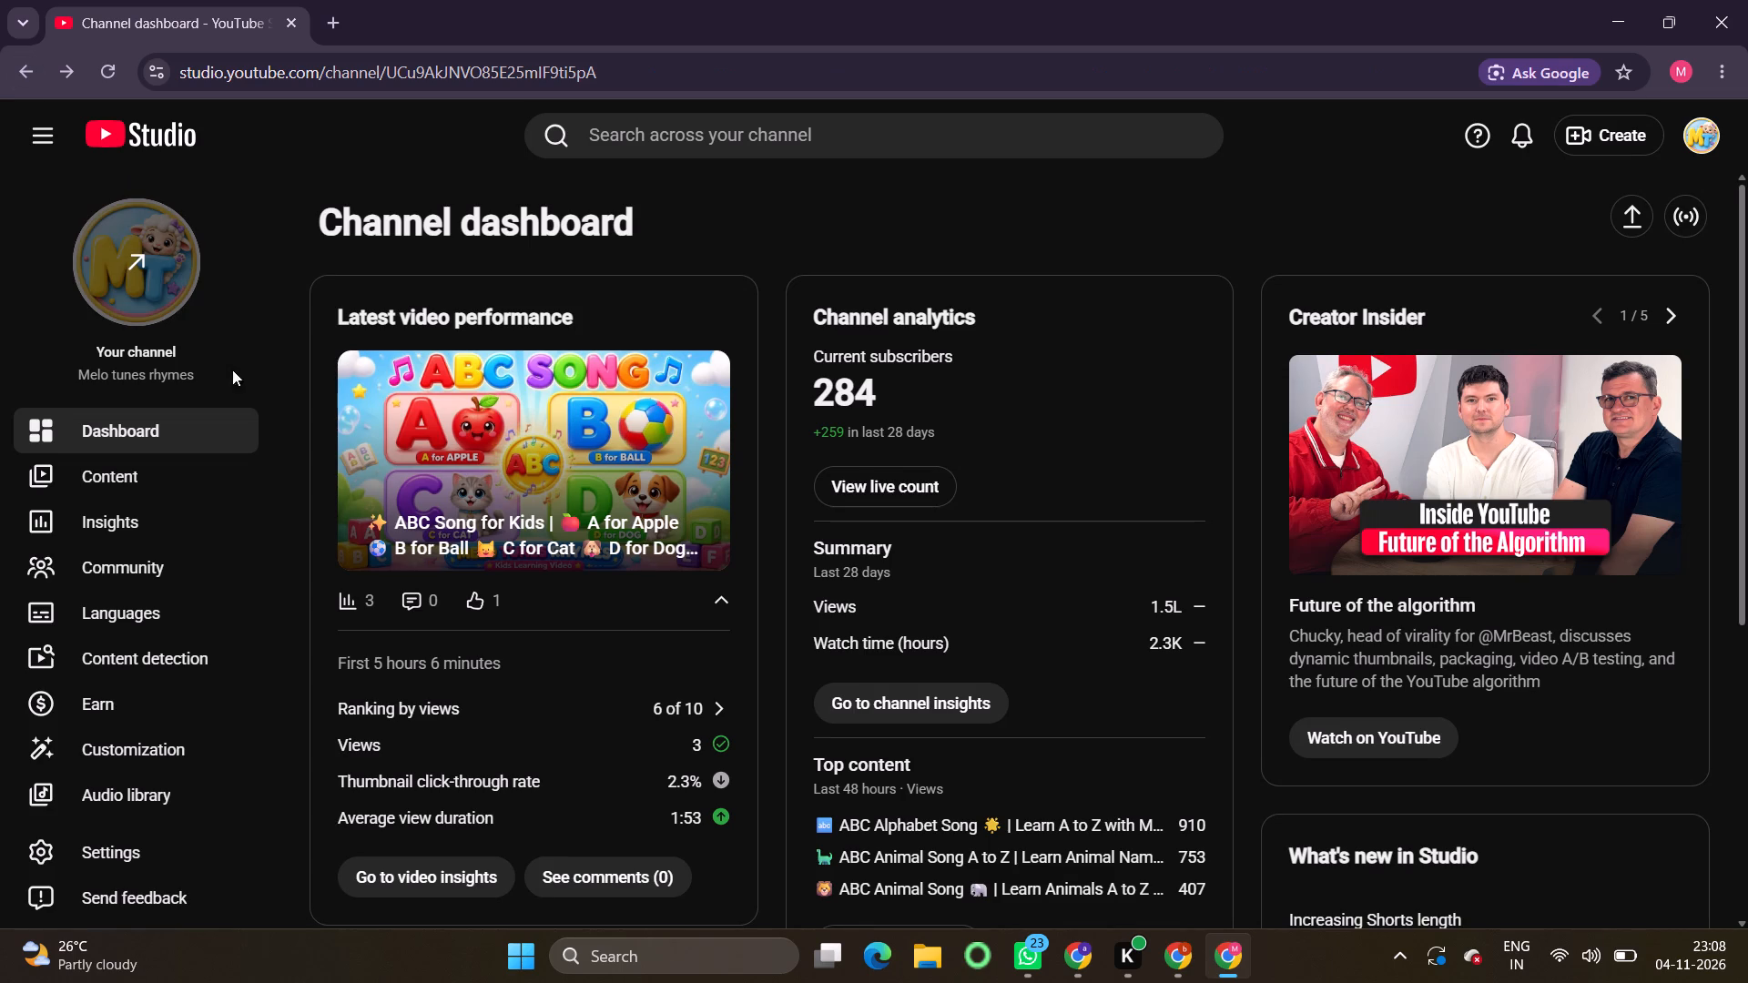
scroll(593, 668, down, 3)
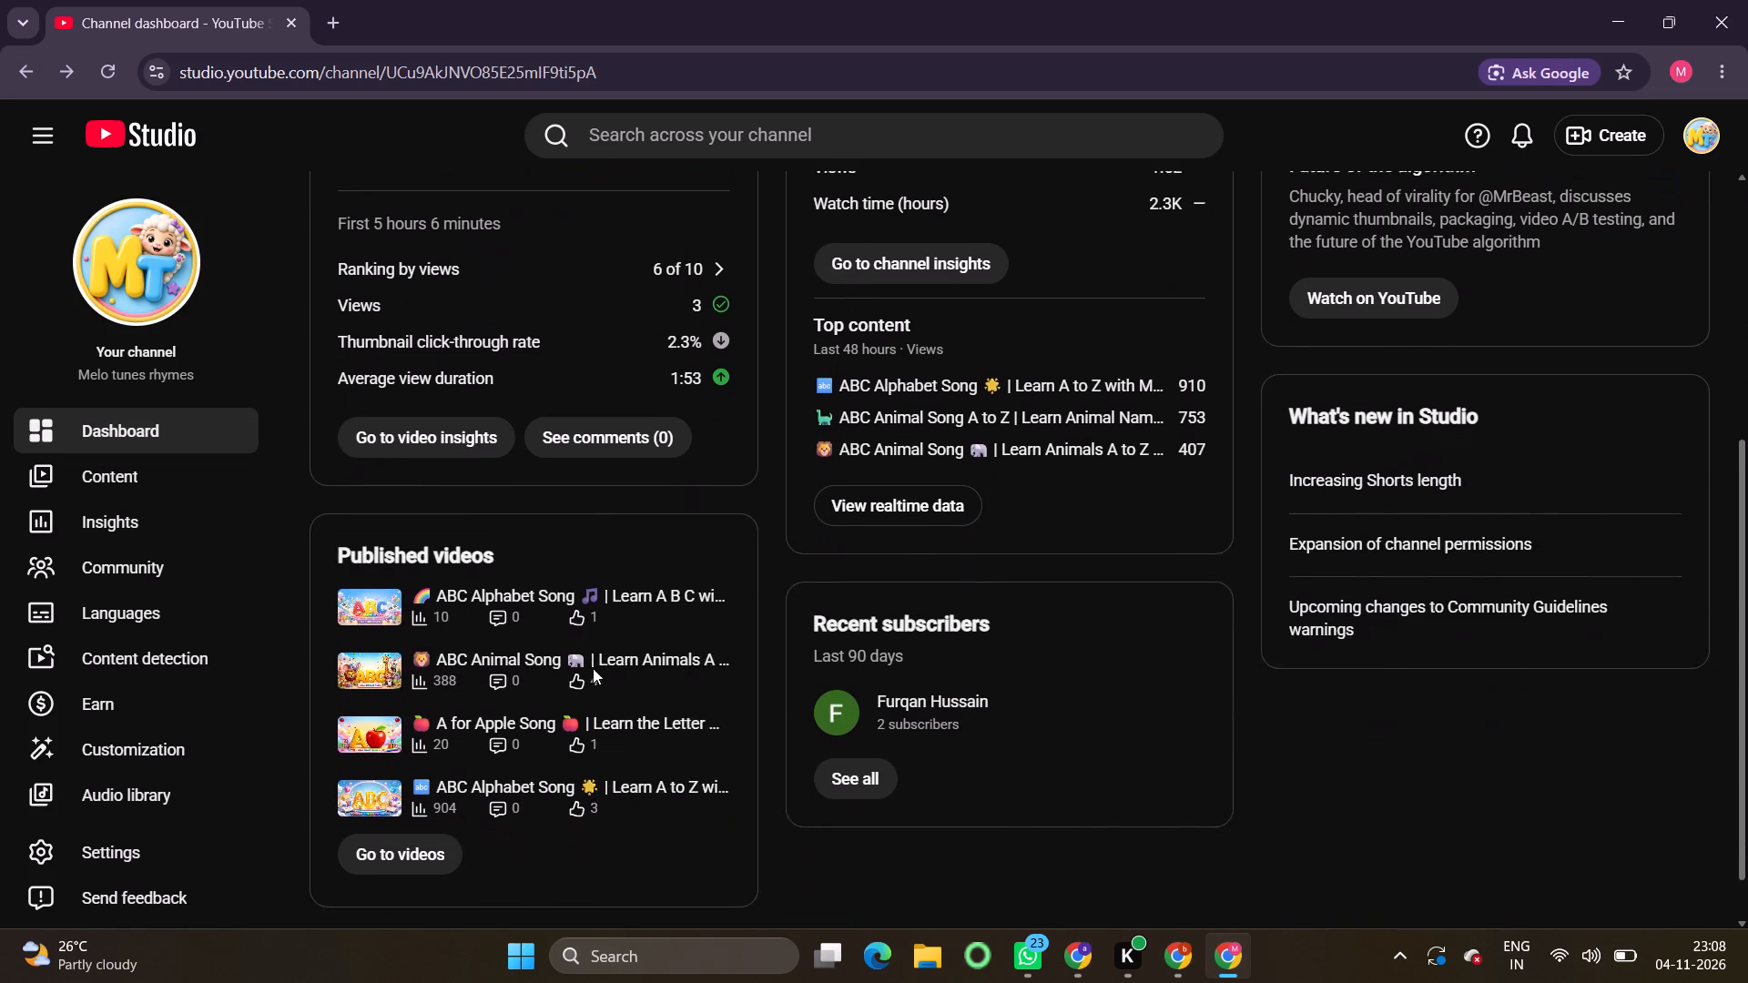
scroll(593, 668, down, 4)
scroll(593, 668, up, 5)
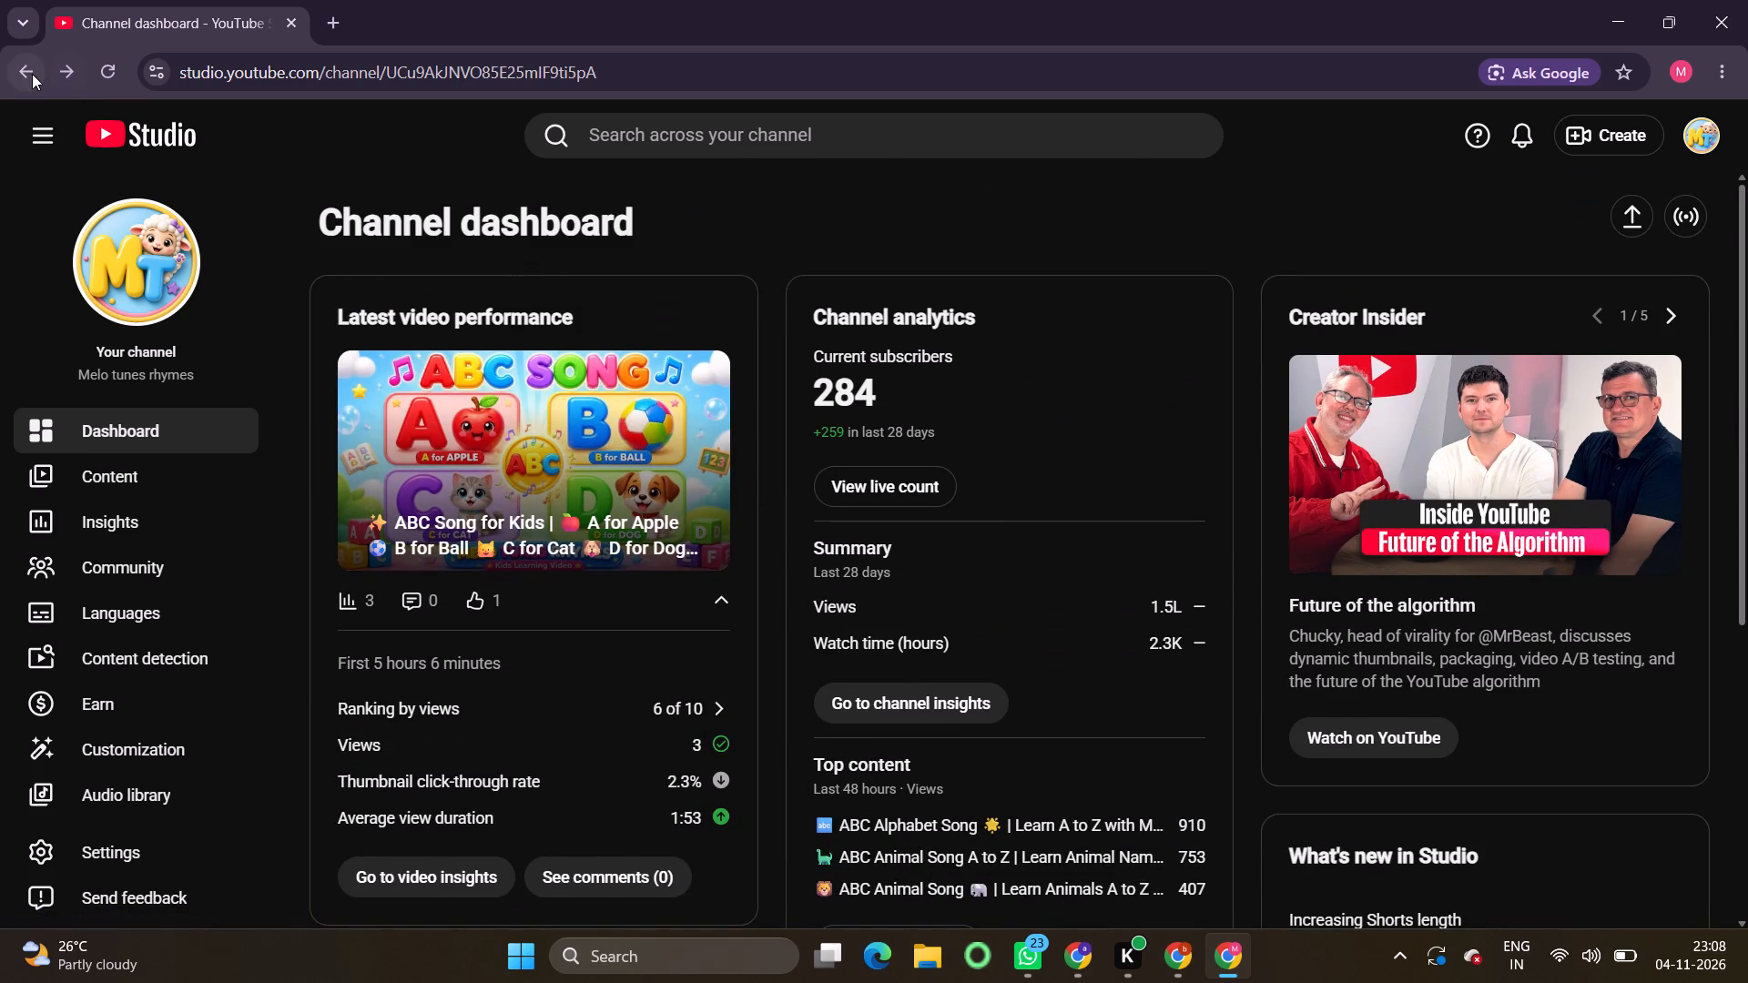
Go back to the channel's Videos content list.
click(27, 71)
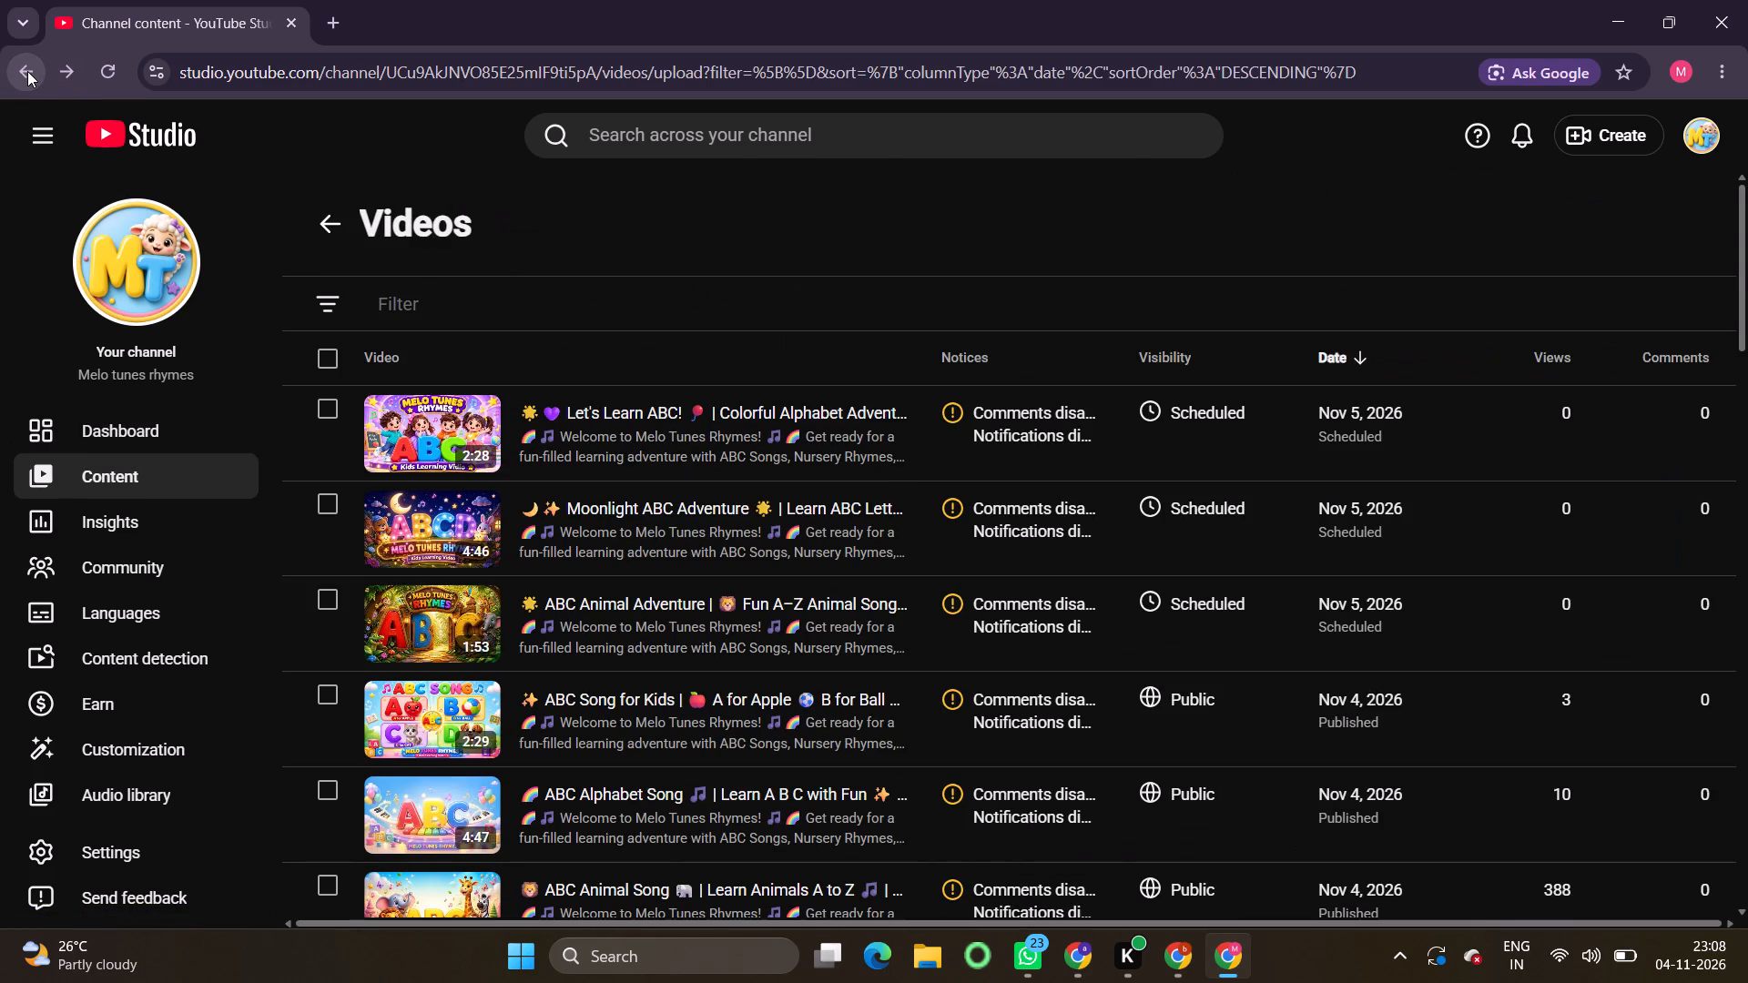
click(27, 71)
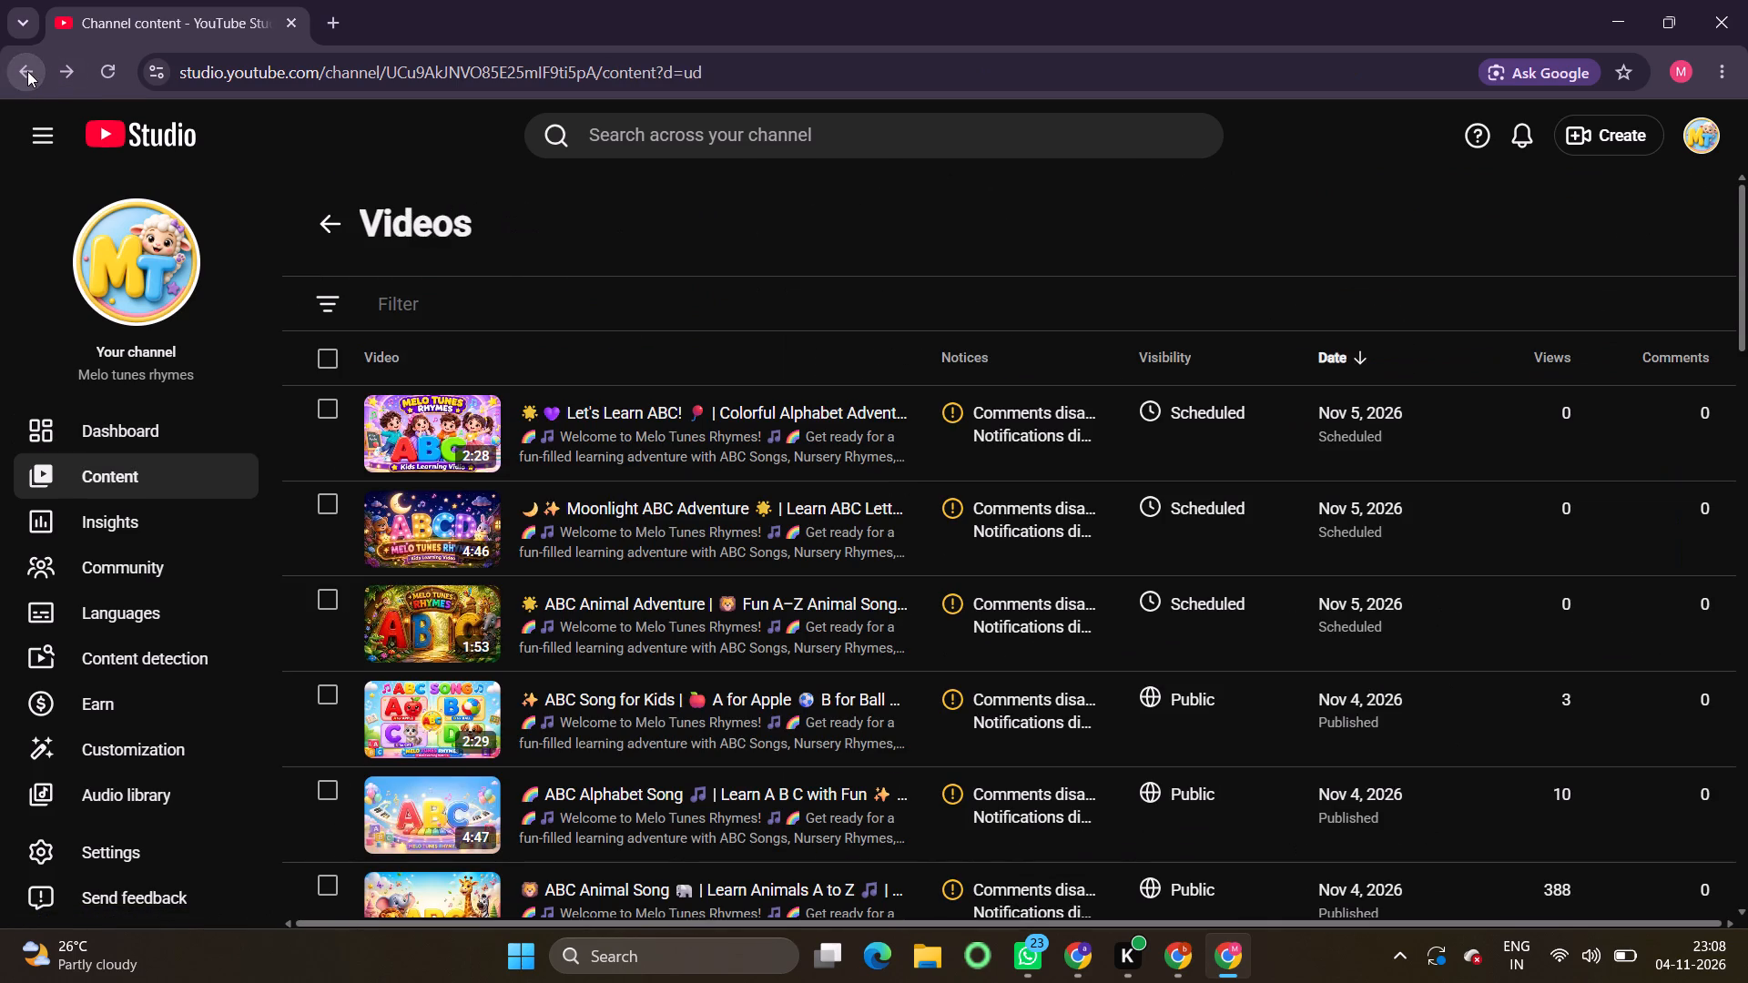
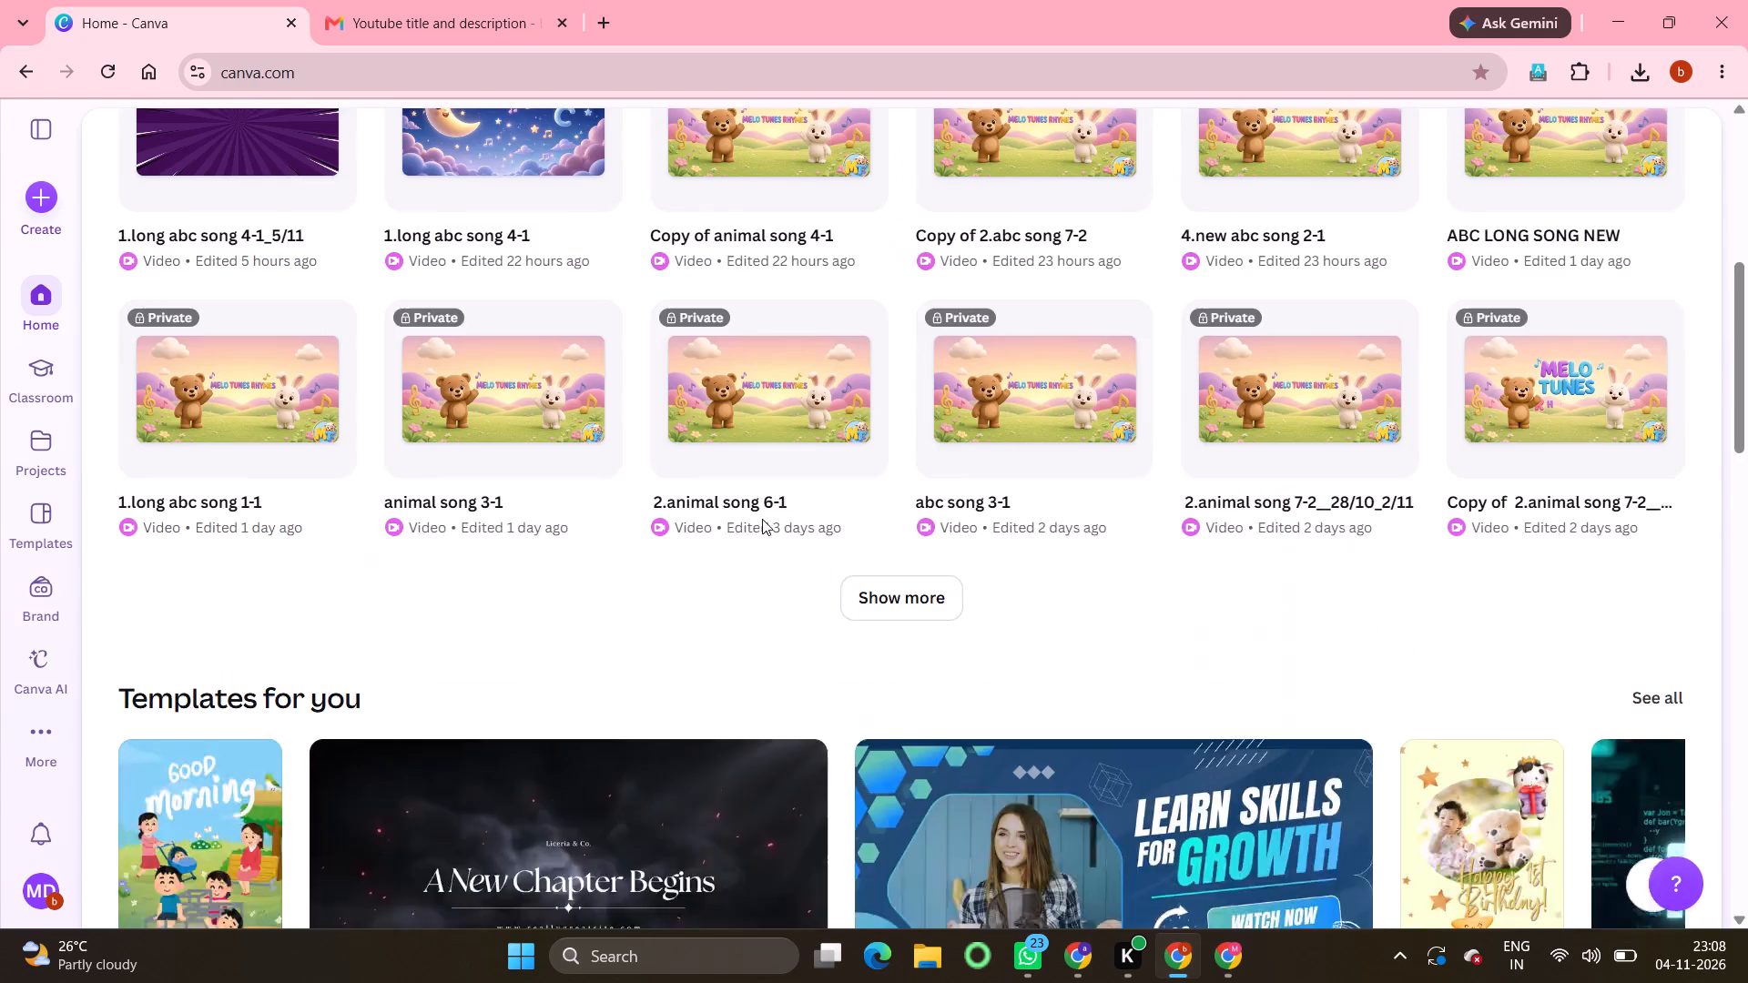
scroll(762, 519, down, 1)
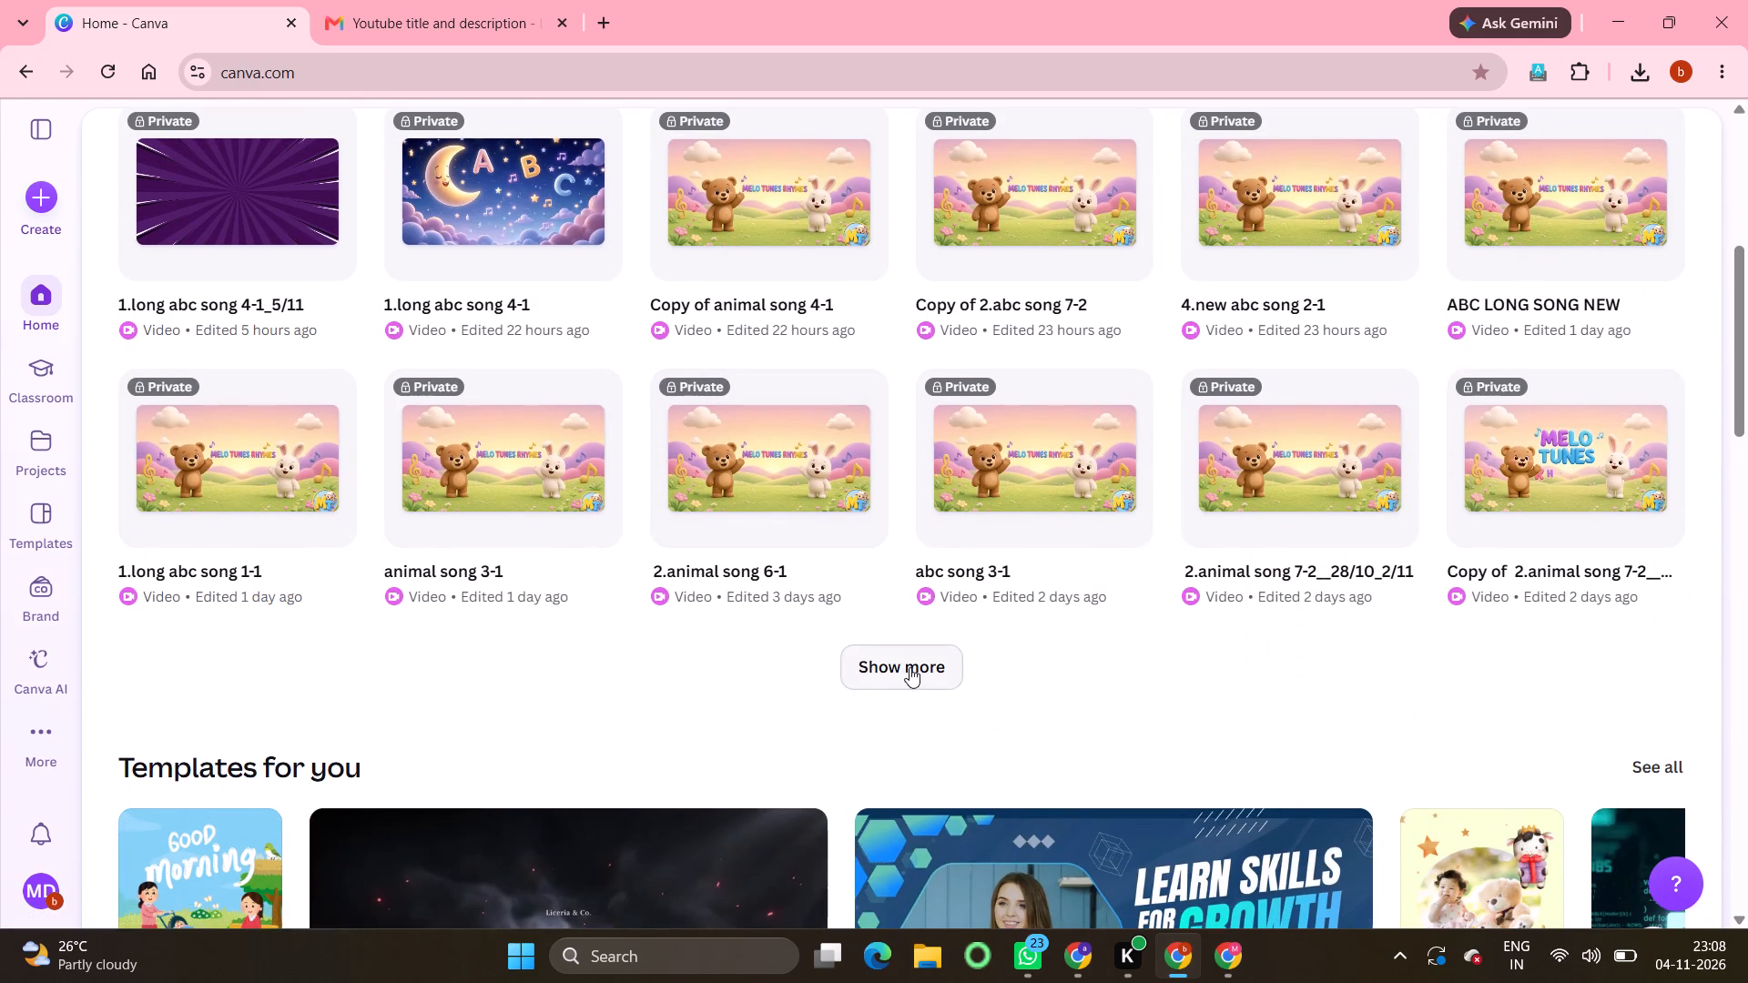
click(910, 667)
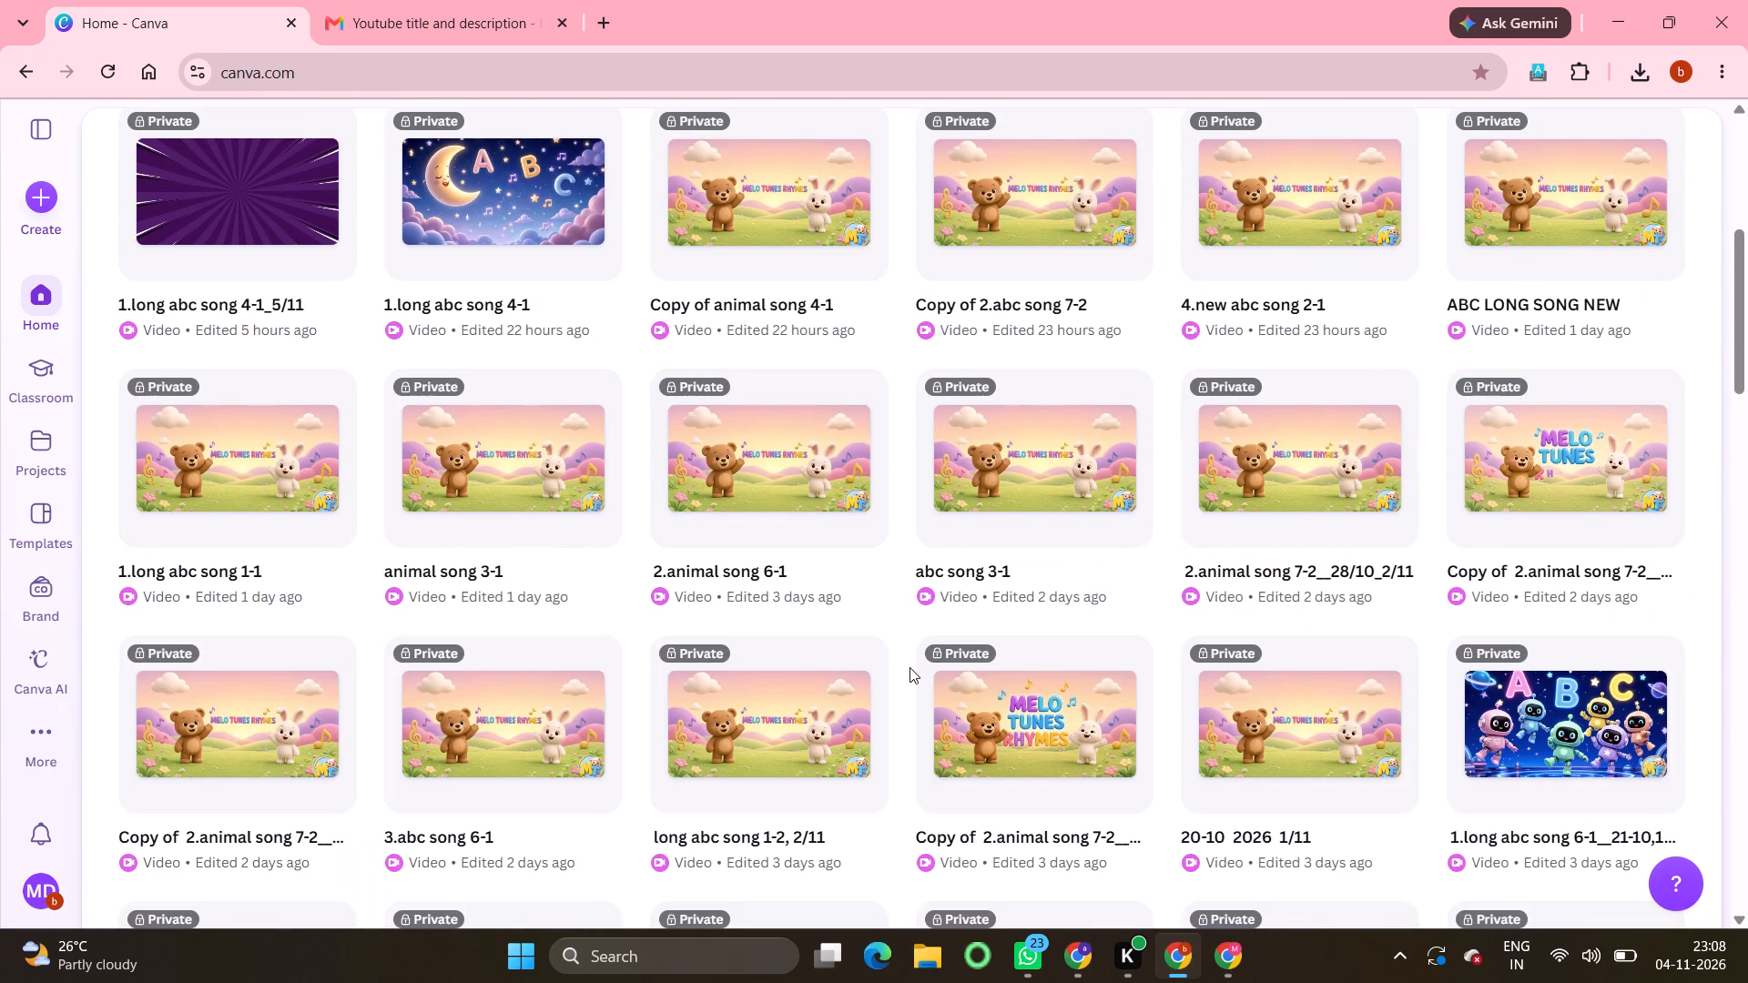
click(1038, 840)
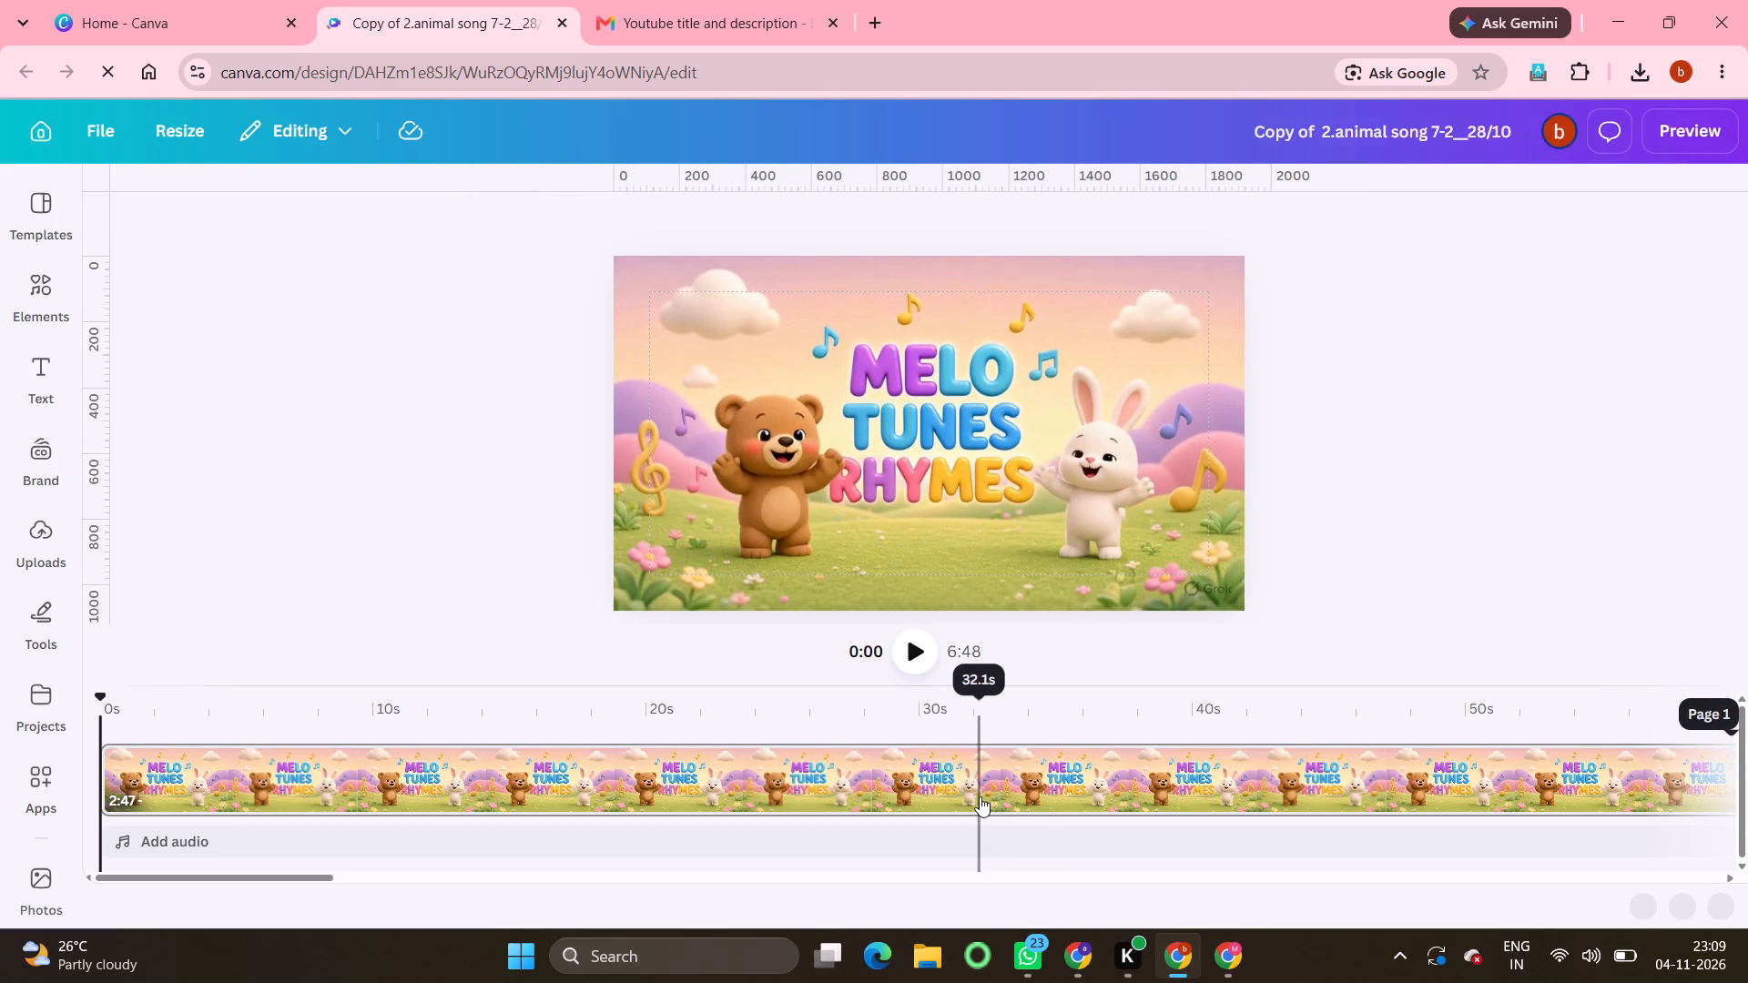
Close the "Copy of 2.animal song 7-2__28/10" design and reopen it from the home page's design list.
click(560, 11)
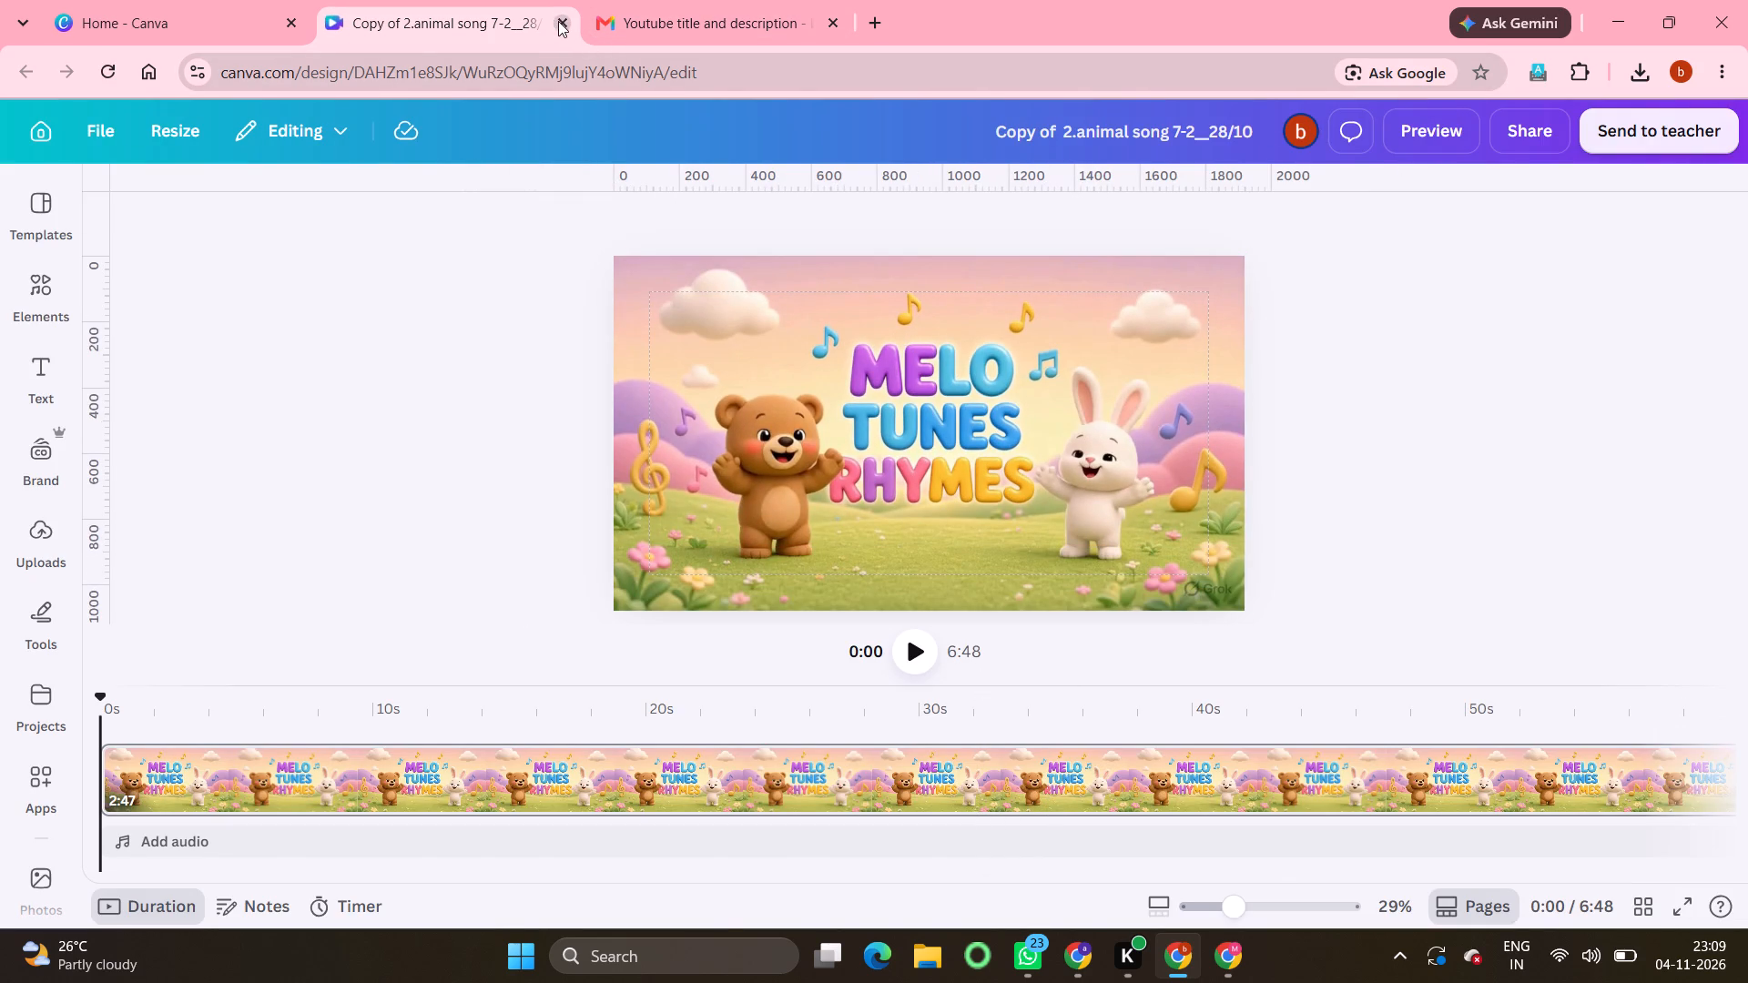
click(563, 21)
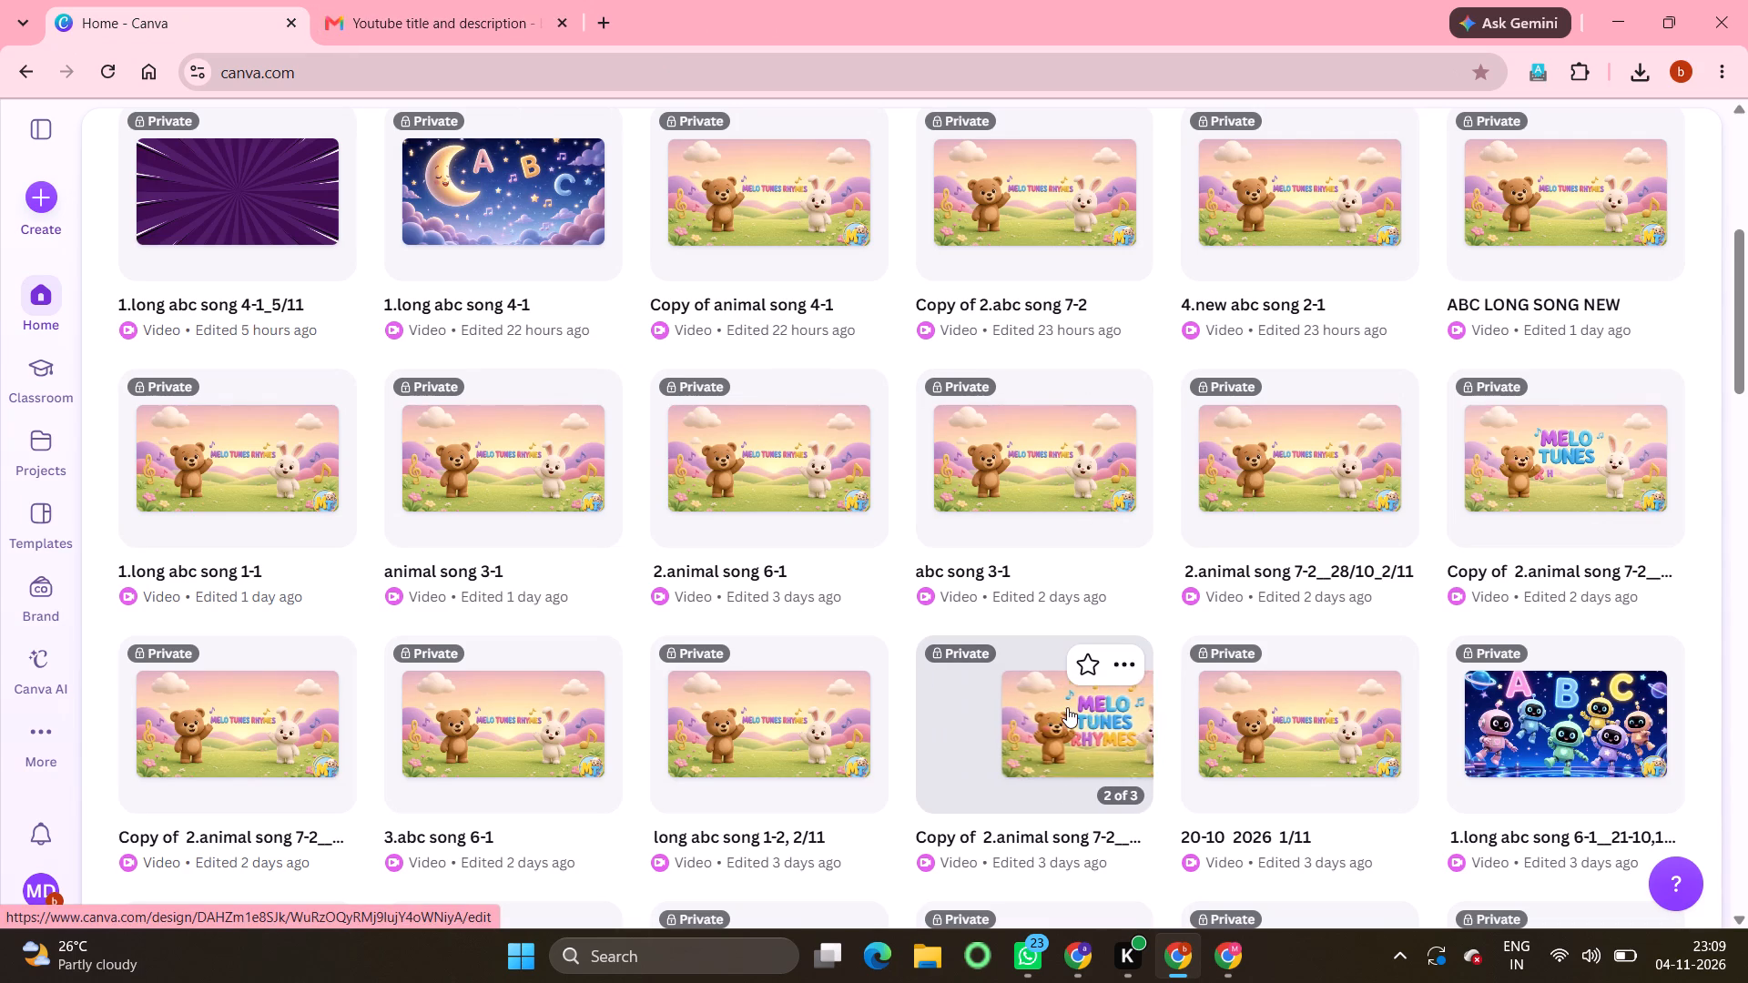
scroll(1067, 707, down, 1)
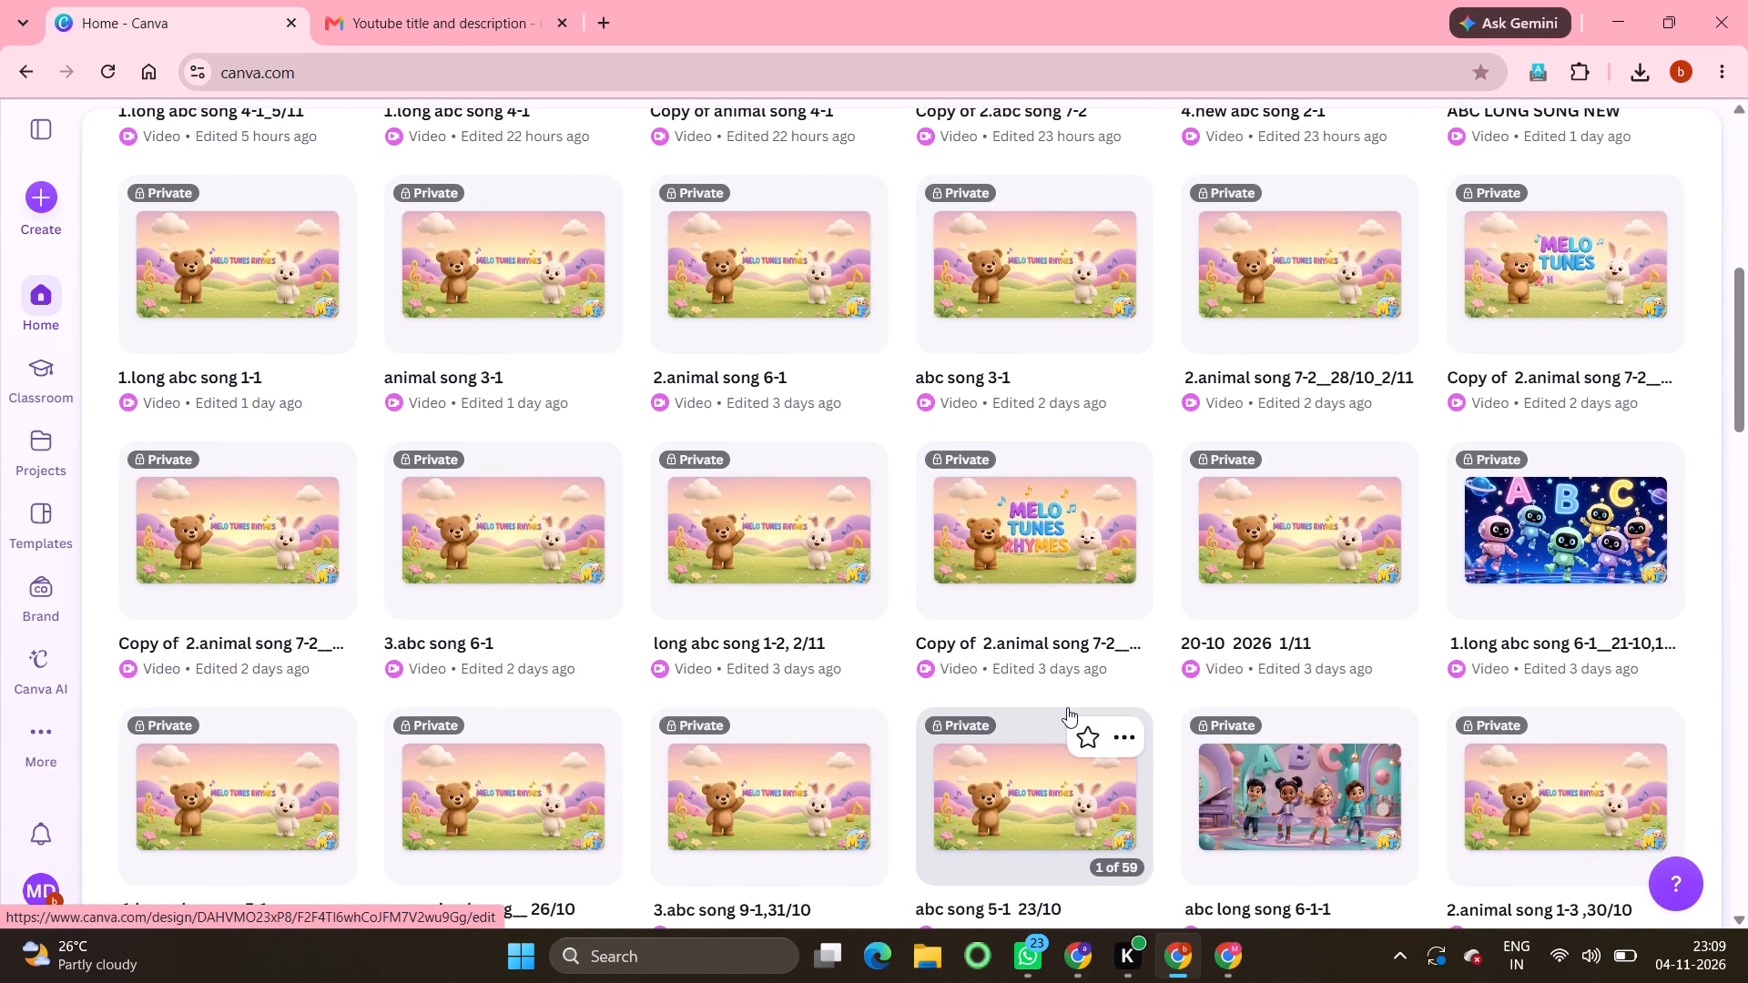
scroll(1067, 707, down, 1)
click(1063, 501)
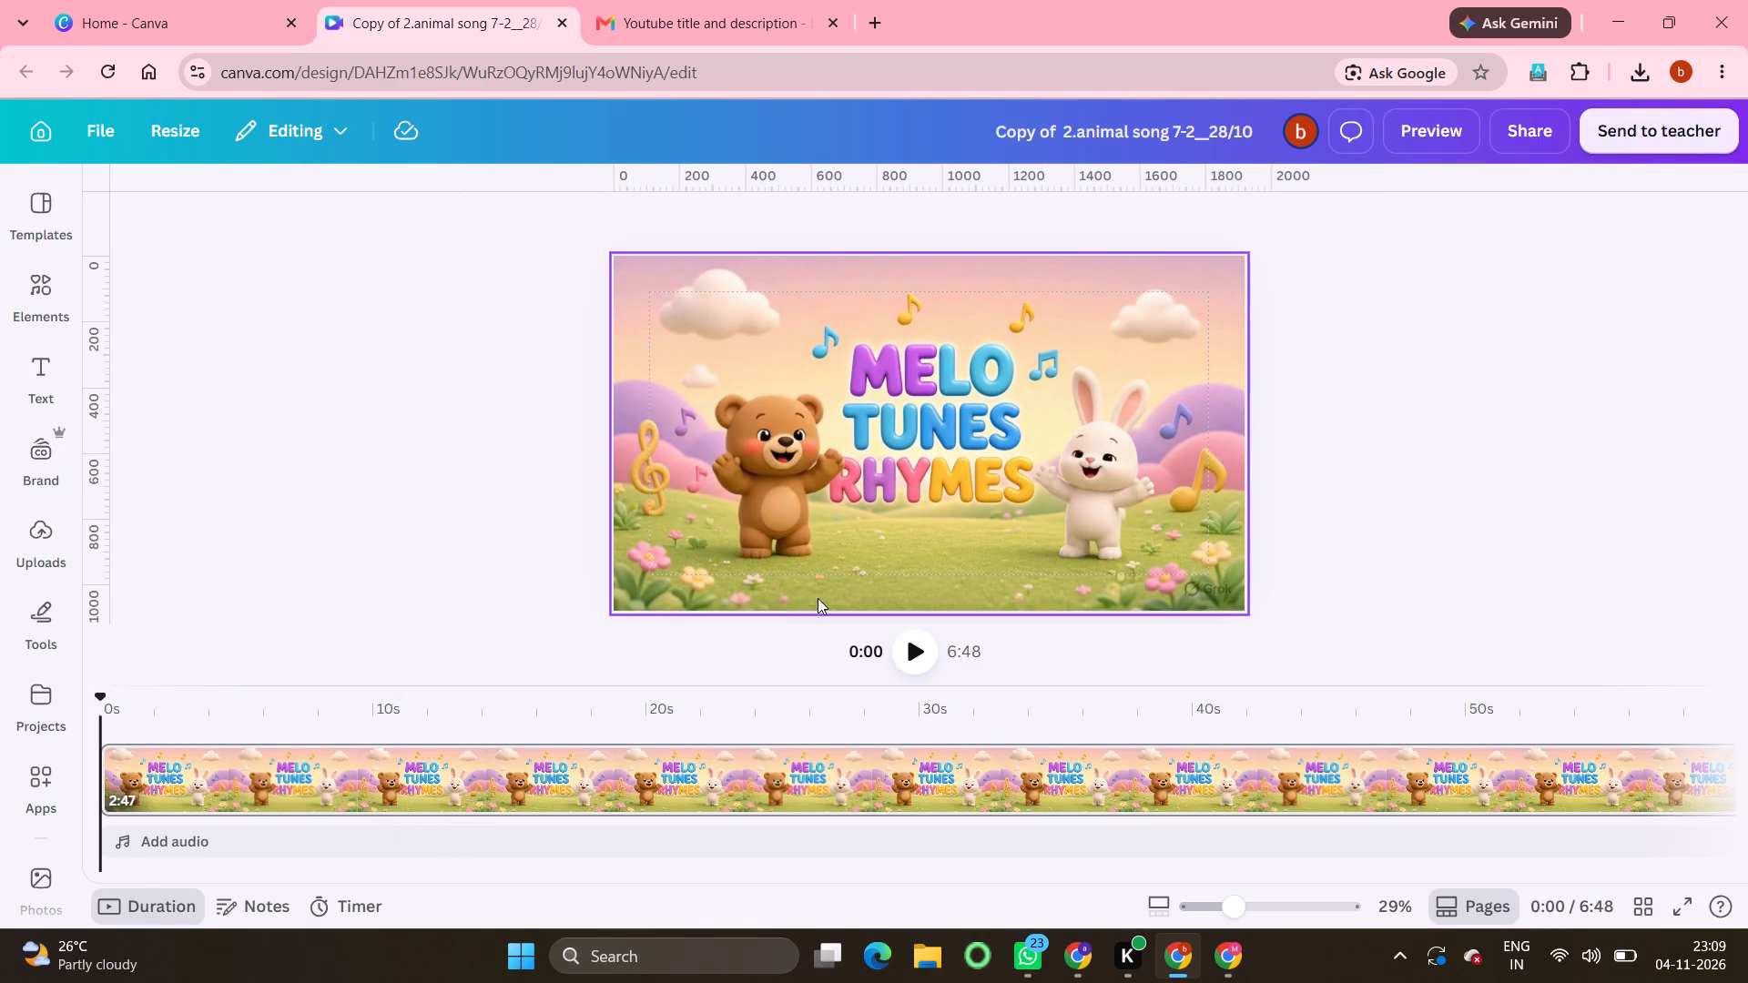
Delete the background videos from page 1 (Melo Tunes Rhymes intro) and page 2 (ABC animals).
click(1134, 426)
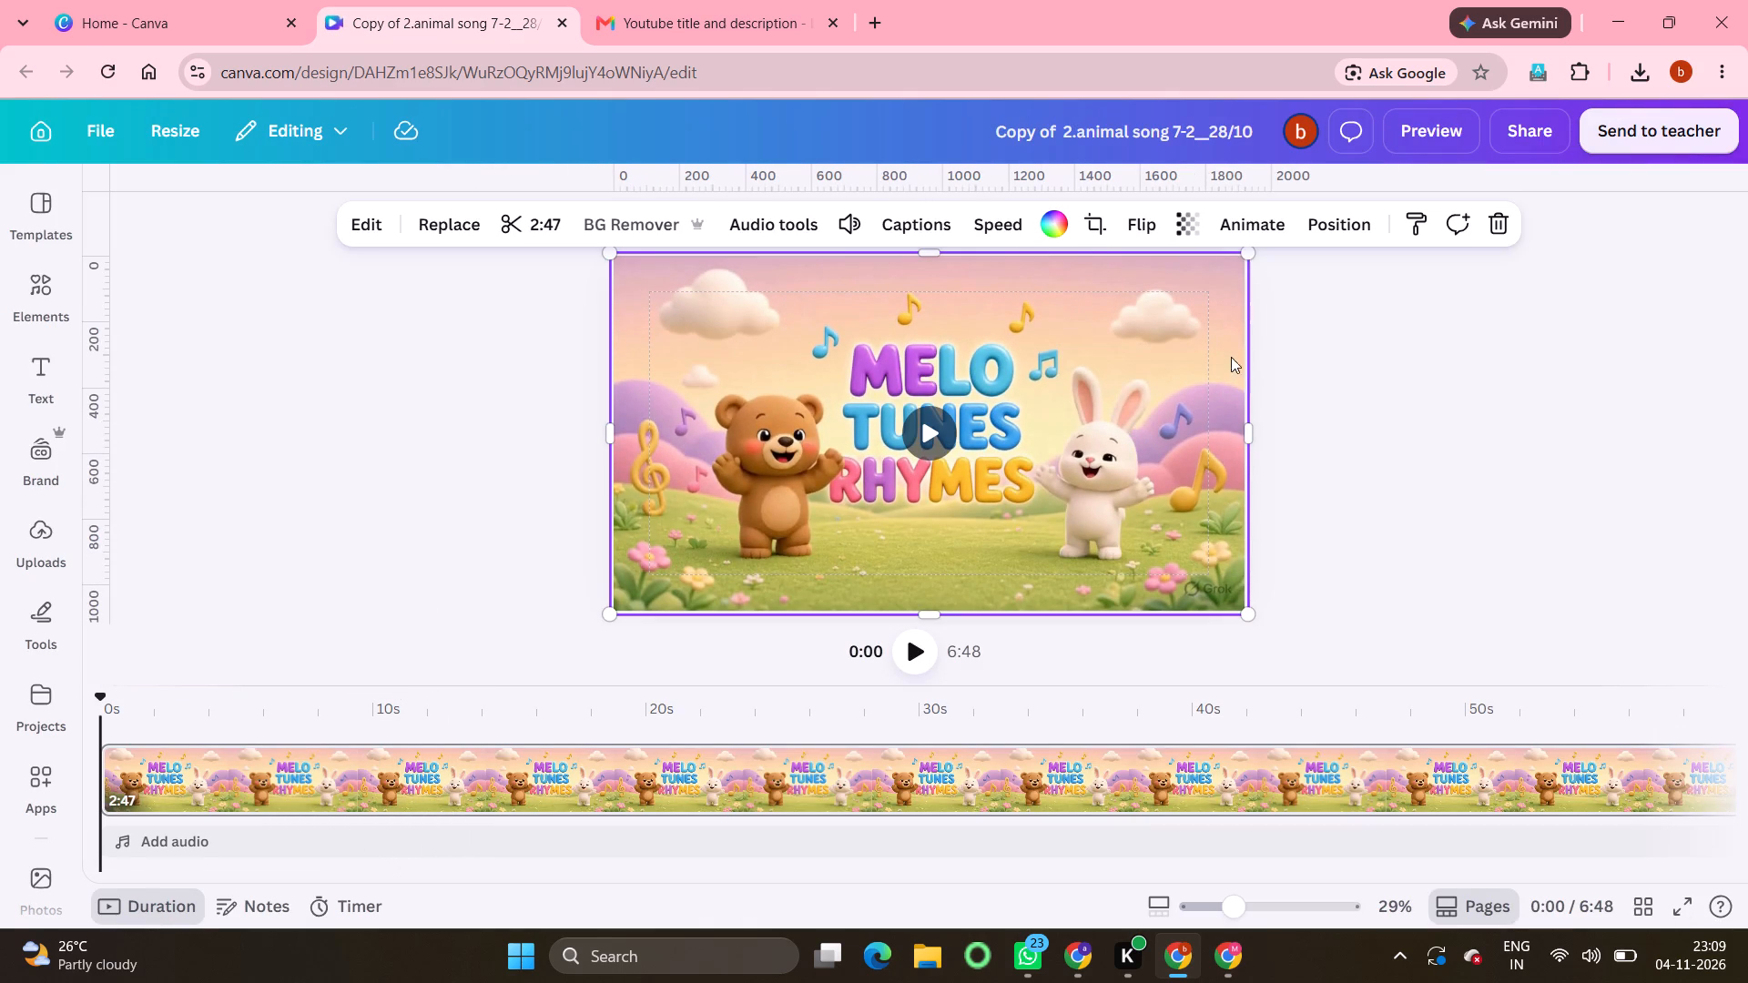
click(1499, 225)
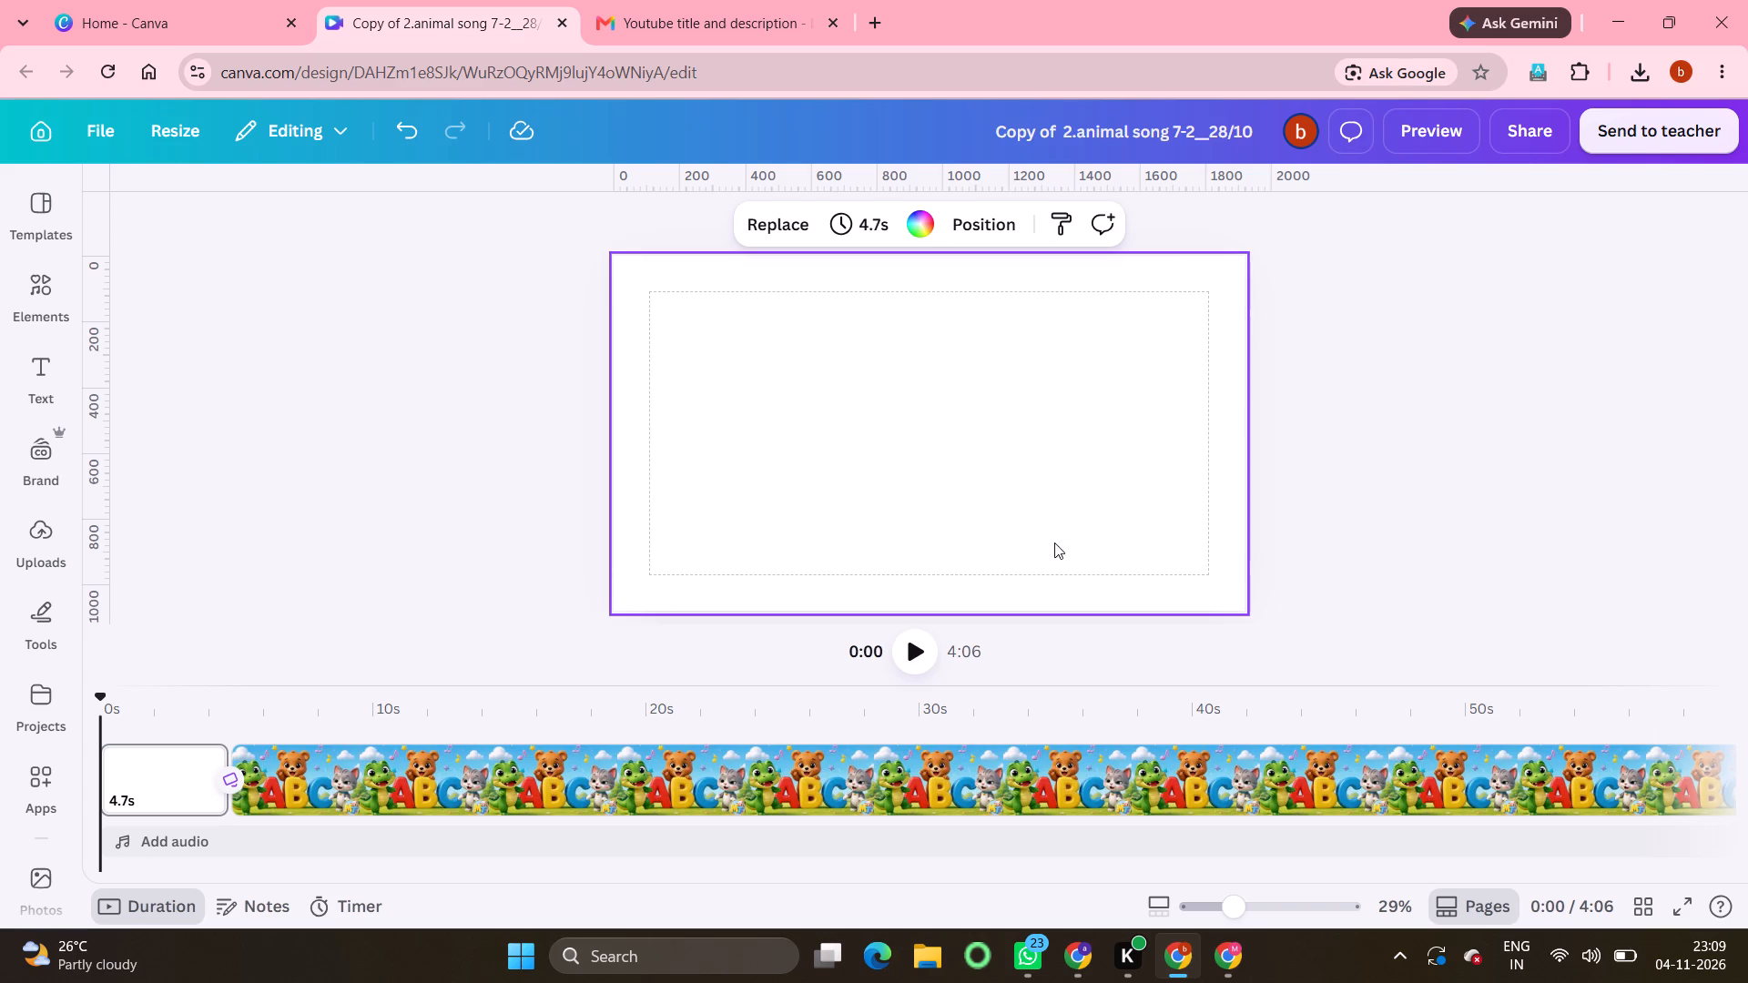
click(992, 786)
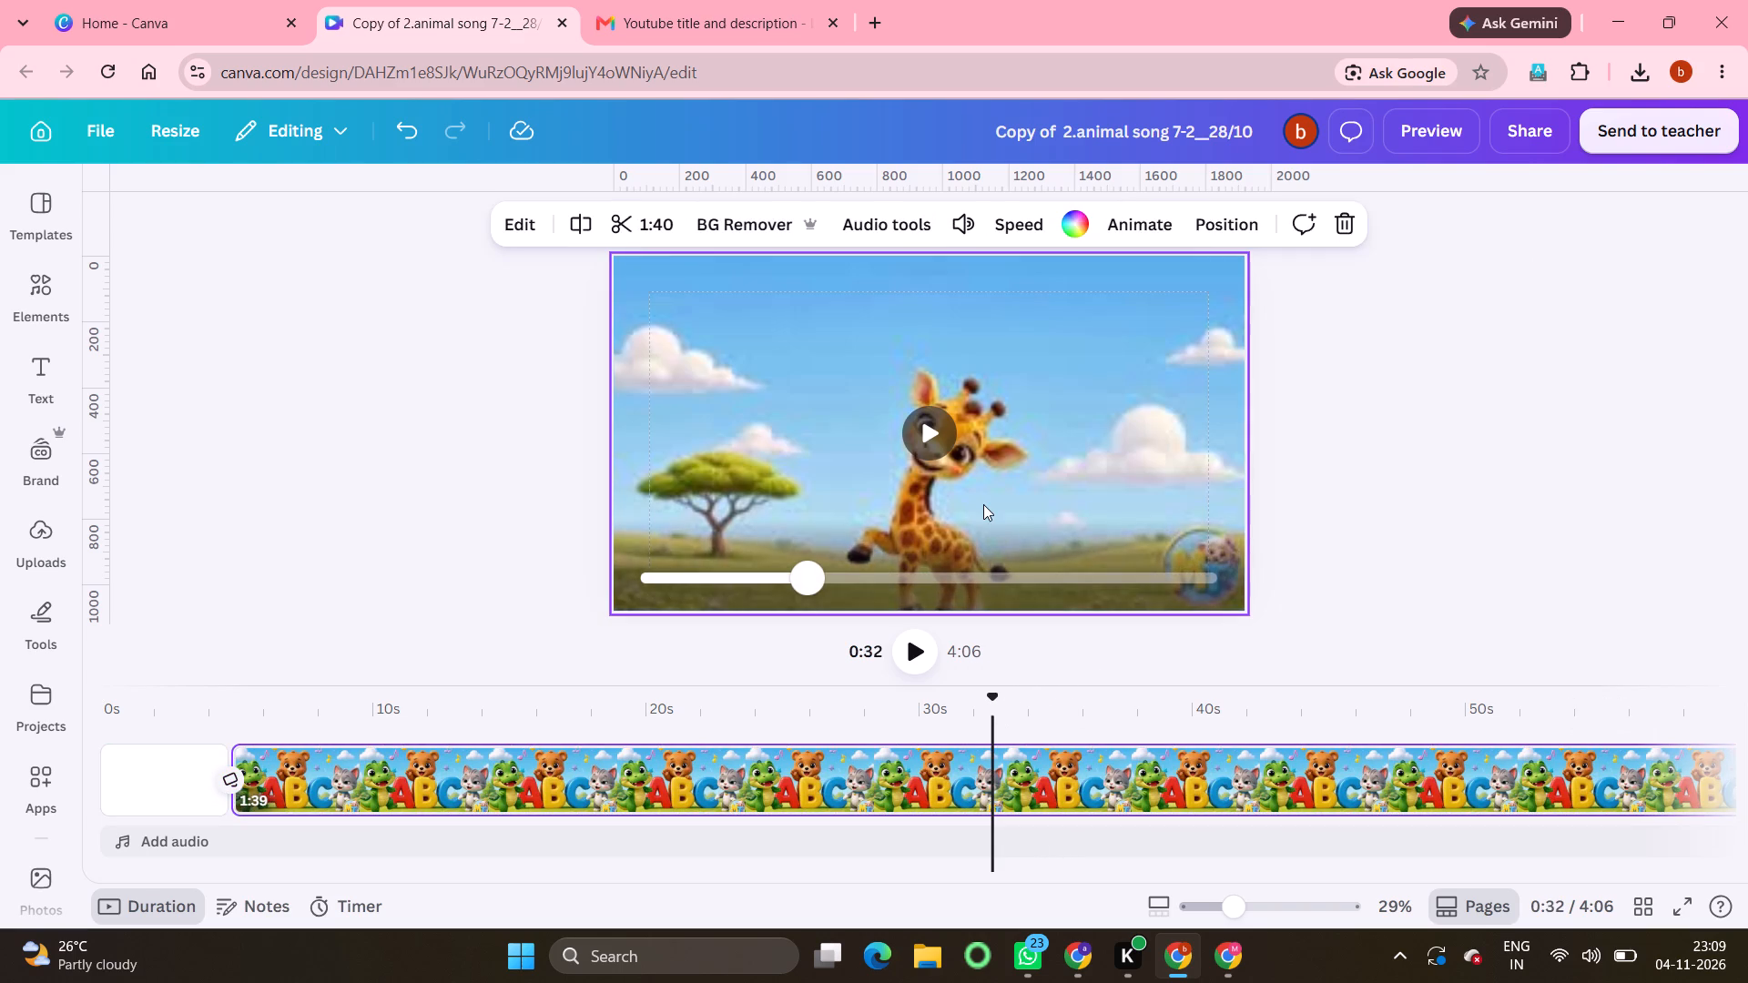
right_click(1113, 374)
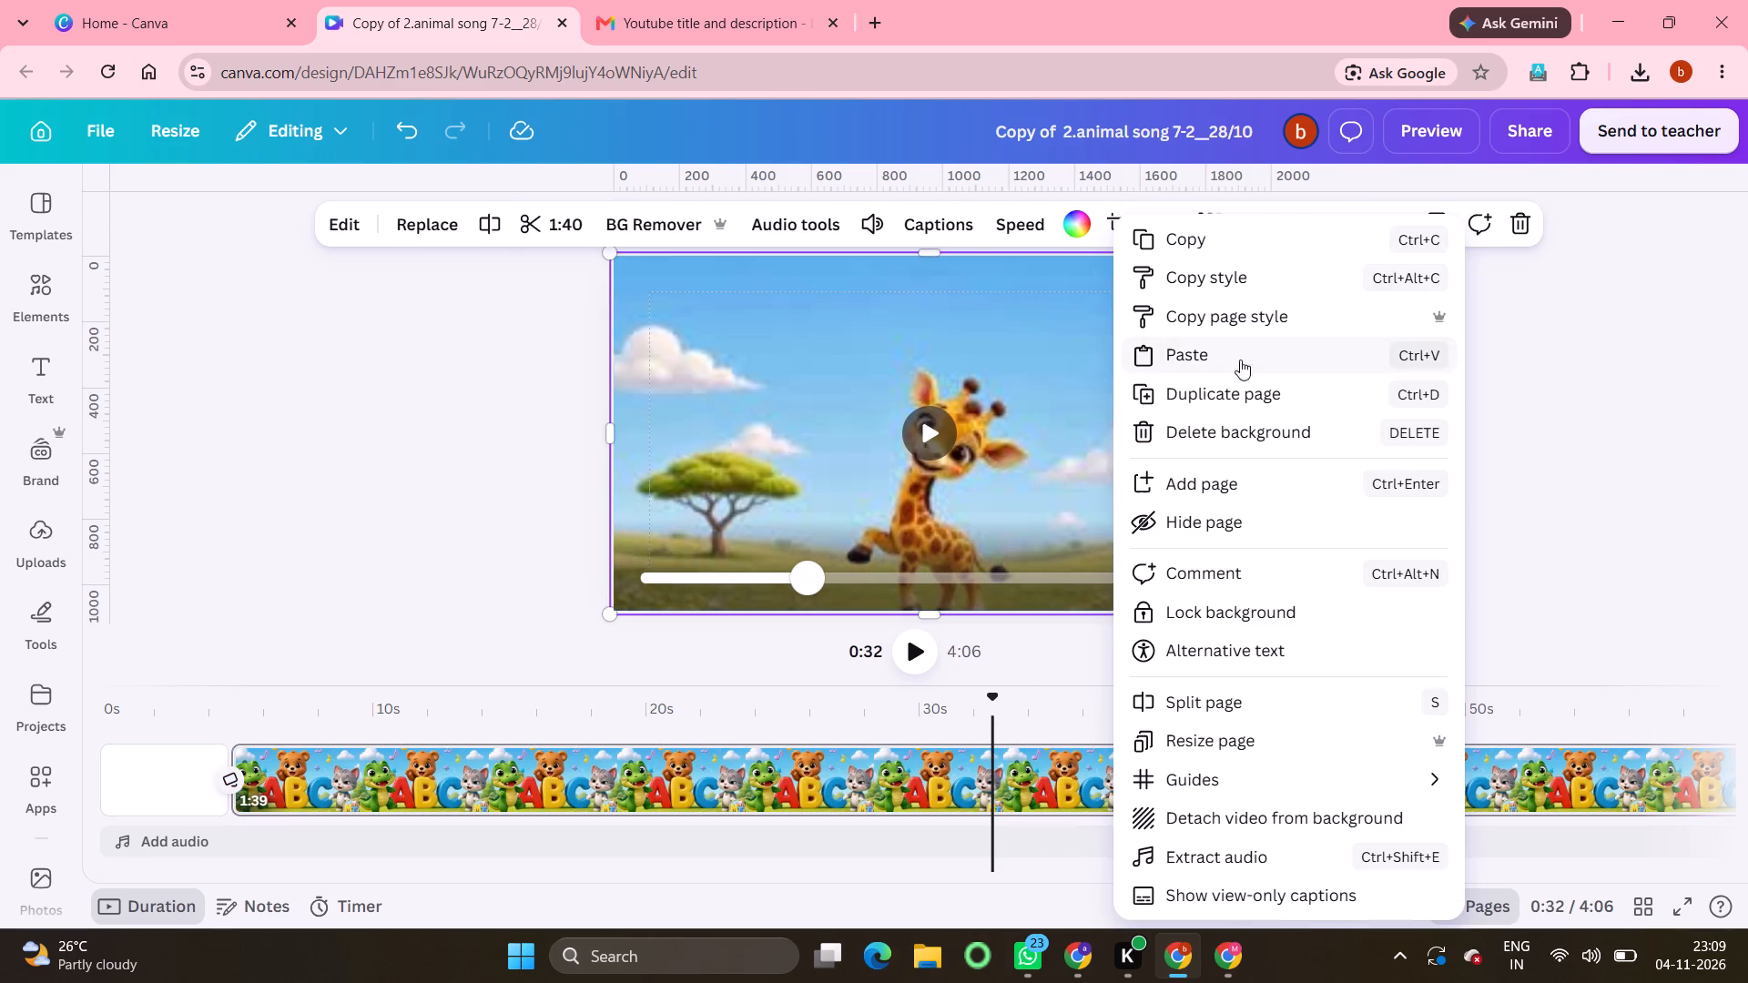
click(1597, 389)
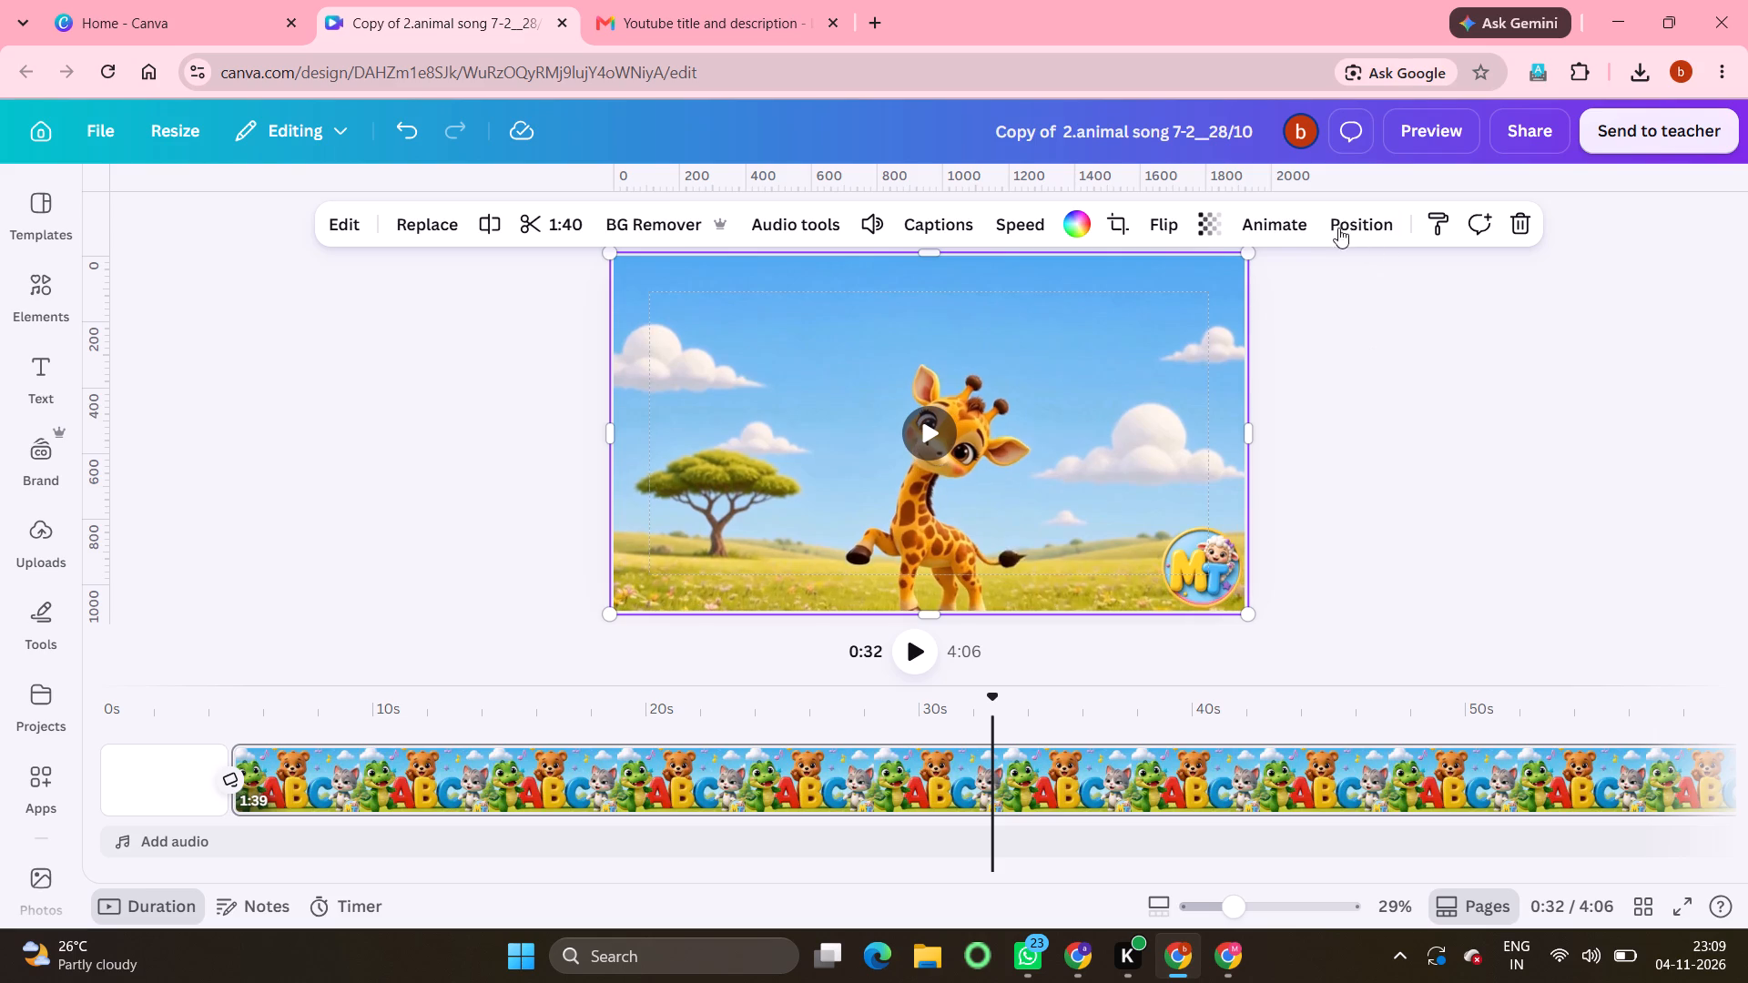
click(1525, 218)
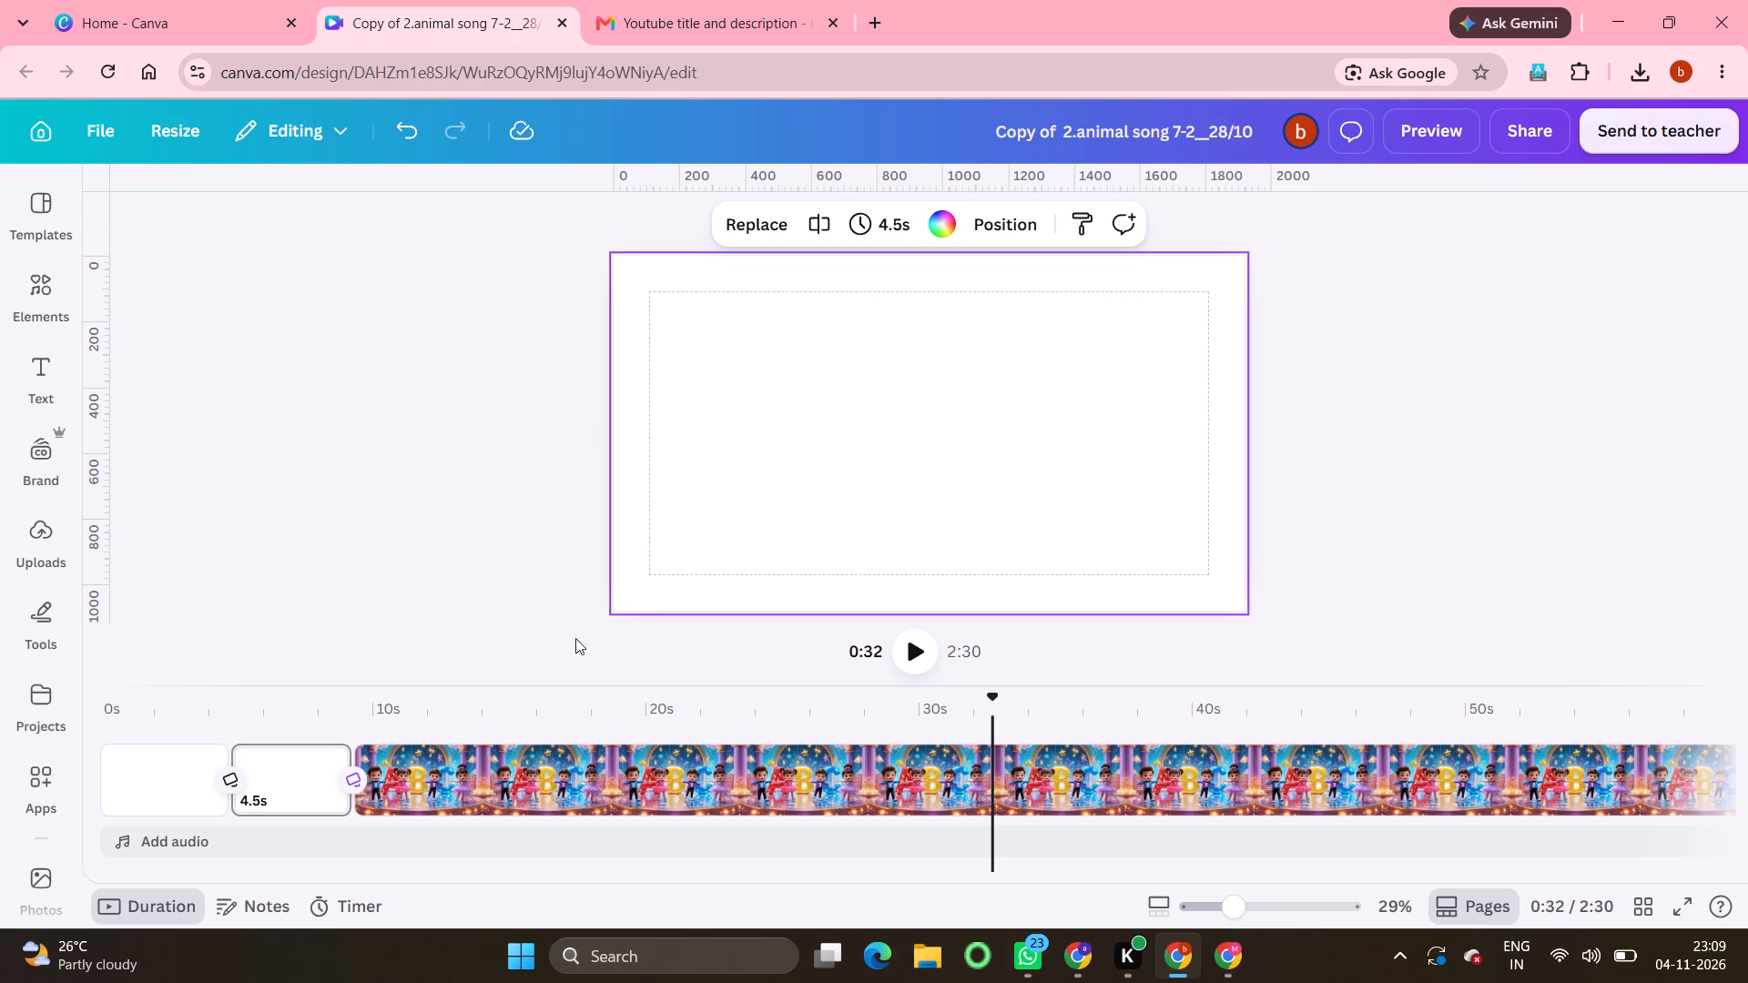
Delete the third page, which holds the ABC stage video with four children.
right_click(391, 795)
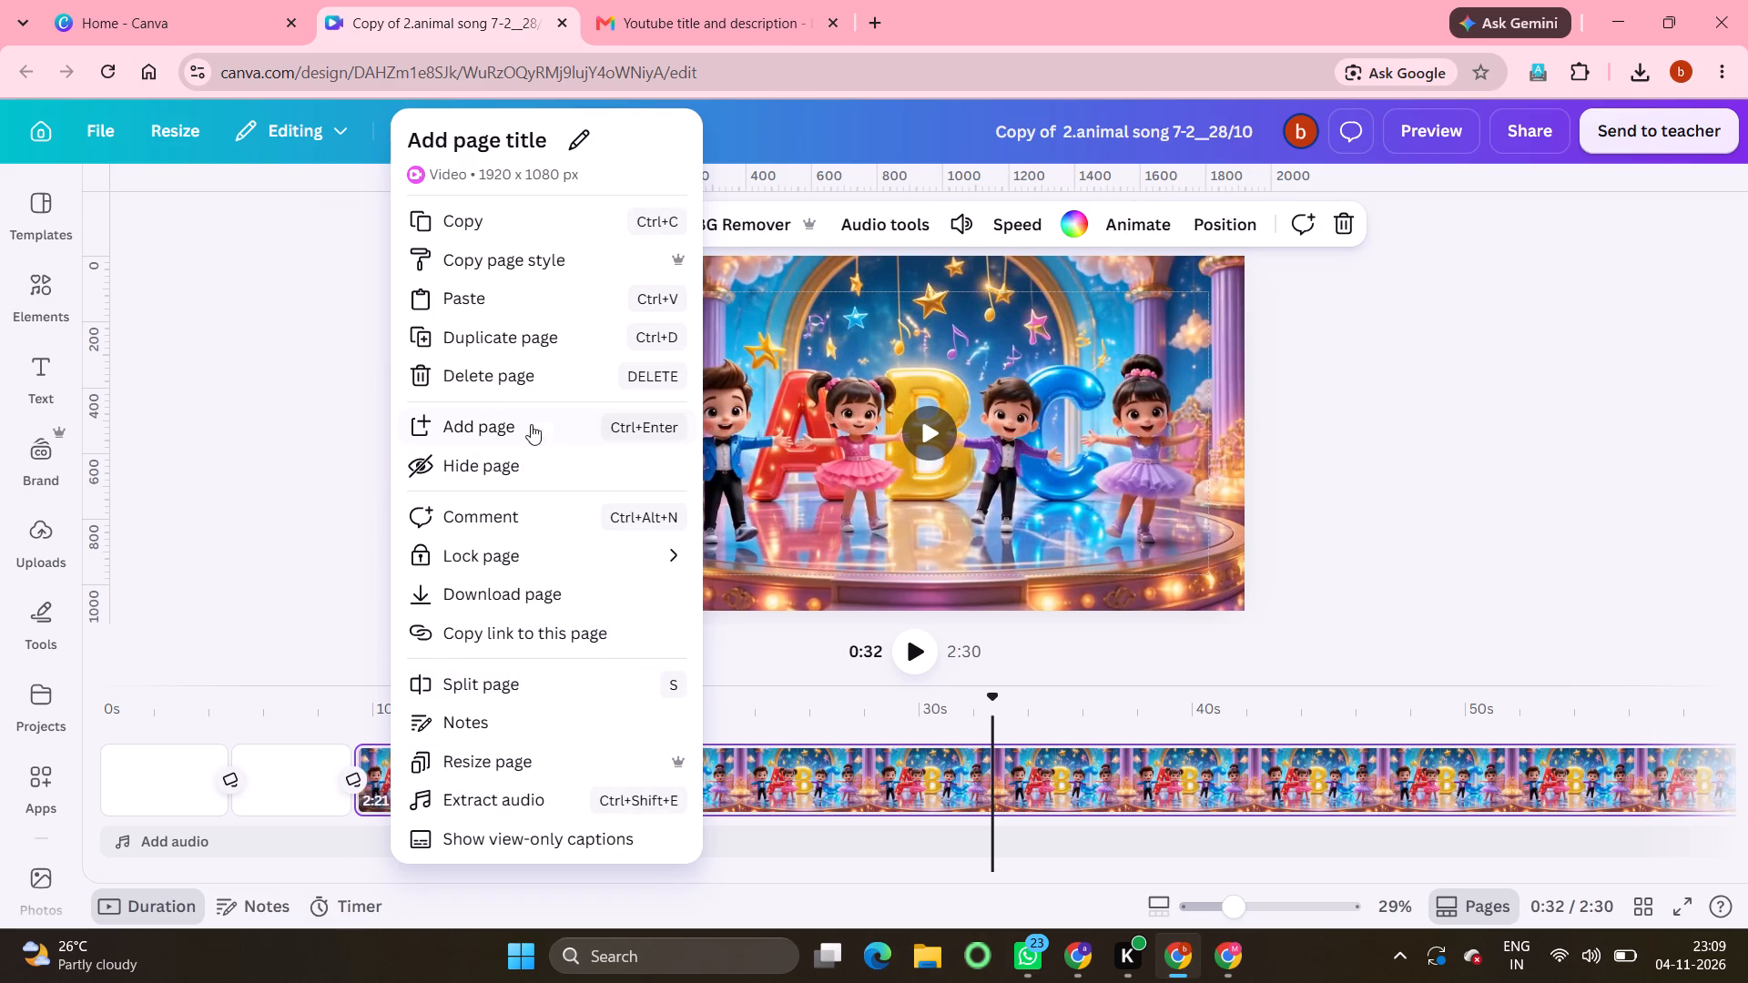
click(512, 376)
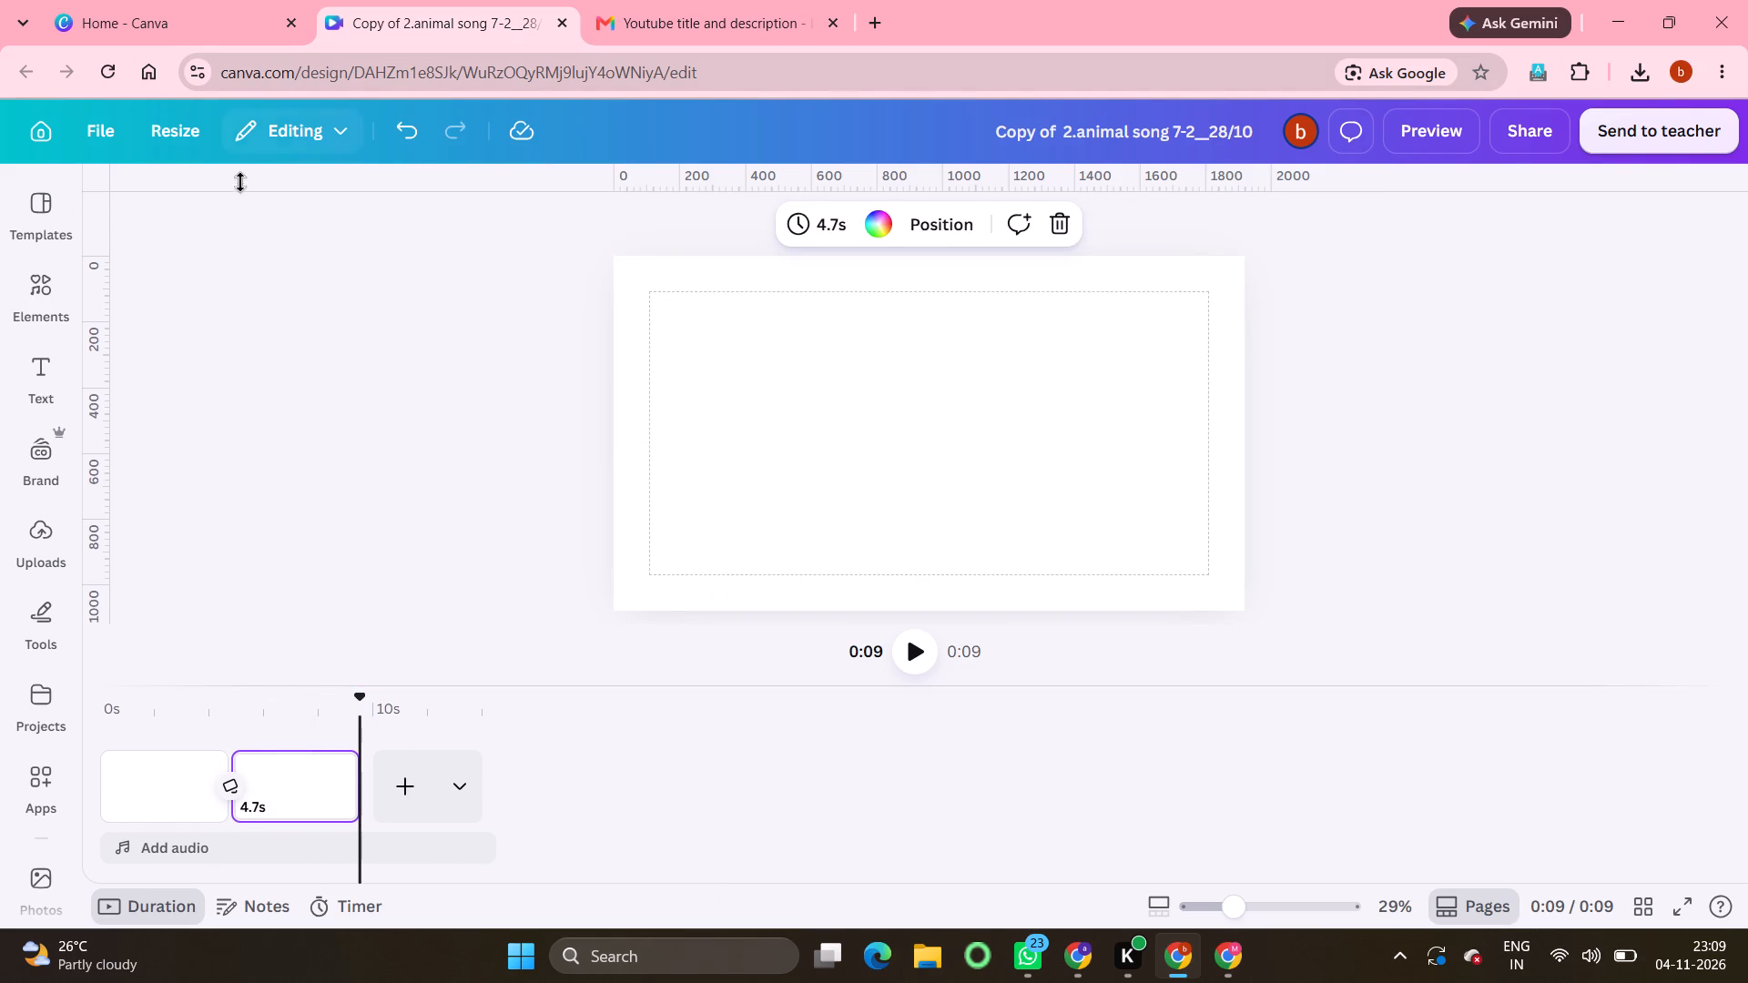
Extend the home page's list of recent designs and open the "abcd long song 4-1__24/10" design.
click(151, 21)
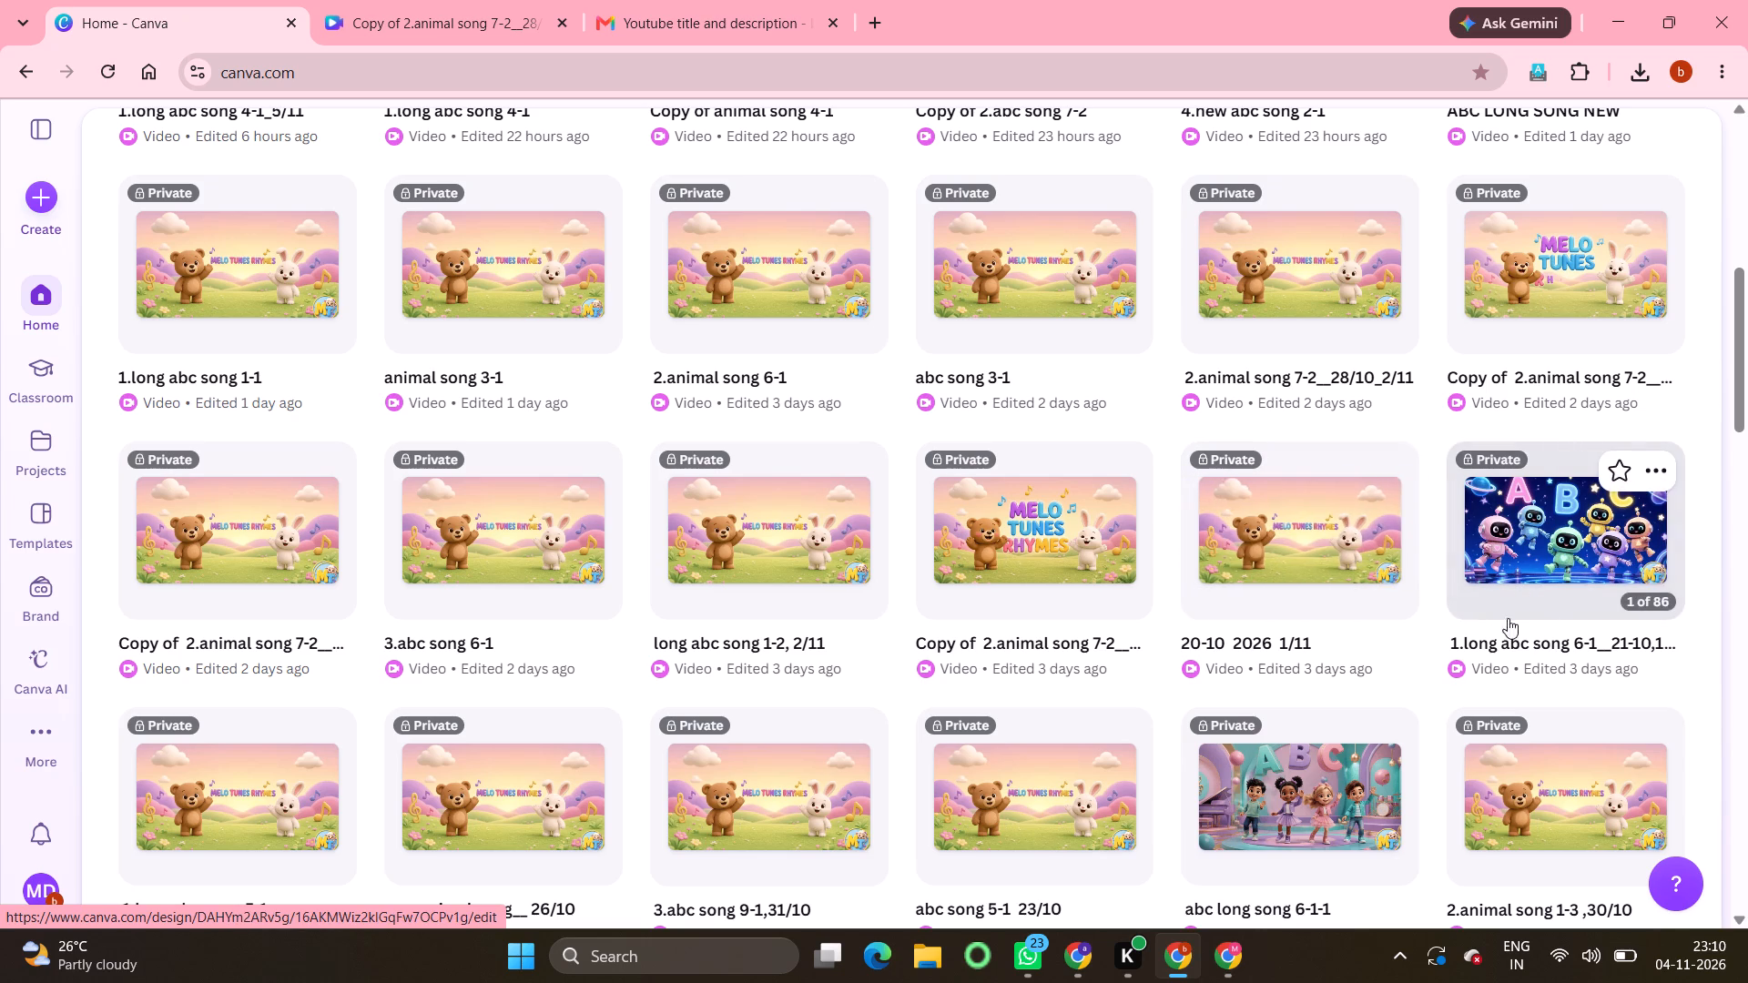
scroll(1247, 700, down, 4)
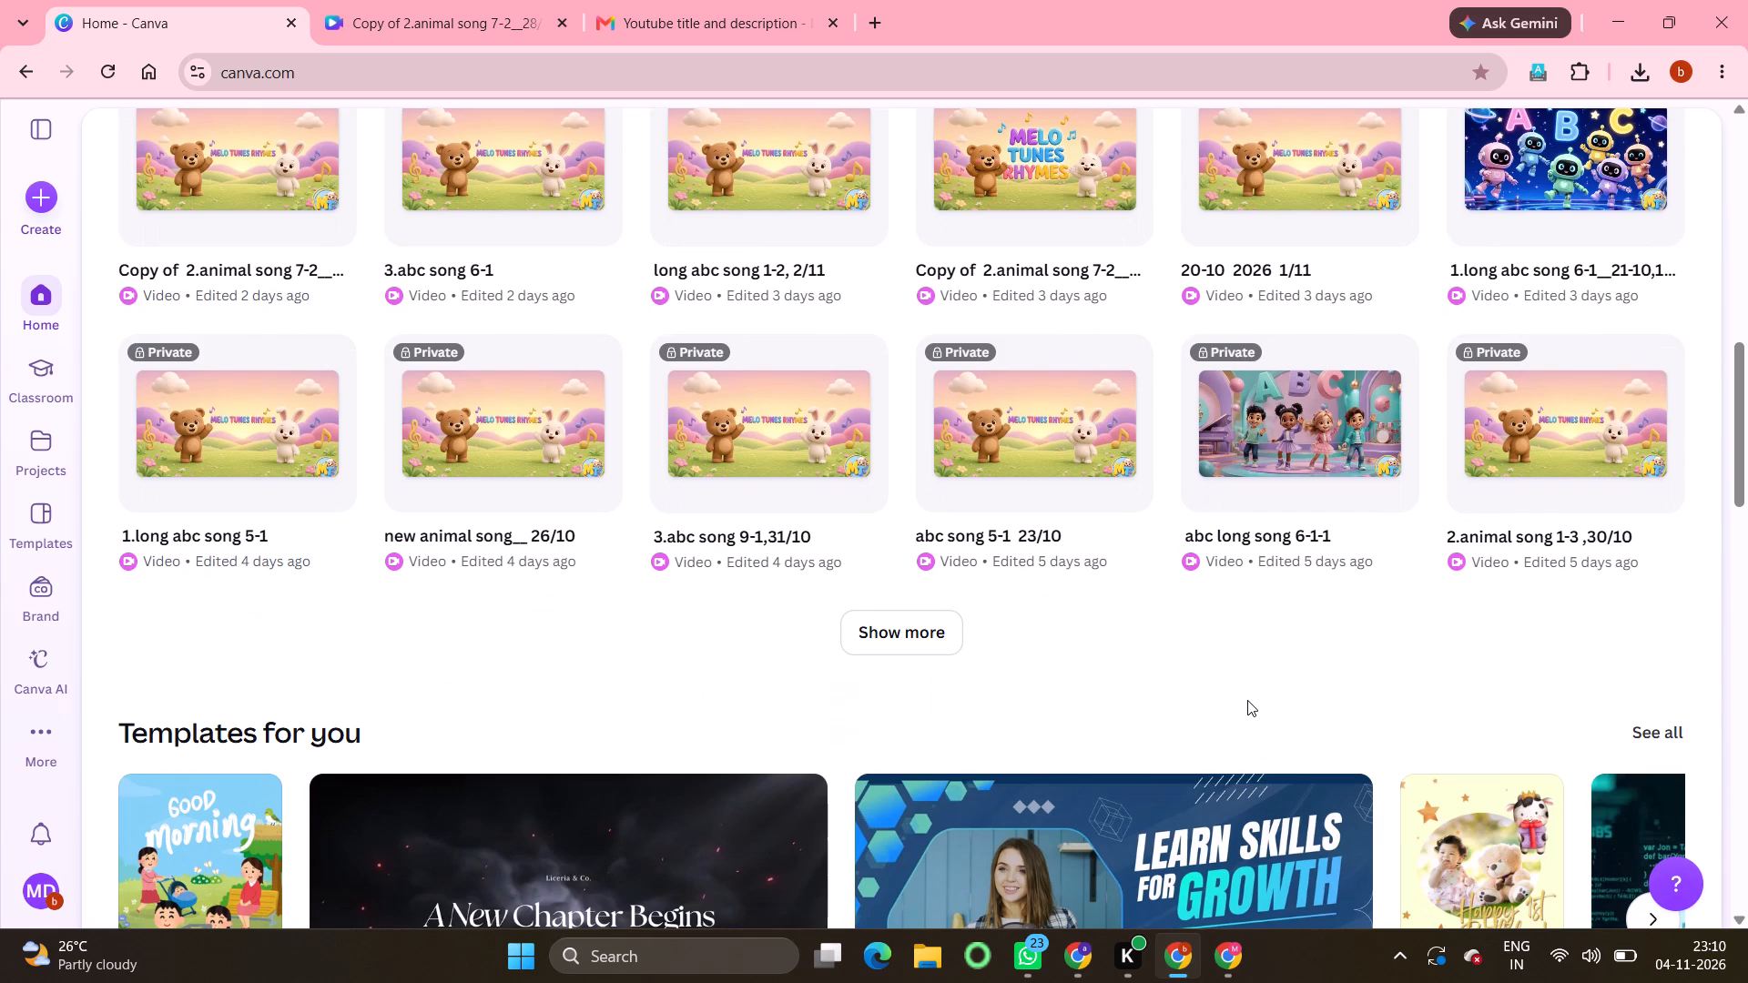
scroll(1247, 700, down, 1)
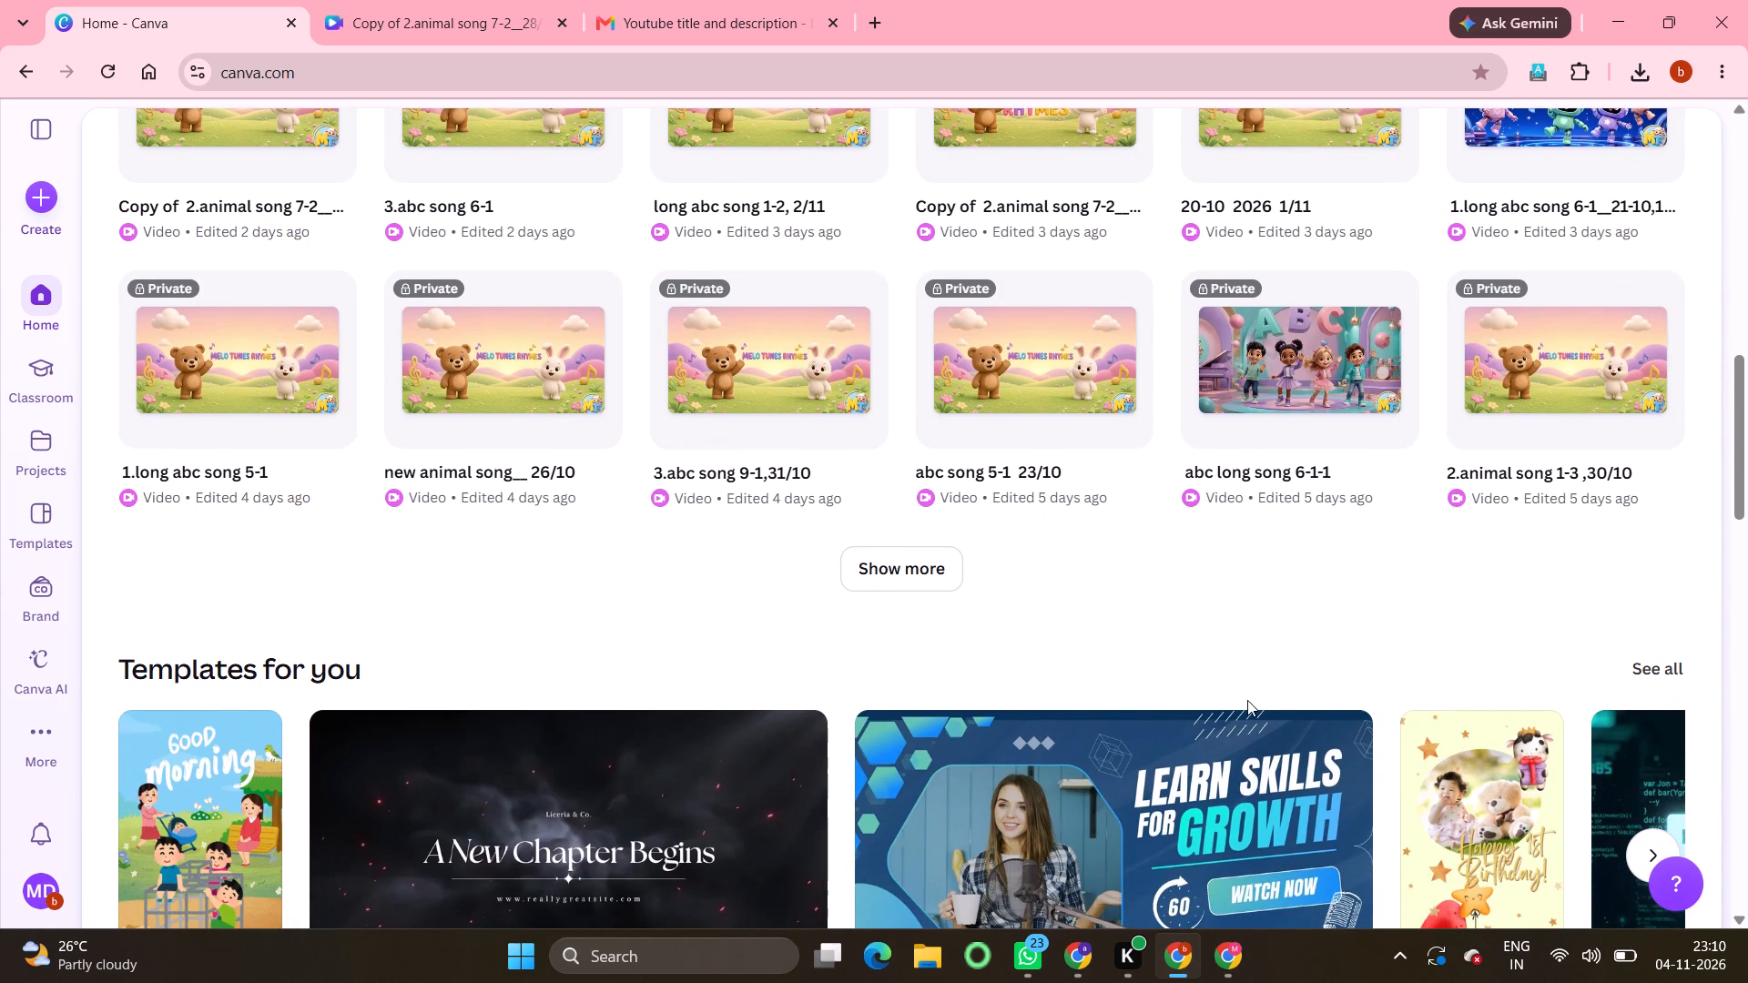
scroll(1247, 700, left, 1)
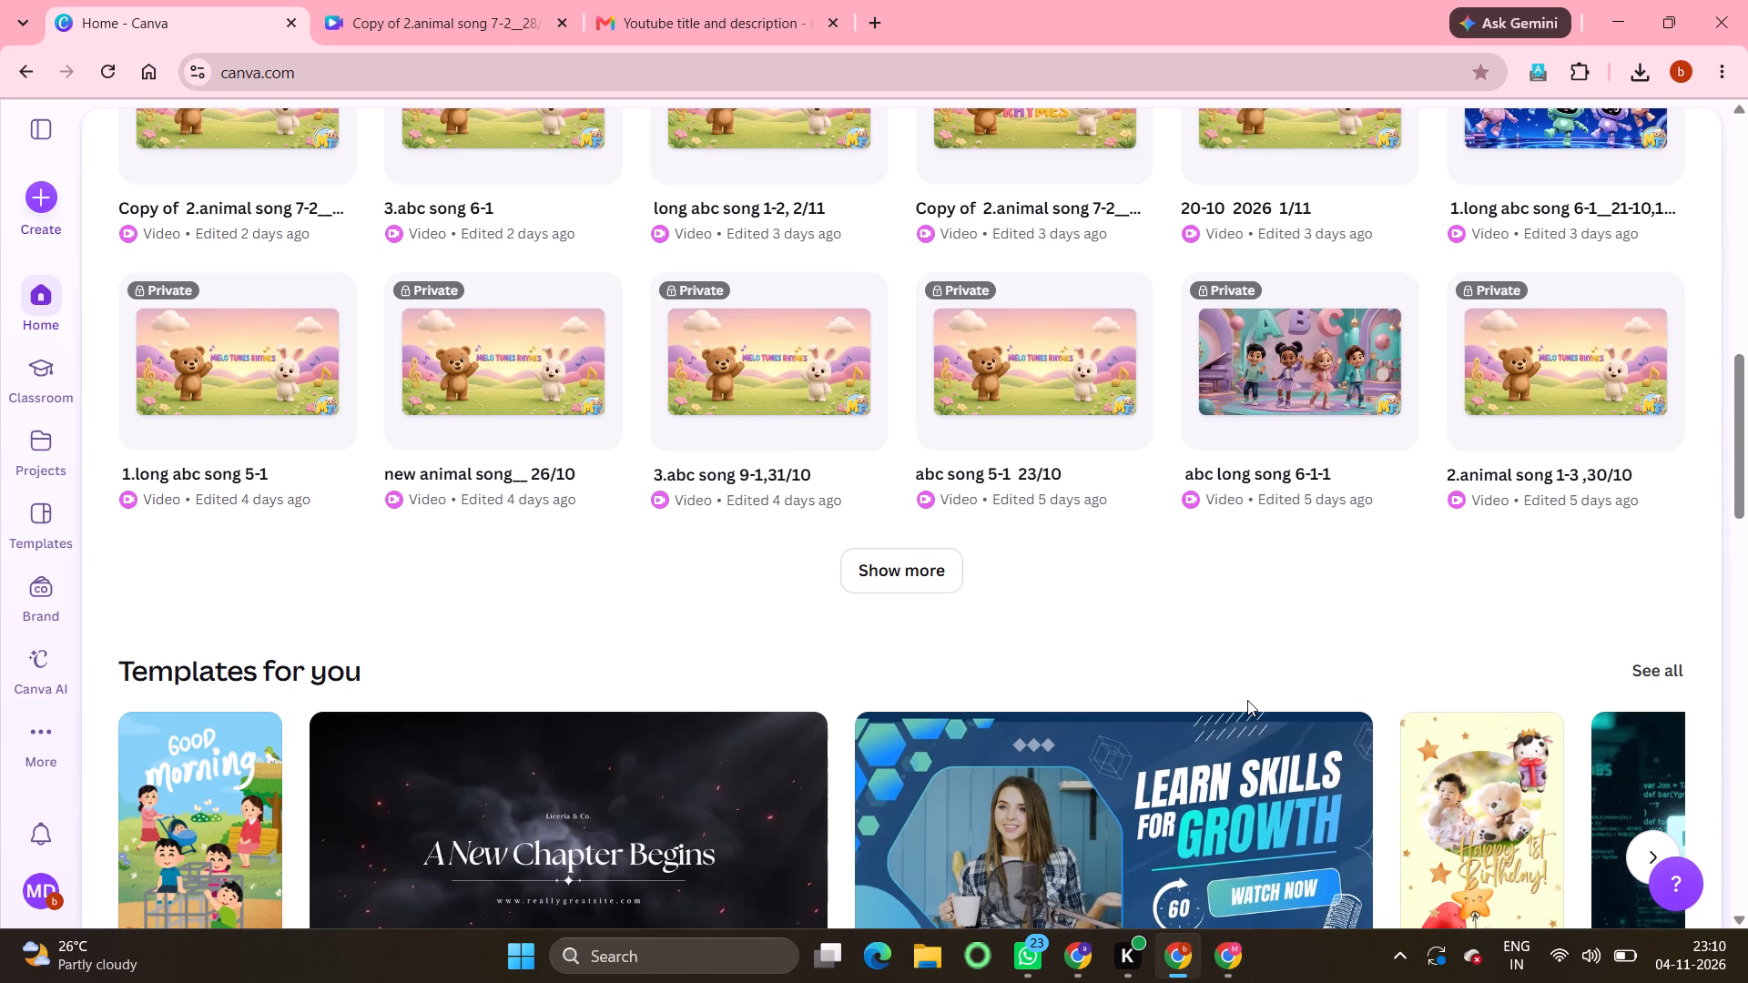
scroll(1247, 700, left, 3)
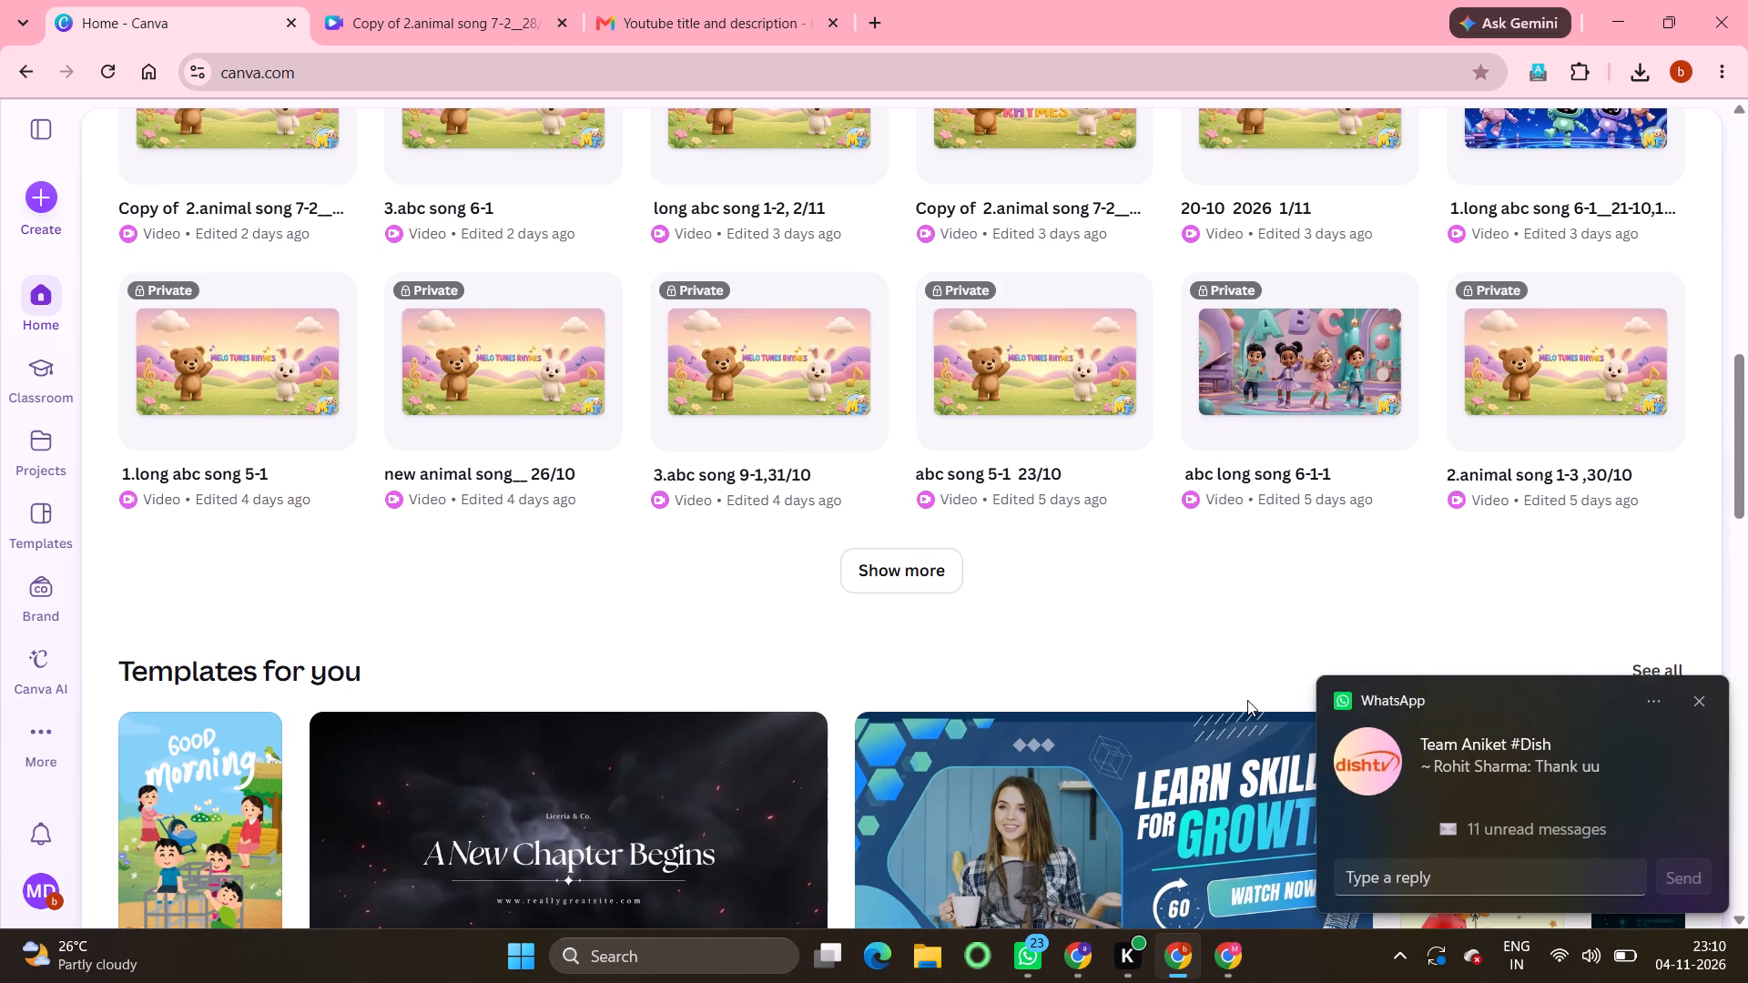
scroll(1247, 700, left, 2)
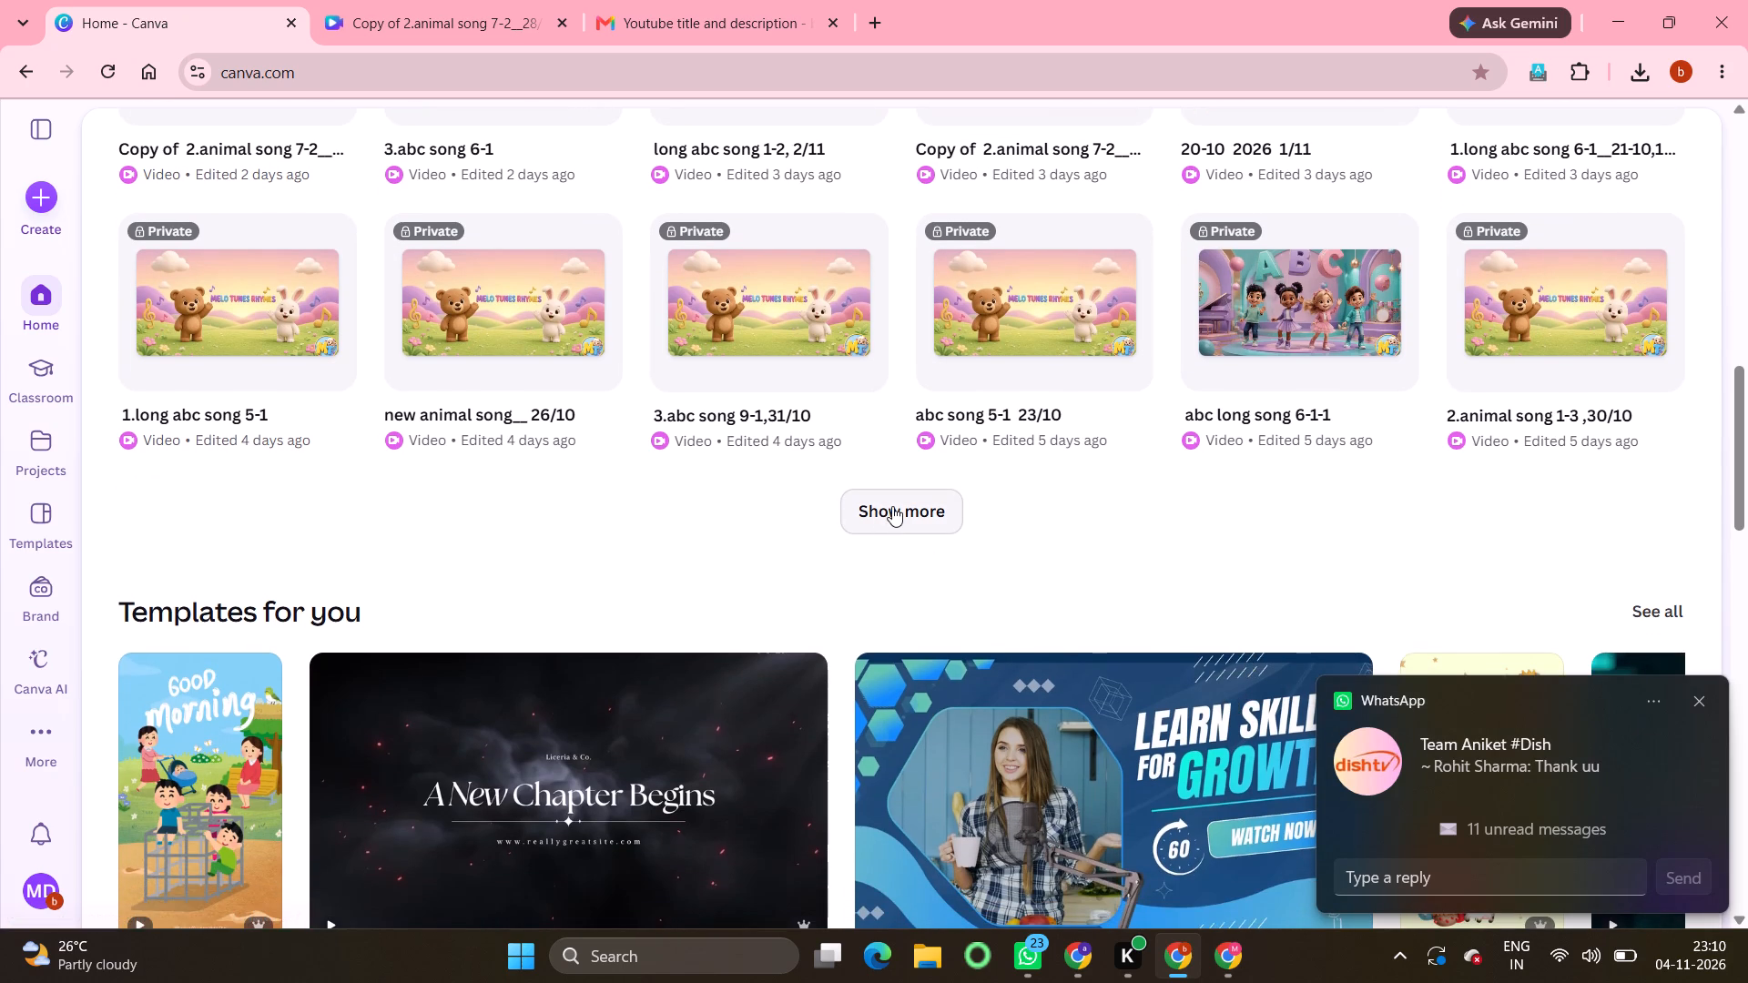
click(892, 506)
scroll(892, 506, down, 1)
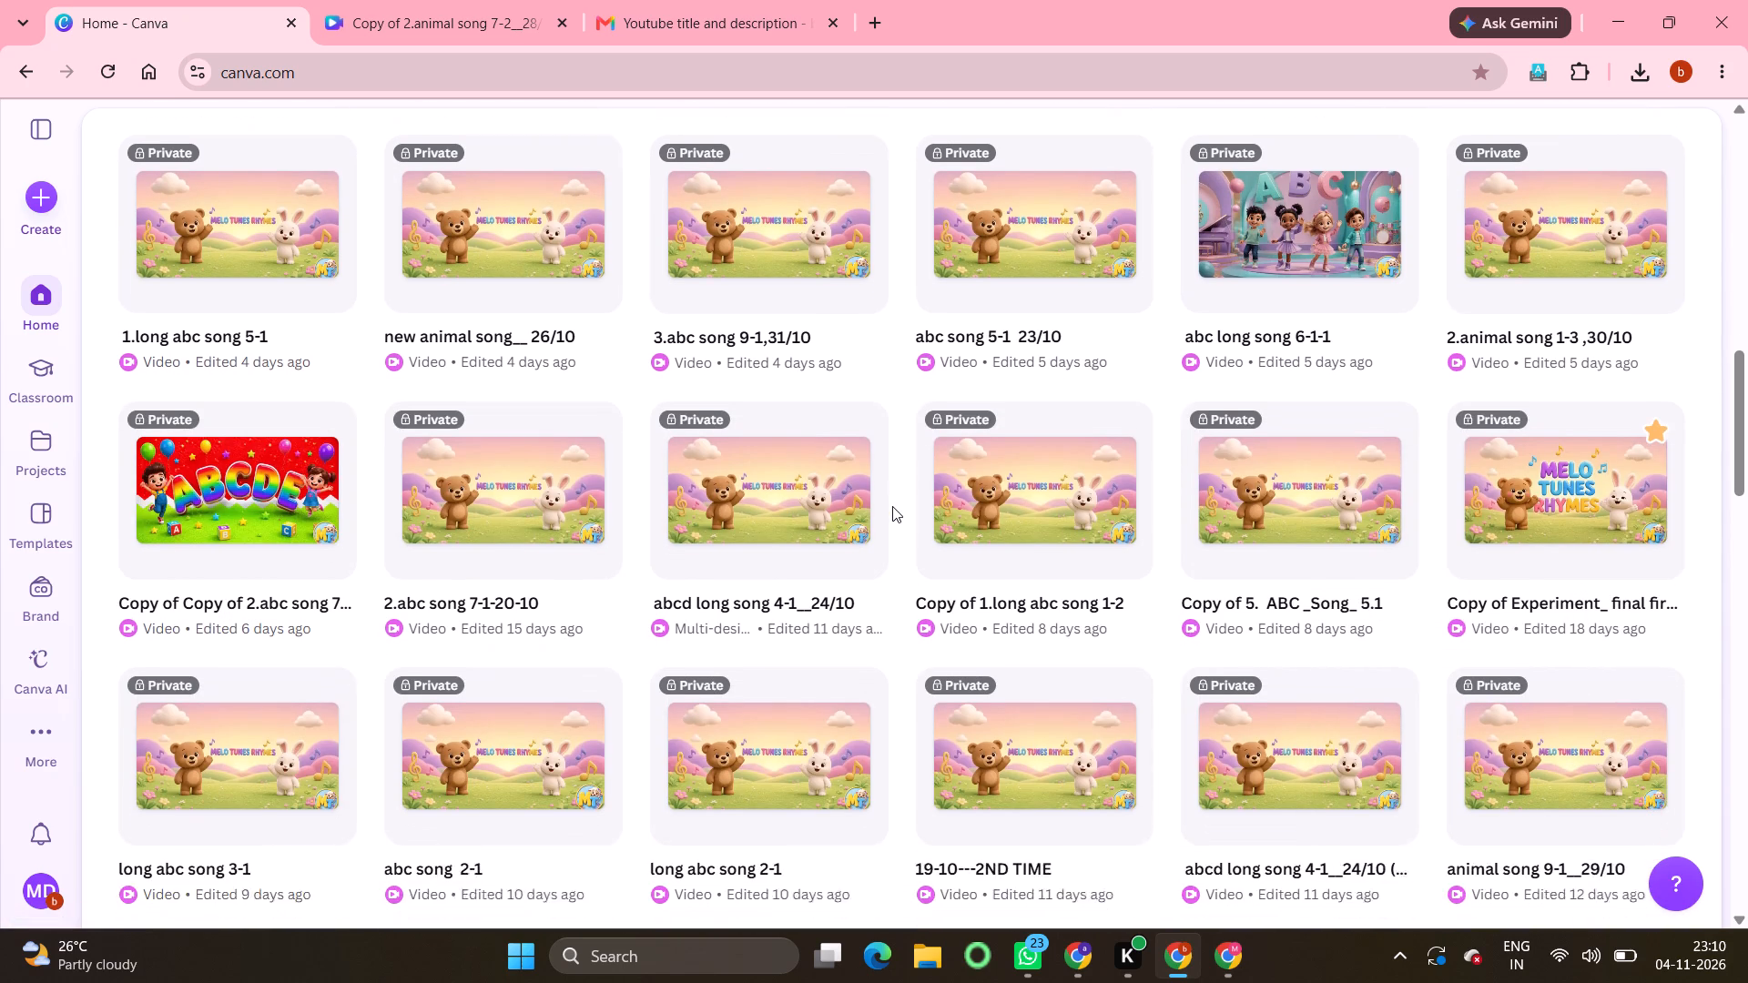
scroll(892, 506, down, 1)
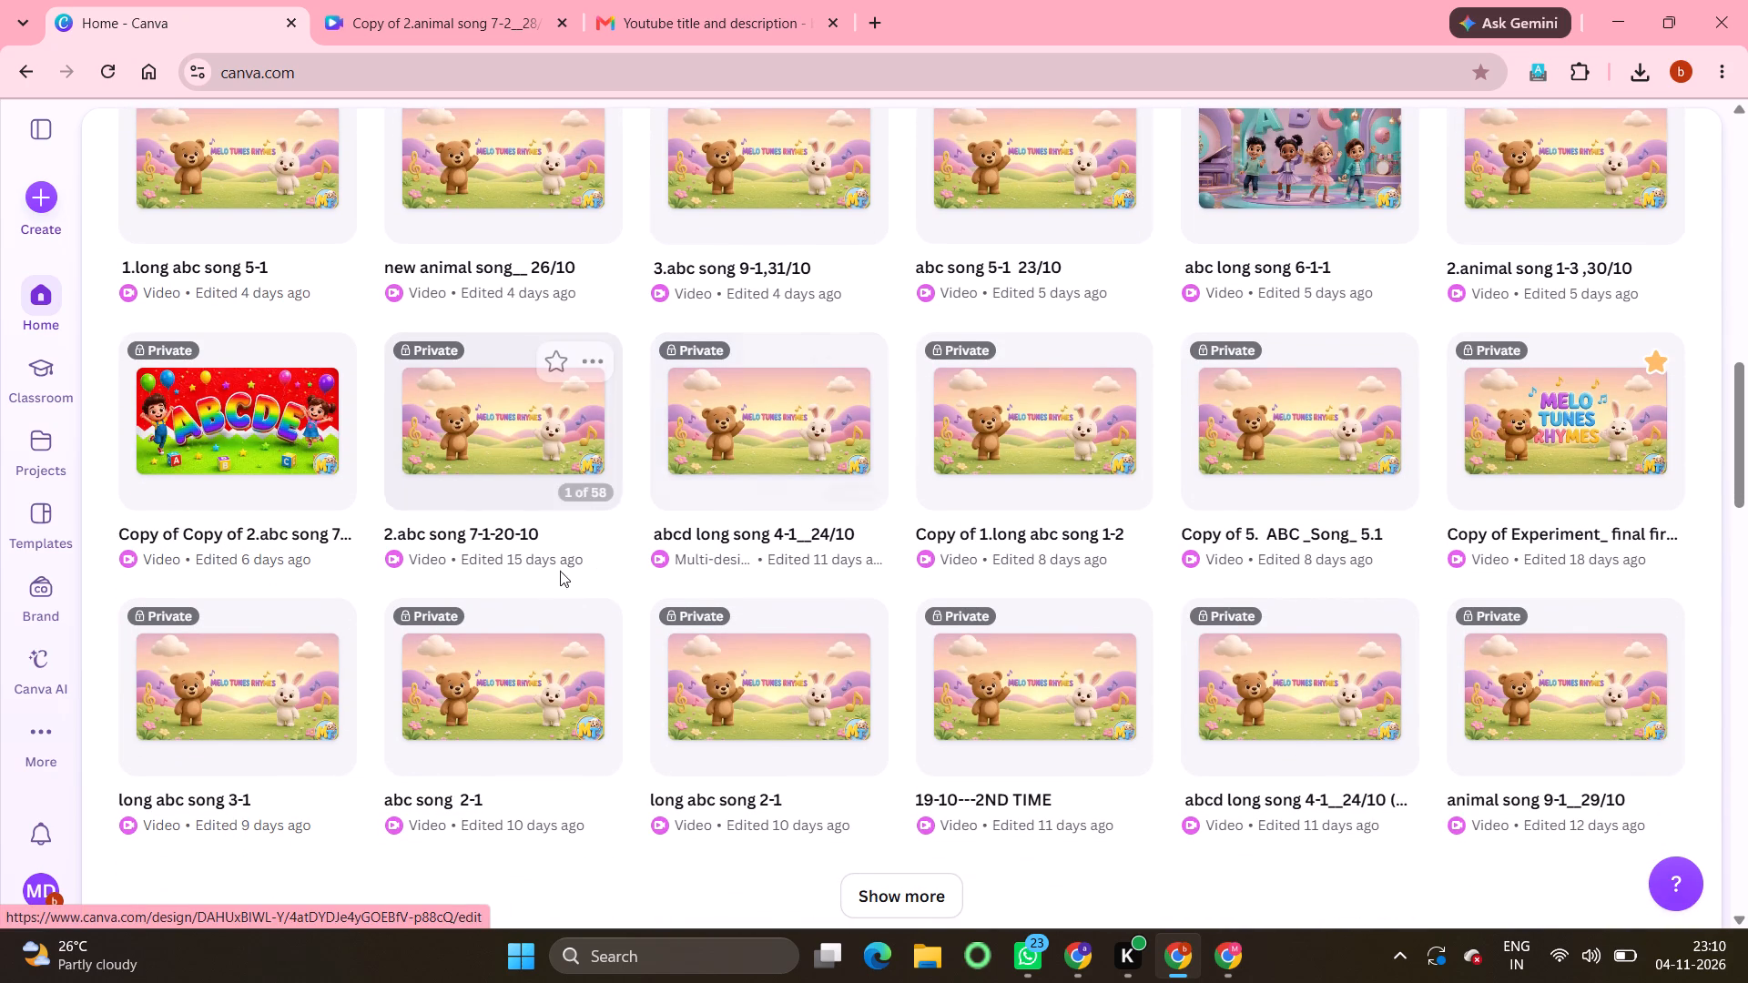
click(767, 437)
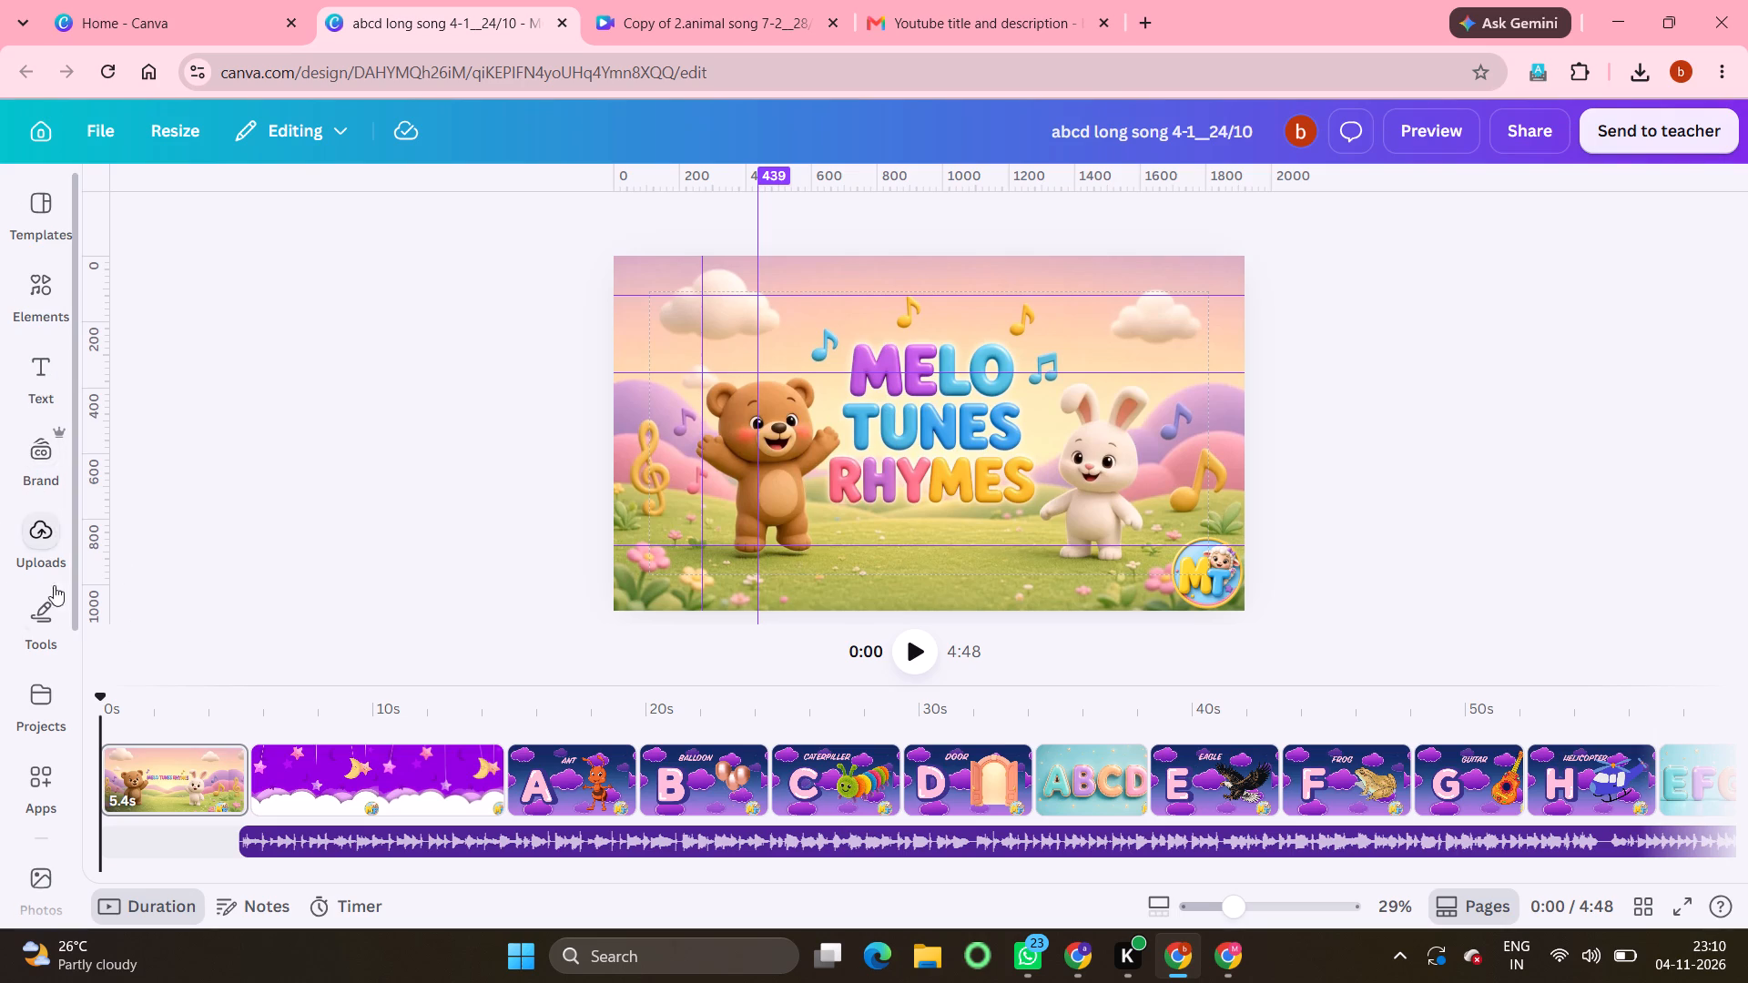
Insert the teal ABC stage video with four children from the project videos onto page 2.
click(36, 700)
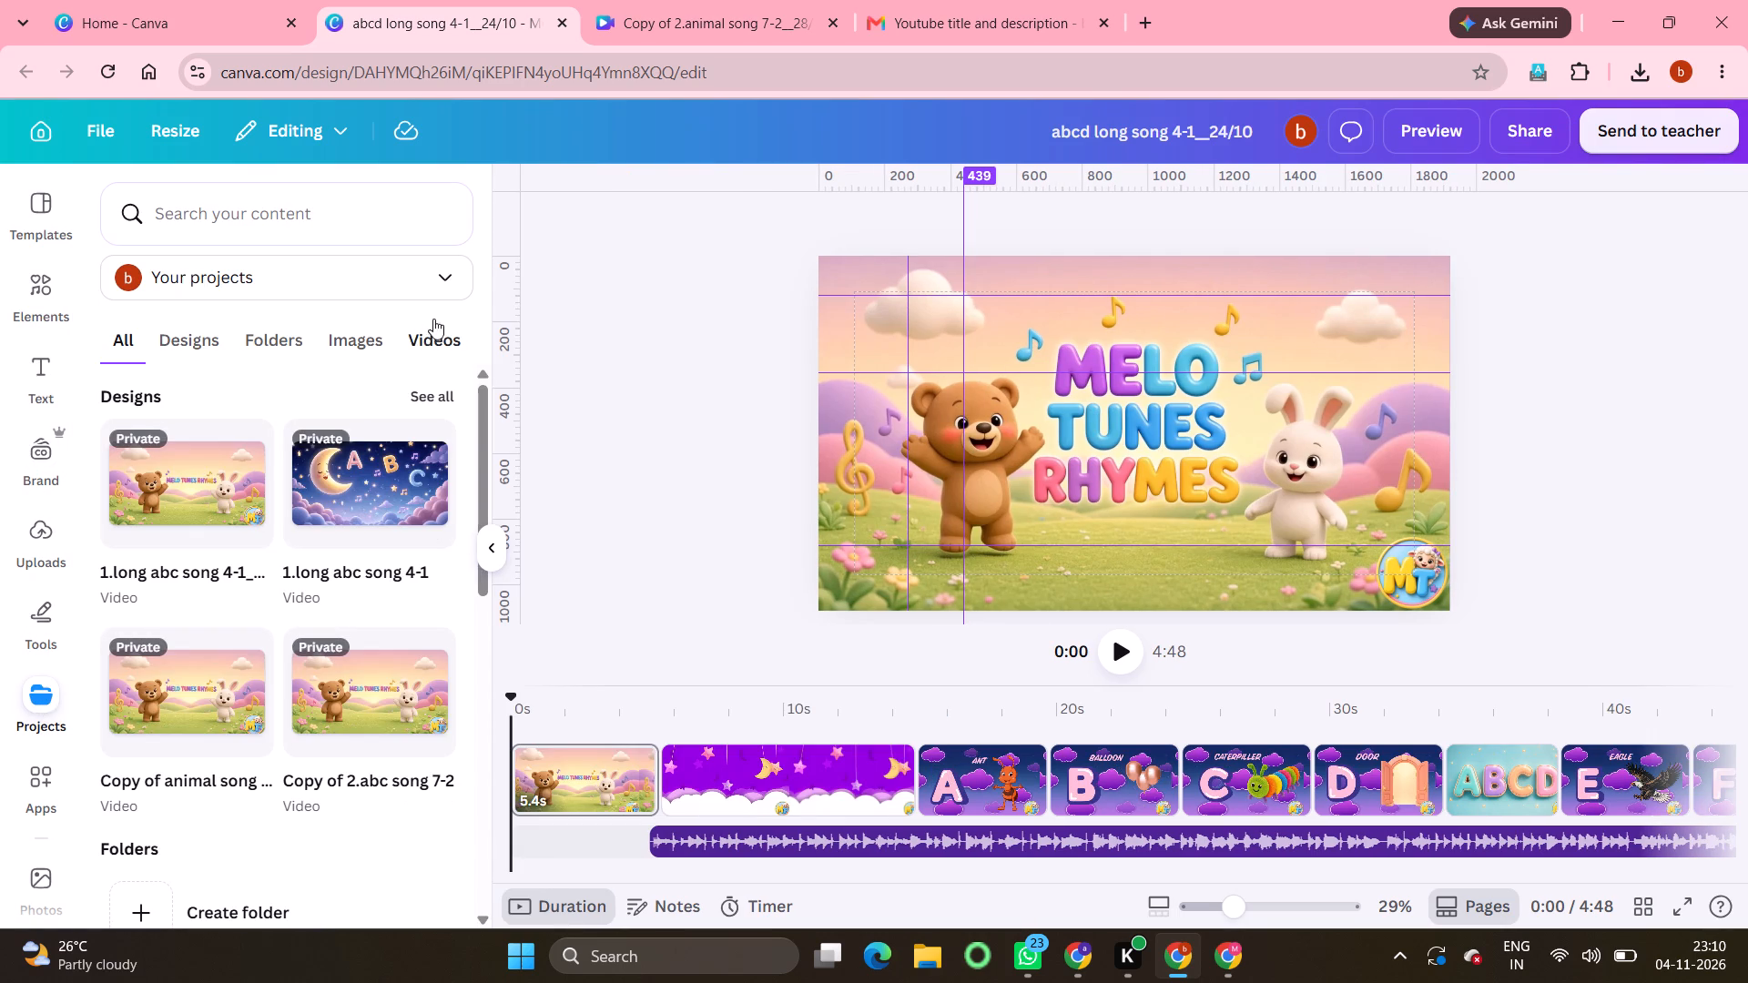
click(436, 337)
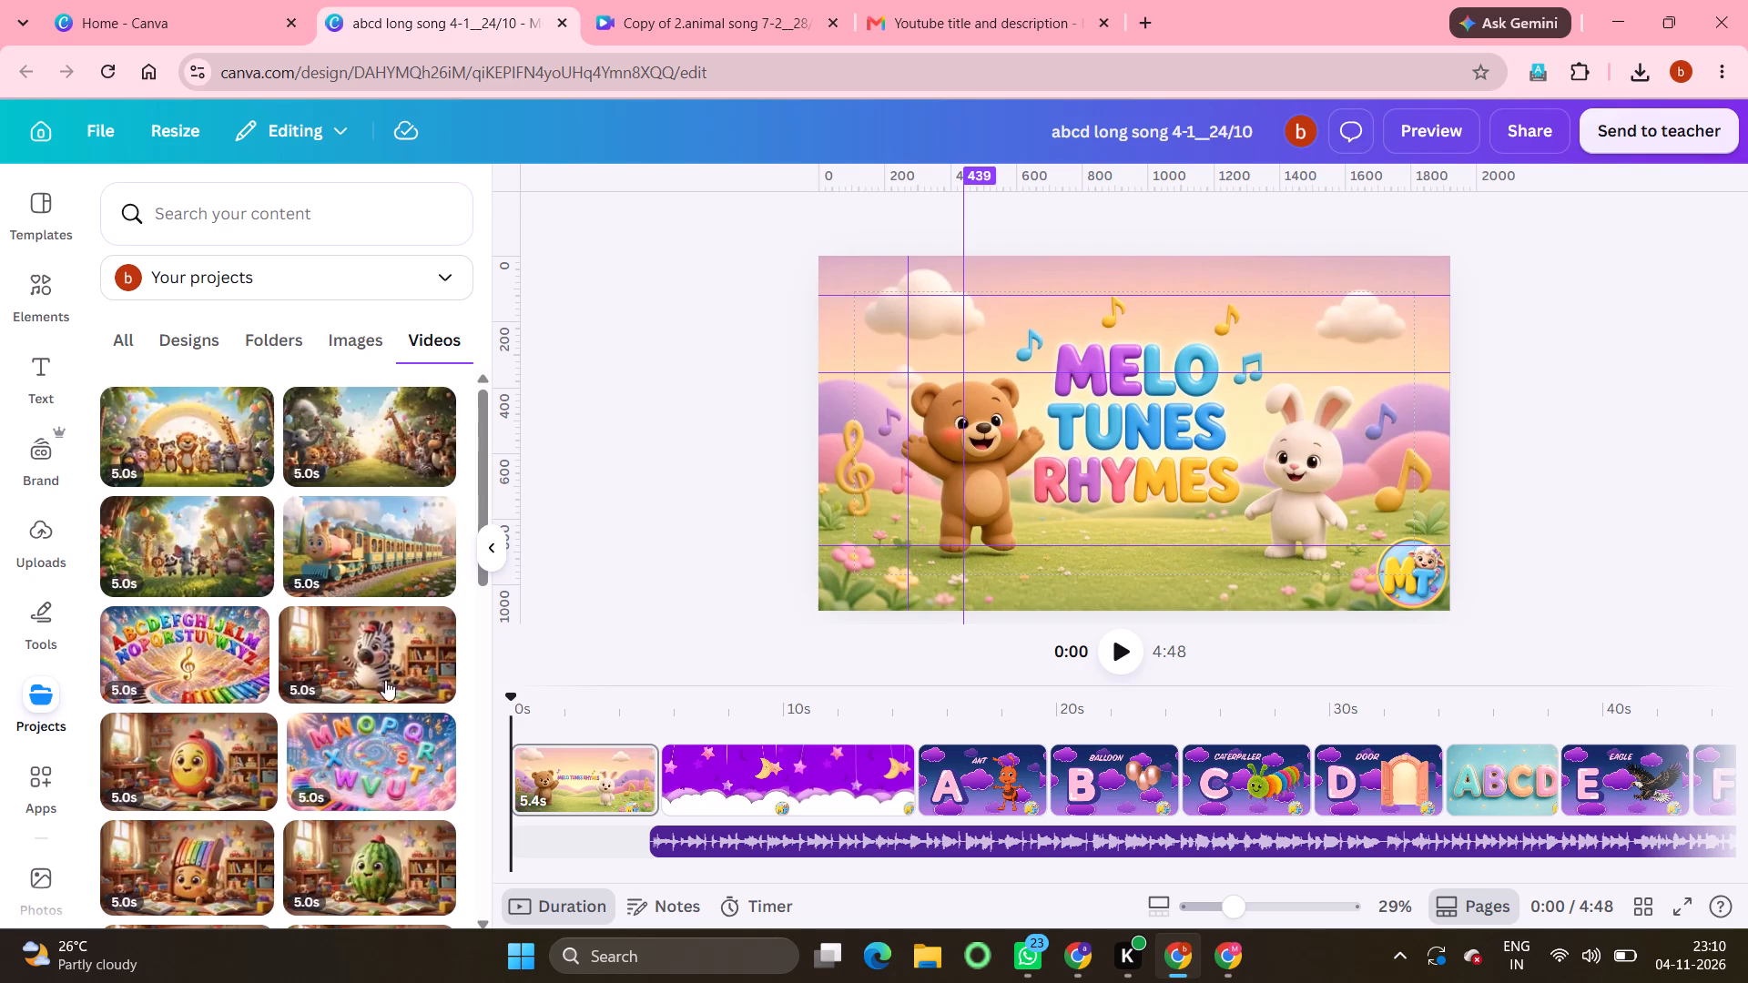
scroll(371, 719, down, 6)
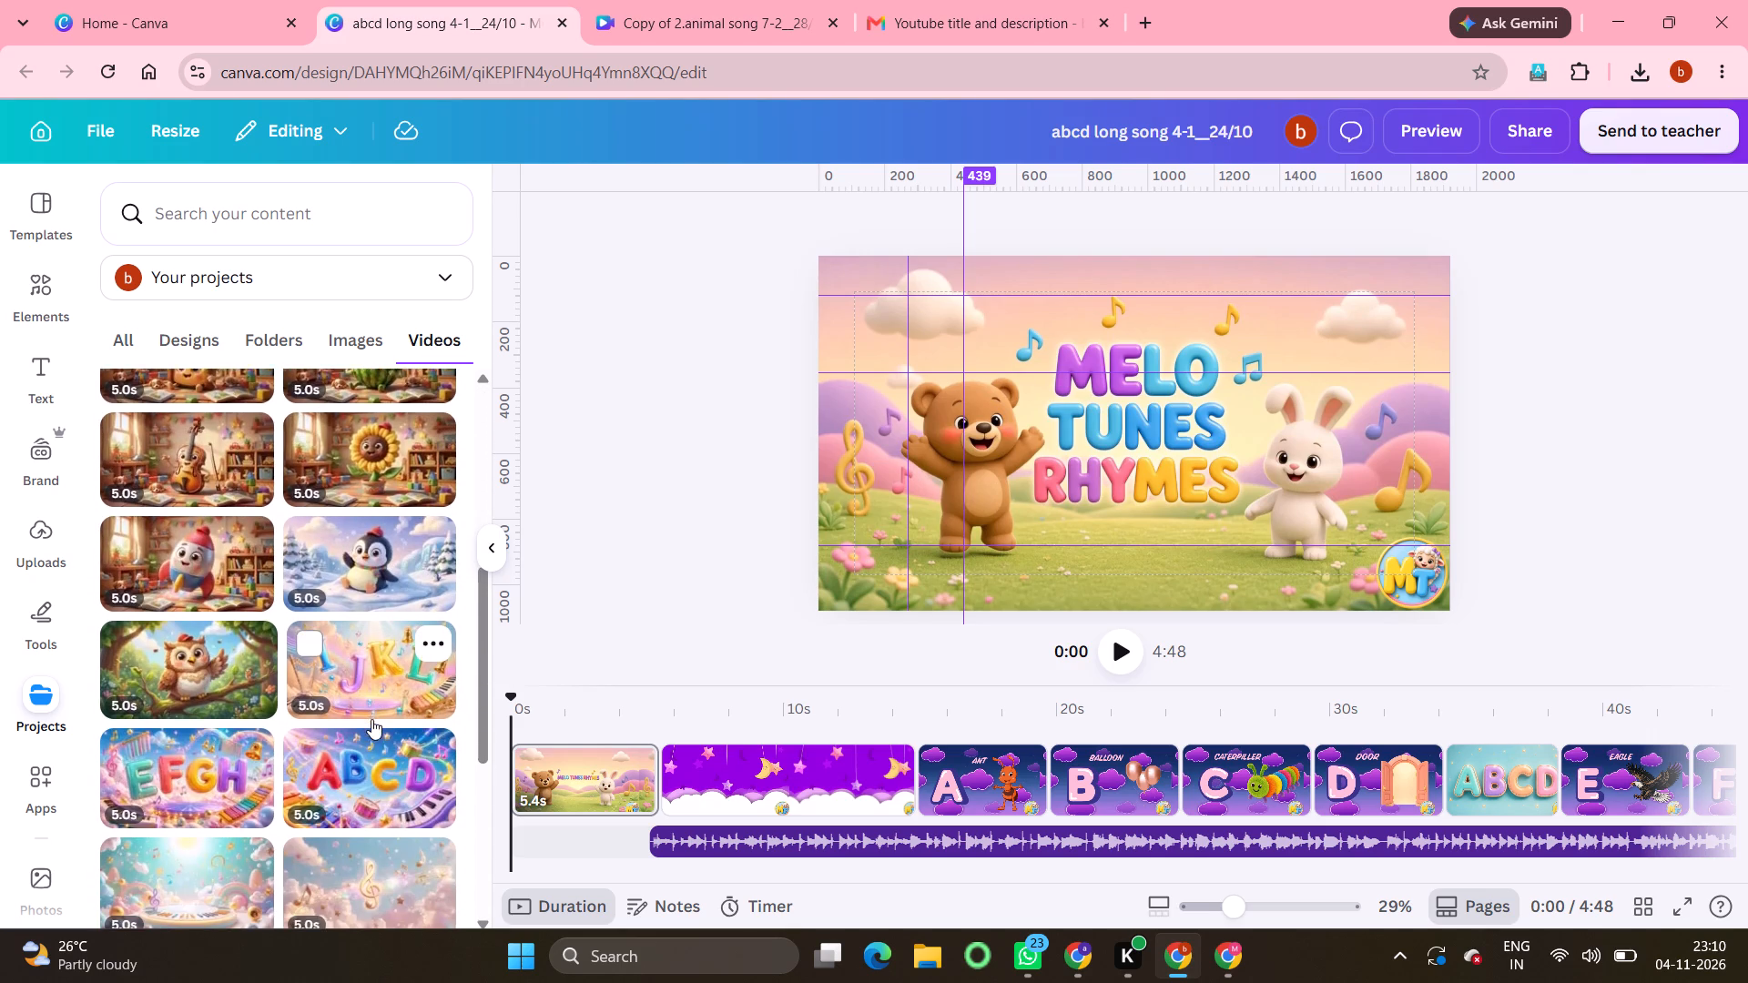
scroll(371, 719, down, 2)
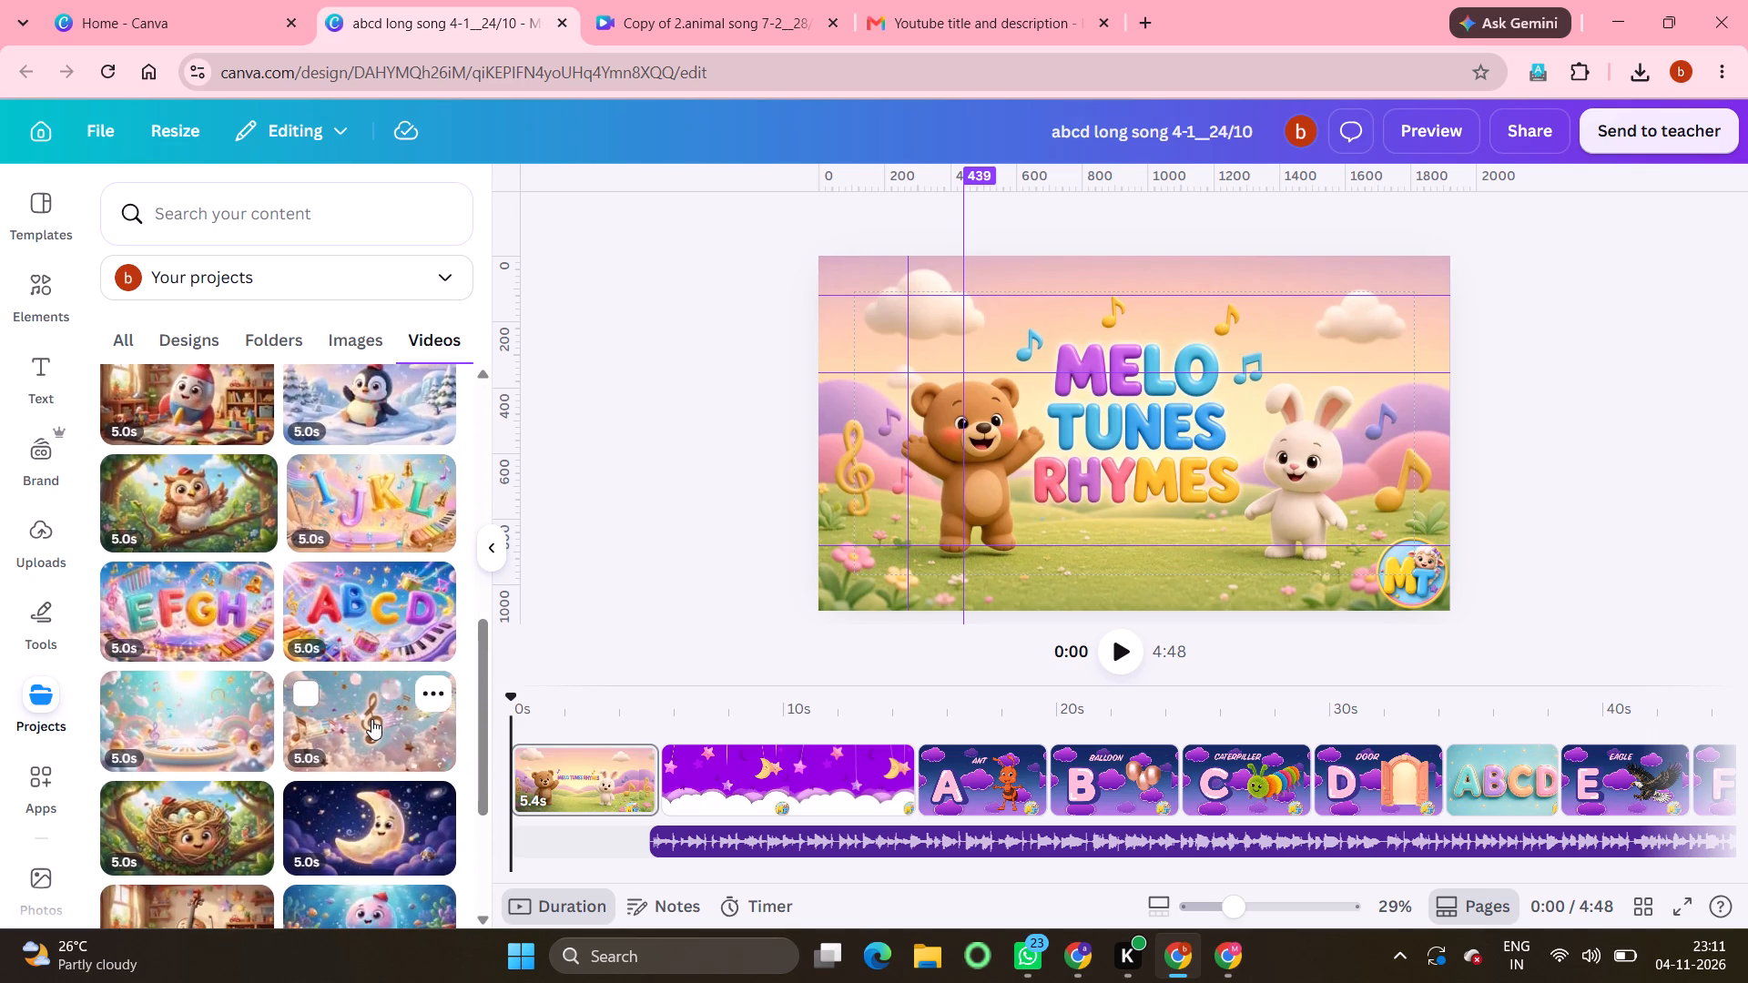
scroll(371, 719, down, 2)
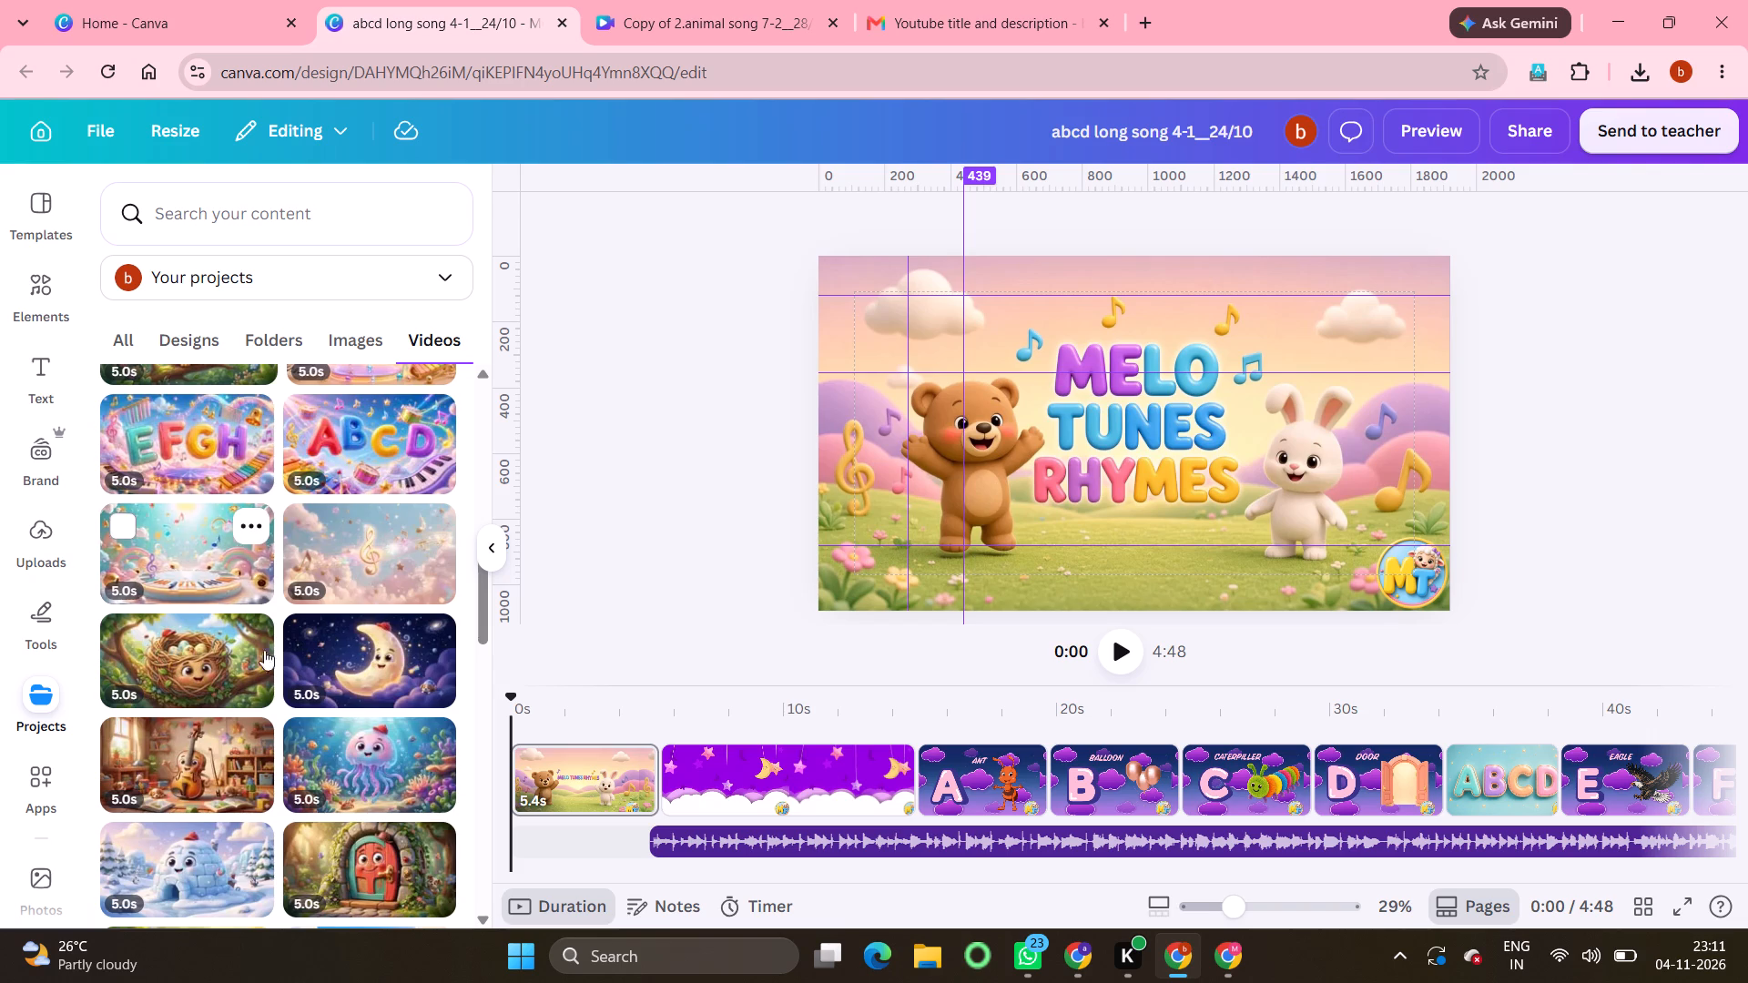
scroll(304, 845, down, 6)
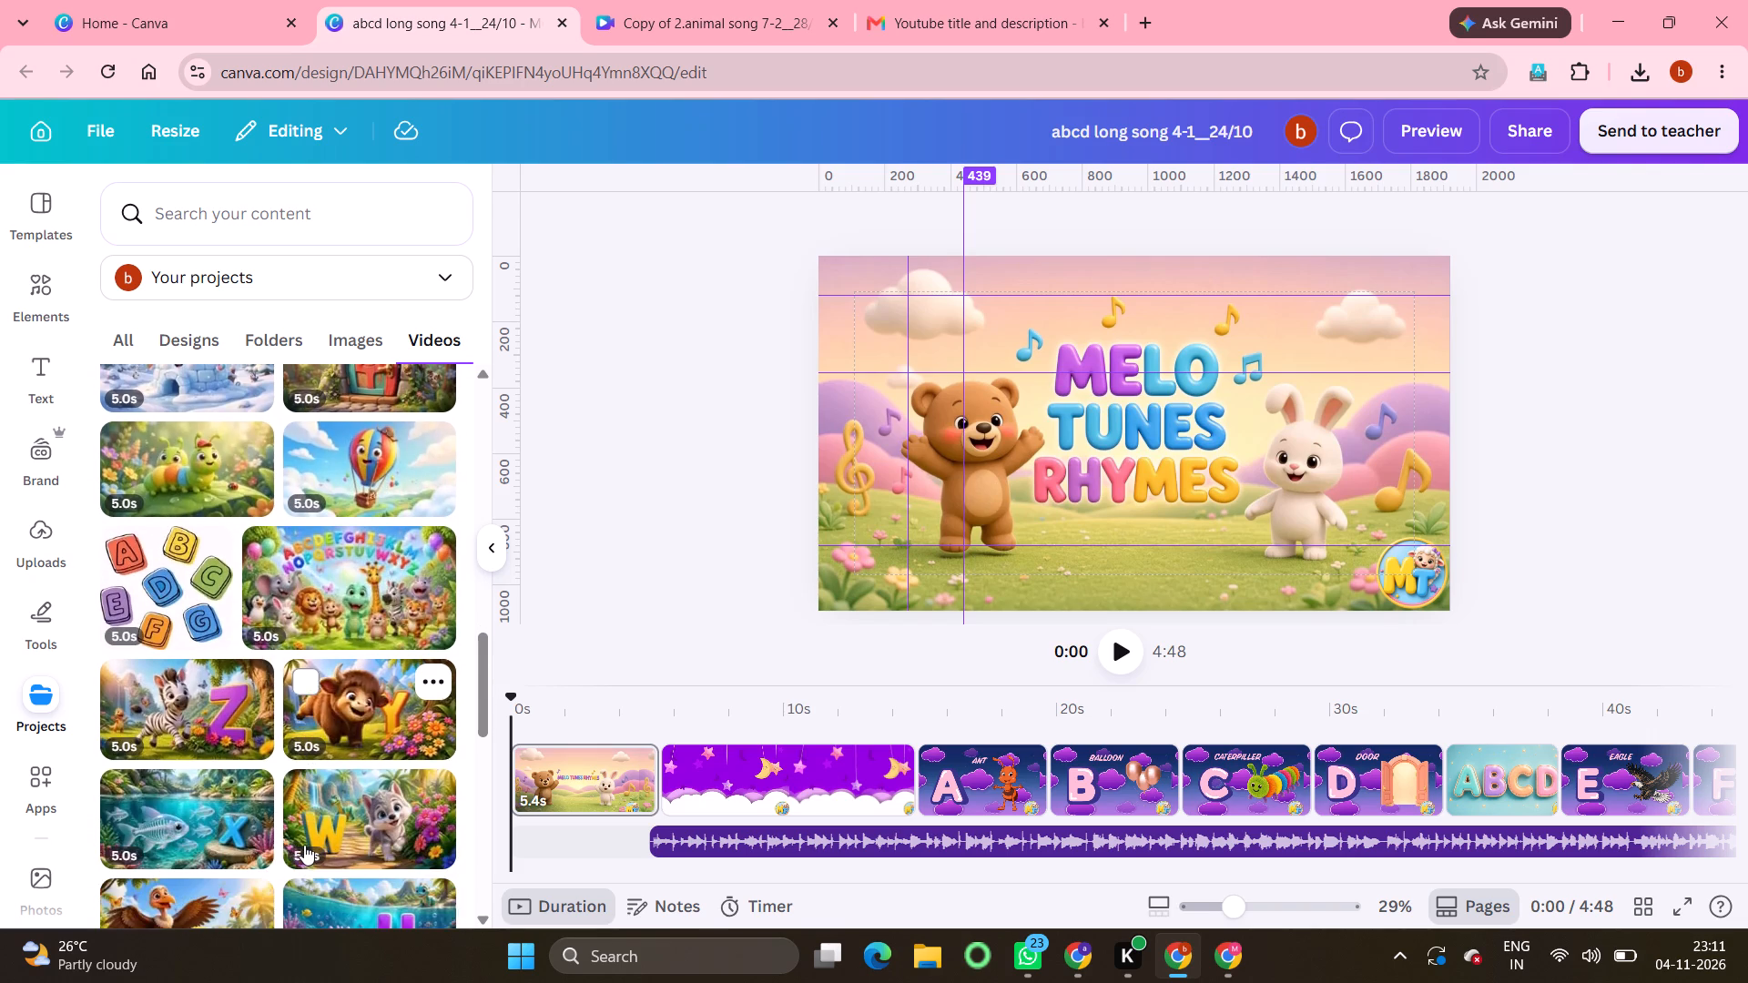
scroll(304, 845, down, 6)
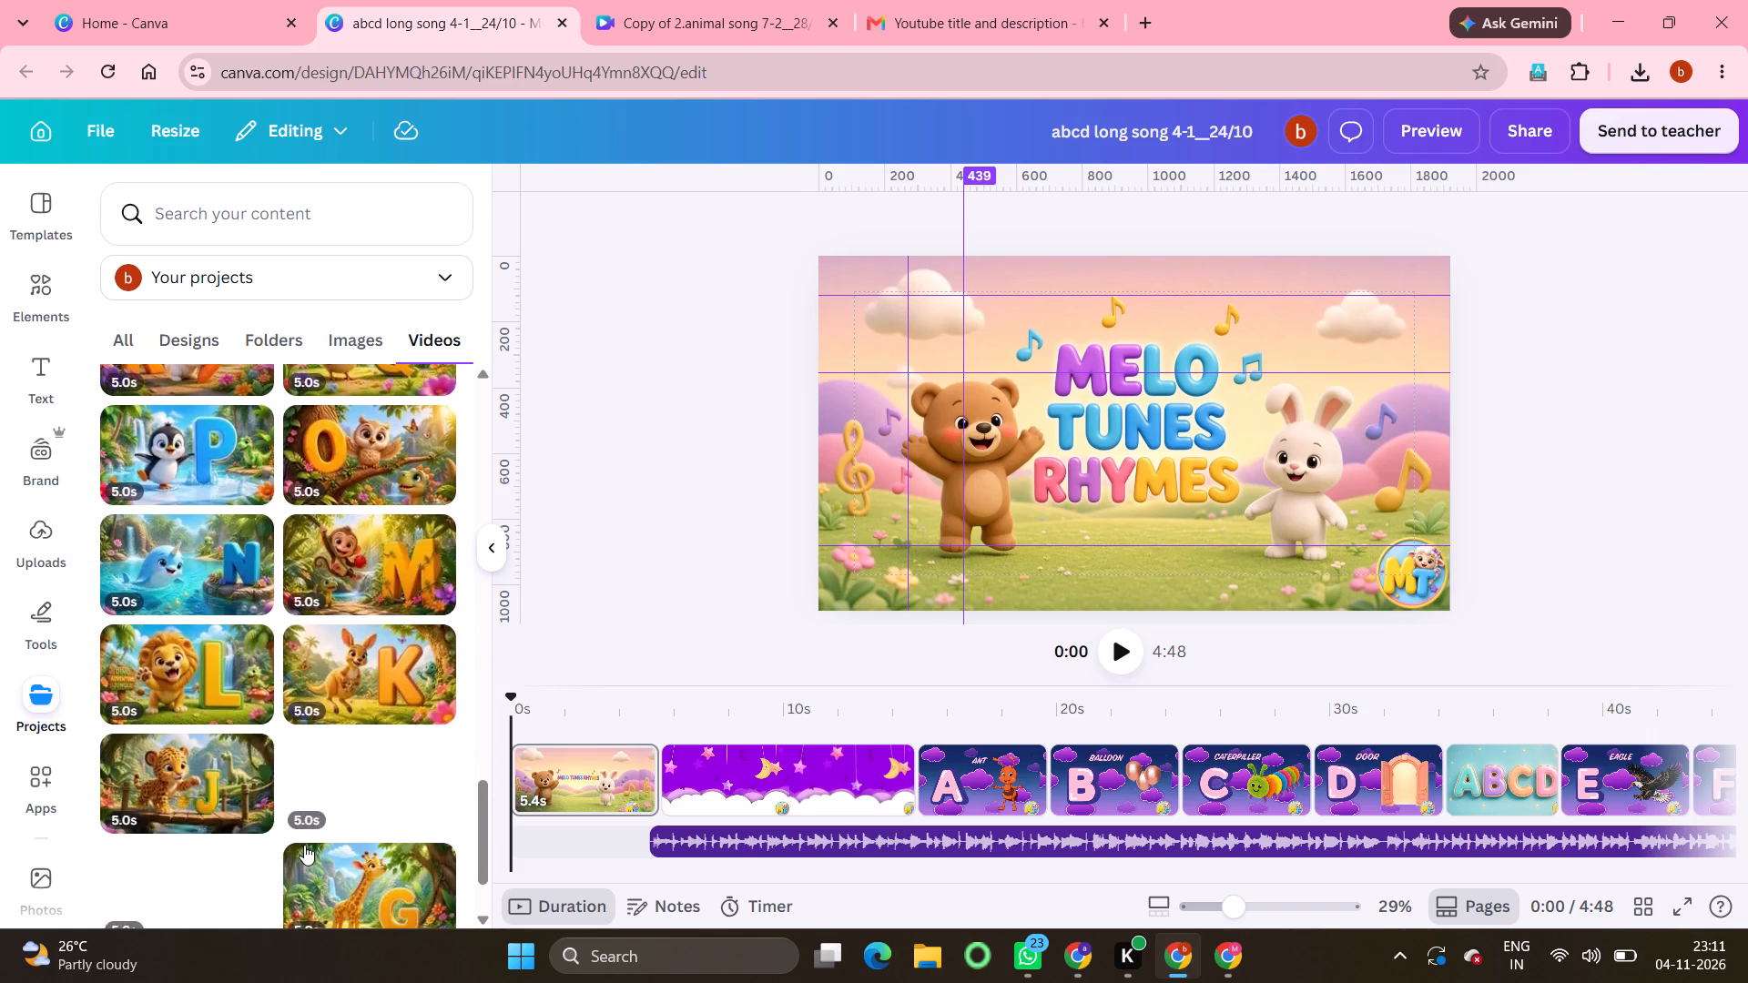
scroll(304, 845, down, 6)
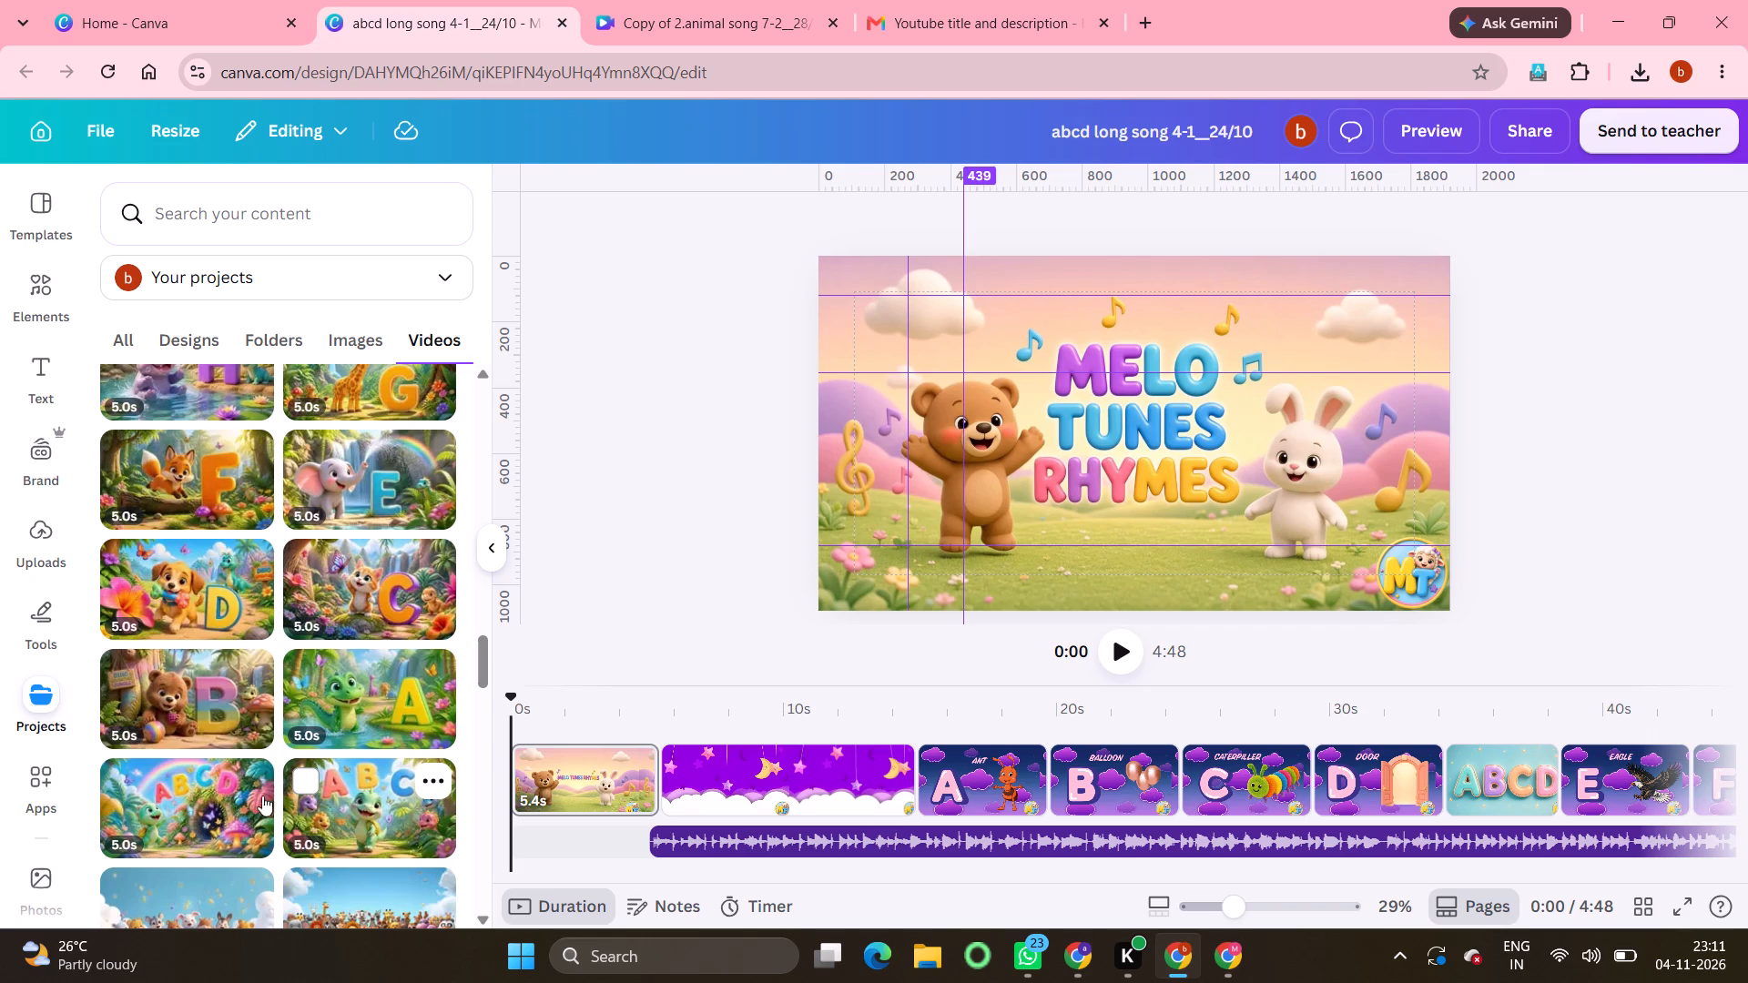
scroll(238, 782, down, 8)
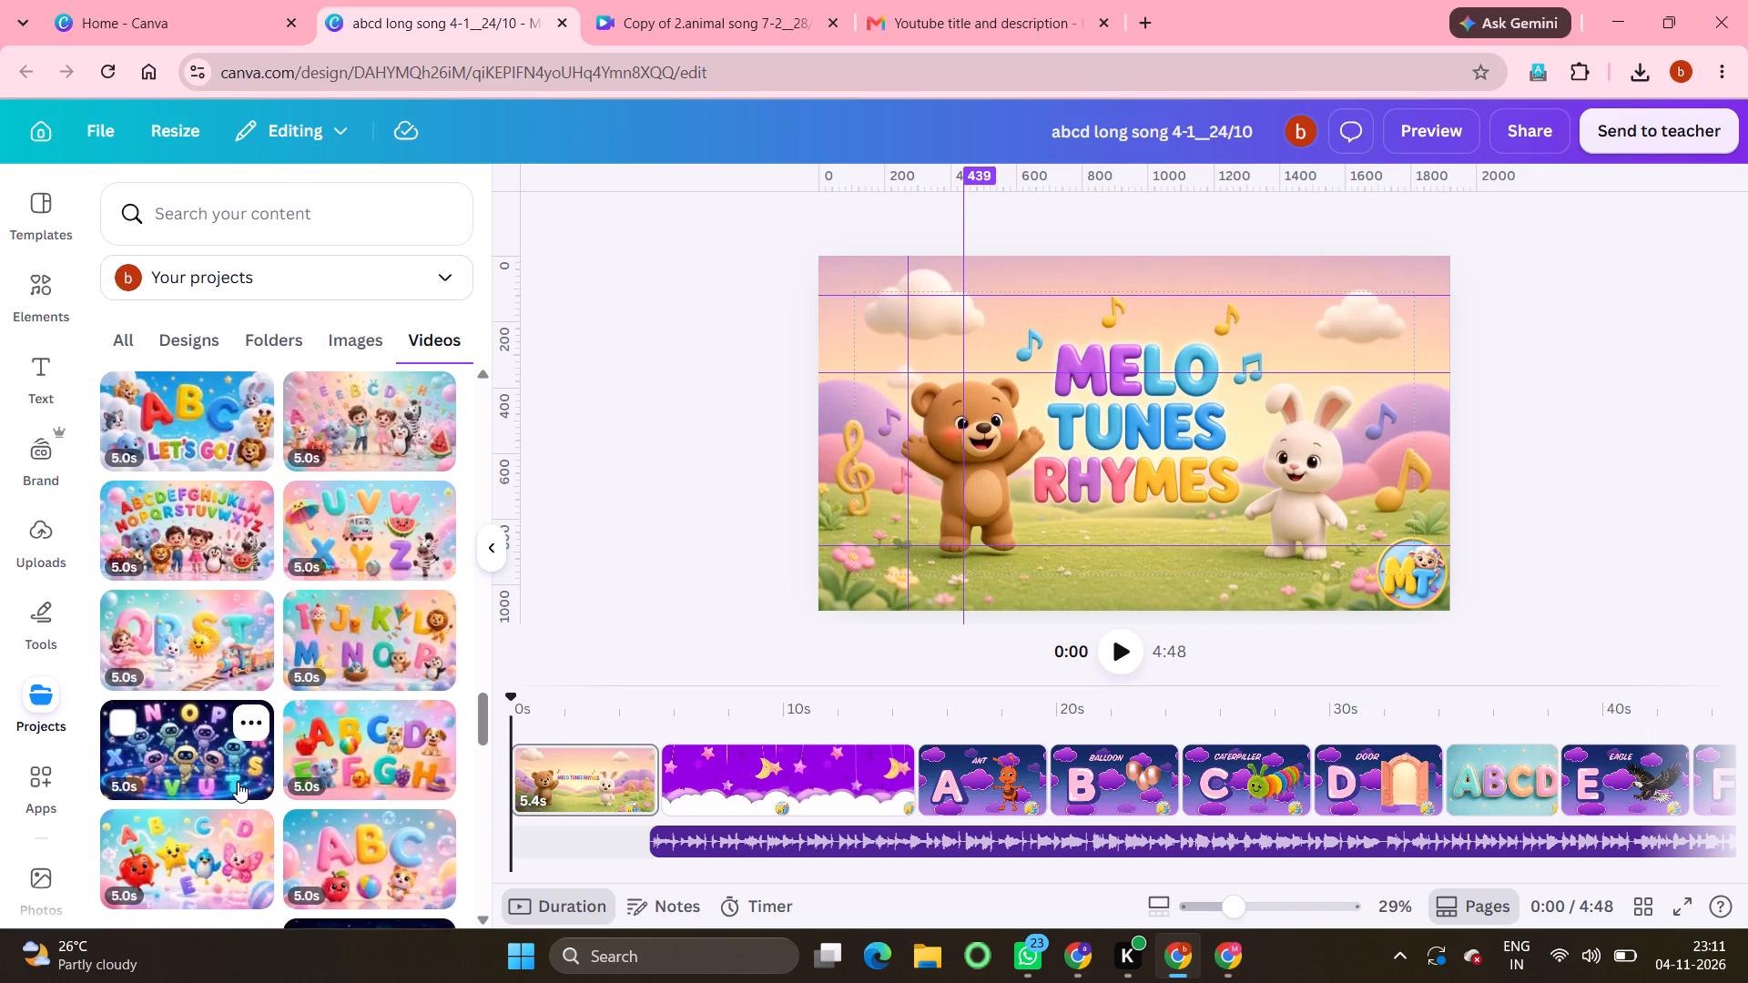
scroll(238, 782, up, 1)
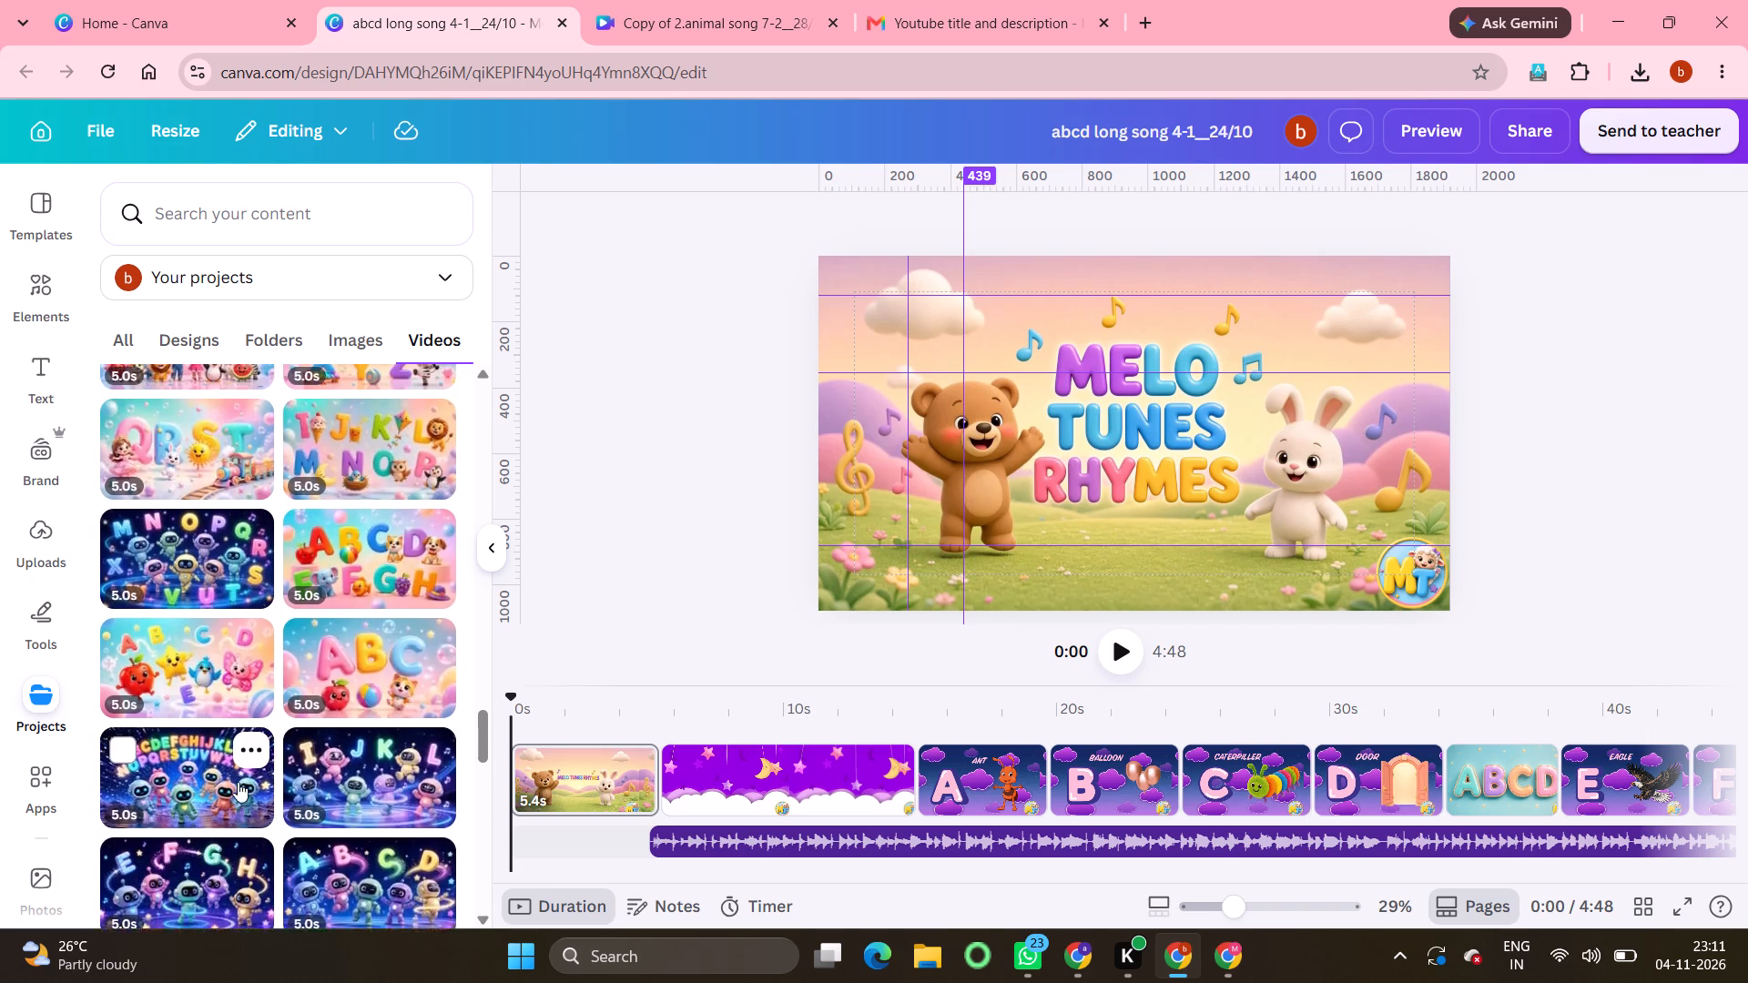
scroll(238, 782, up, 1)
scroll(238, 782, down, 2)
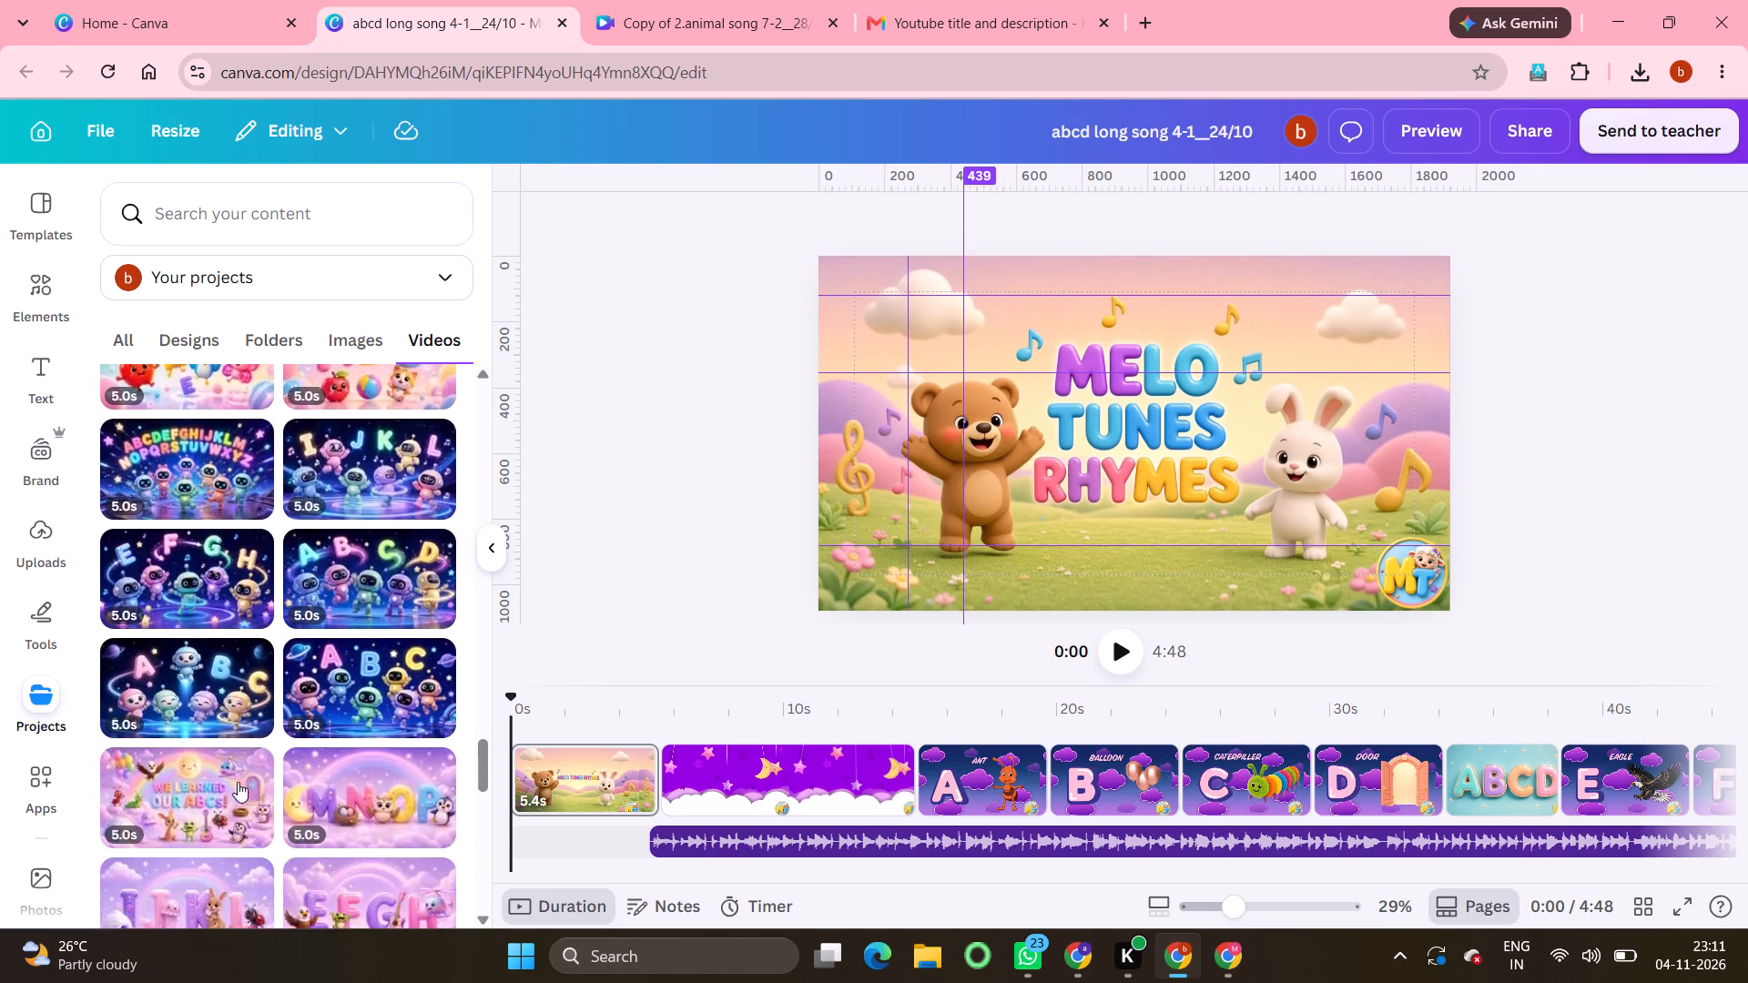
scroll(238, 782, down, 4)
scroll(238, 782, up, 1)
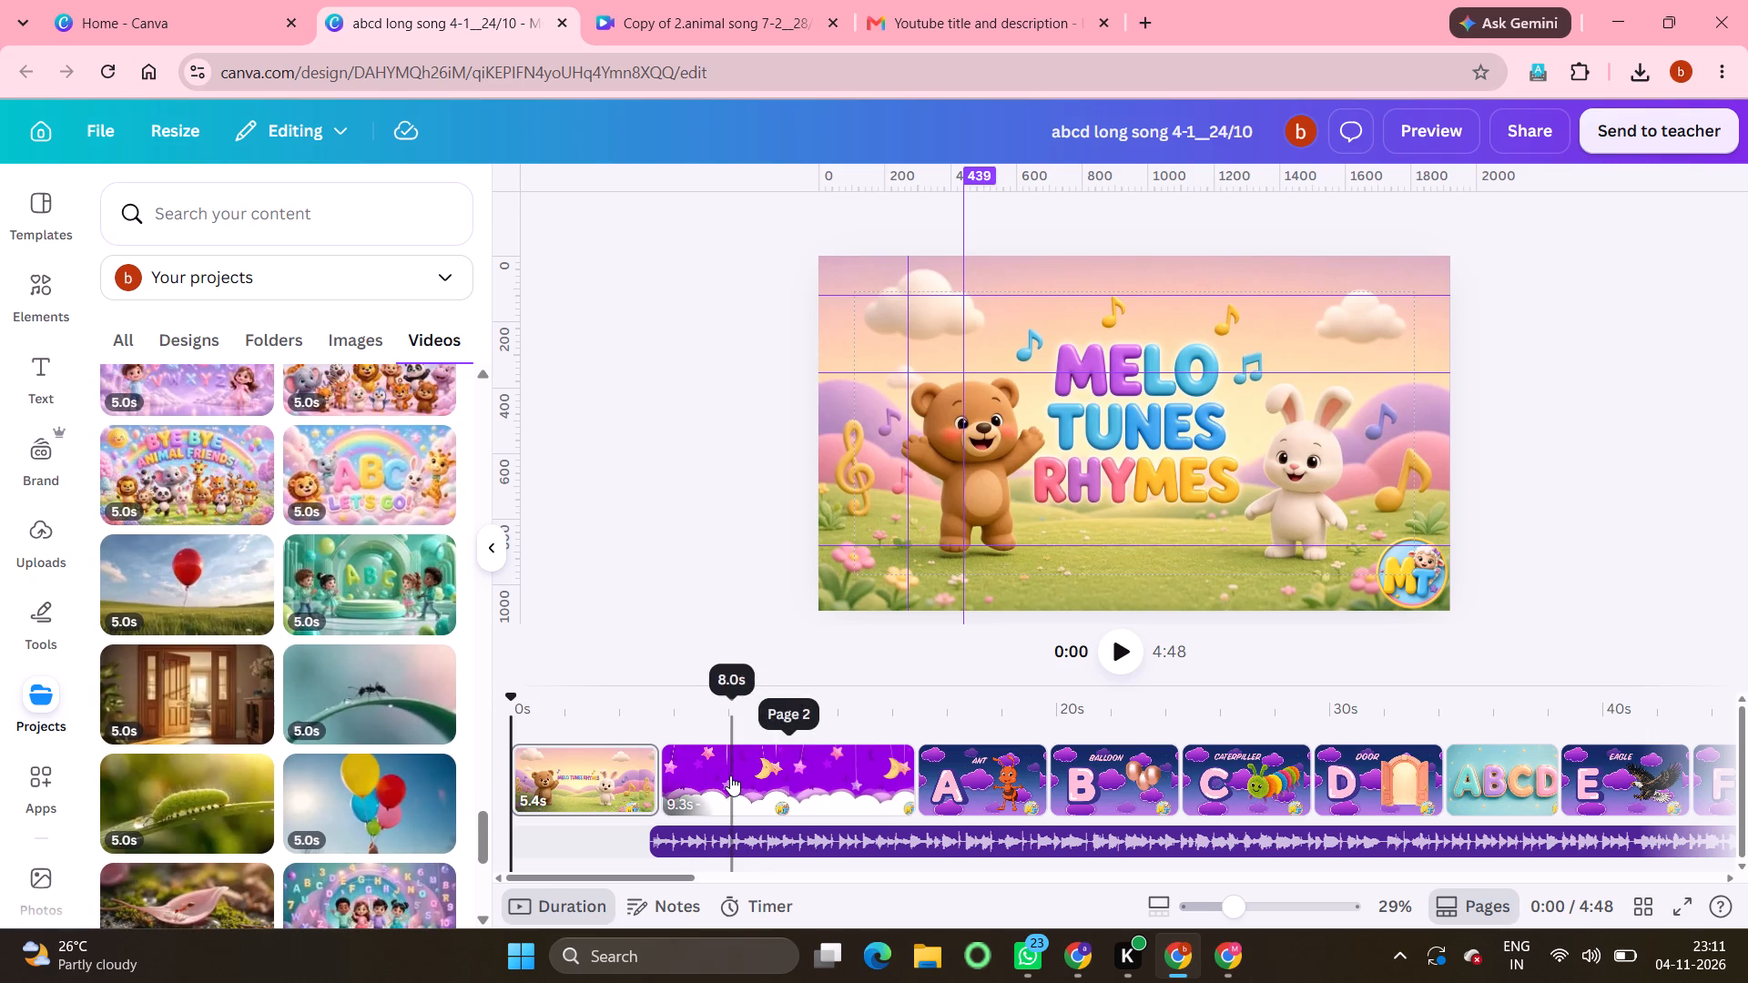
click(730, 775)
click(378, 609)
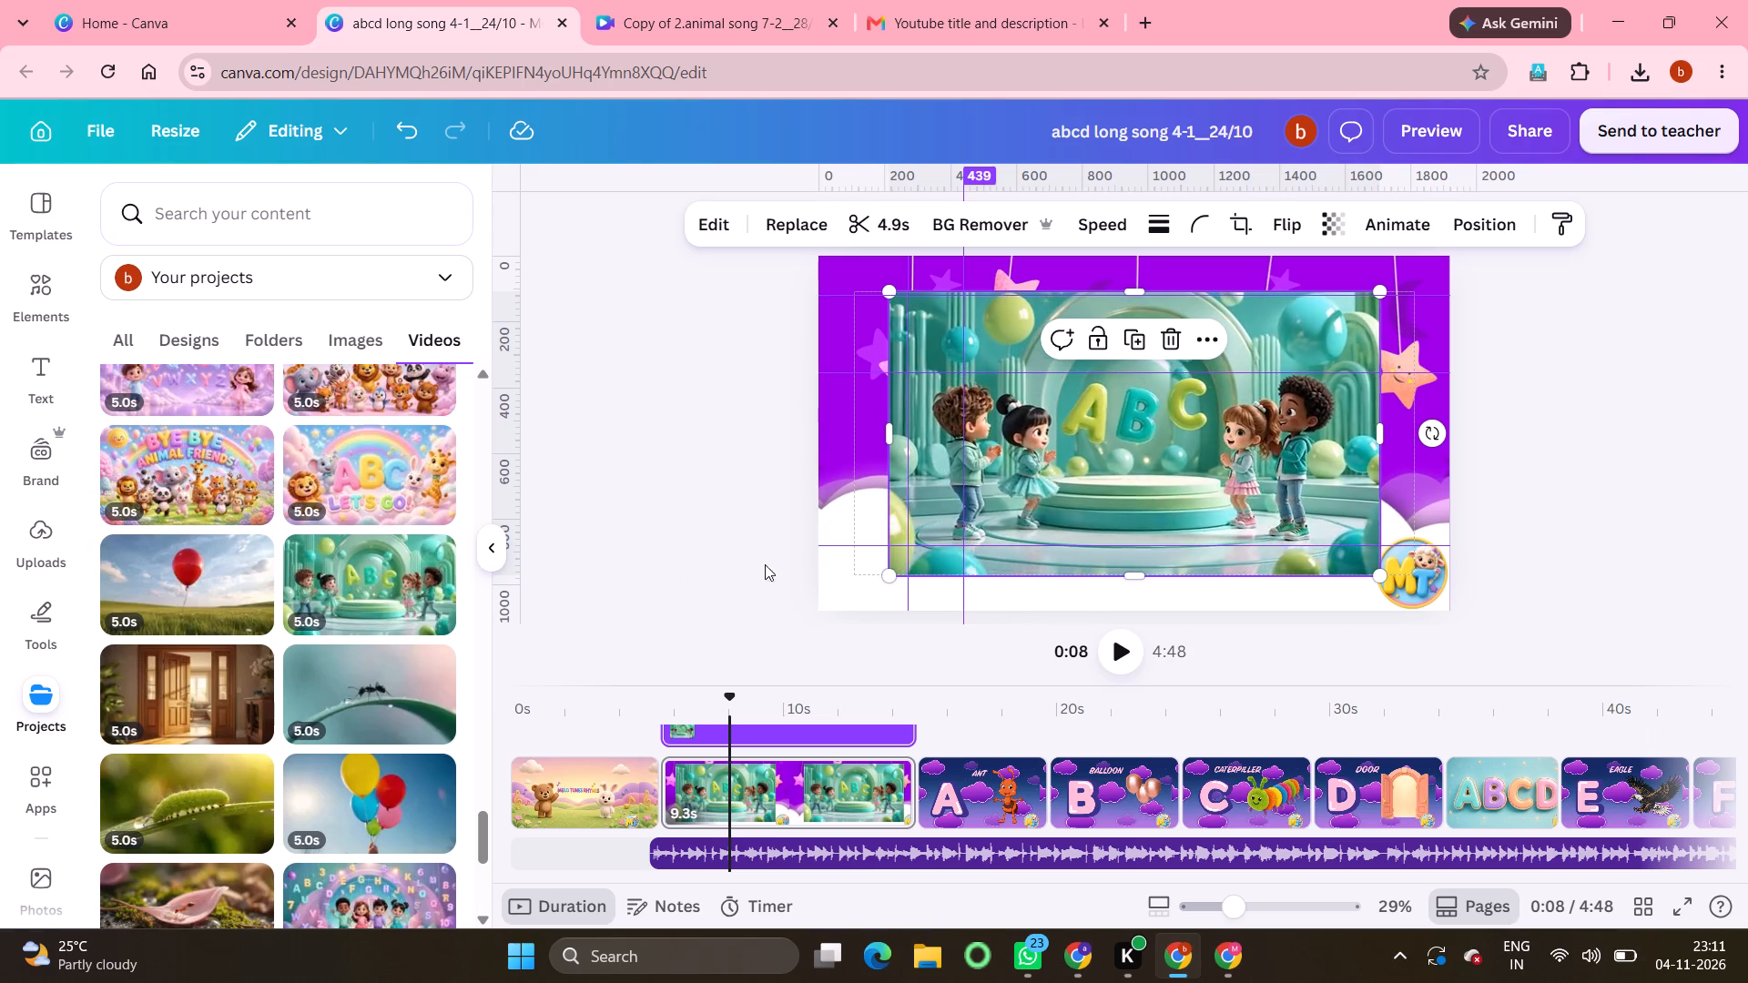
Replace page 2's purple star background with the inserted teal ABC stage video.
right_click(1265, 403)
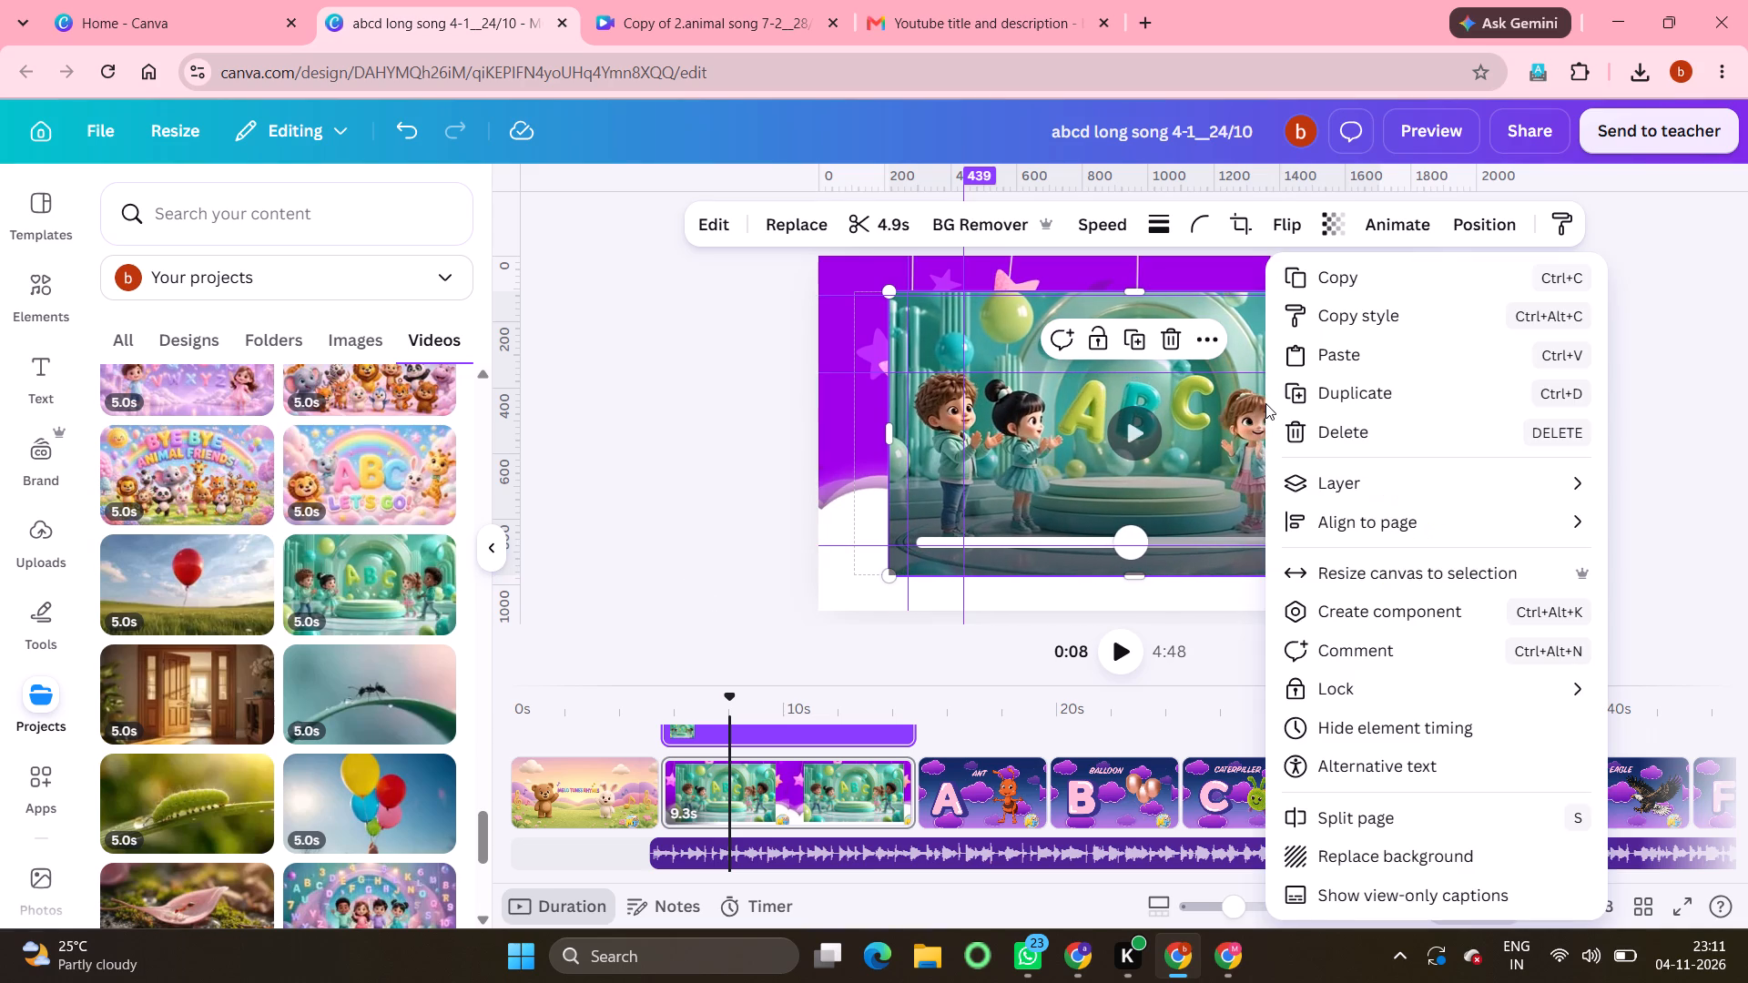
click(1371, 856)
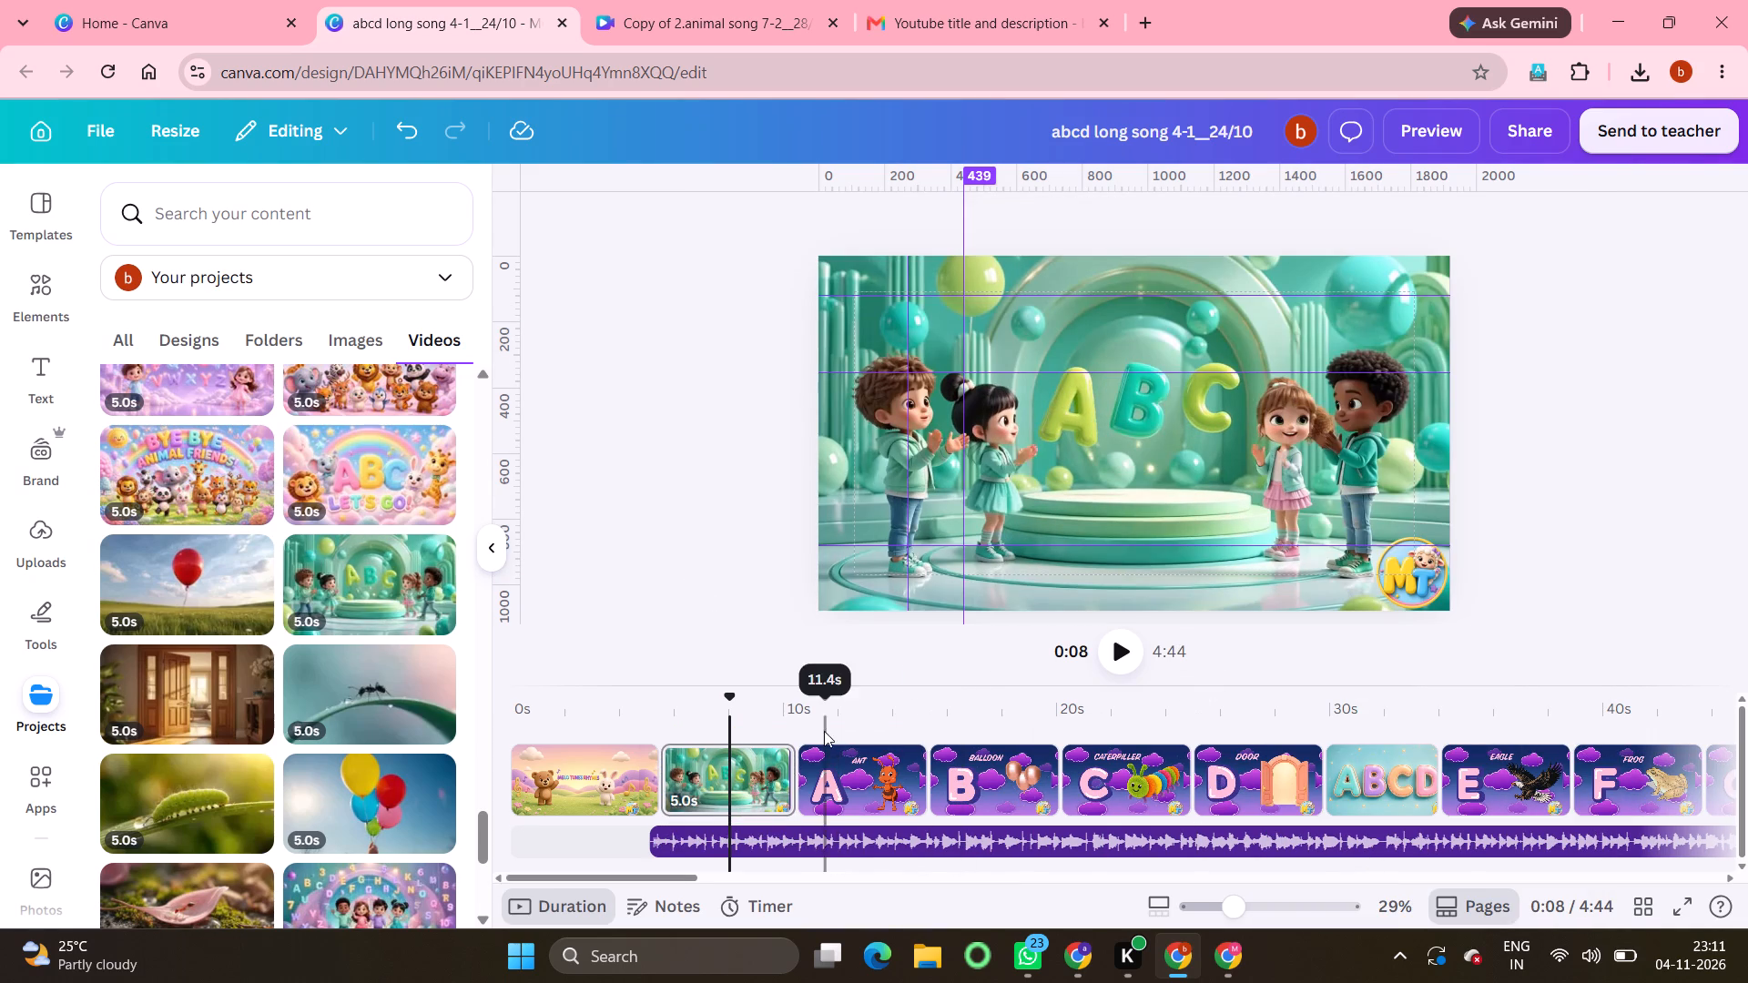
Add a blank page between the teal ABC stage page and the letter A "Ant" page.
click(797, 760)
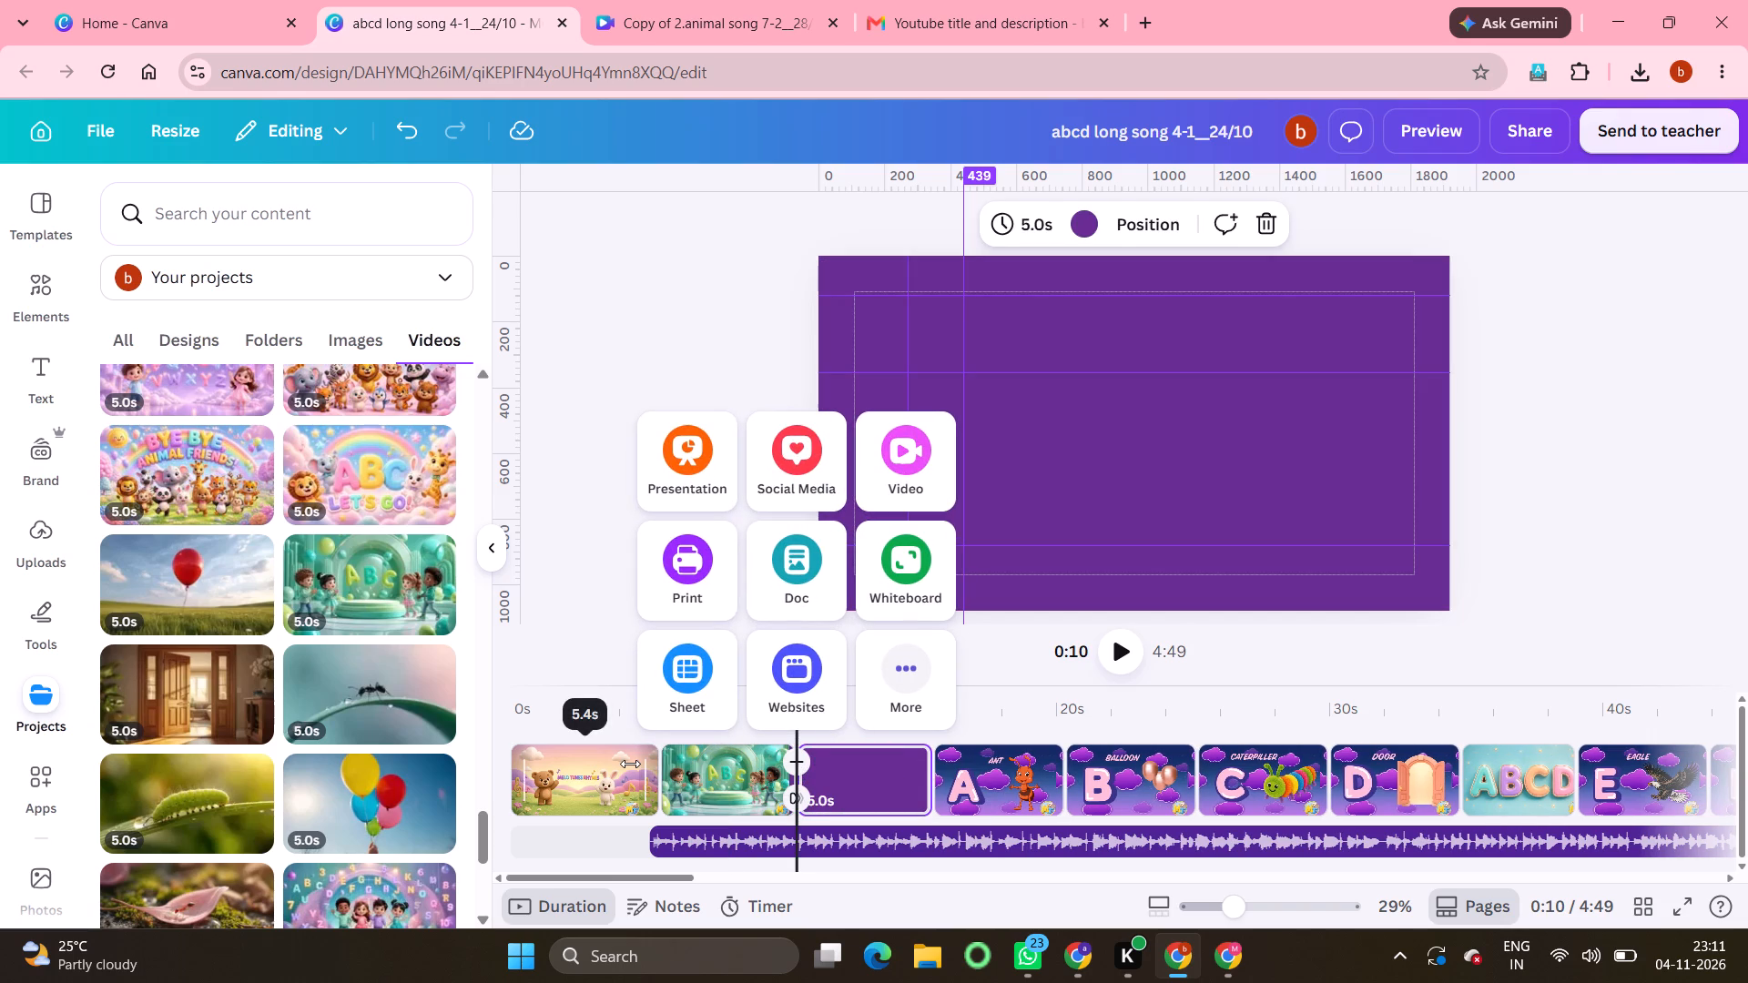
Insert the project video of four children on a stage with hanging alphabet letters onto the blank page 3.
scroll(360, 741, down, 4)
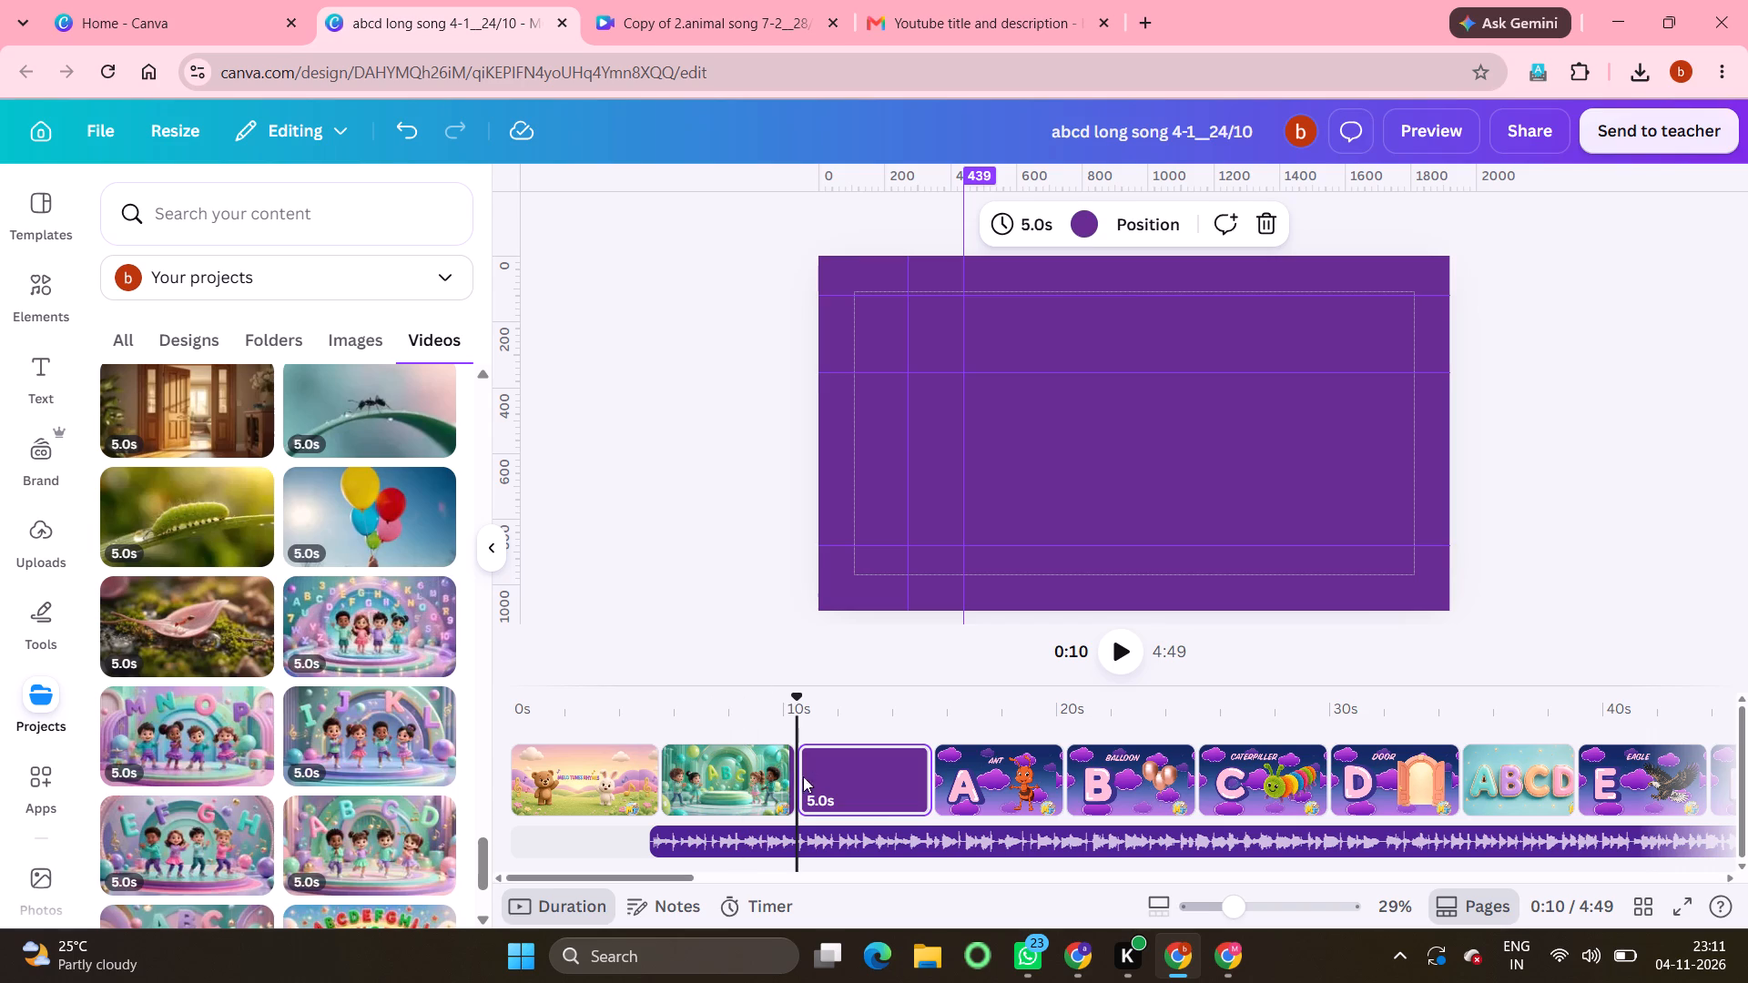
click(857, 769)
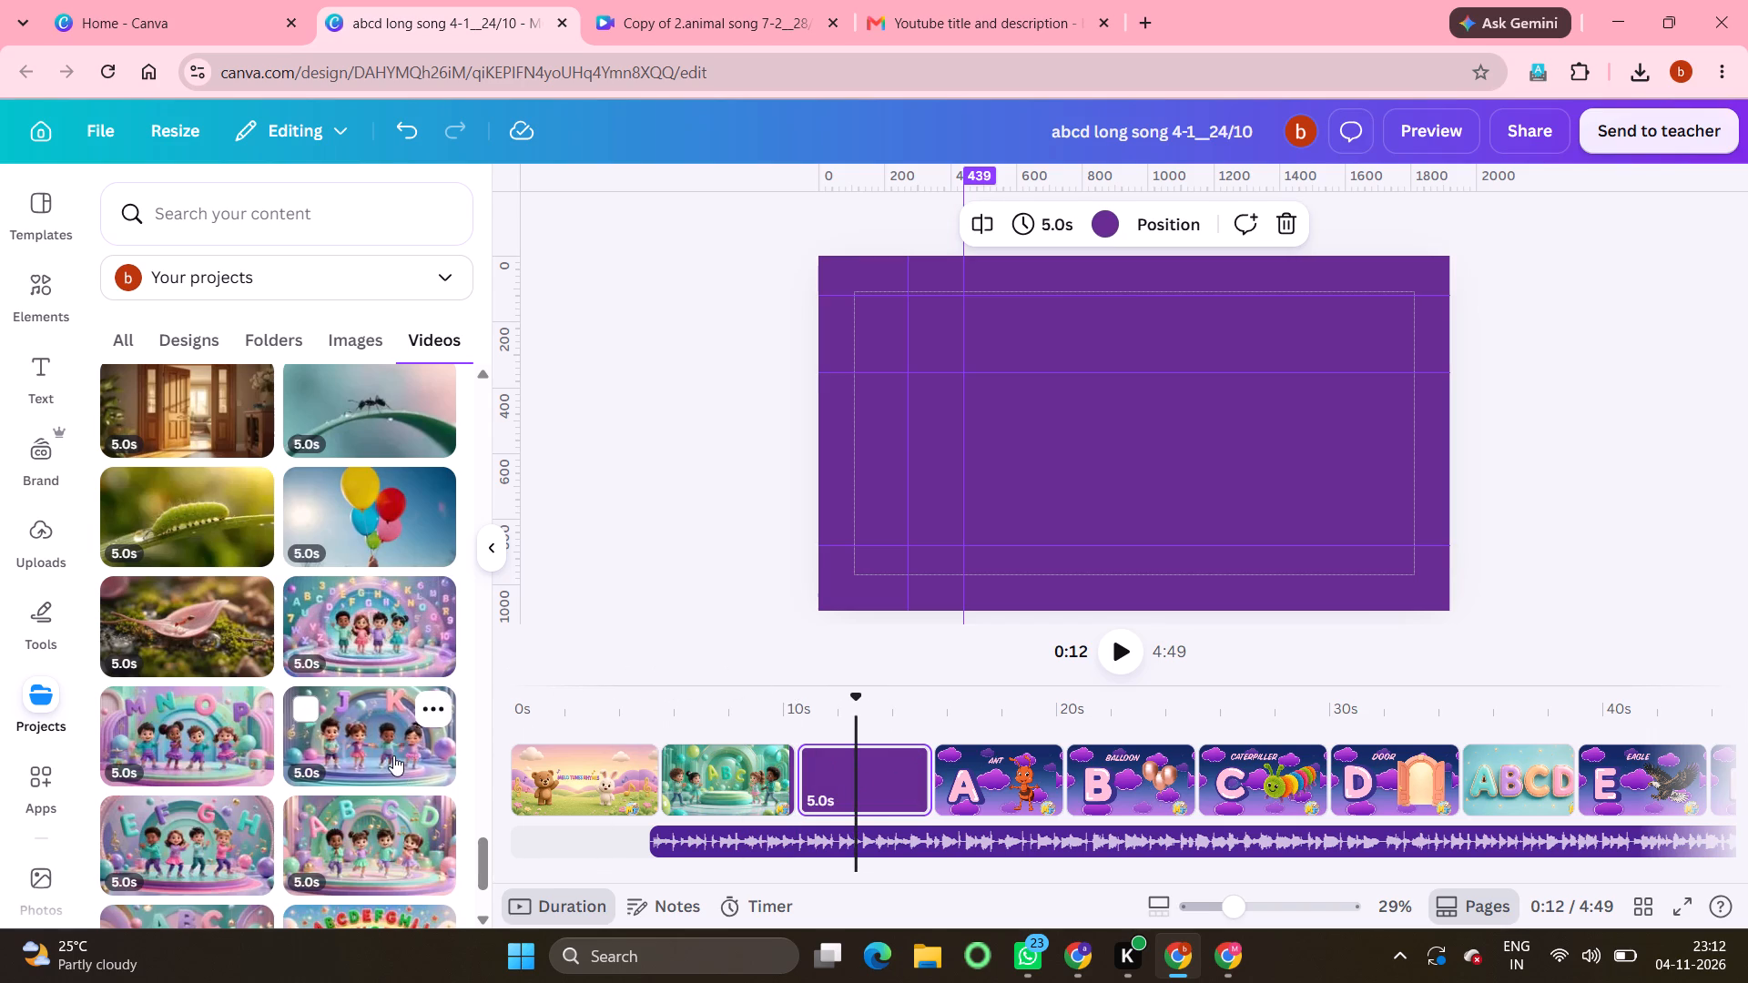
scroll(400, 816, down, 2)
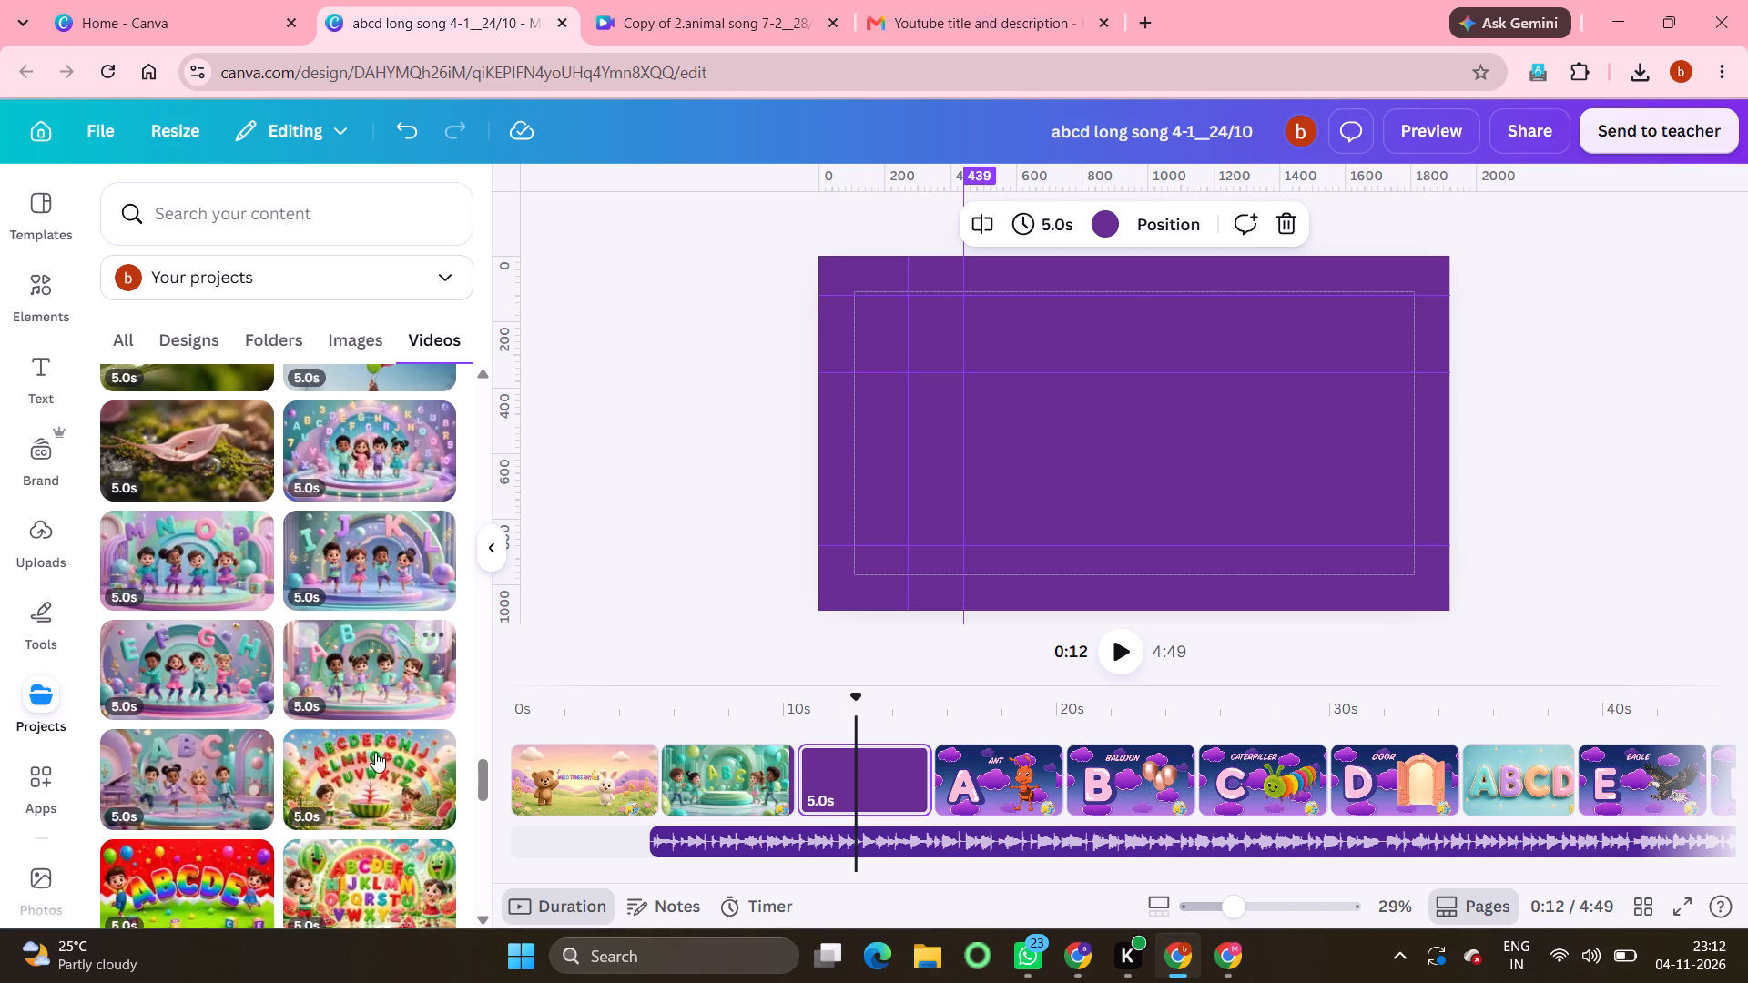
scroll(373, 757, down, 2)
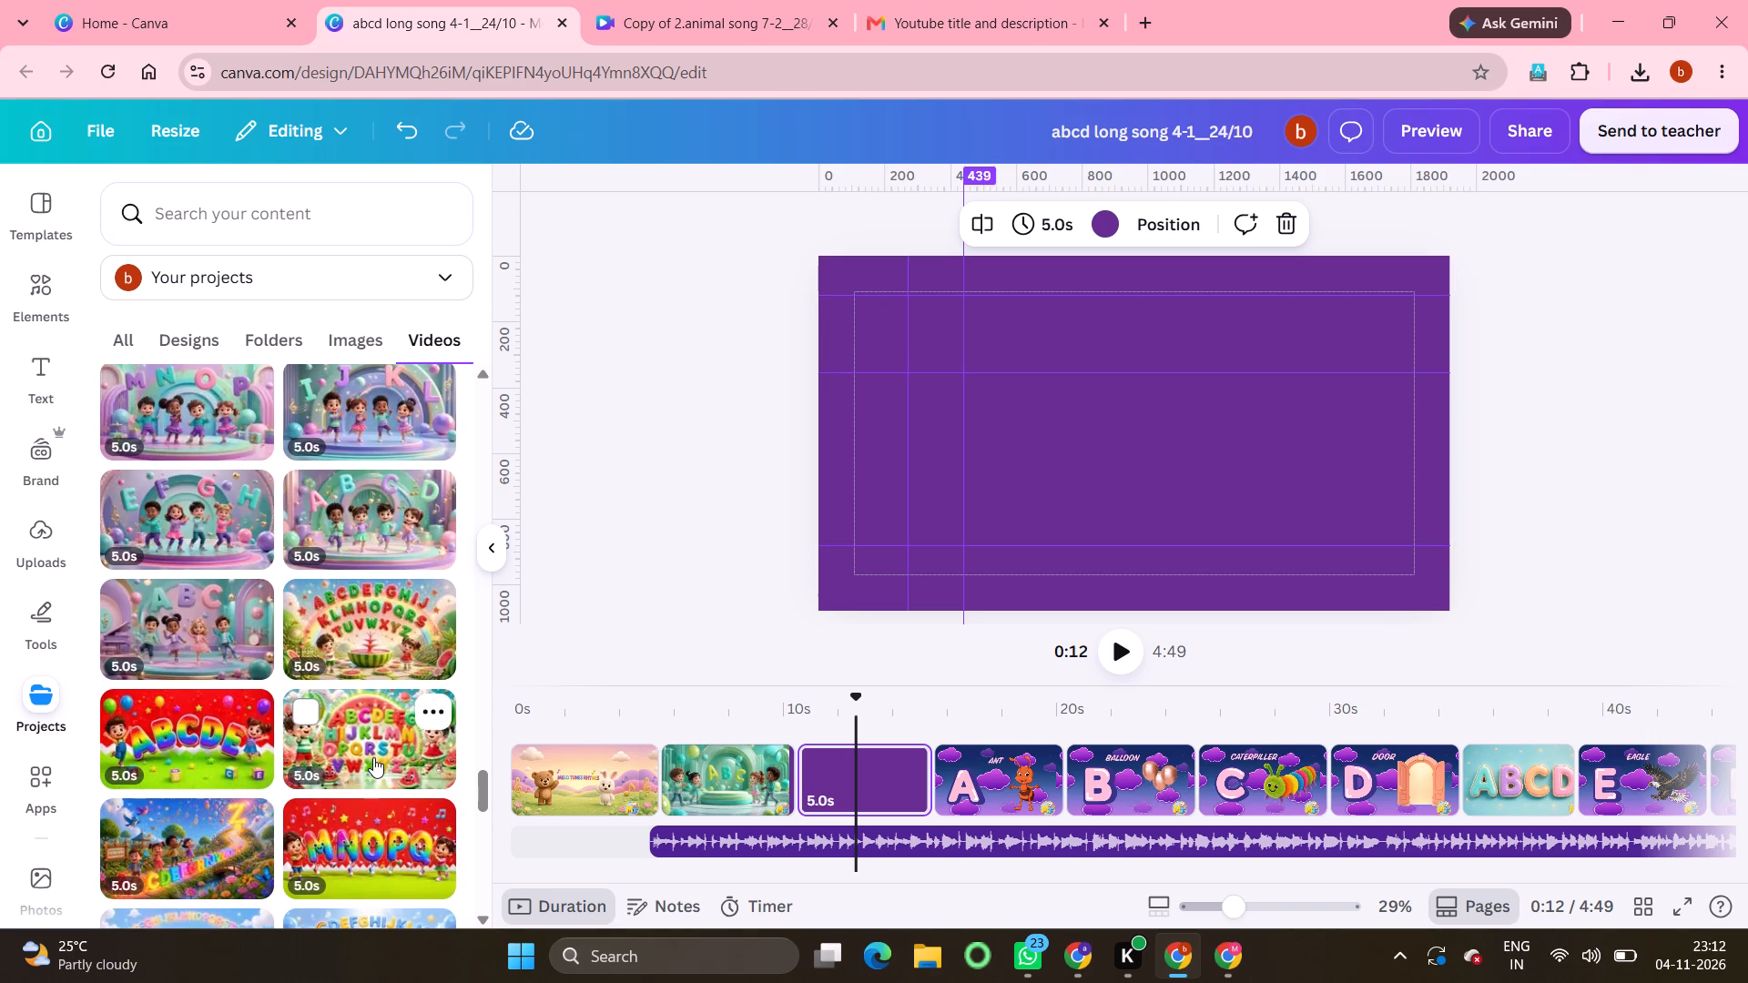
scroll(373, 757, up, 1)
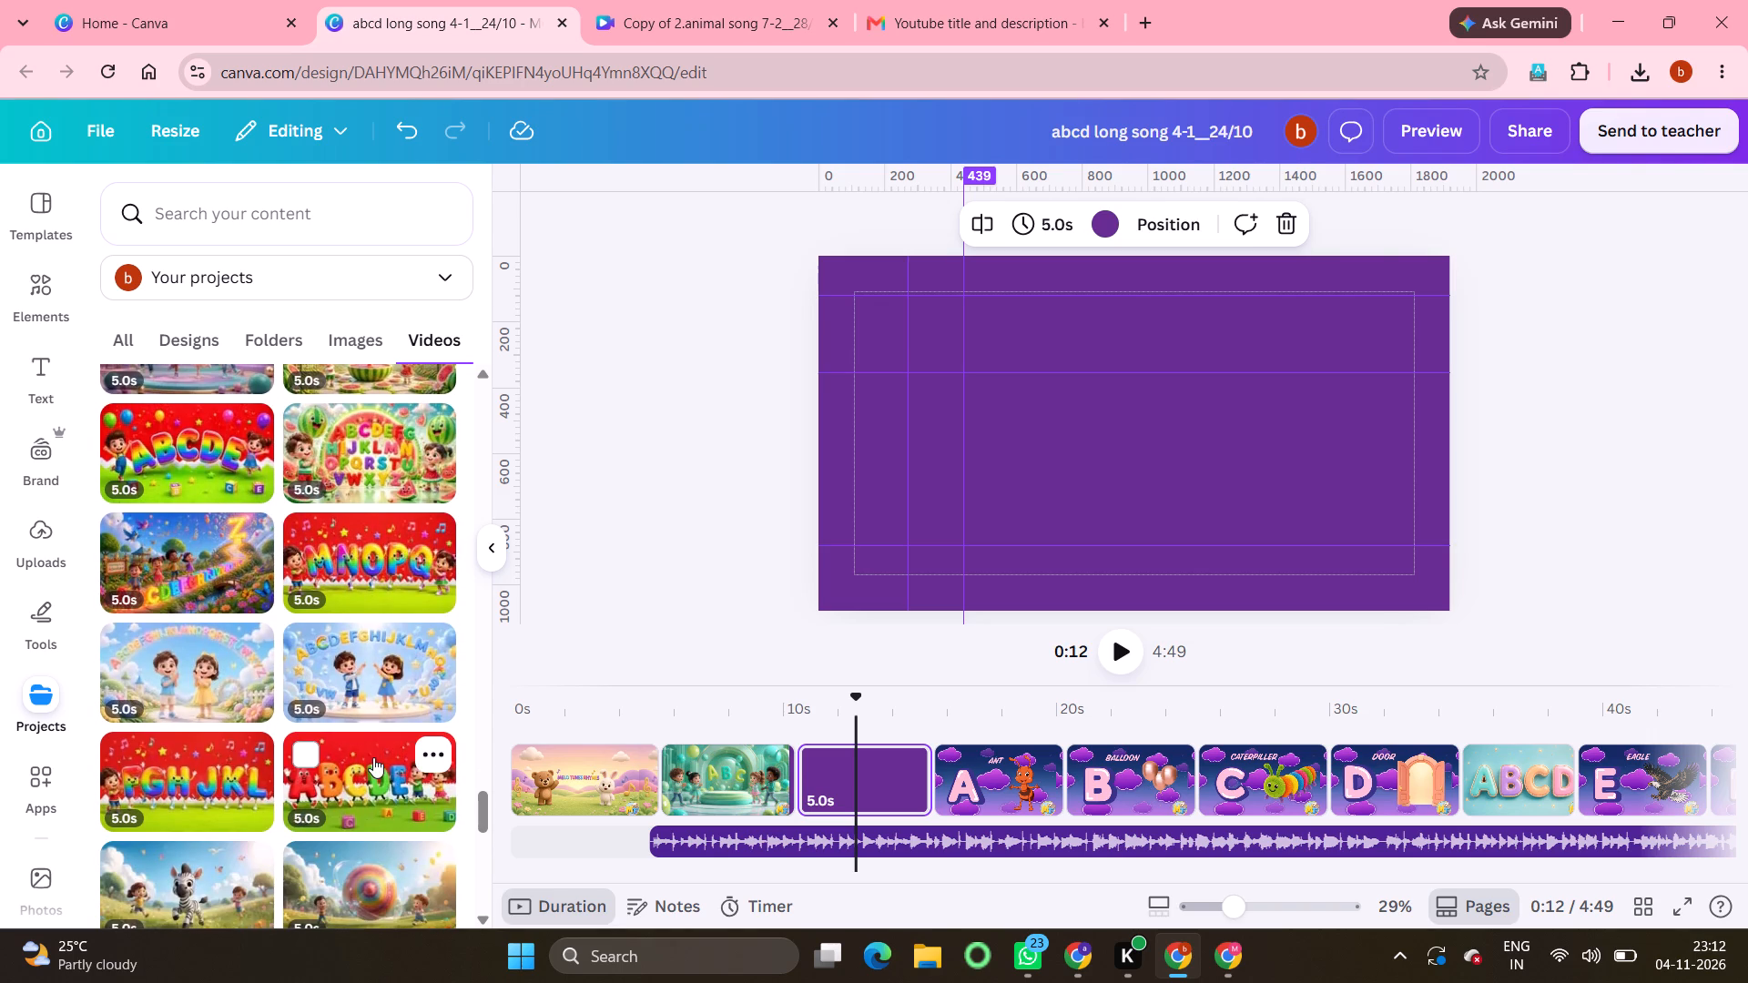
scroll(373, 757, up, 3)
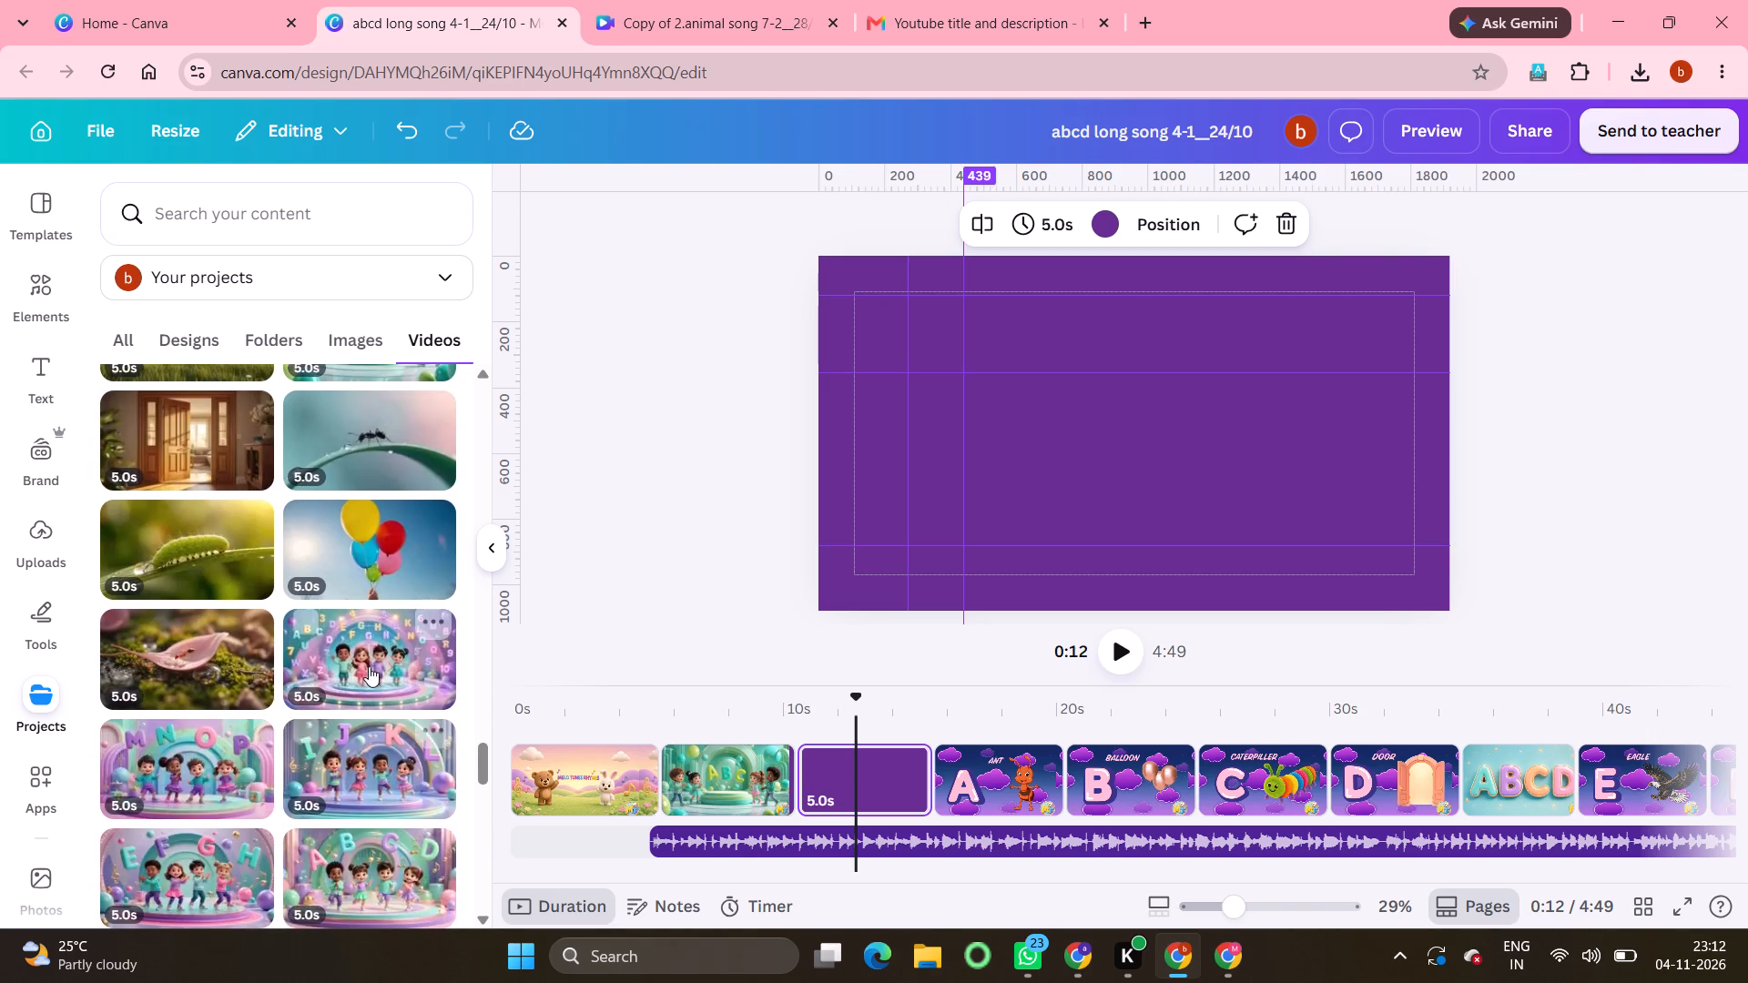
click(369, 665)
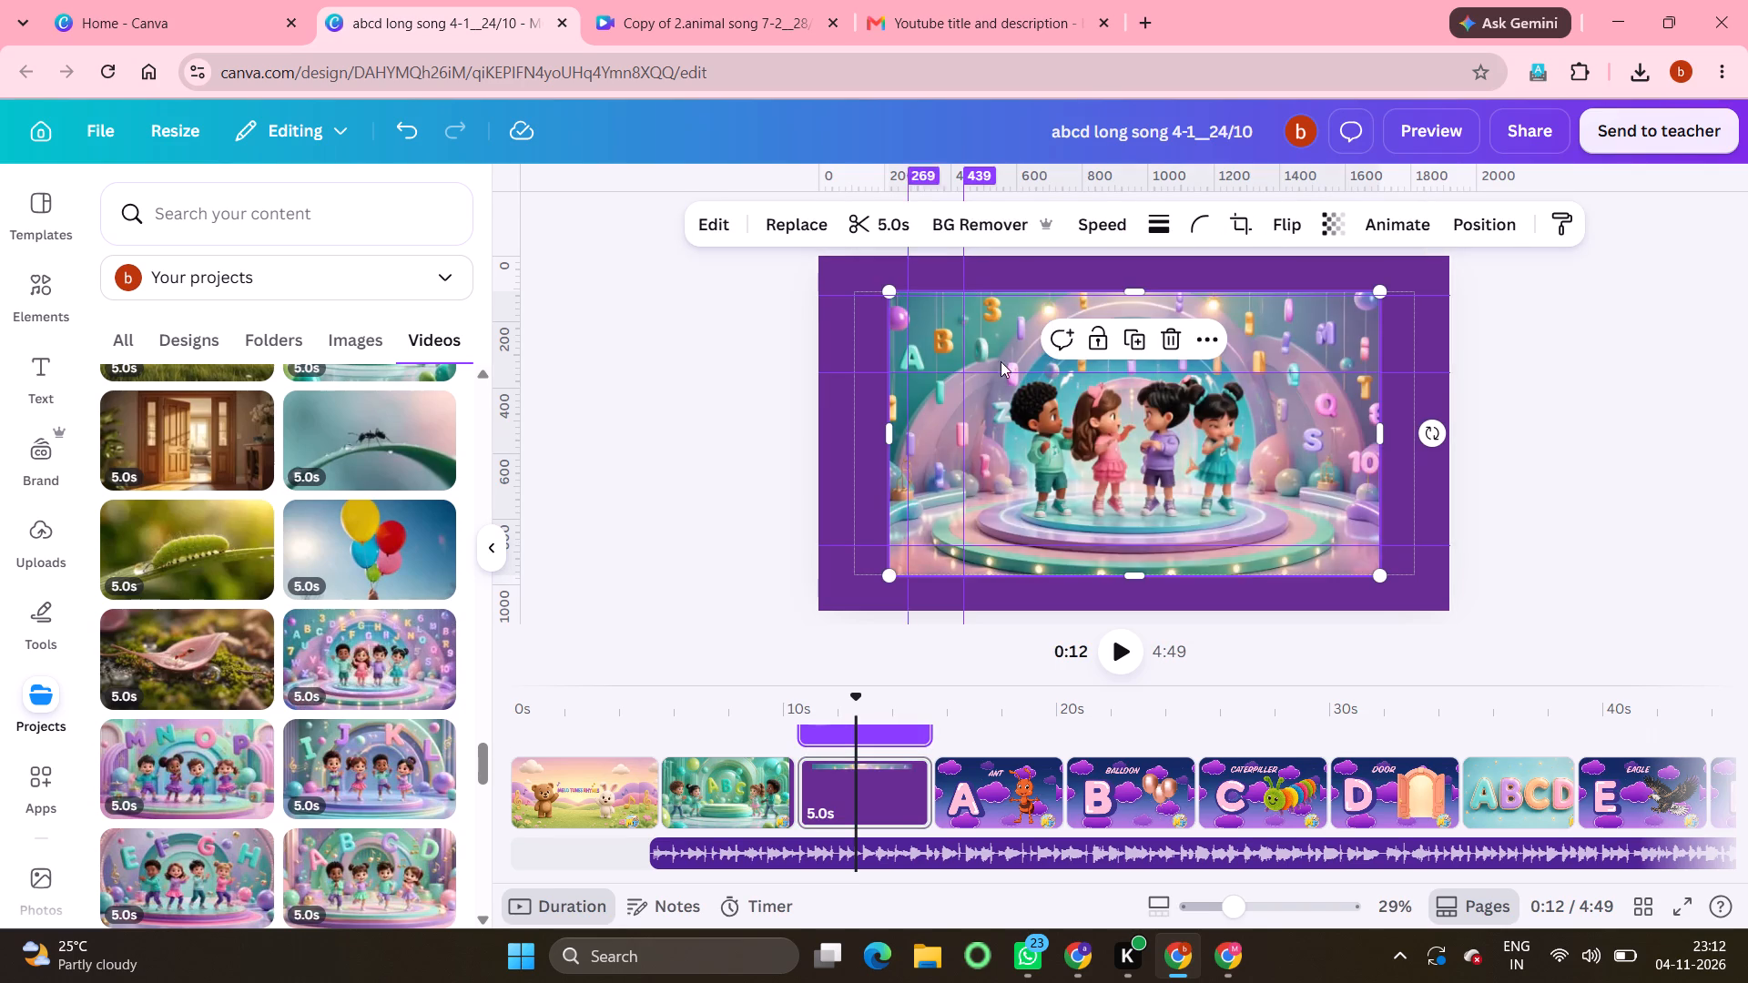
Replace page 3's plain purple background with the inserted hanging-letters stage video.
right_click(1258, 498)
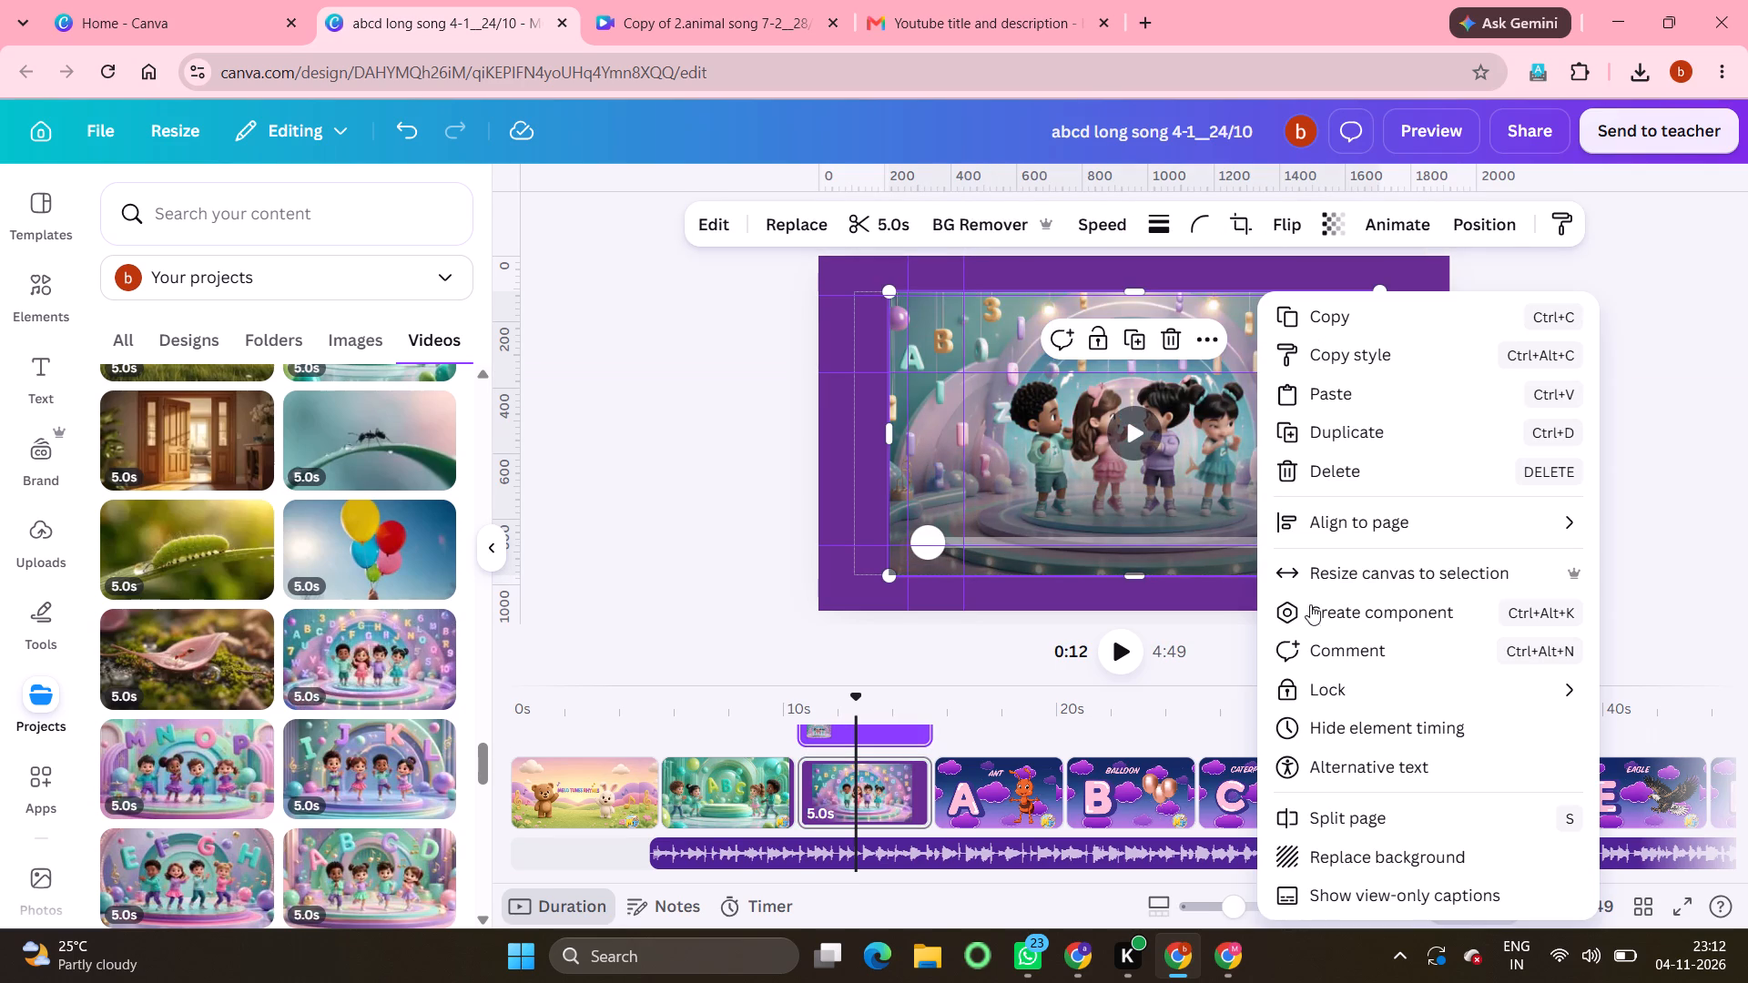
click(1366, 860)
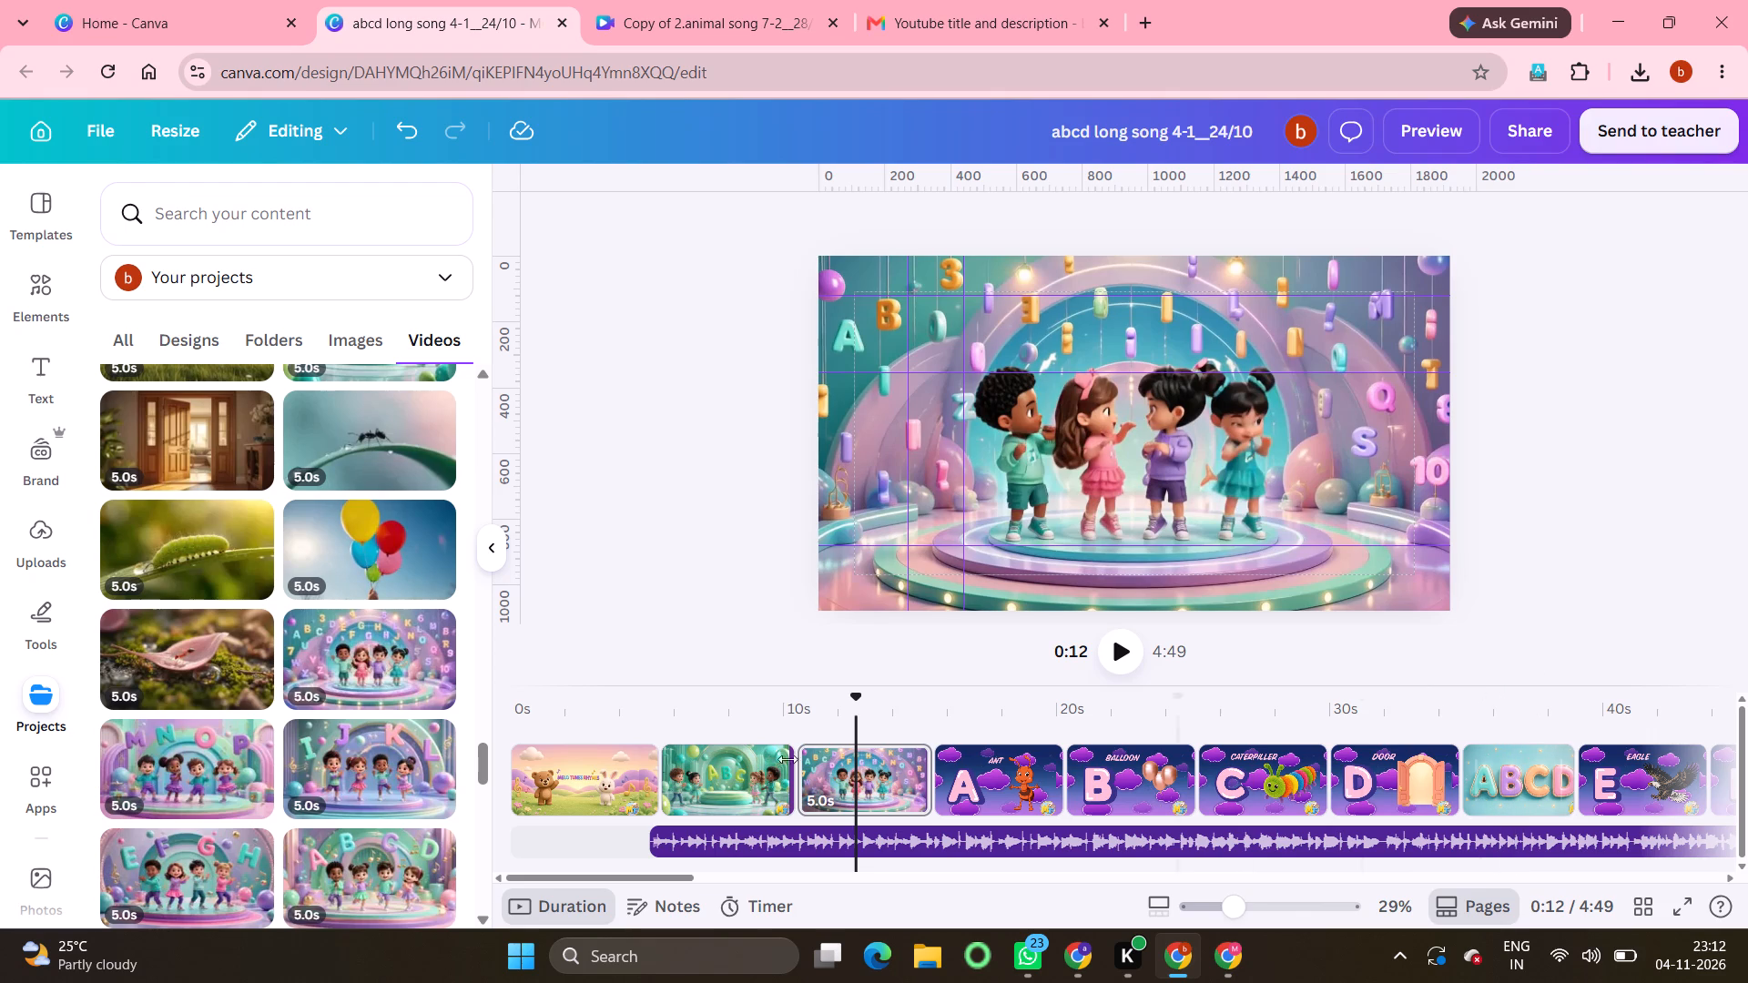
Select the letter A "Ant" page and find images similar to the recently used photo "pastel rainbow and moon sky".
click(25, 299)
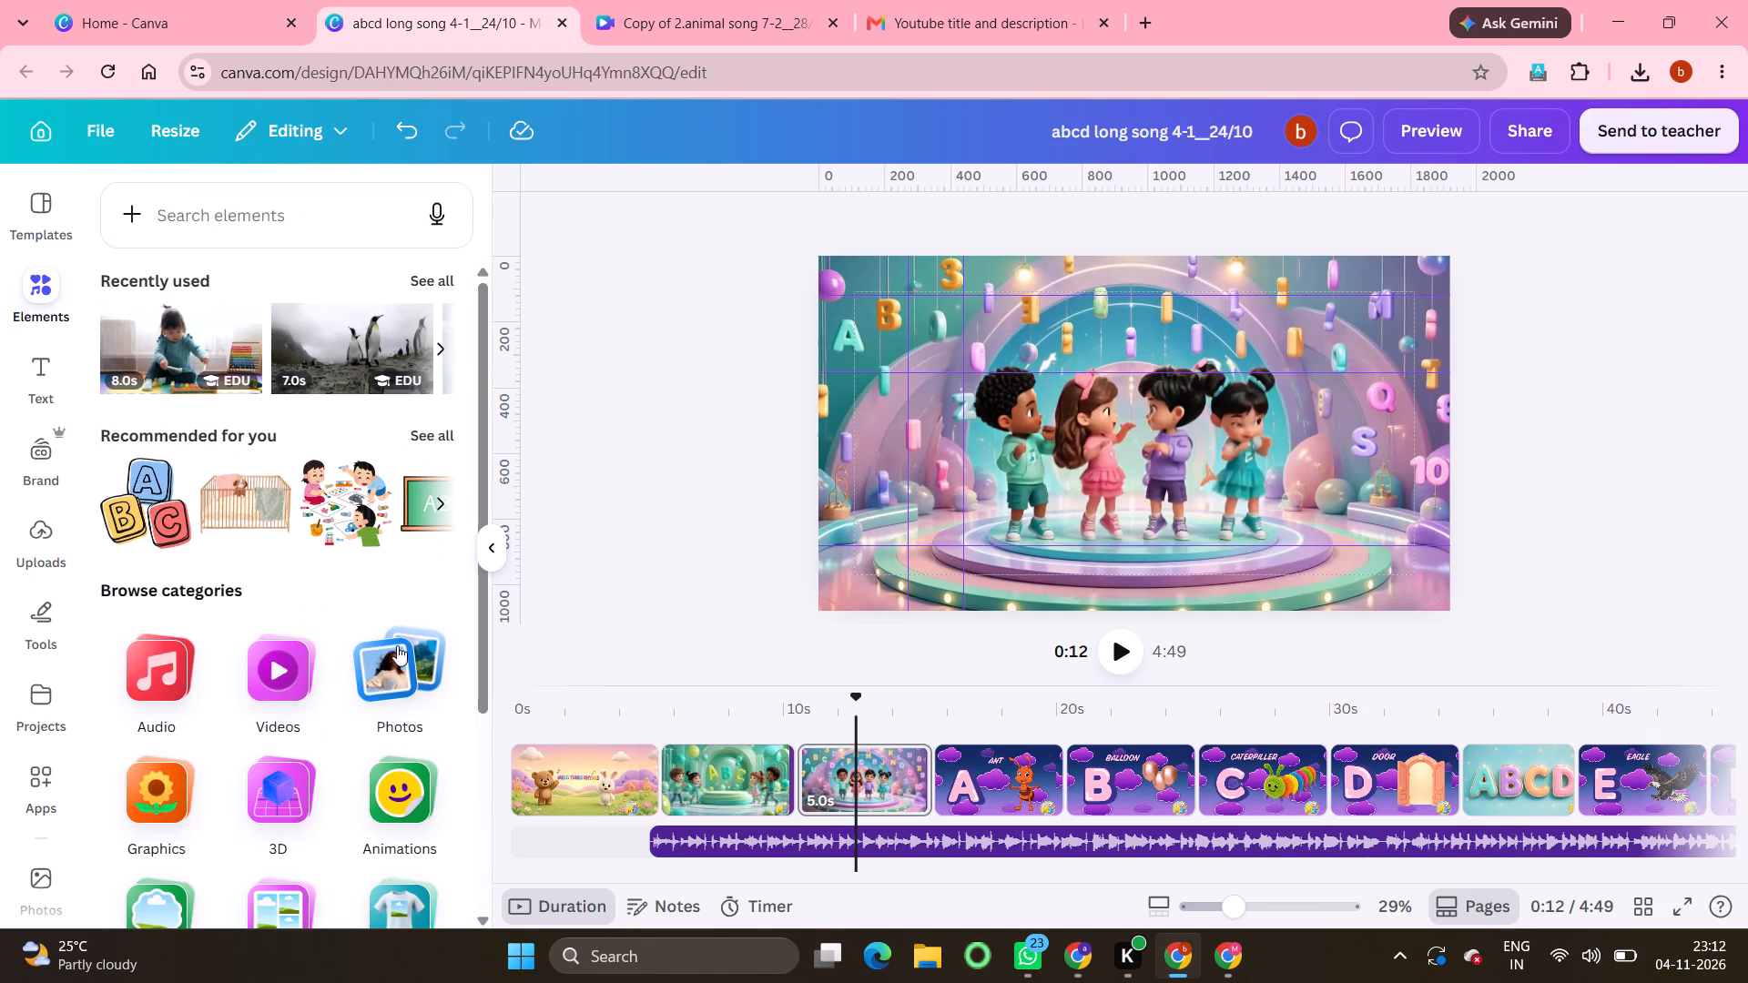
click(397, 645)
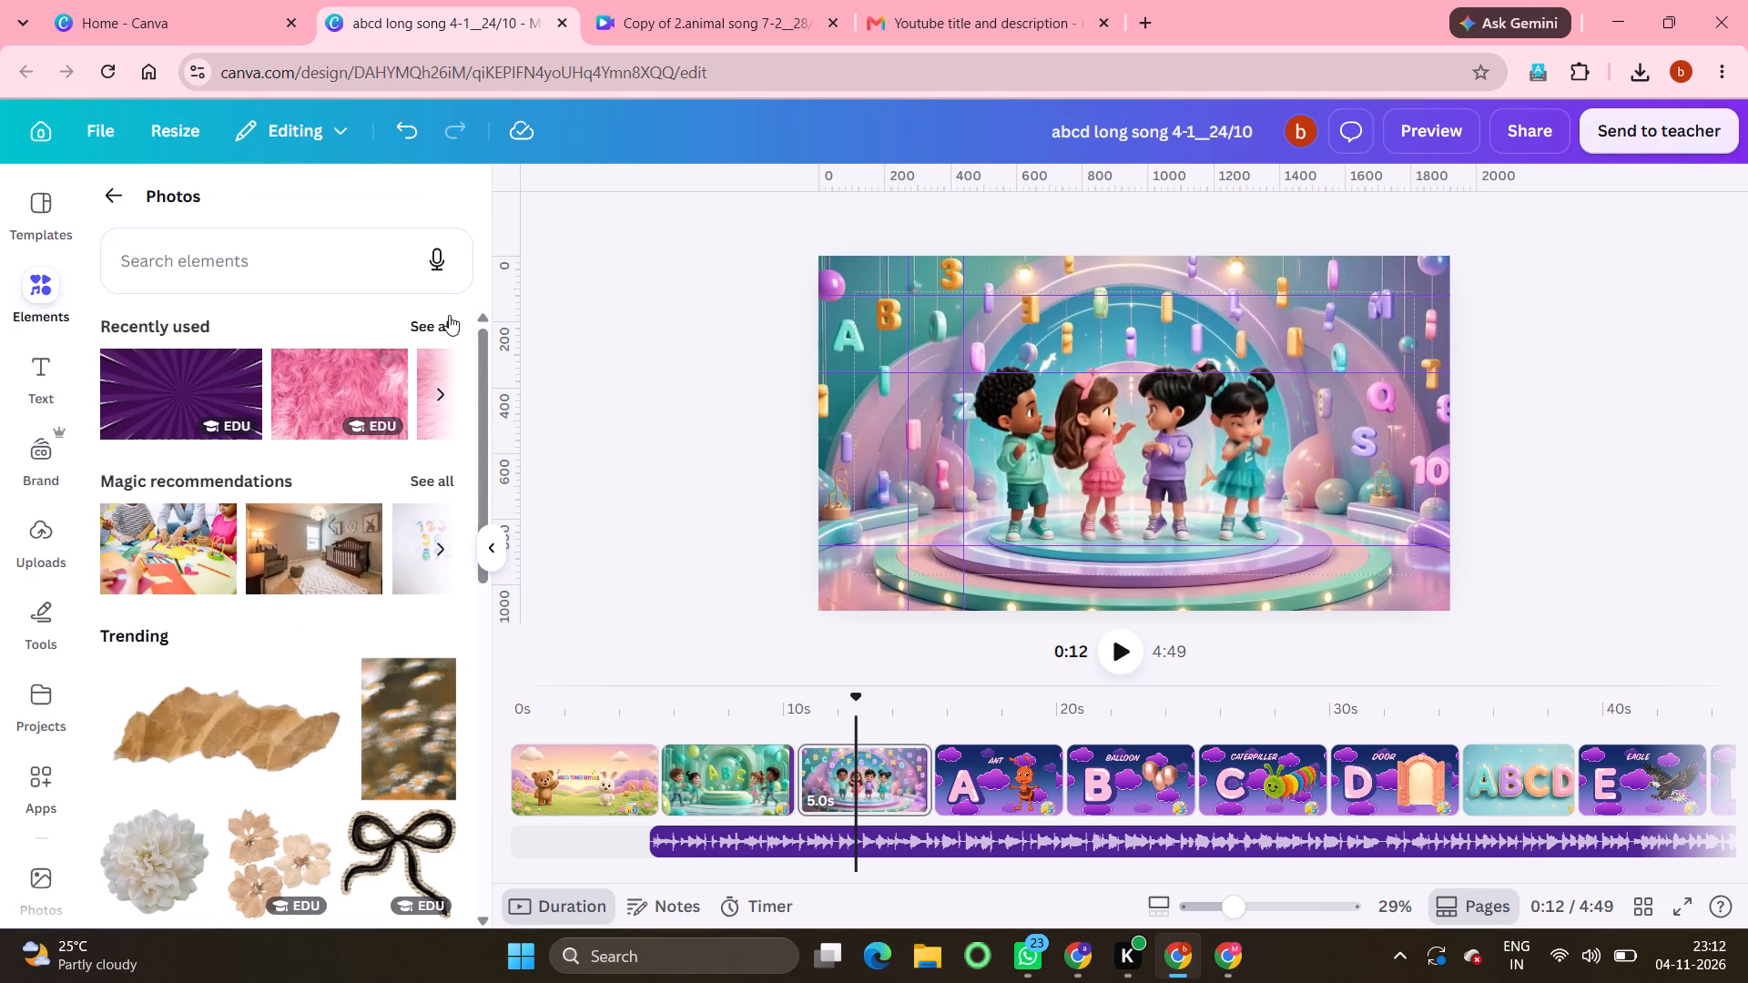
click(441, 325)
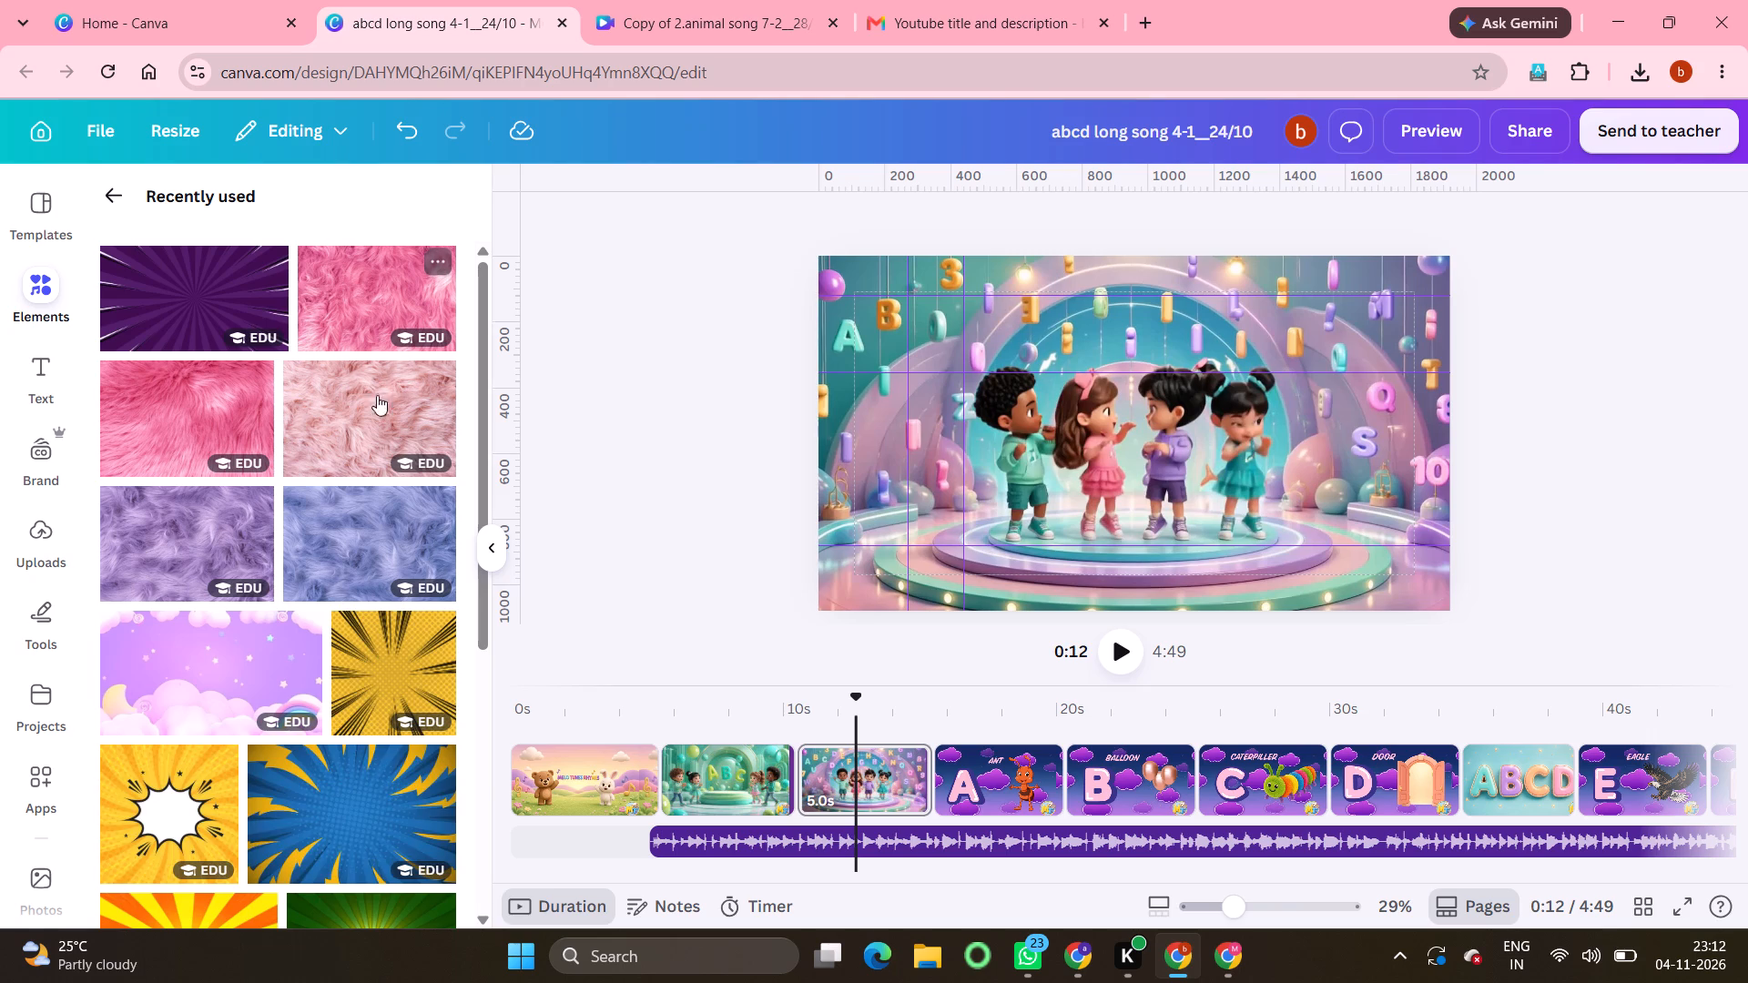
click(960, 775)
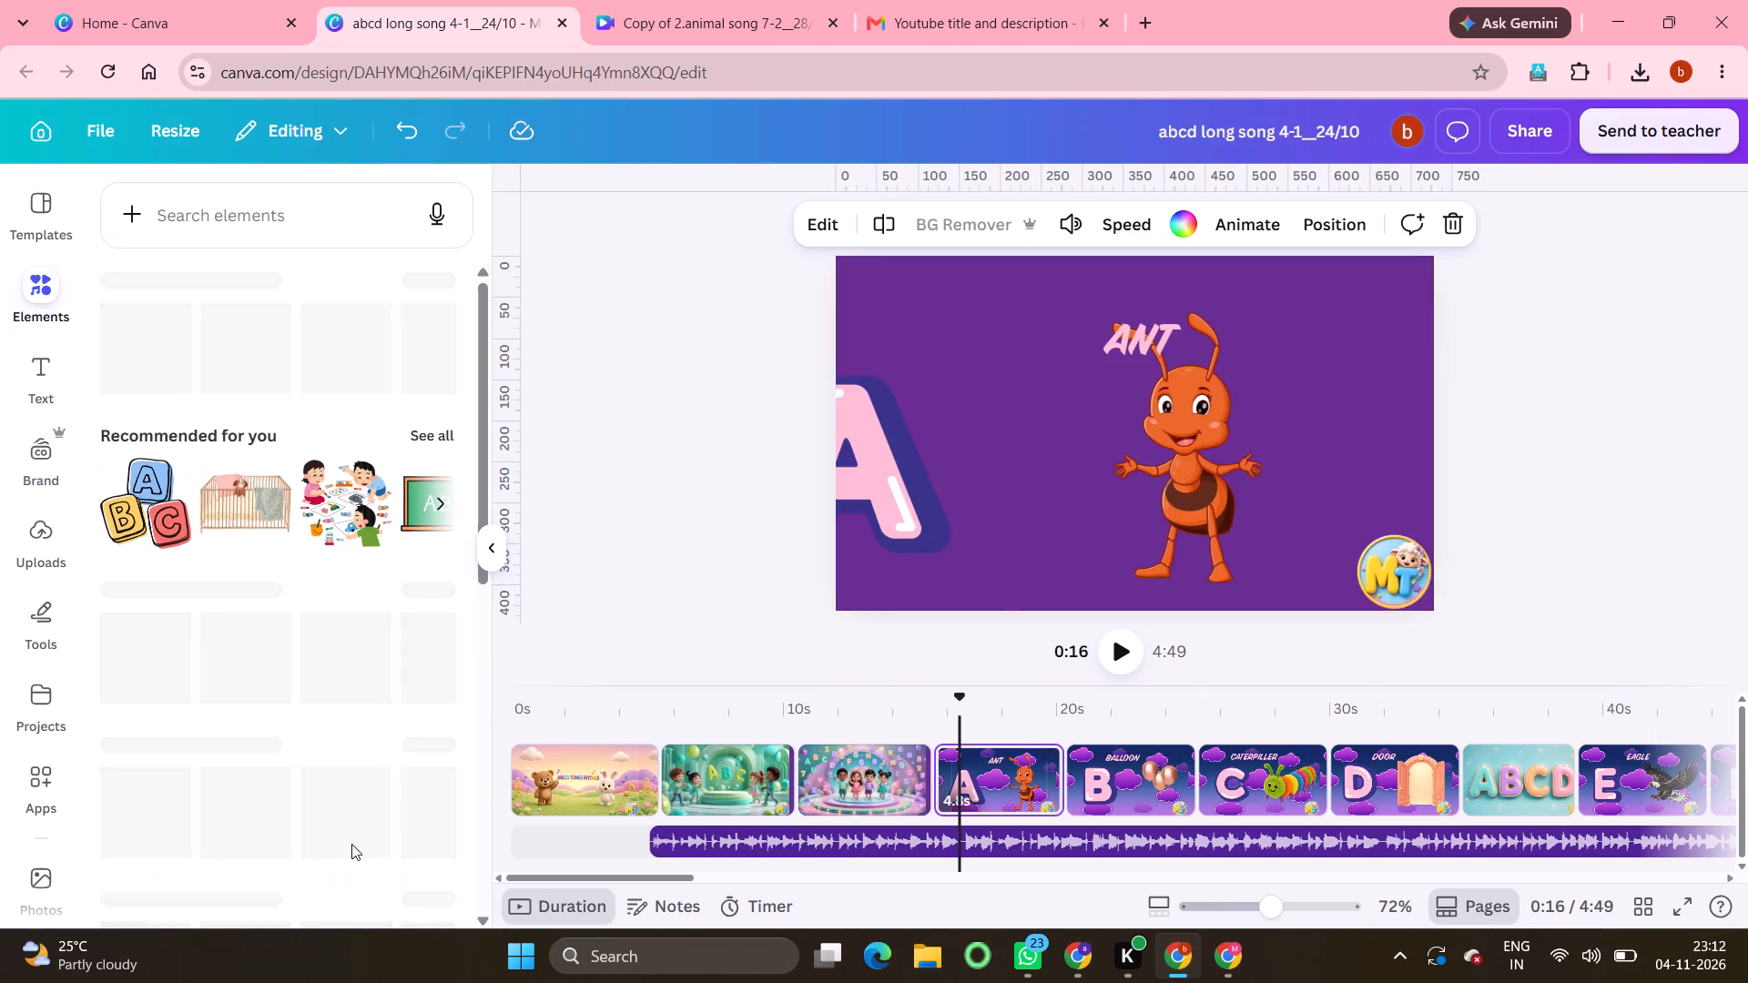
scroll(318, 844, down, 3)
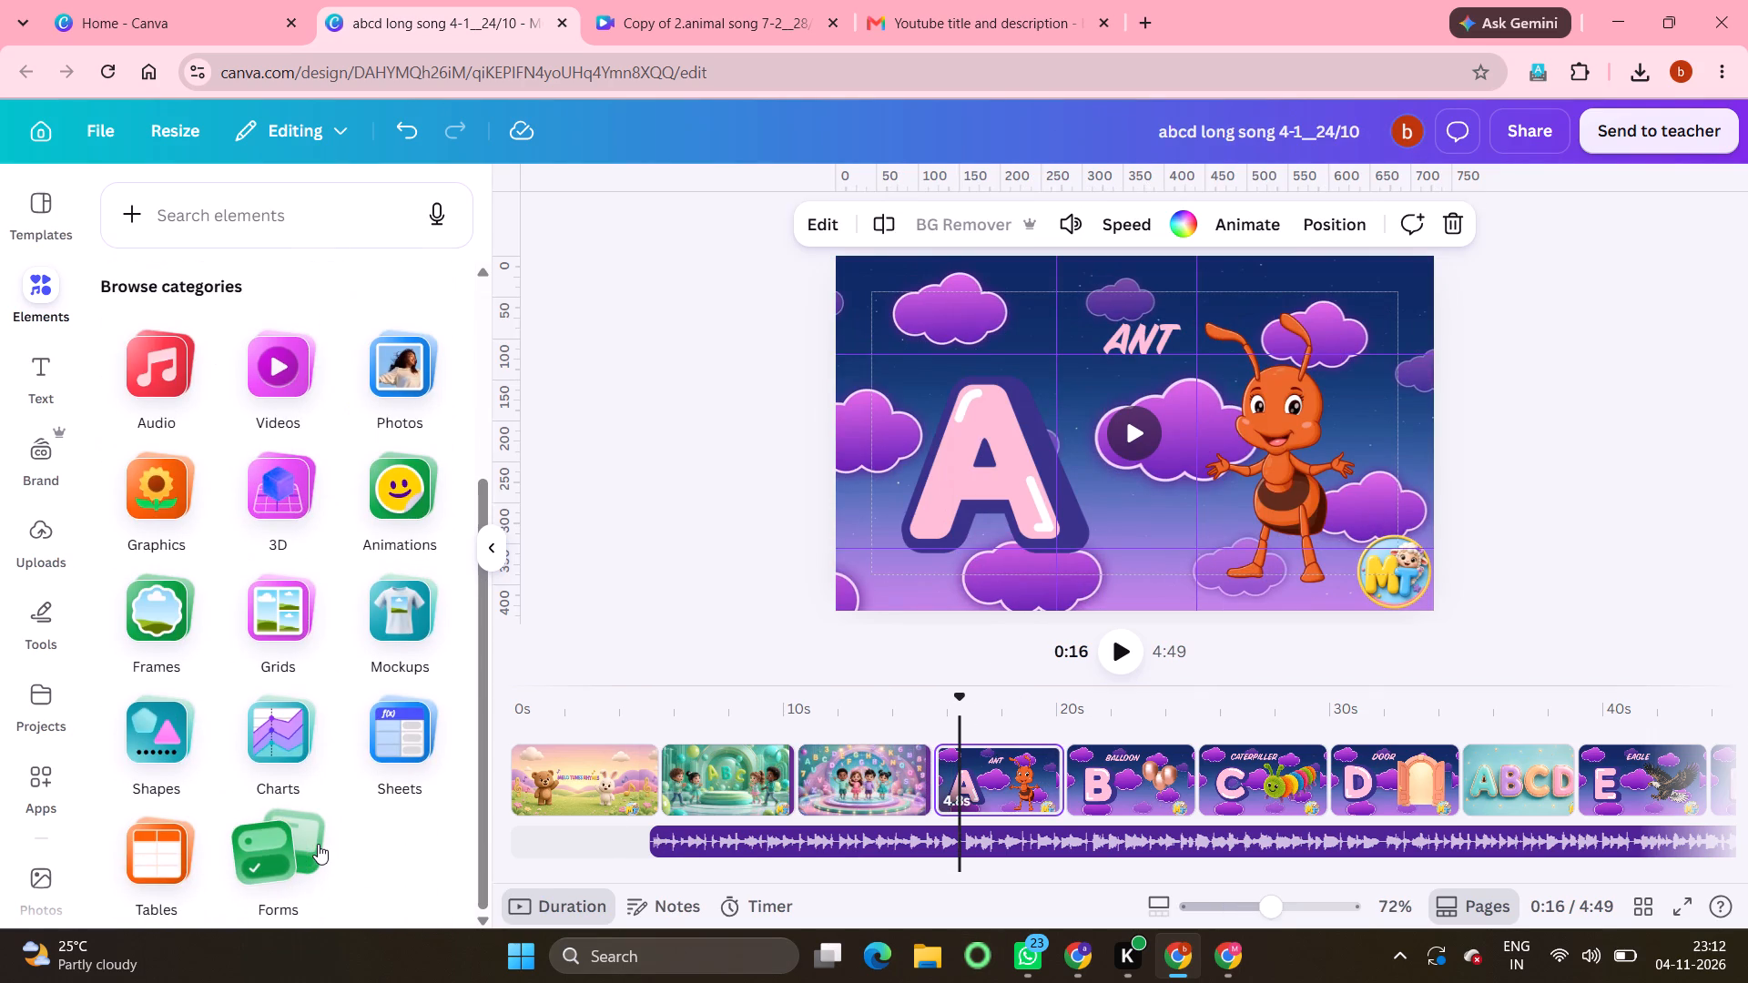
scroll(318, 844, up, 2)
click(401, 669)
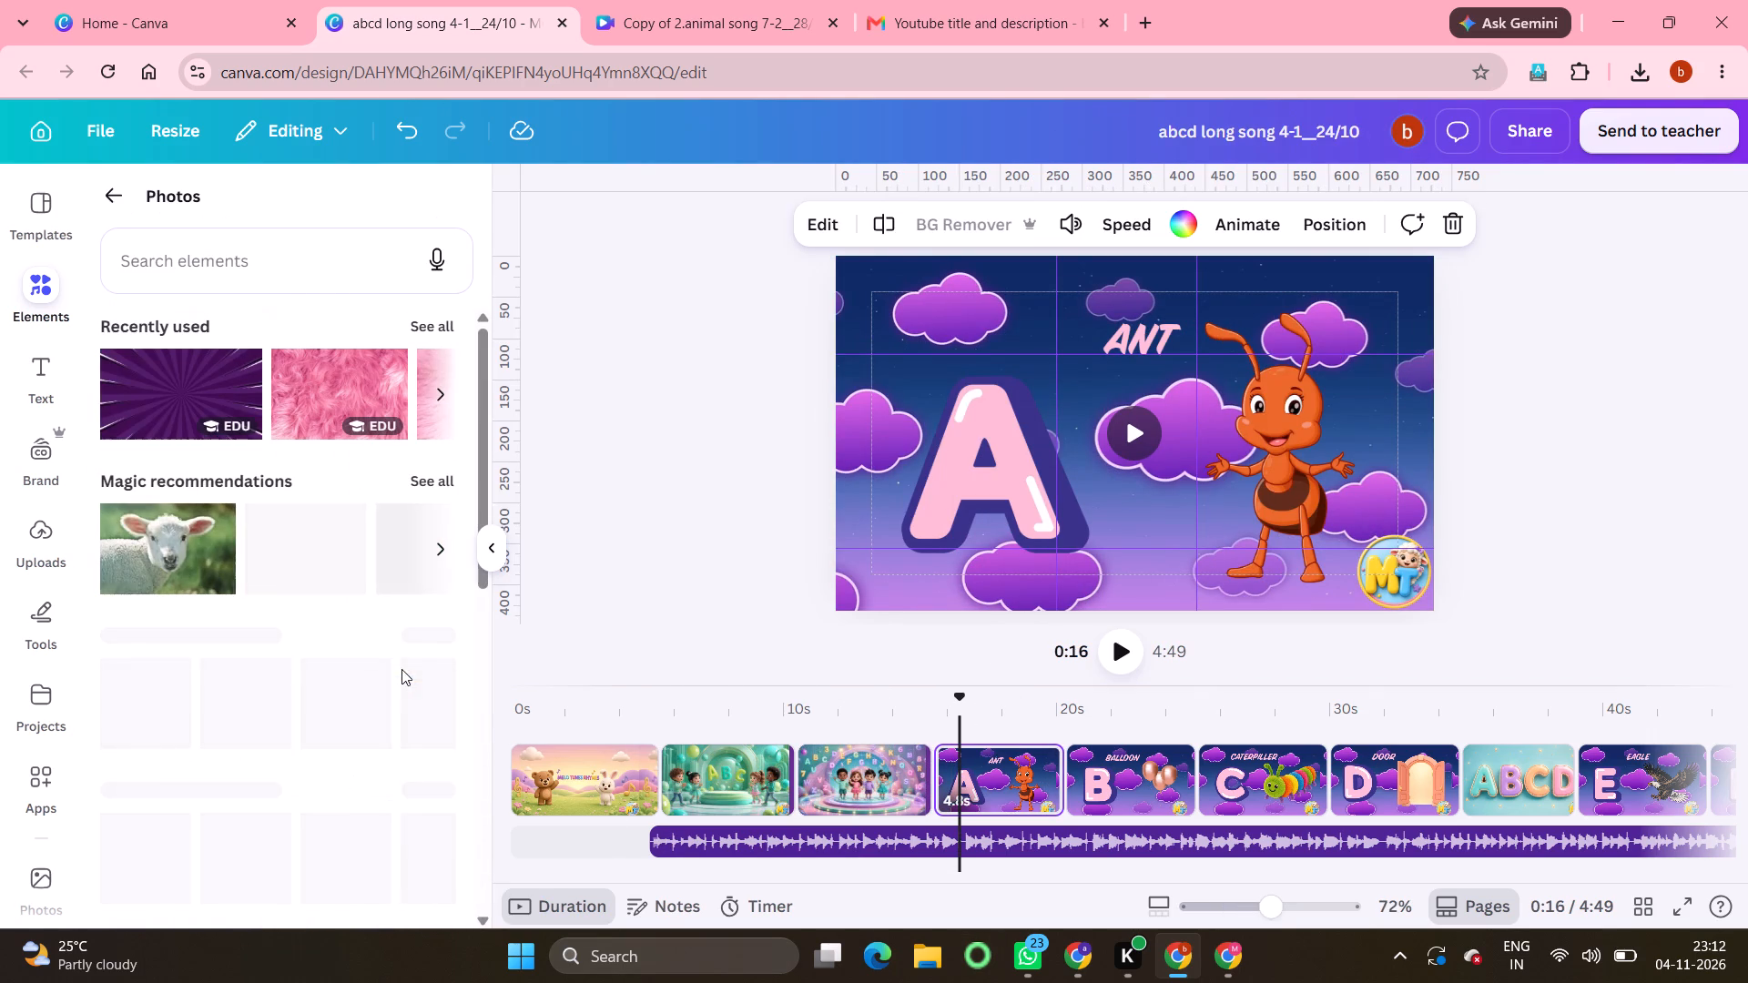
click(433, 326)
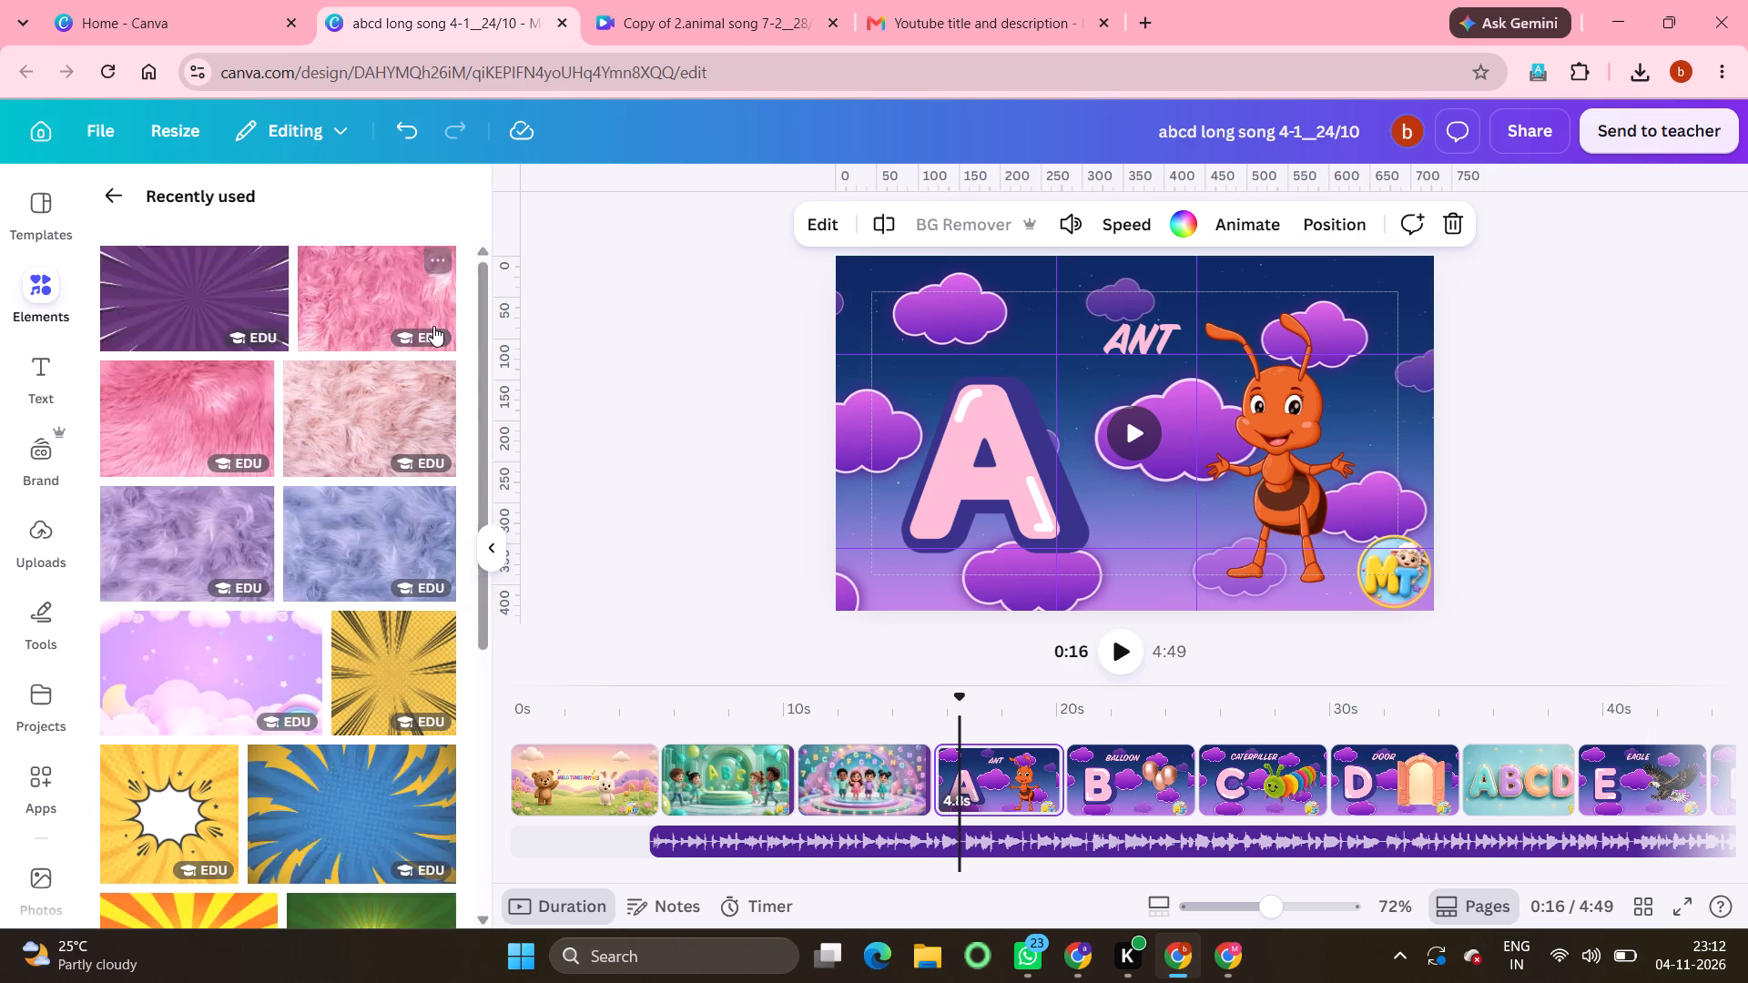
scroll(349, 897, down, 1)
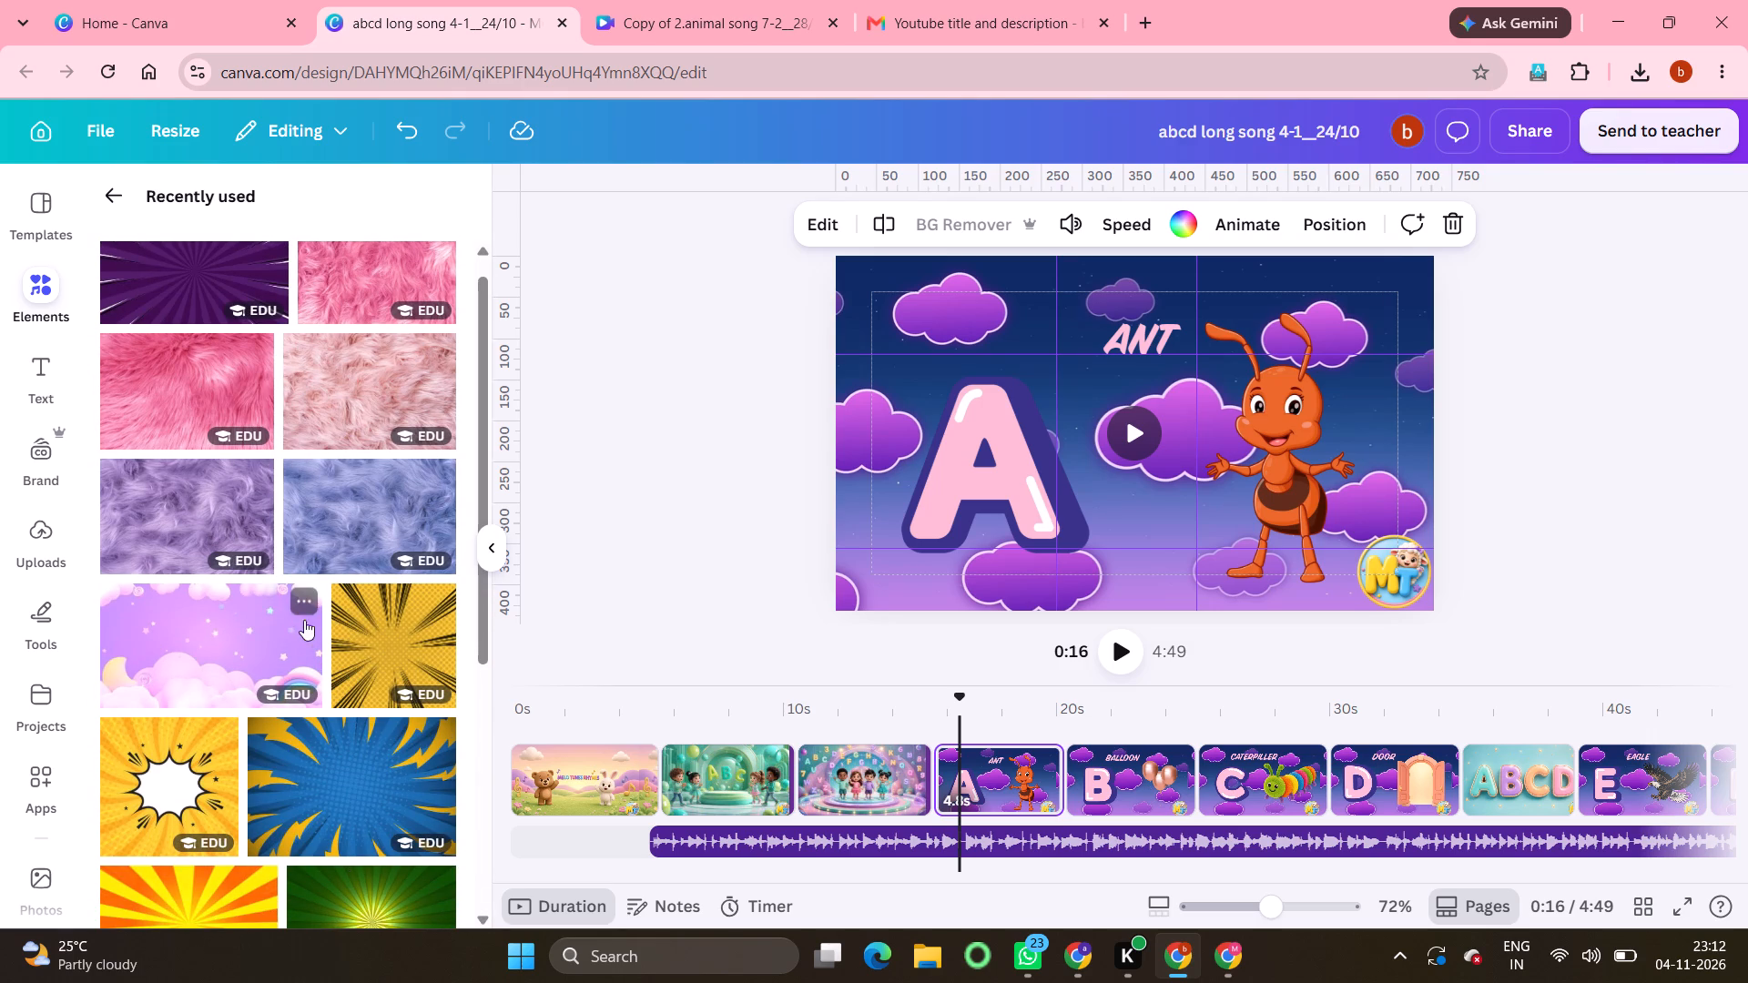
click(301, 595)
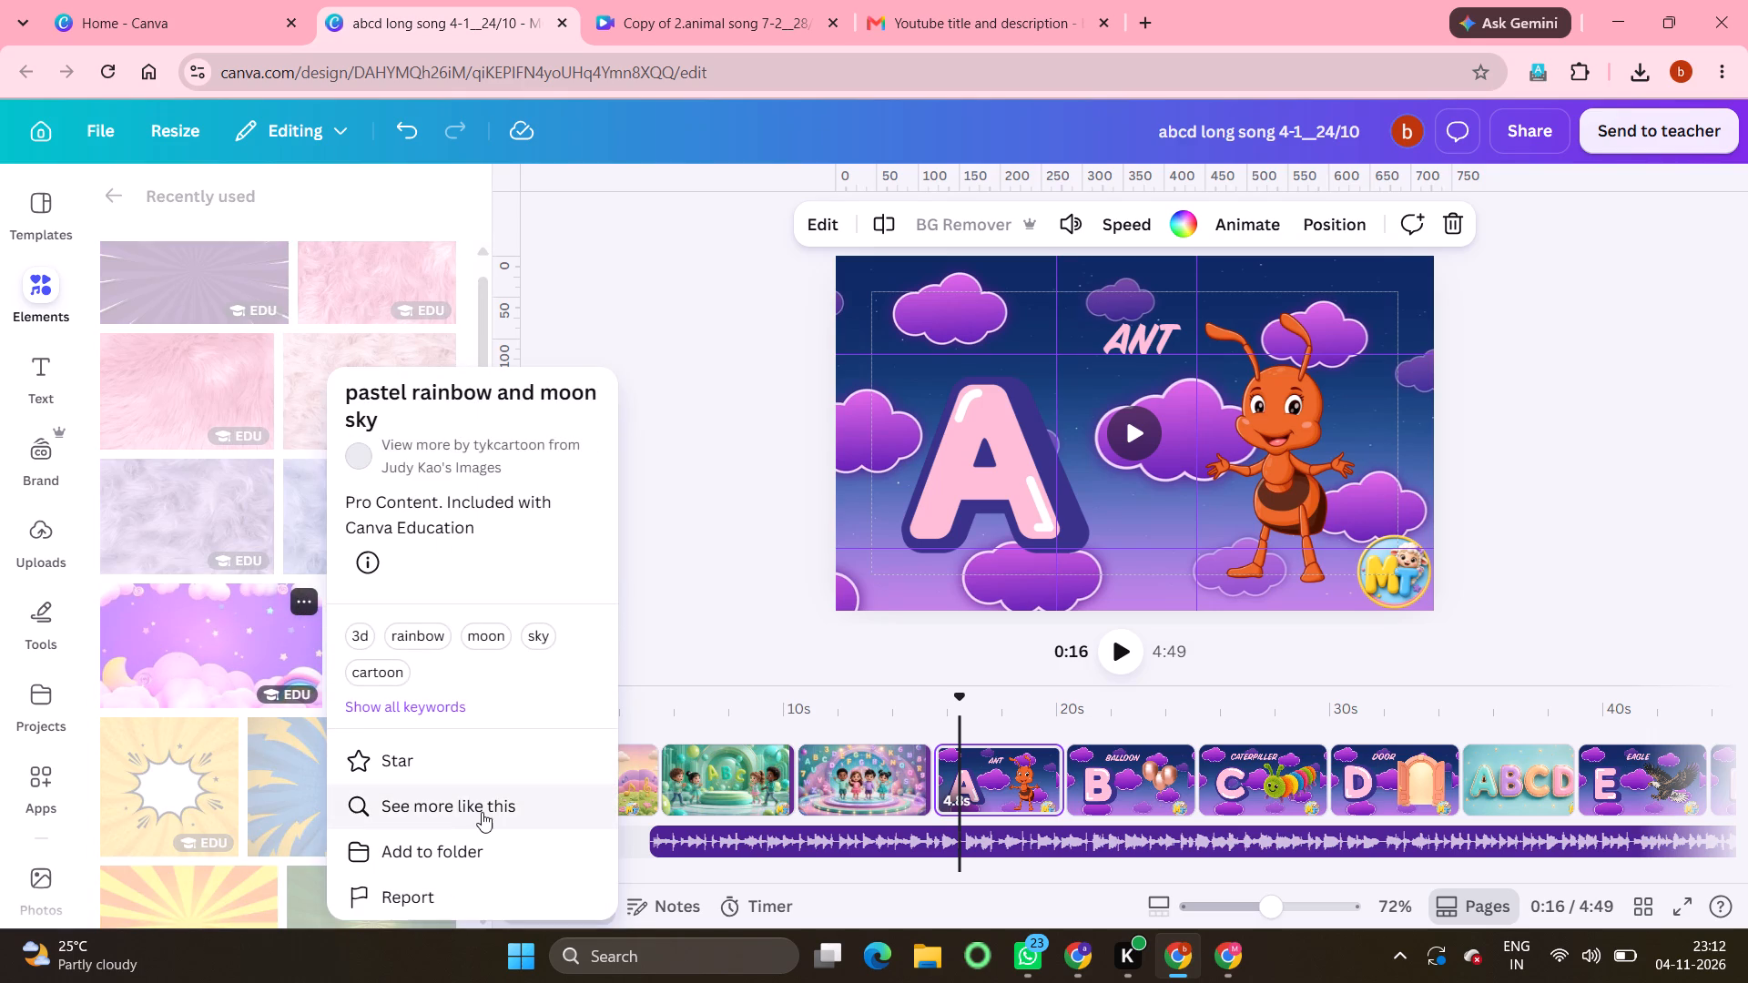
click(485, 820)
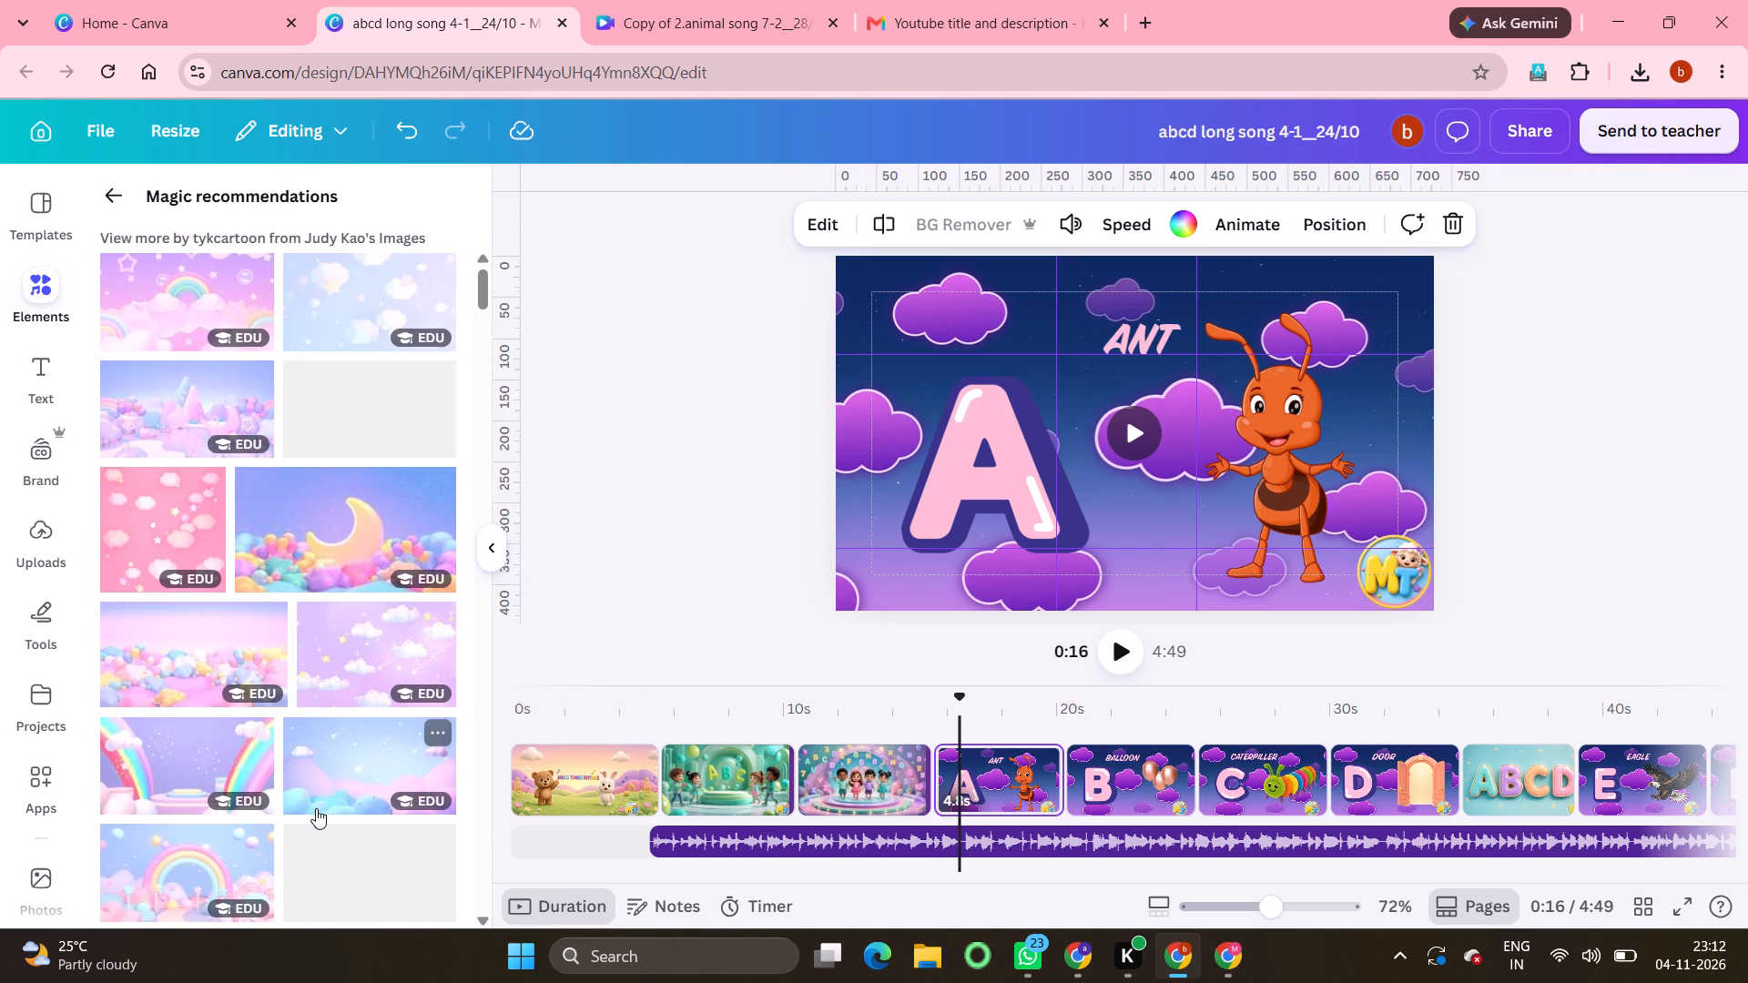
Examine the similar pastel sky and rainbow images for a background to suit the letter A "Ant" page.
scroll(316, 808, down, 7)
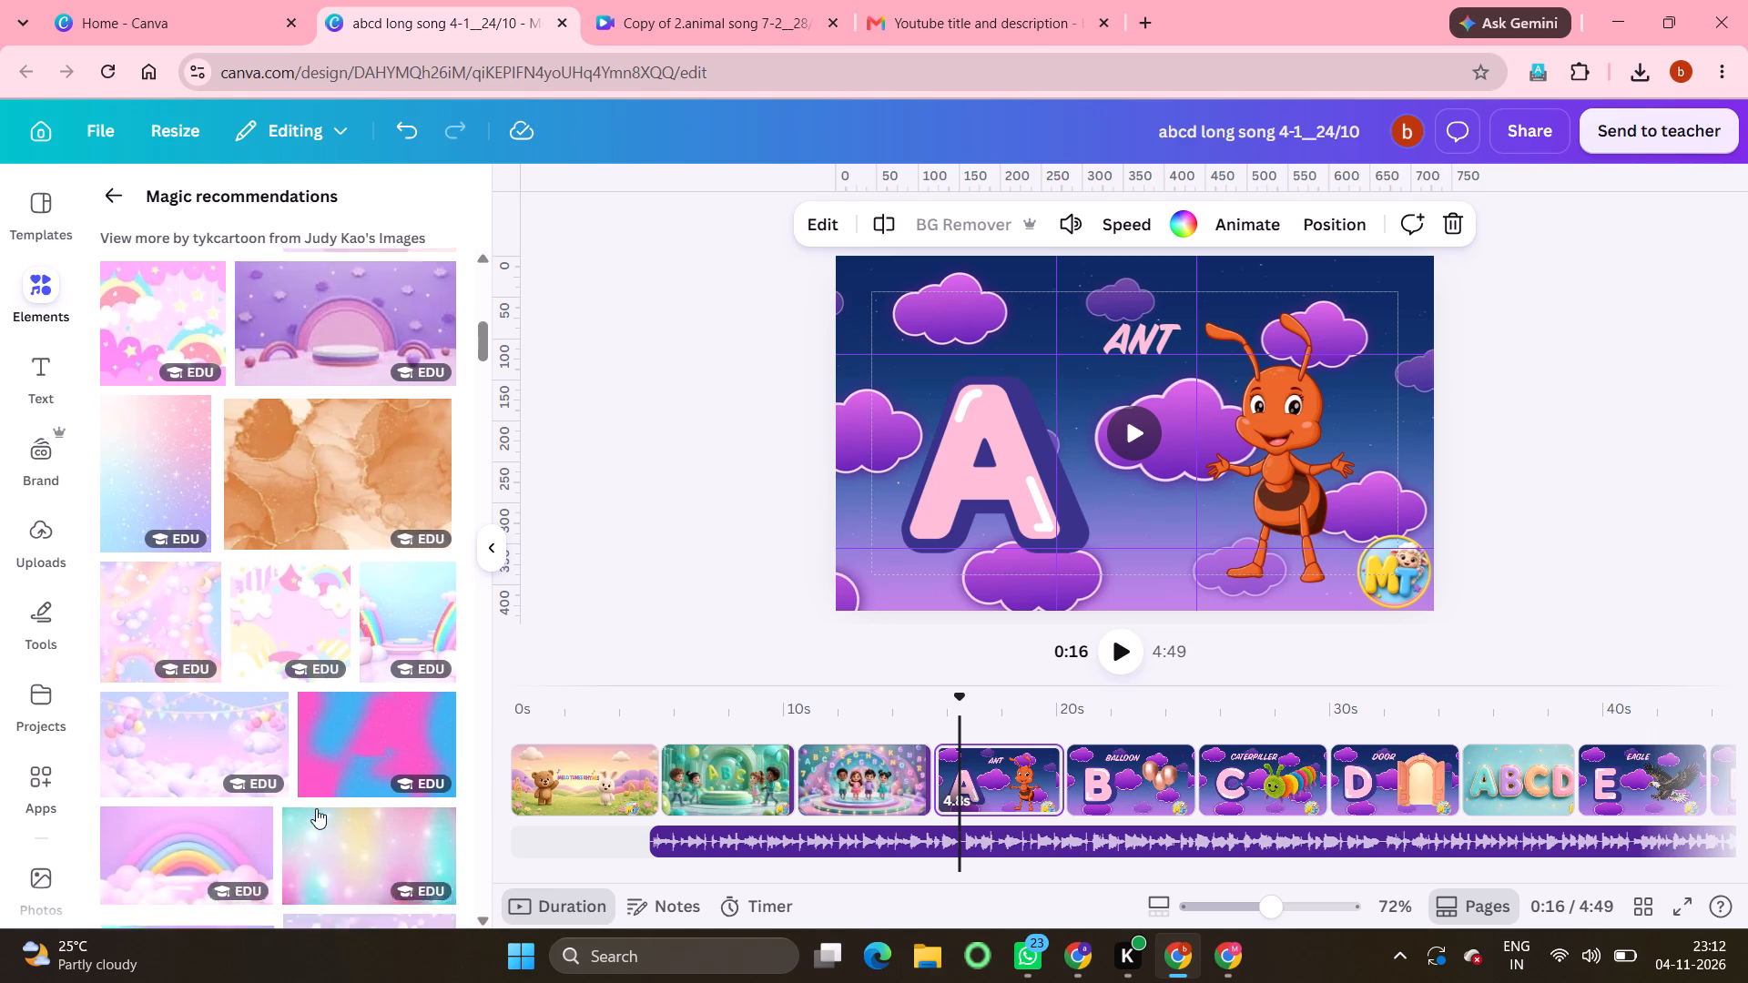
scroll(316, 808, down, 4)
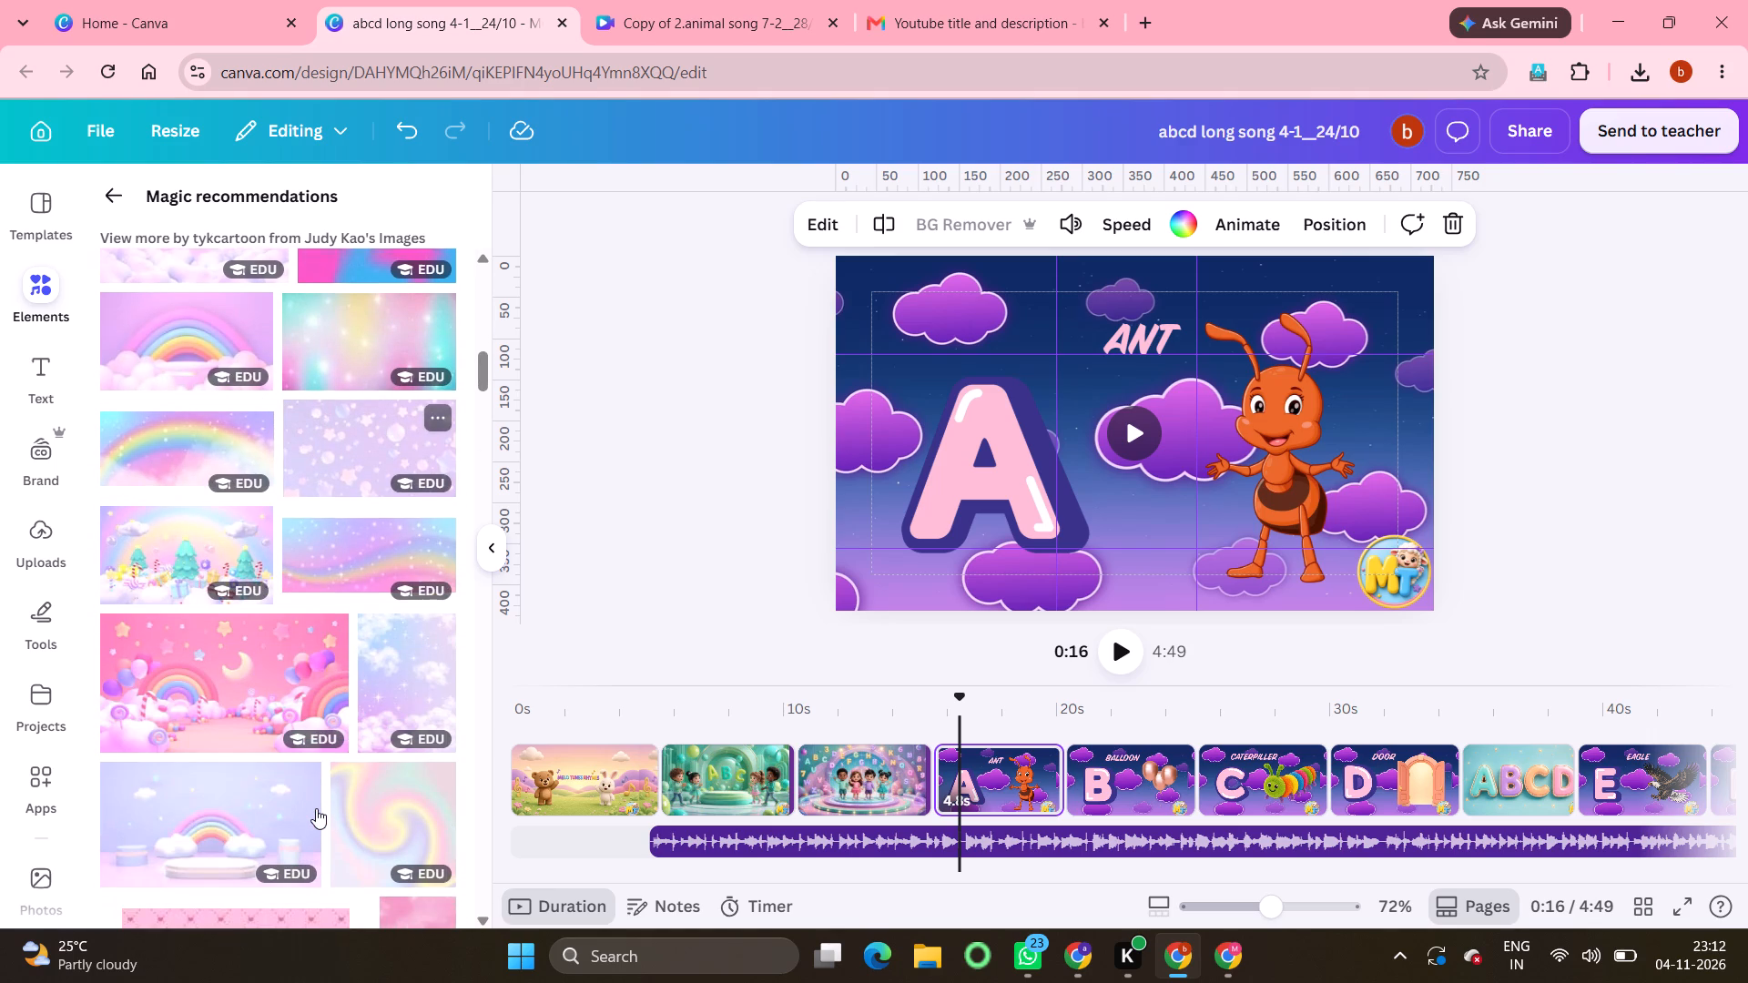
scroll(316, 808, down, 6)
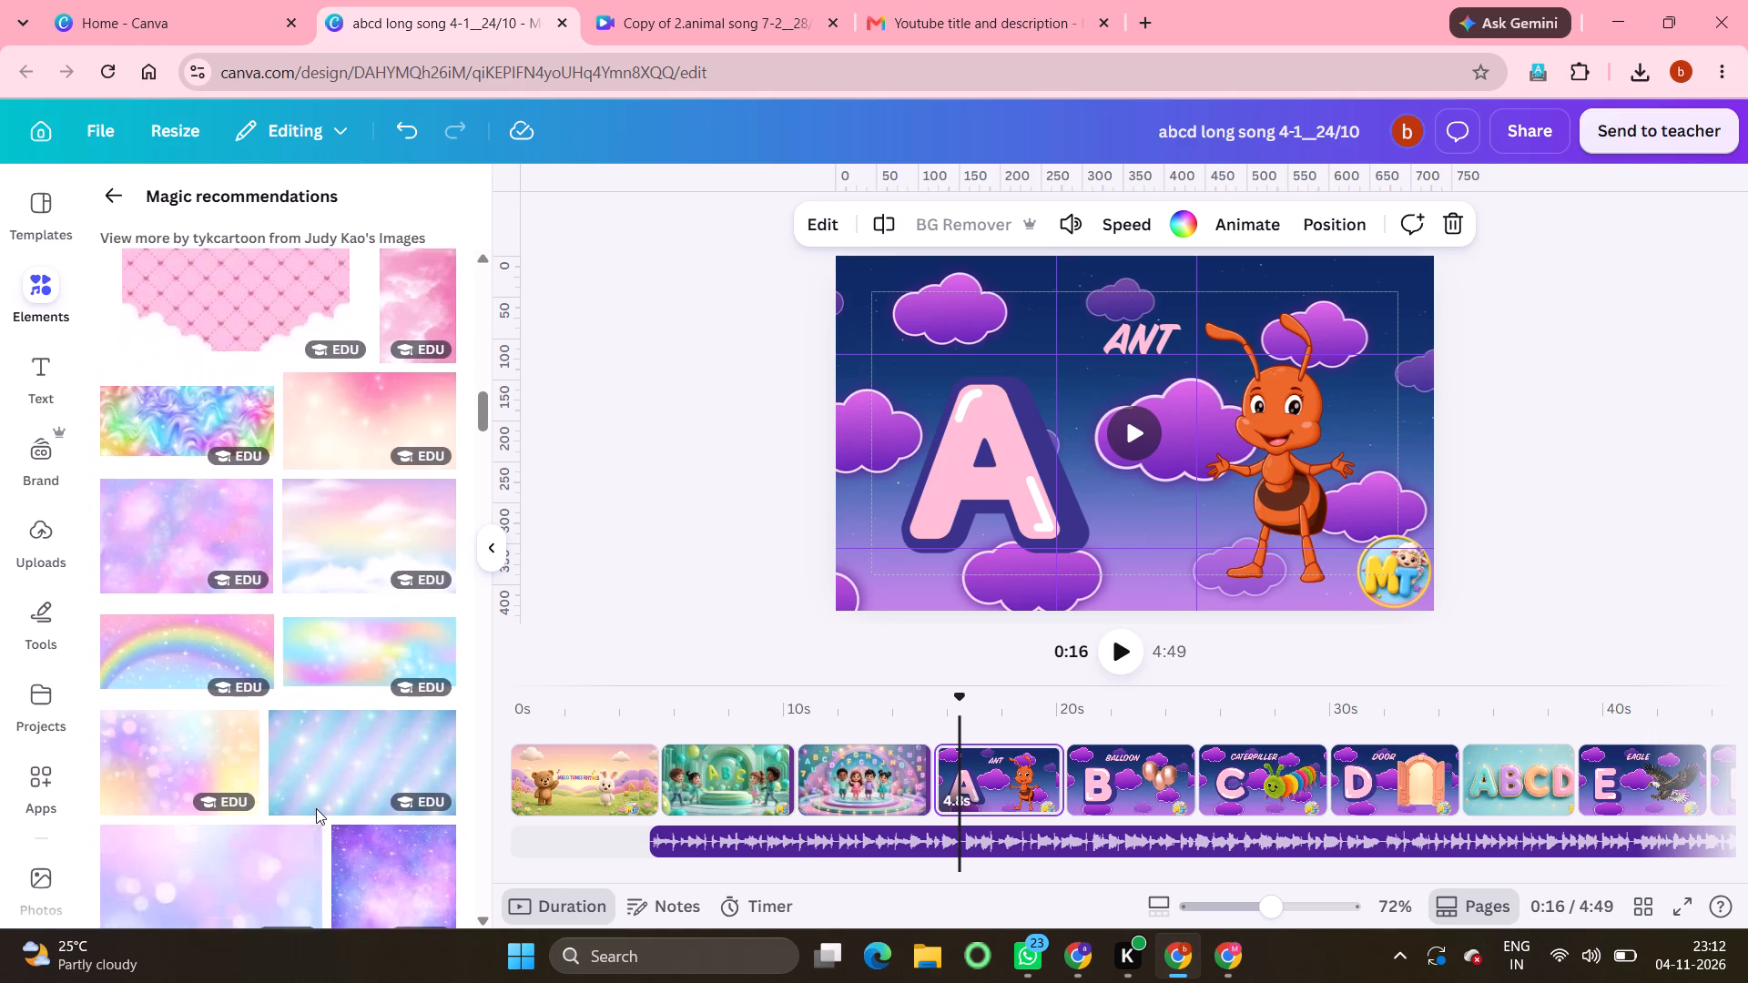
scroll(316, 808, down, 3)
scroll(316, 808, up, 3)
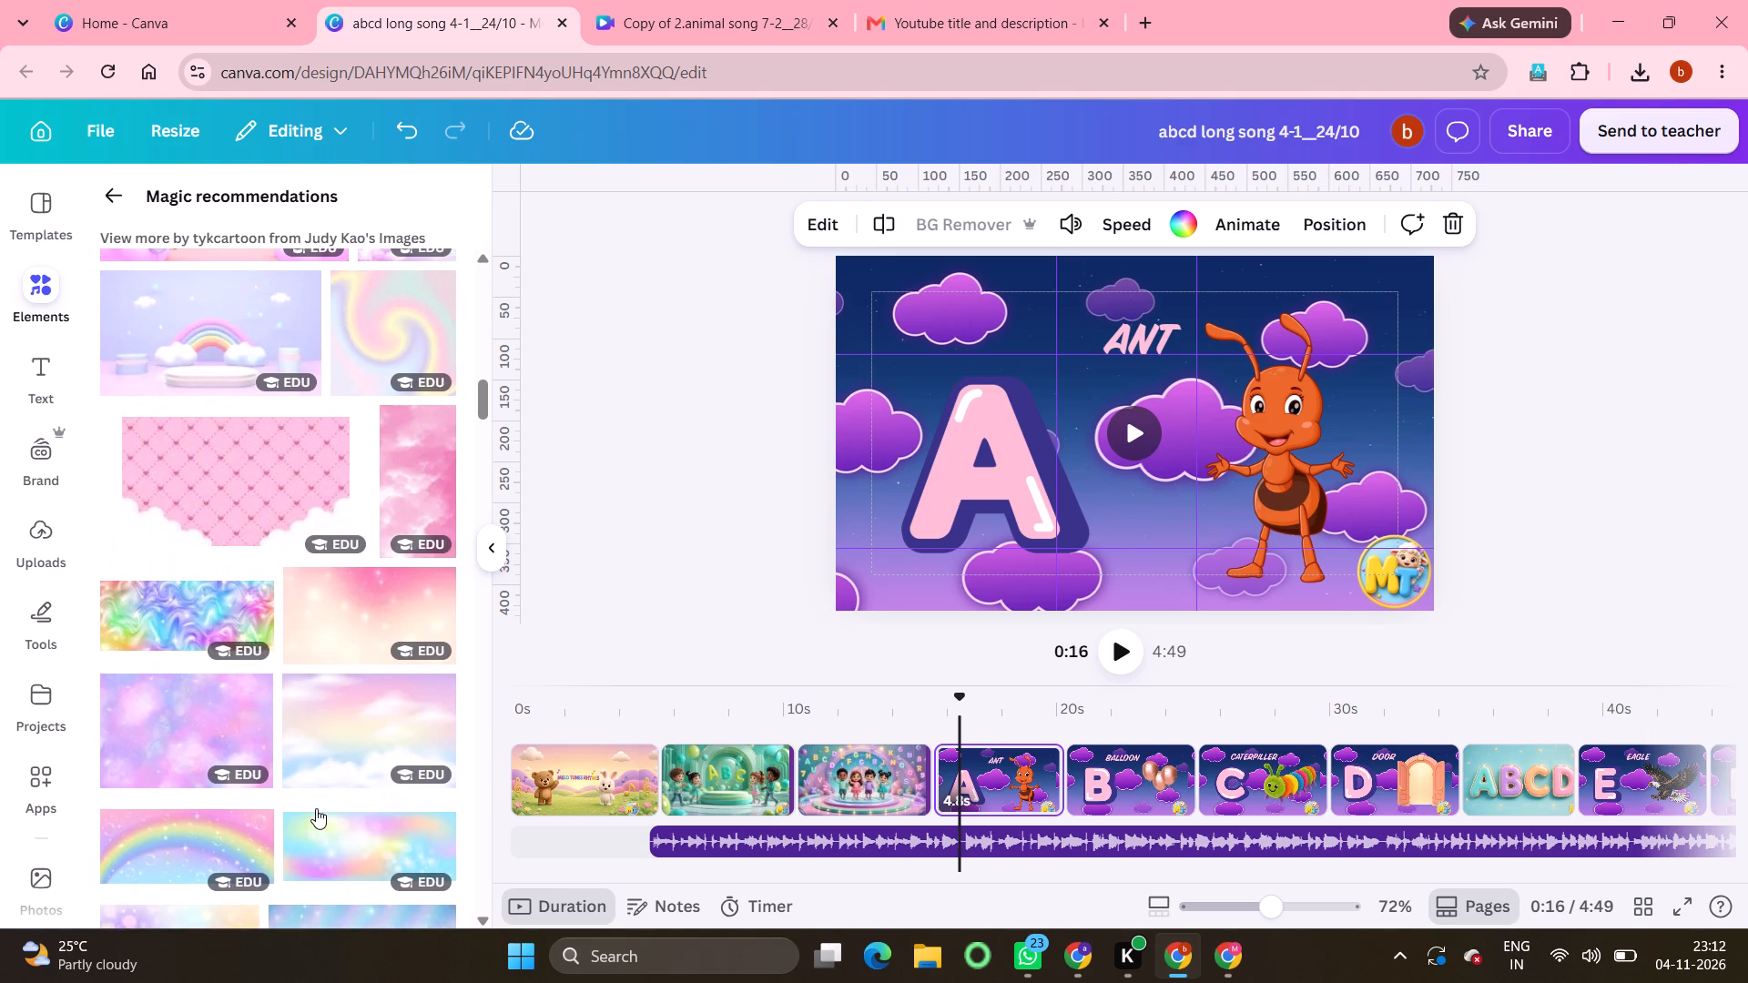
scroll(316, 808, up, 3)
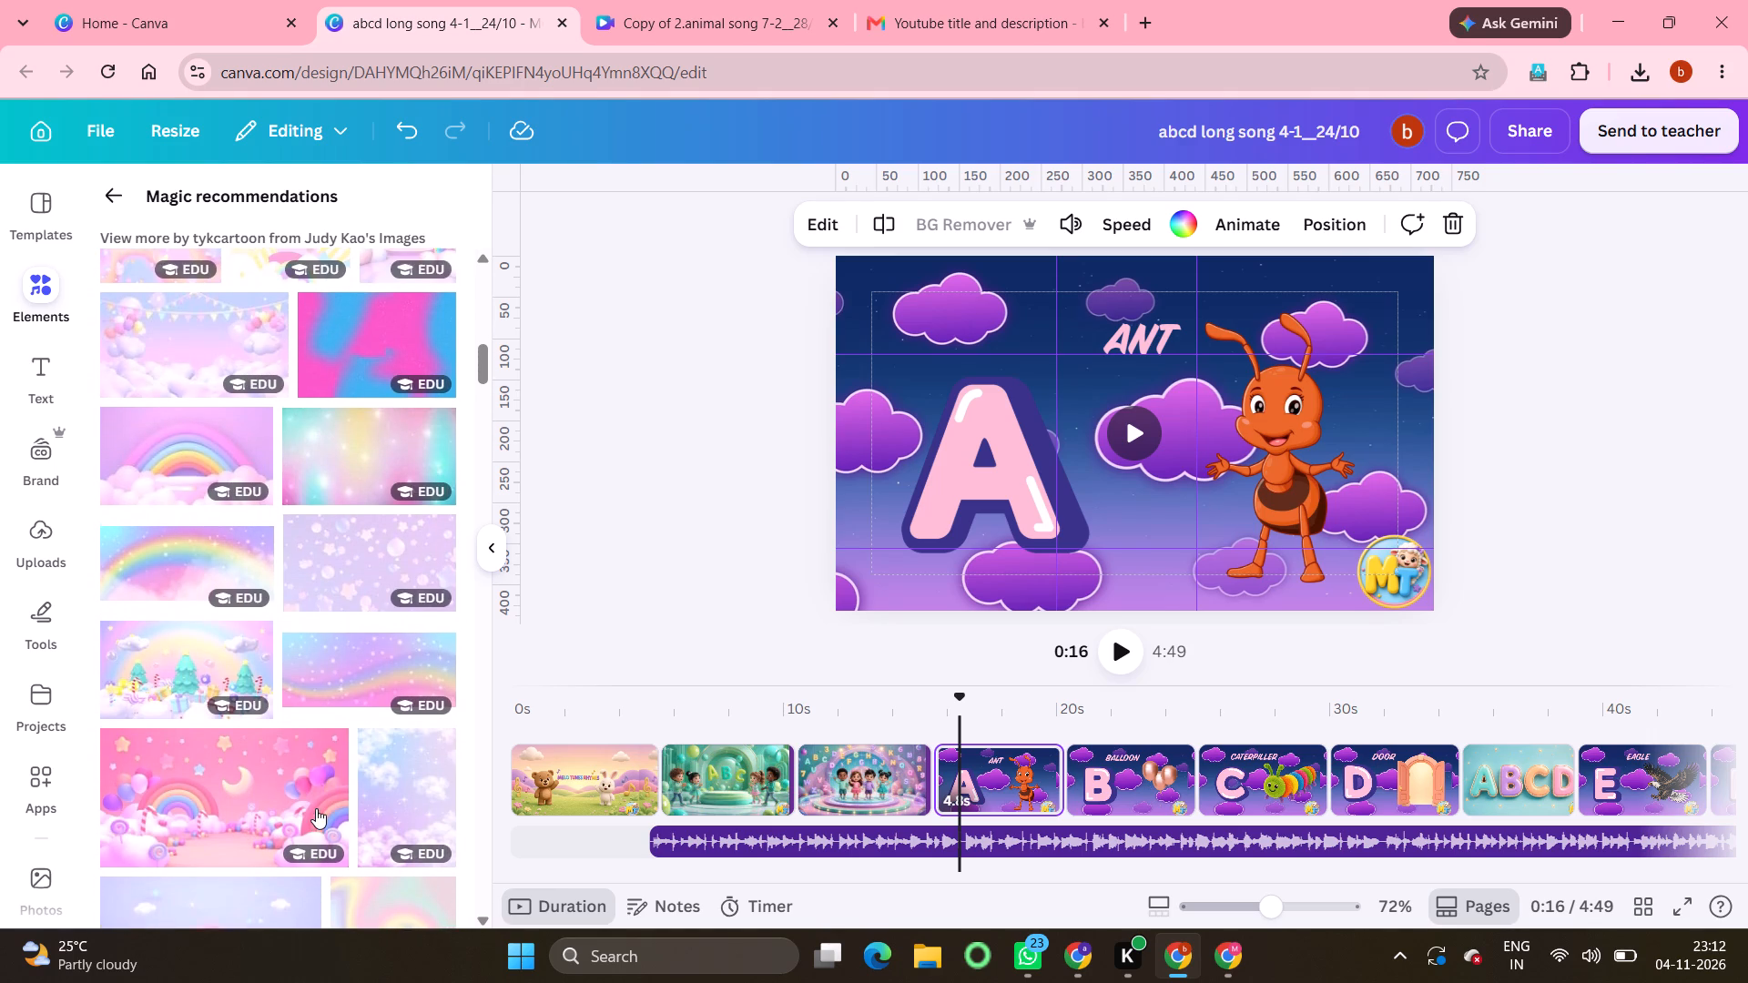
scroll(316, 808, up, 1)
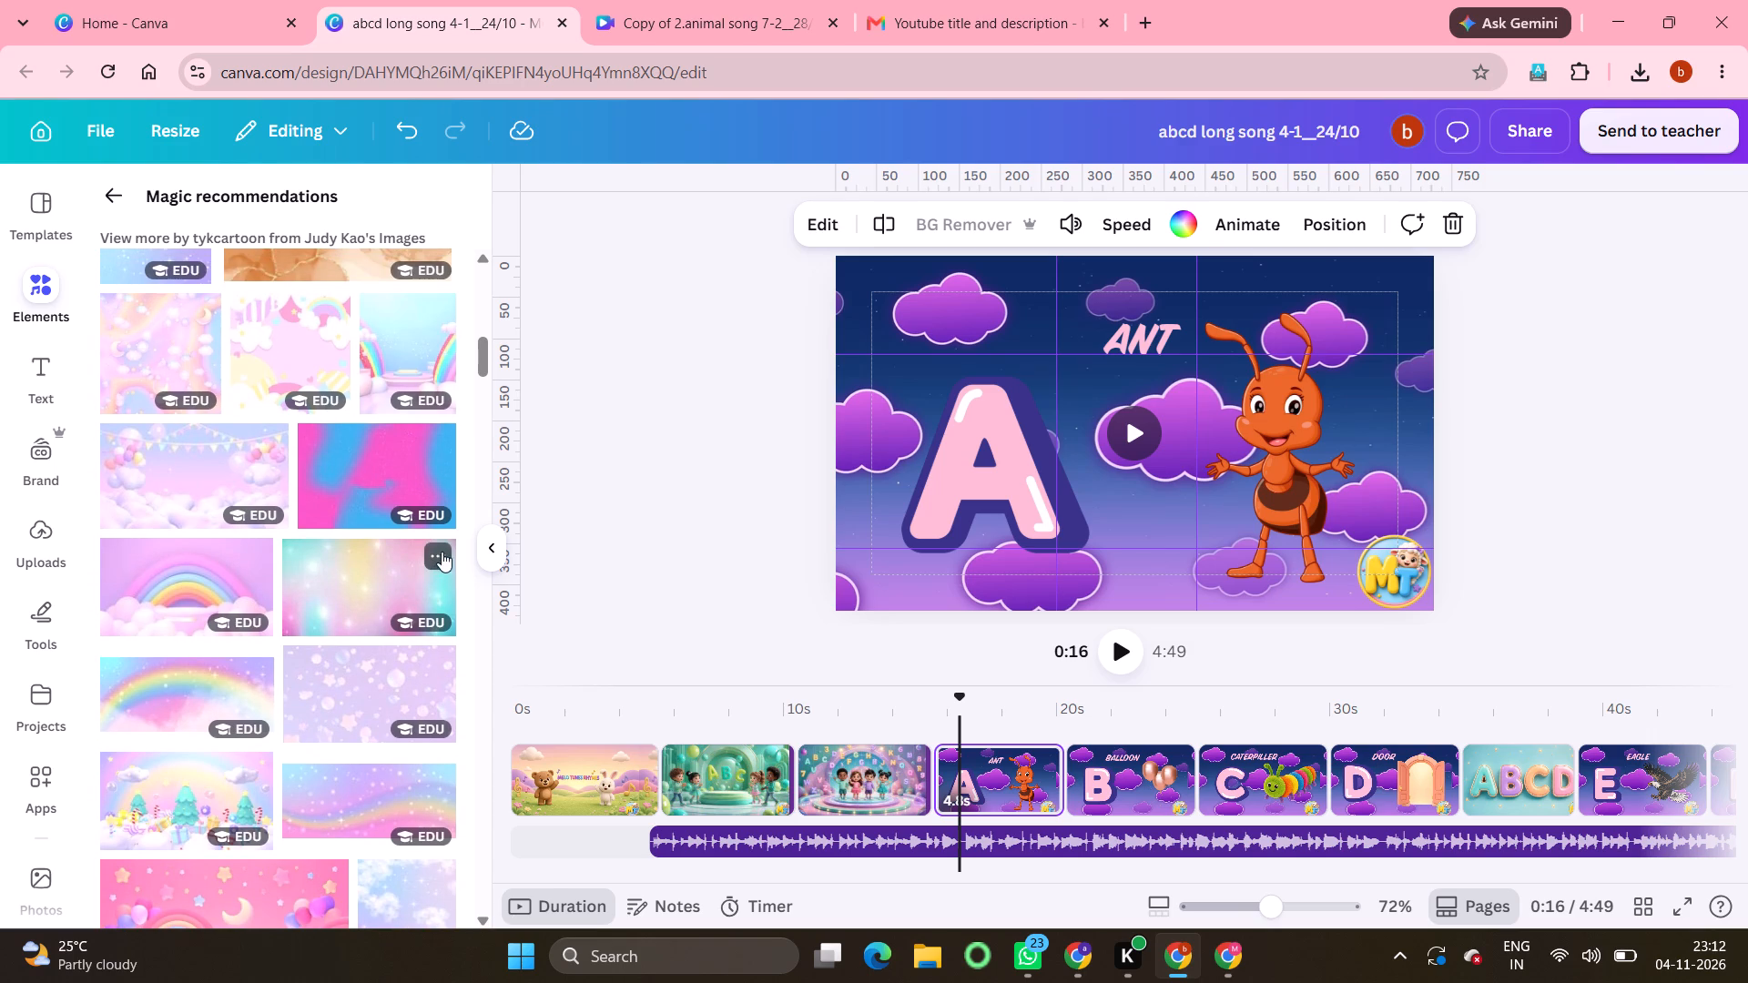
Find images similar to "podiums with rainbows and clouds" and delete the stray copy from the letter A page.
click(443, 294)
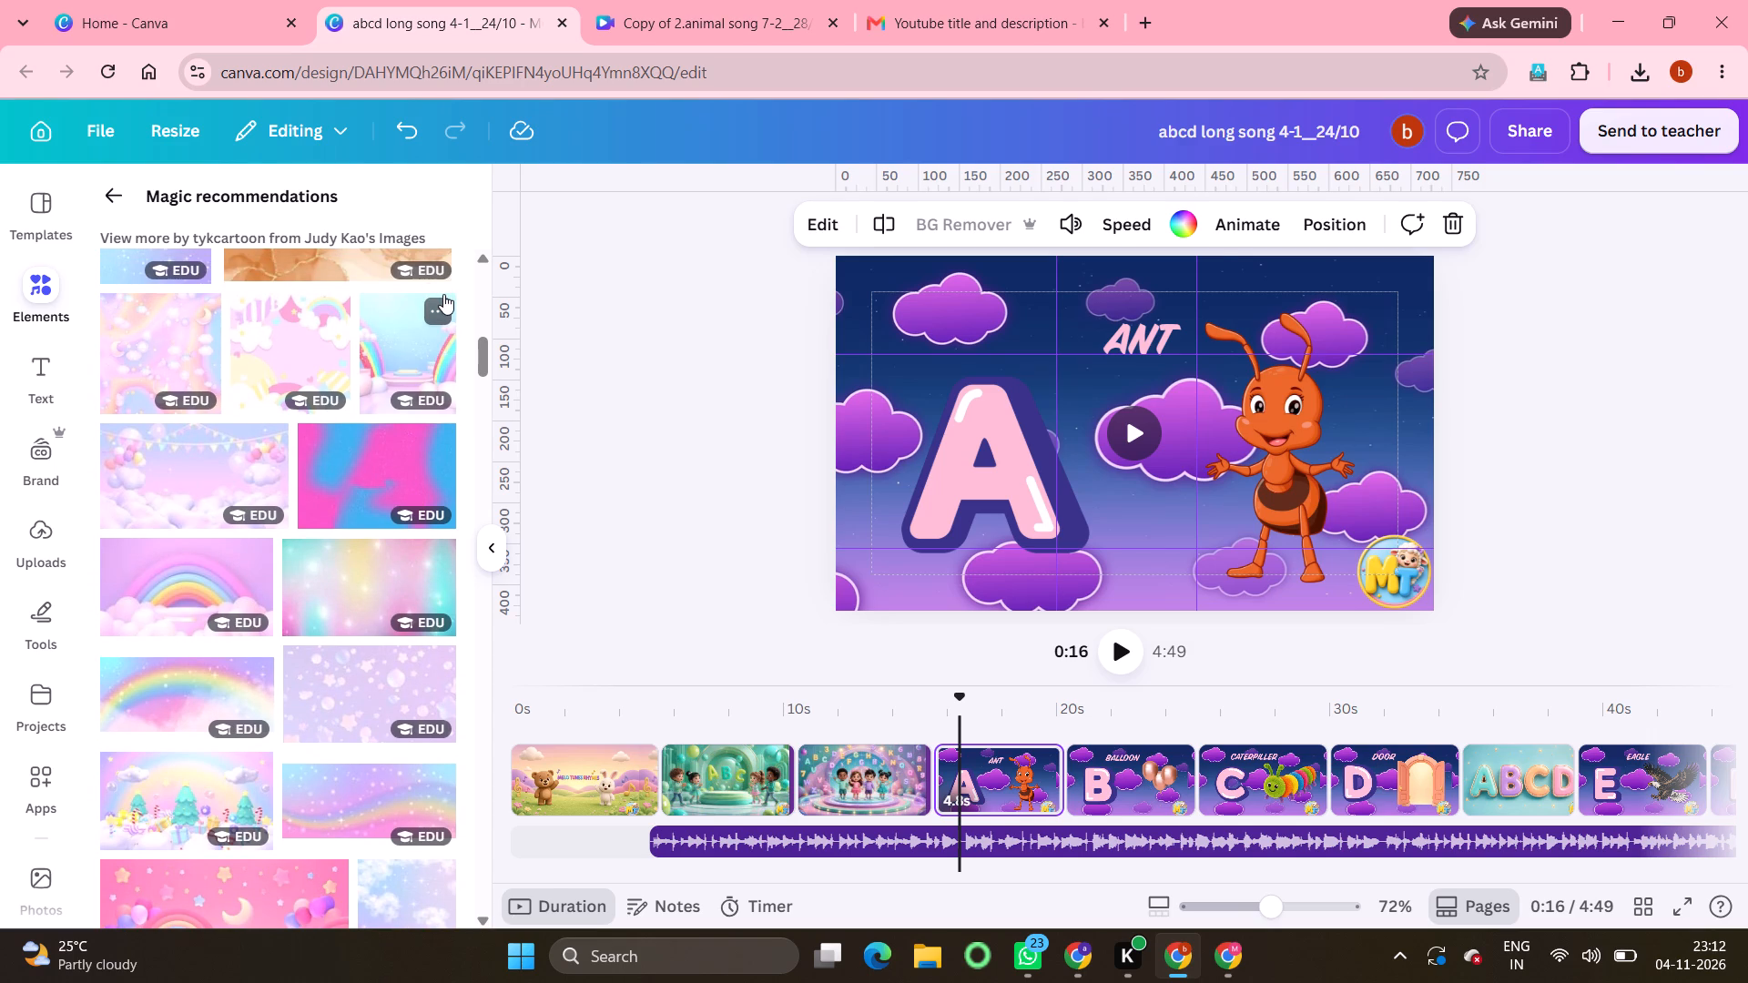
click(435, 309)
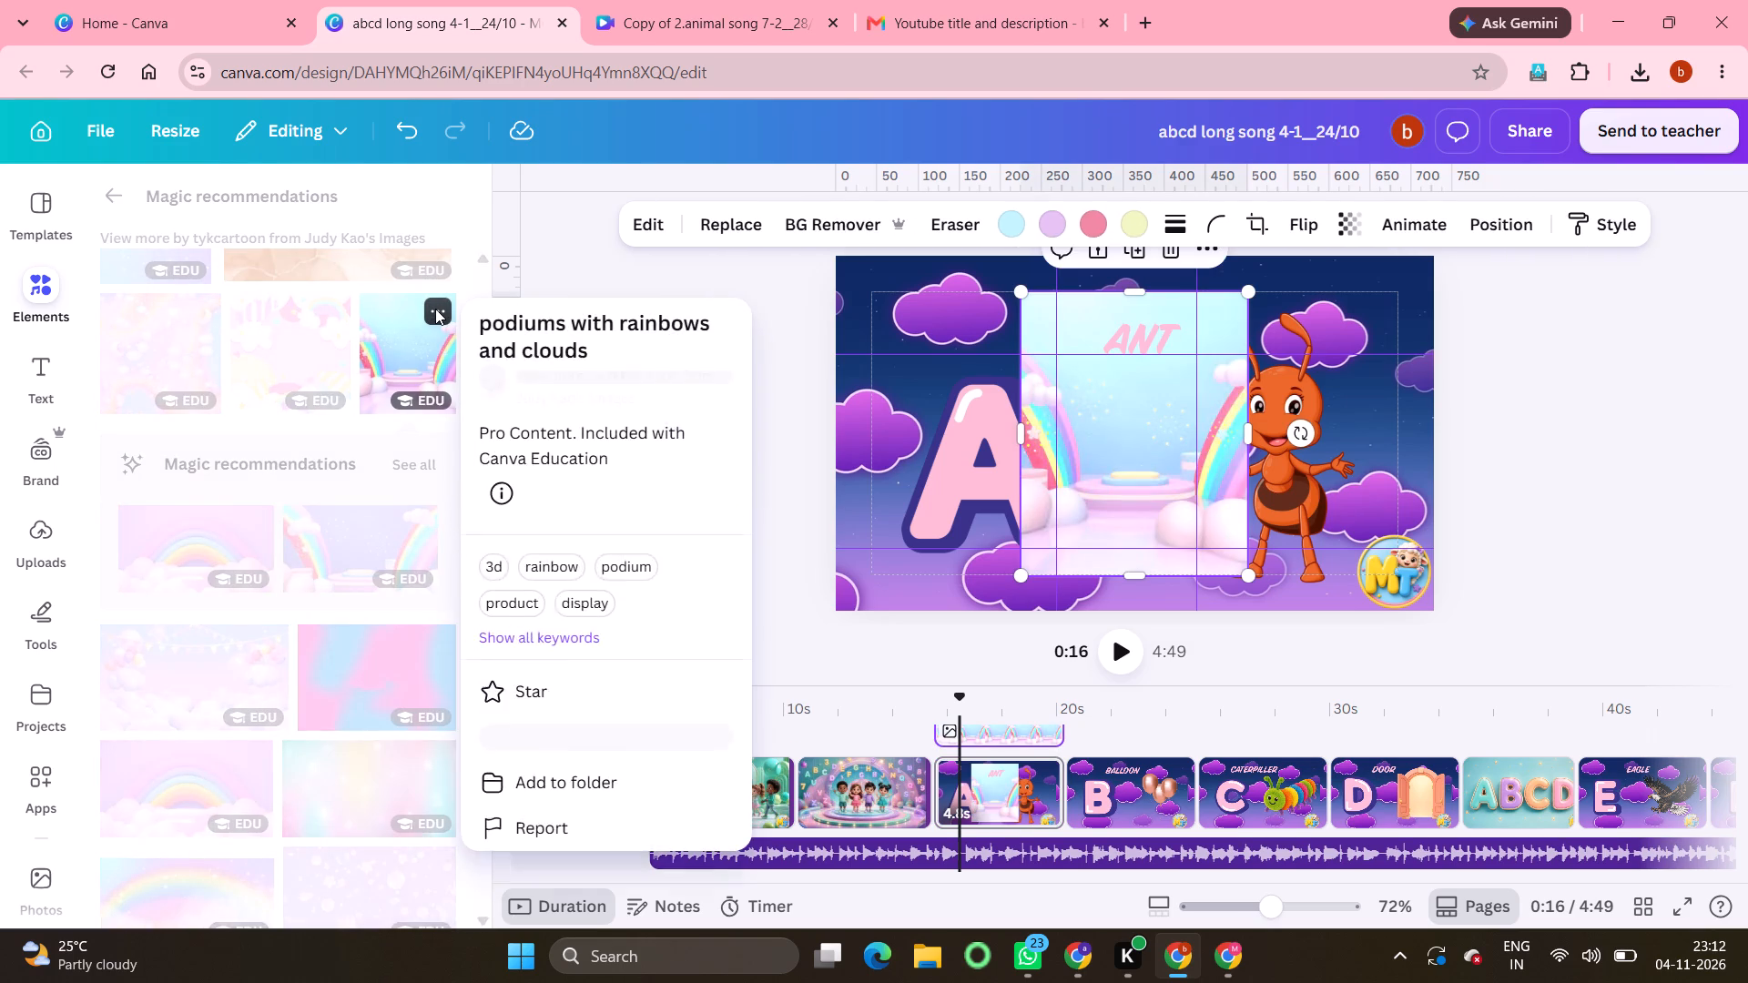
click(560, 730)
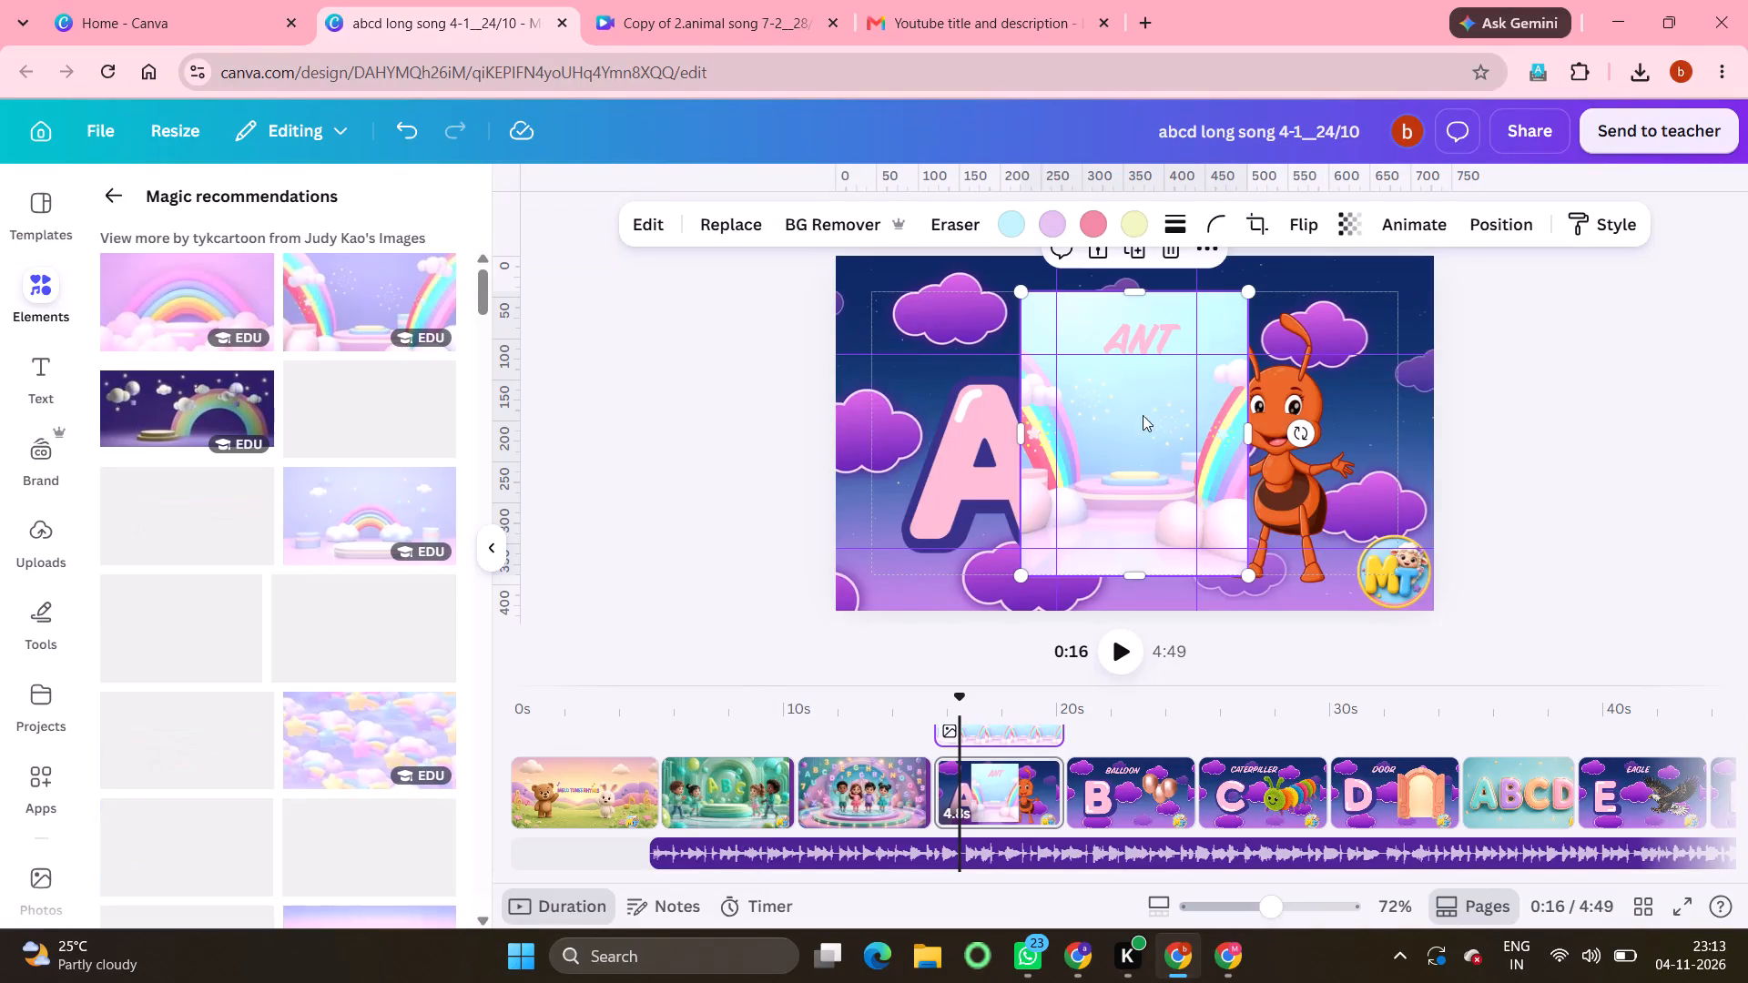
click(1173, 254)
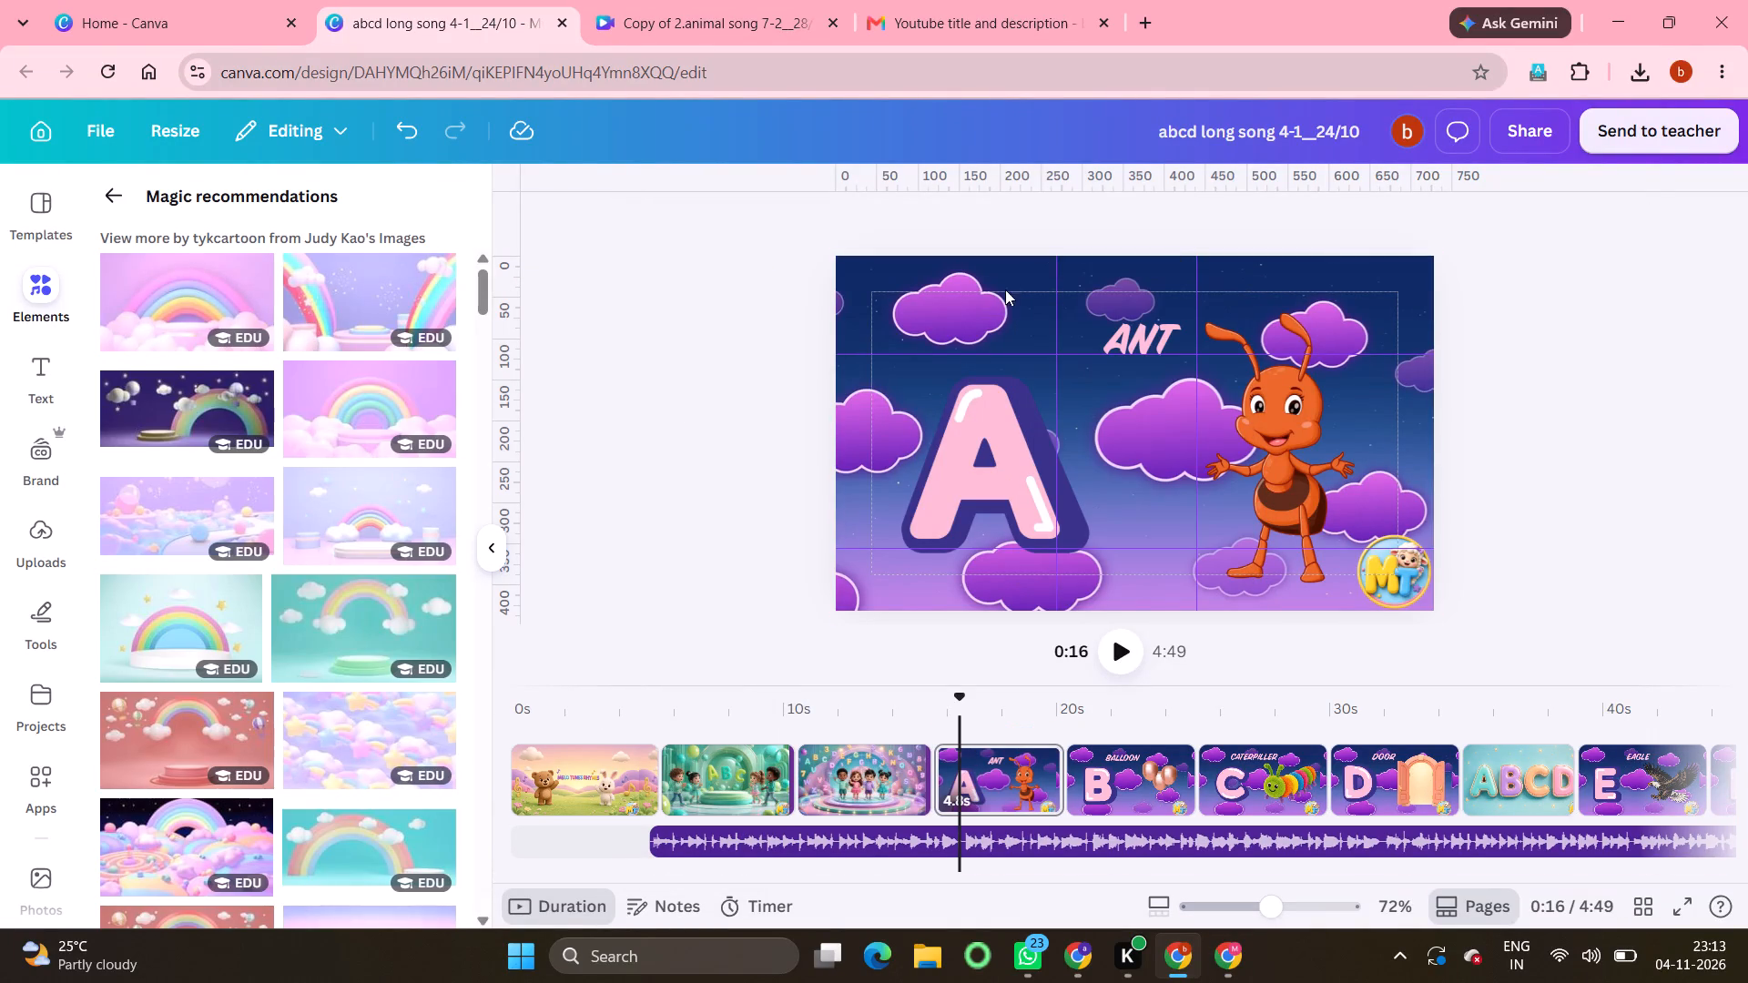
Find images similar to "Podium with Rainbow and Clouds" and make the teal one with a half rainbow and no podium the letter A page's background.
scroll(385, 633, down, 3)
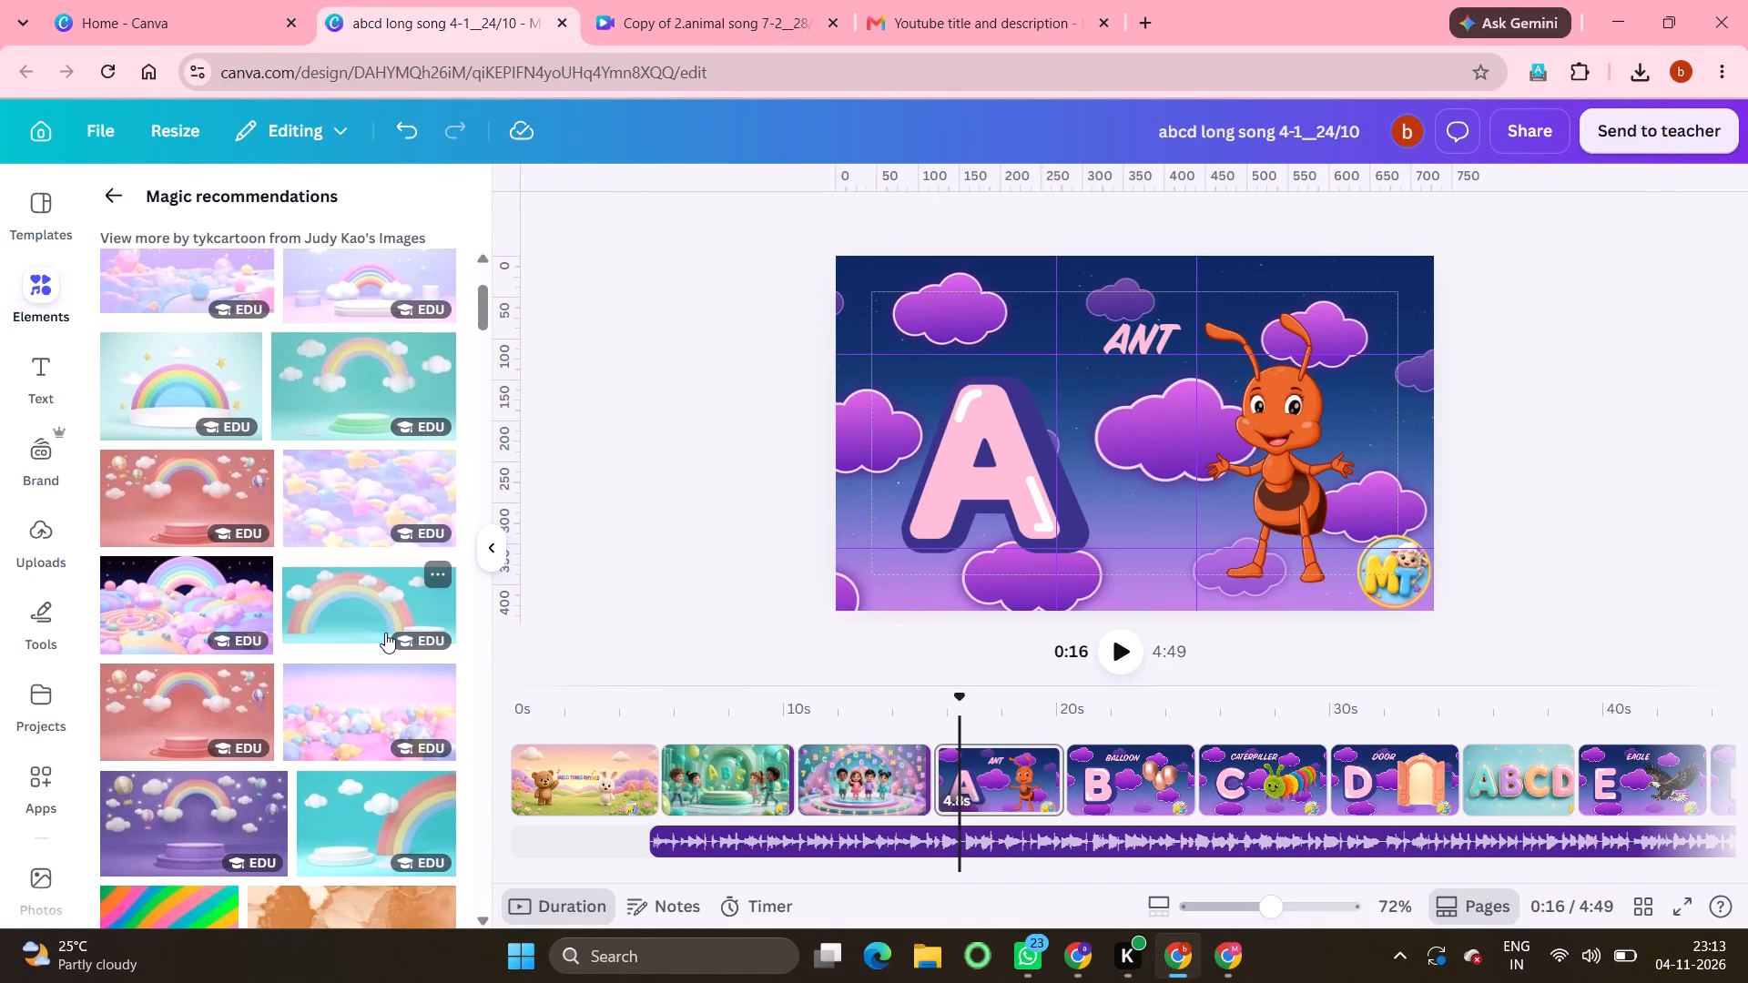
scroll(399, 844, down, 3)
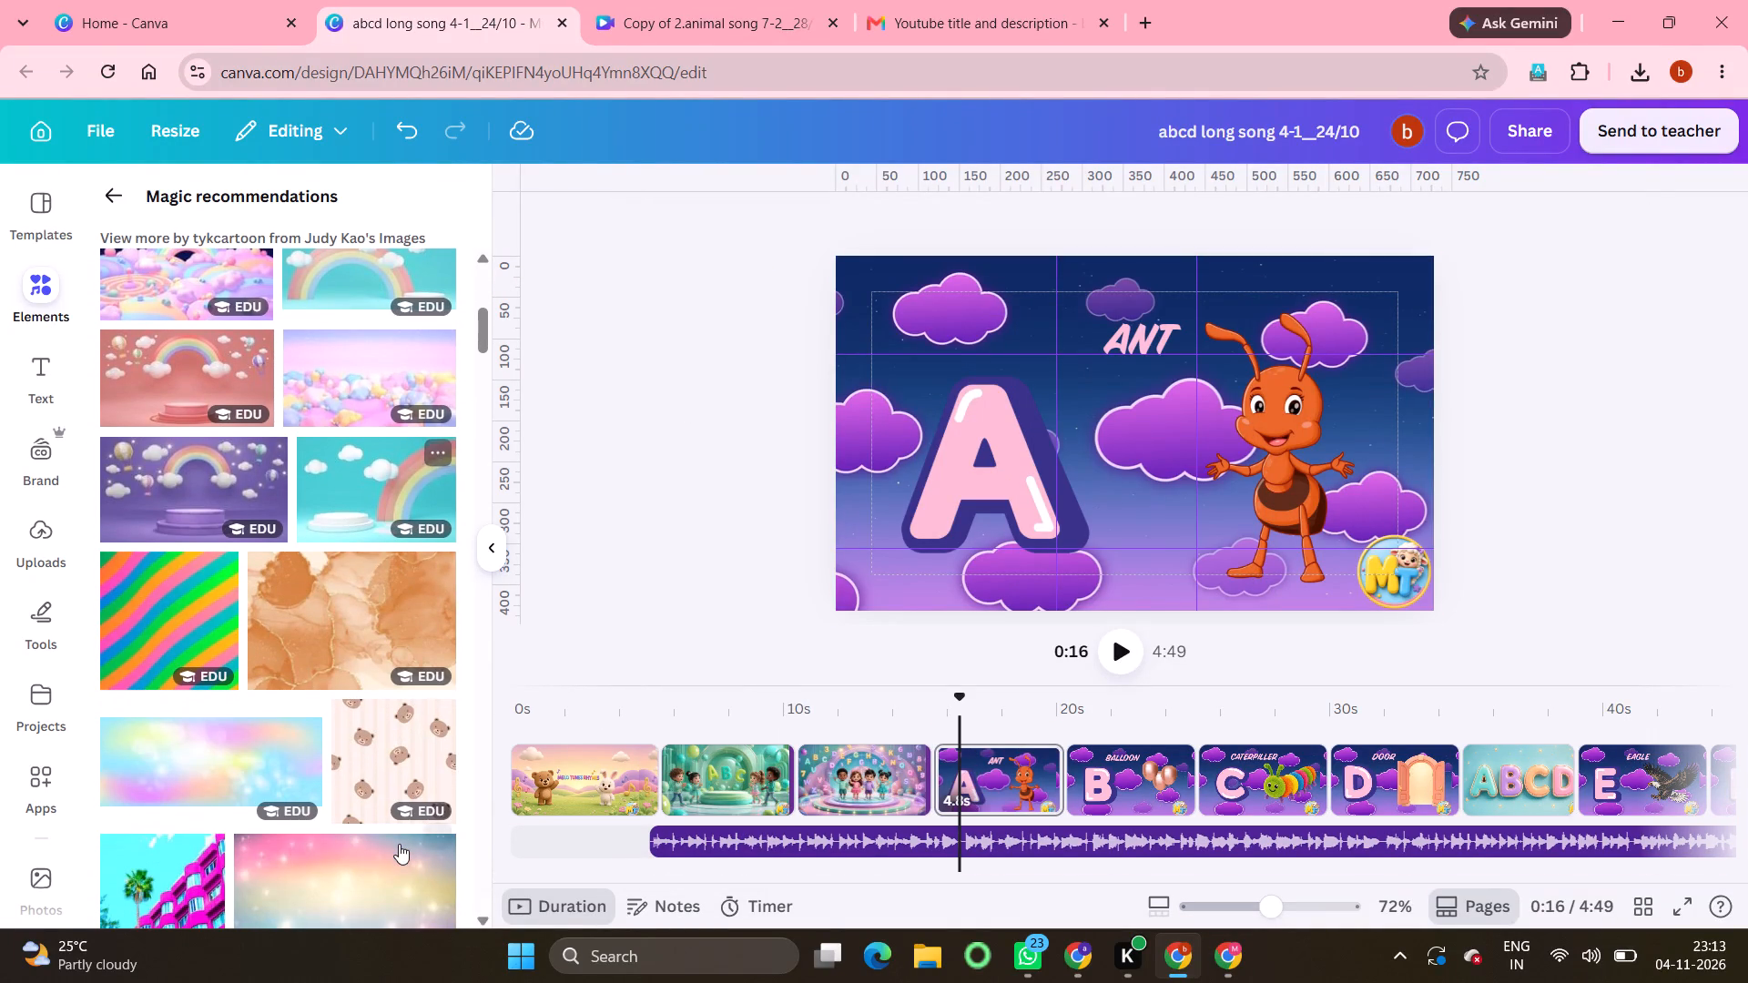
scroll(399, 844, up, 1)
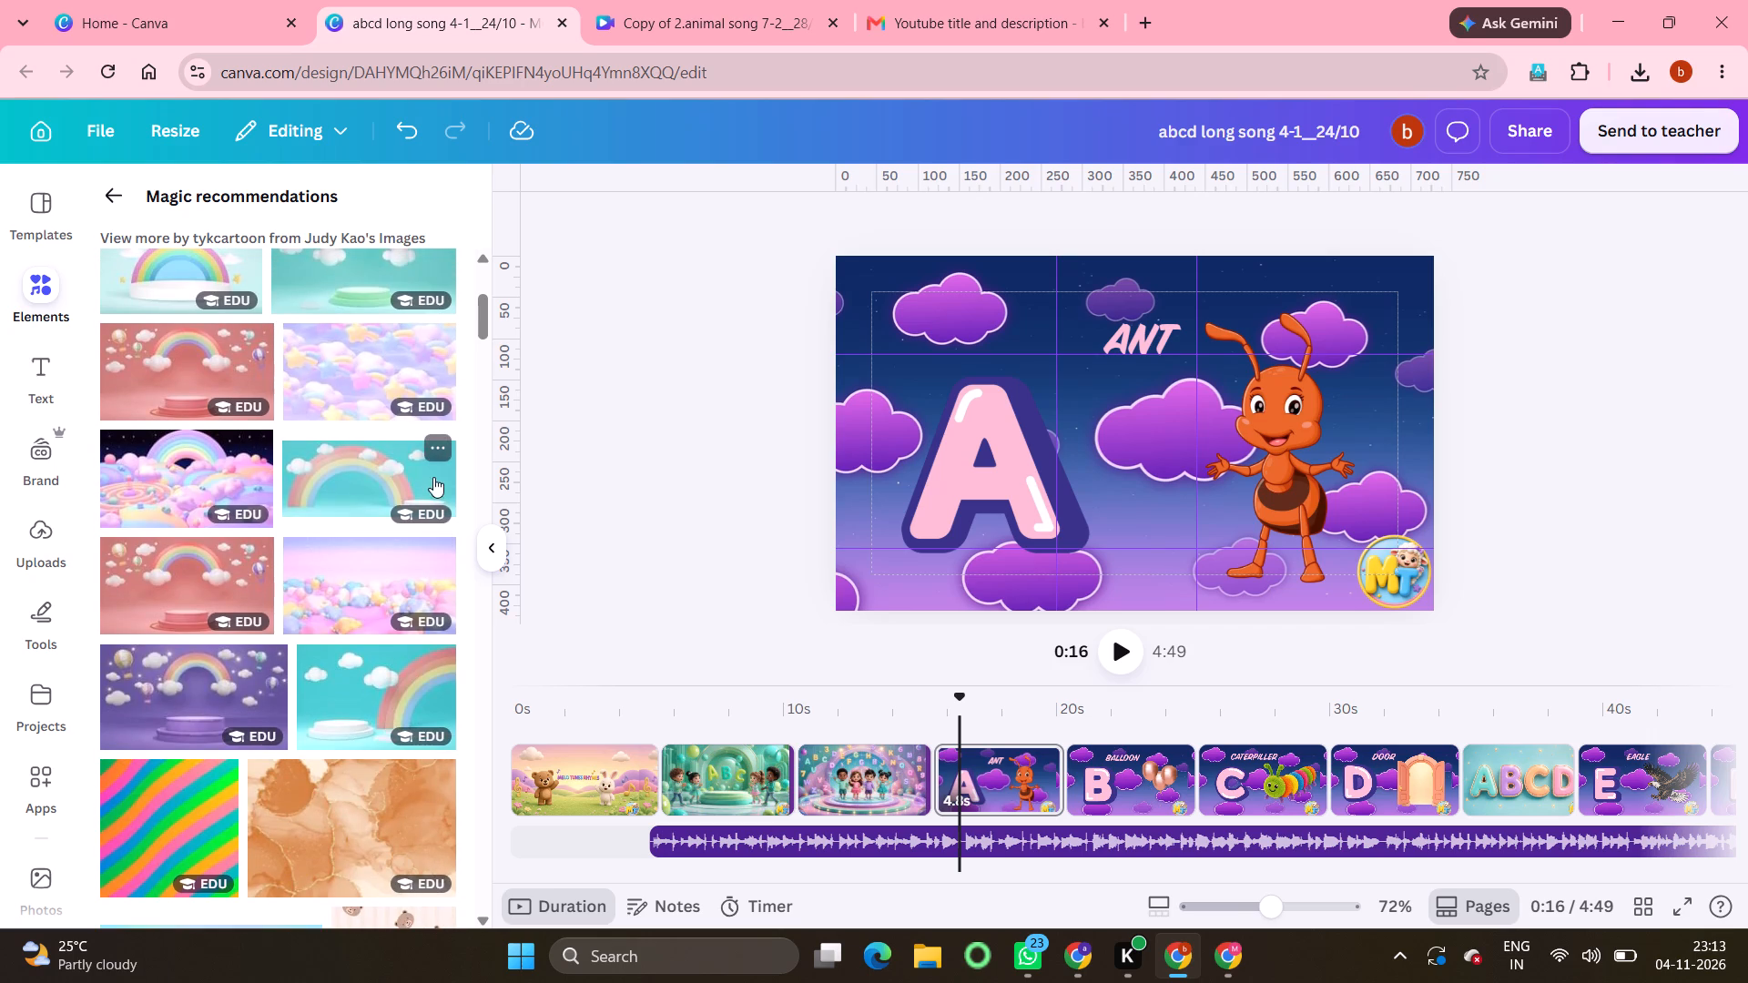
click(442, 446)
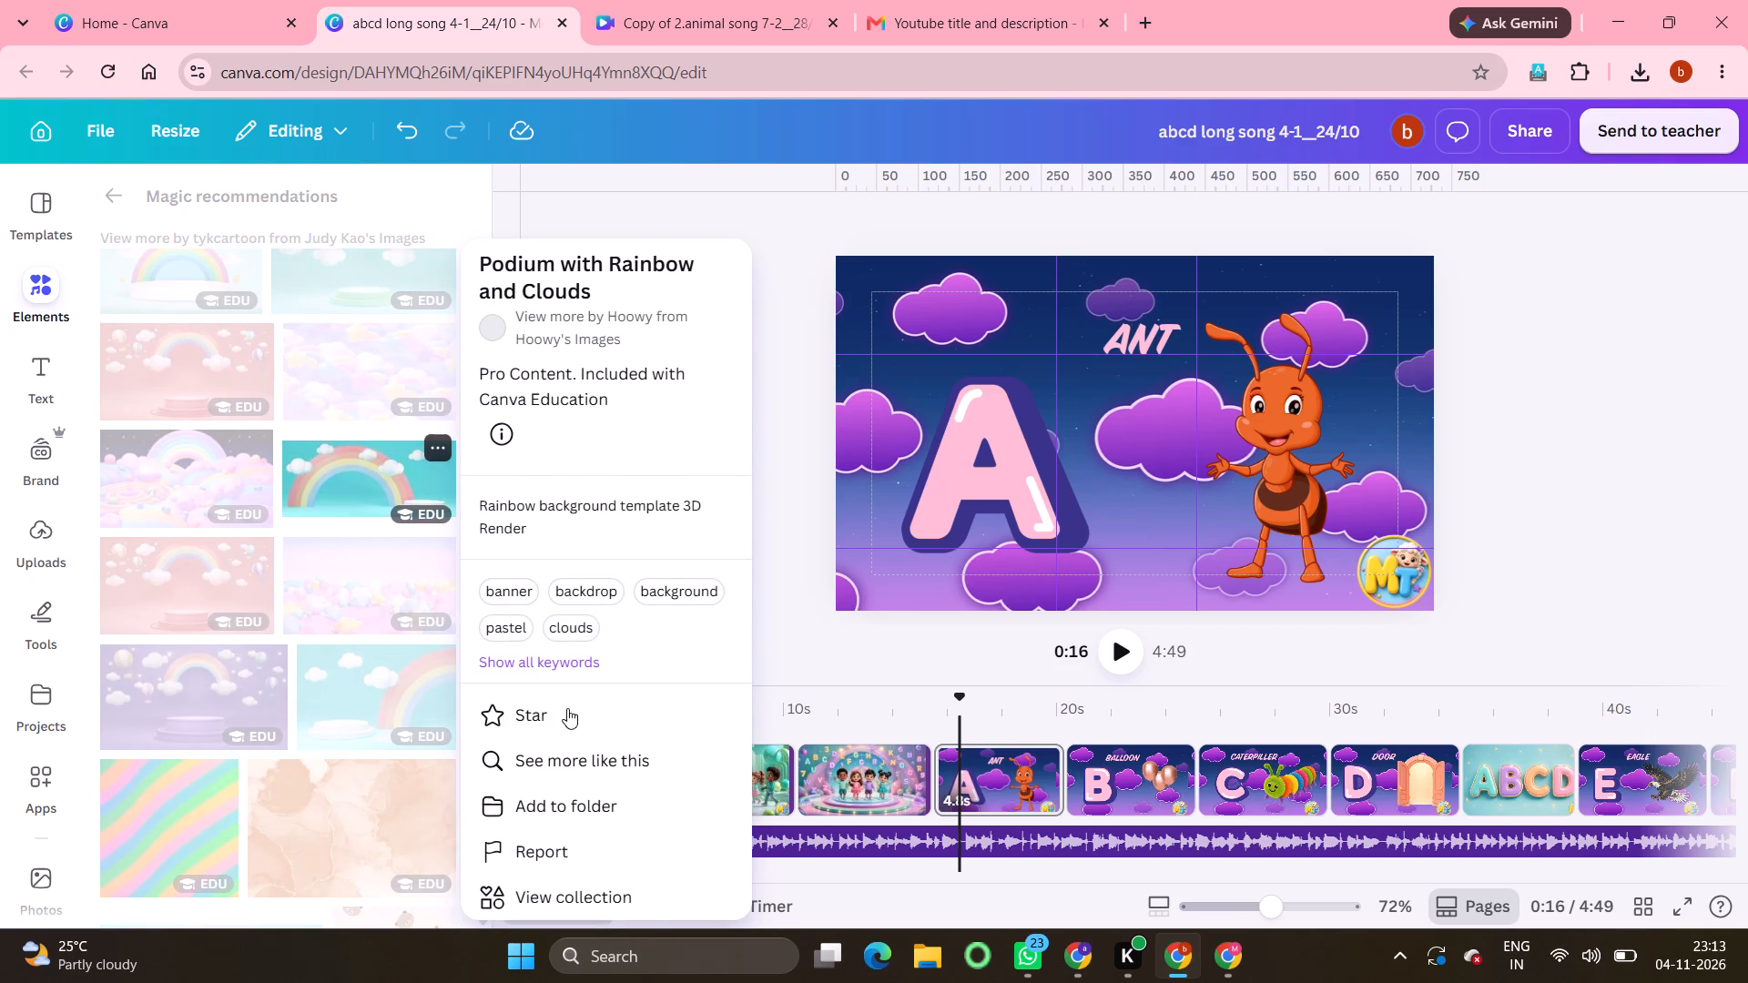
click(548, 769)
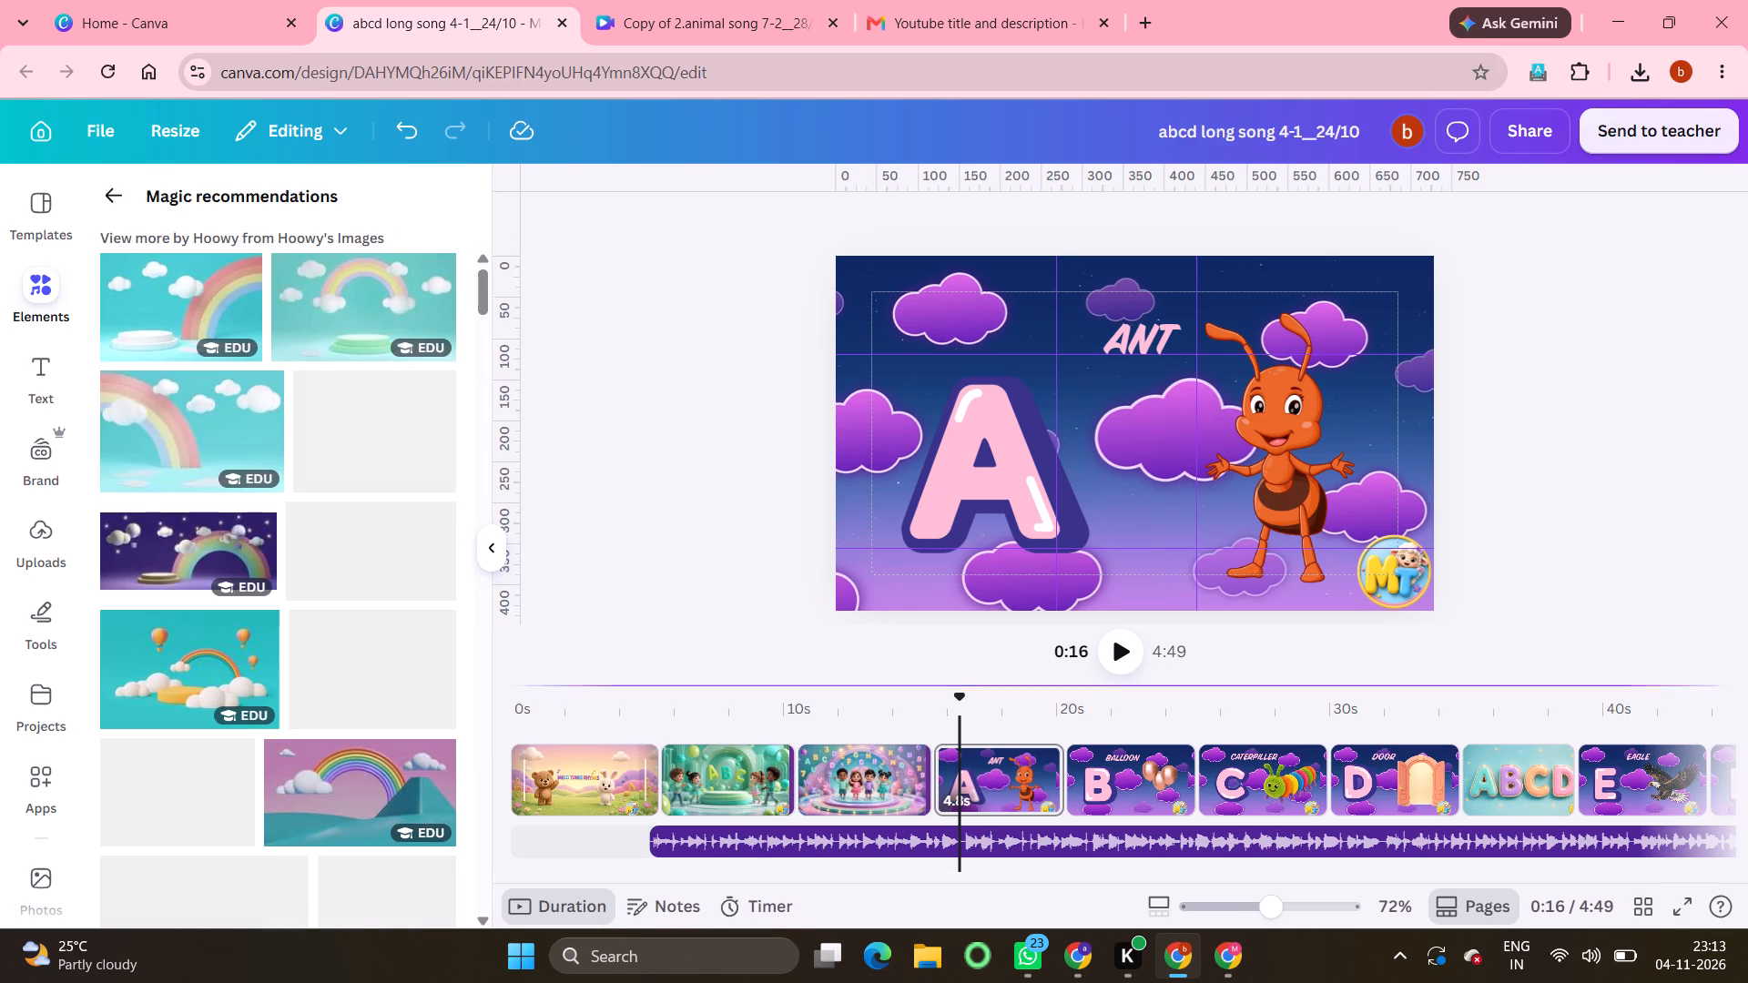
scroll(335, 852, down, 3)
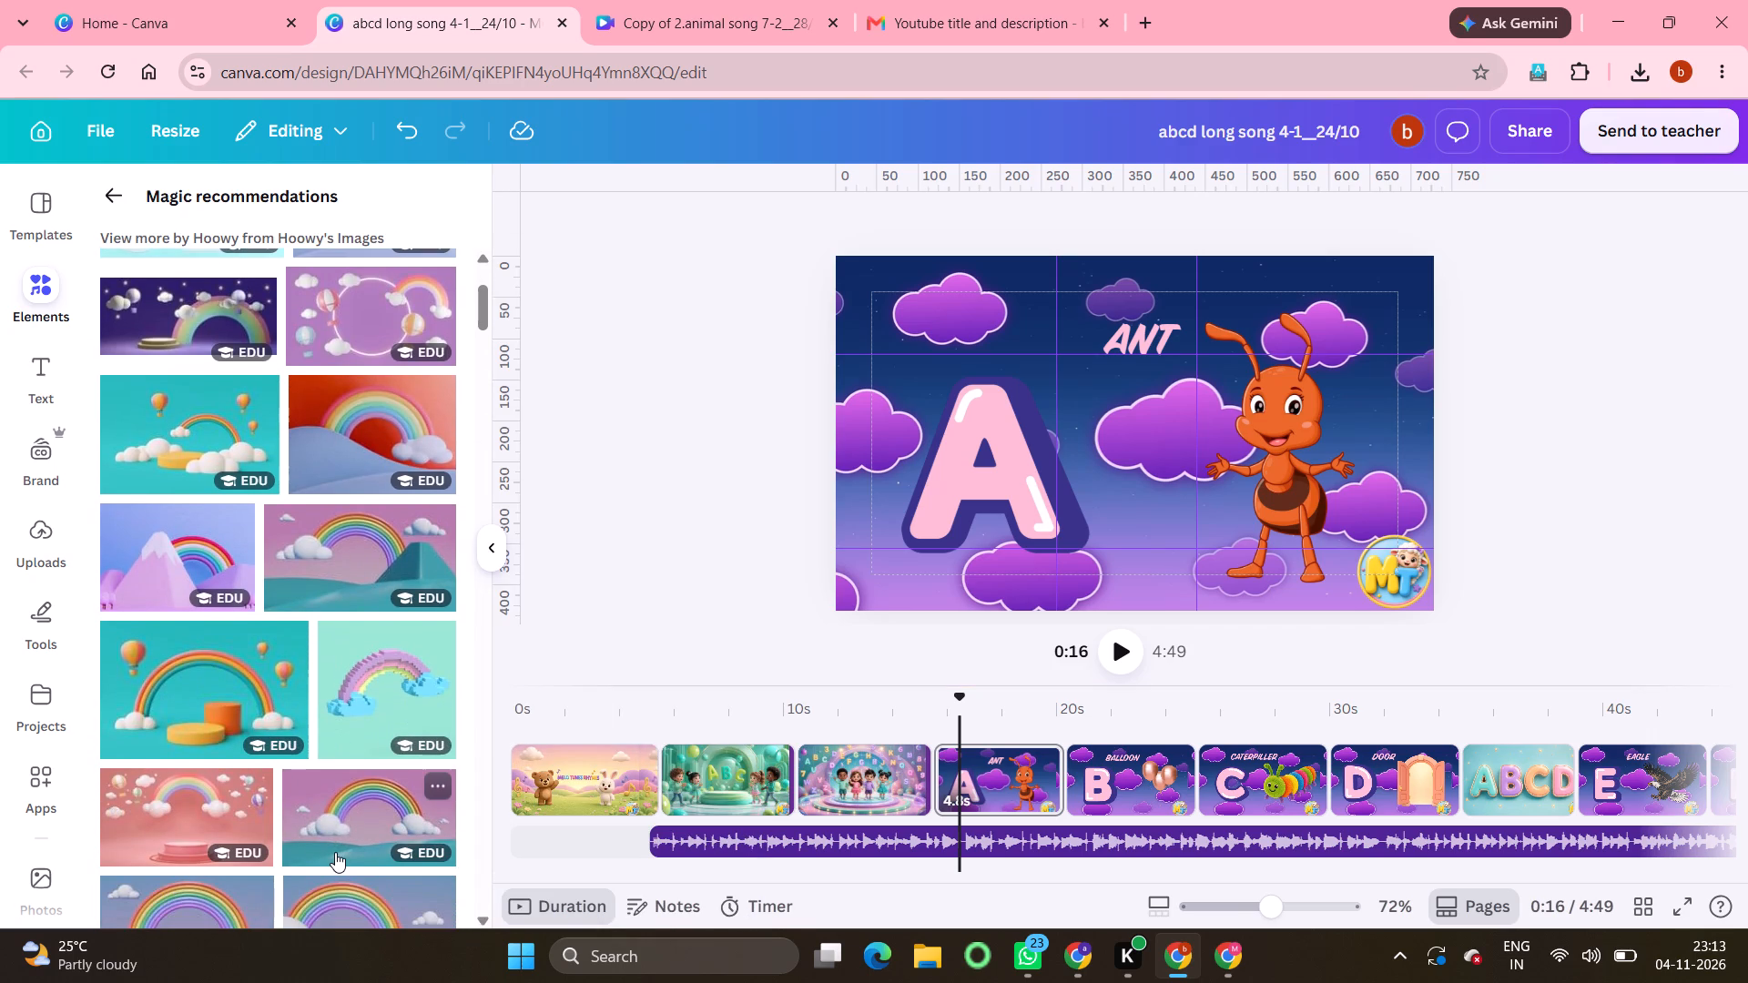
scroll(335, 852, down, 7)
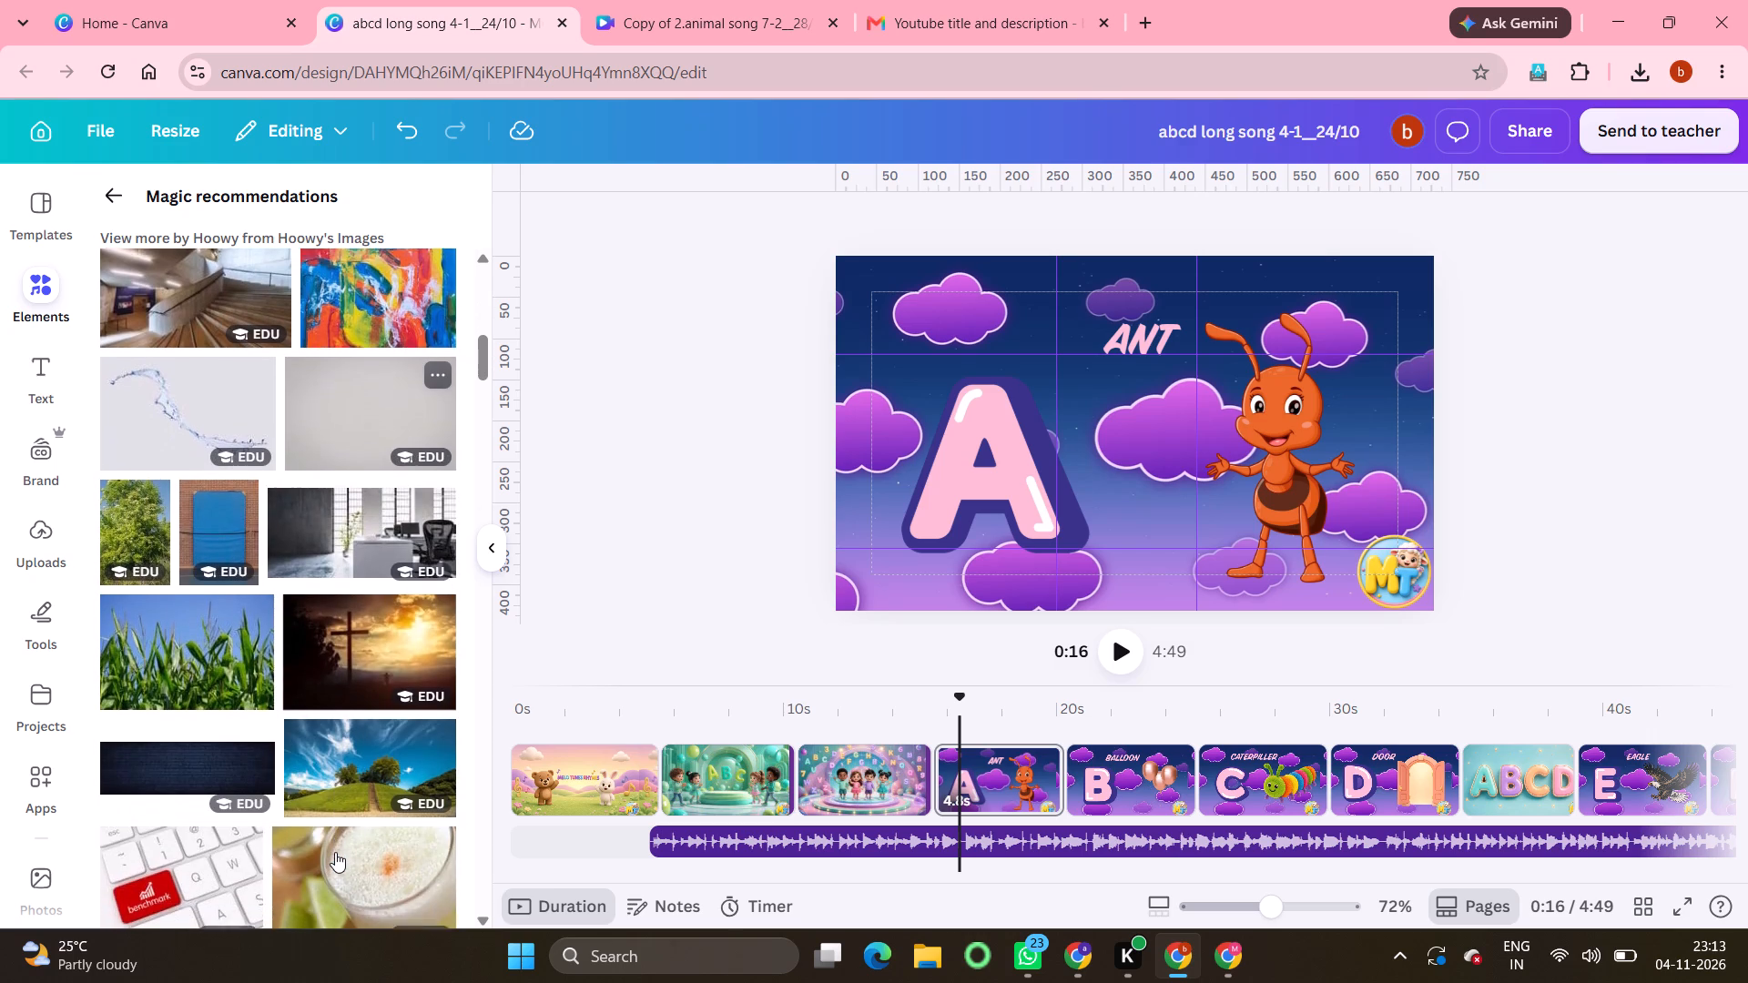
scroll(335, 852, up, 5)
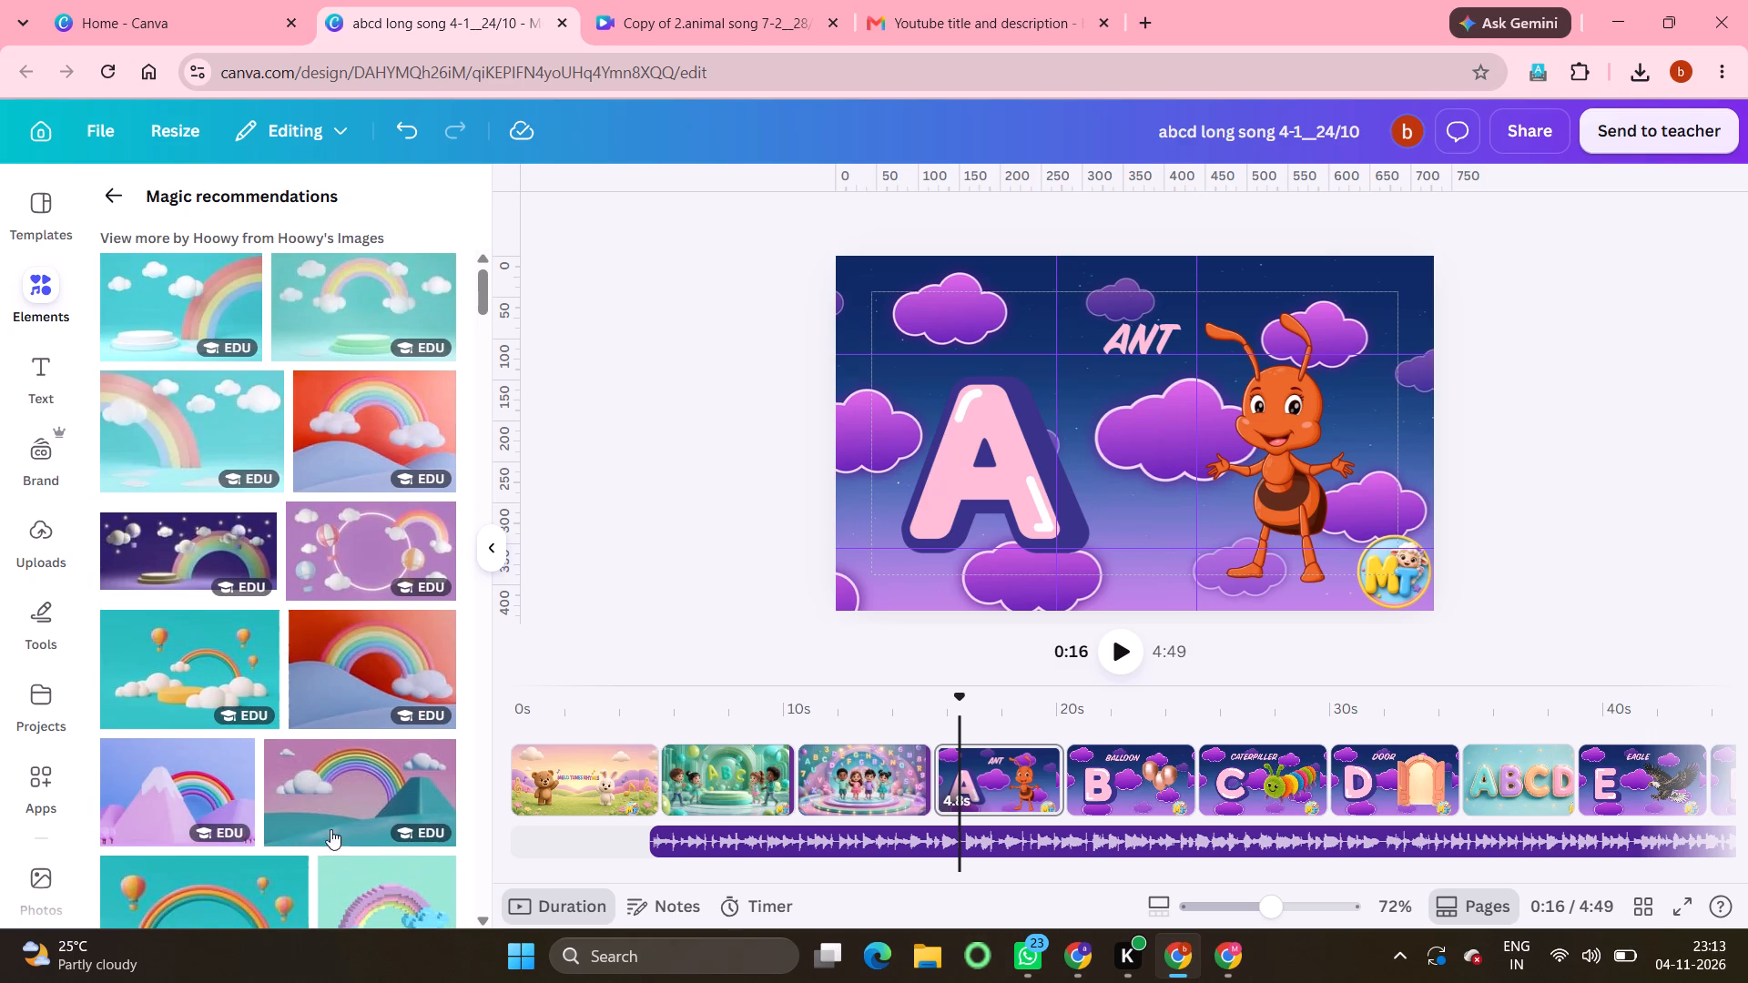
click(195, 423)
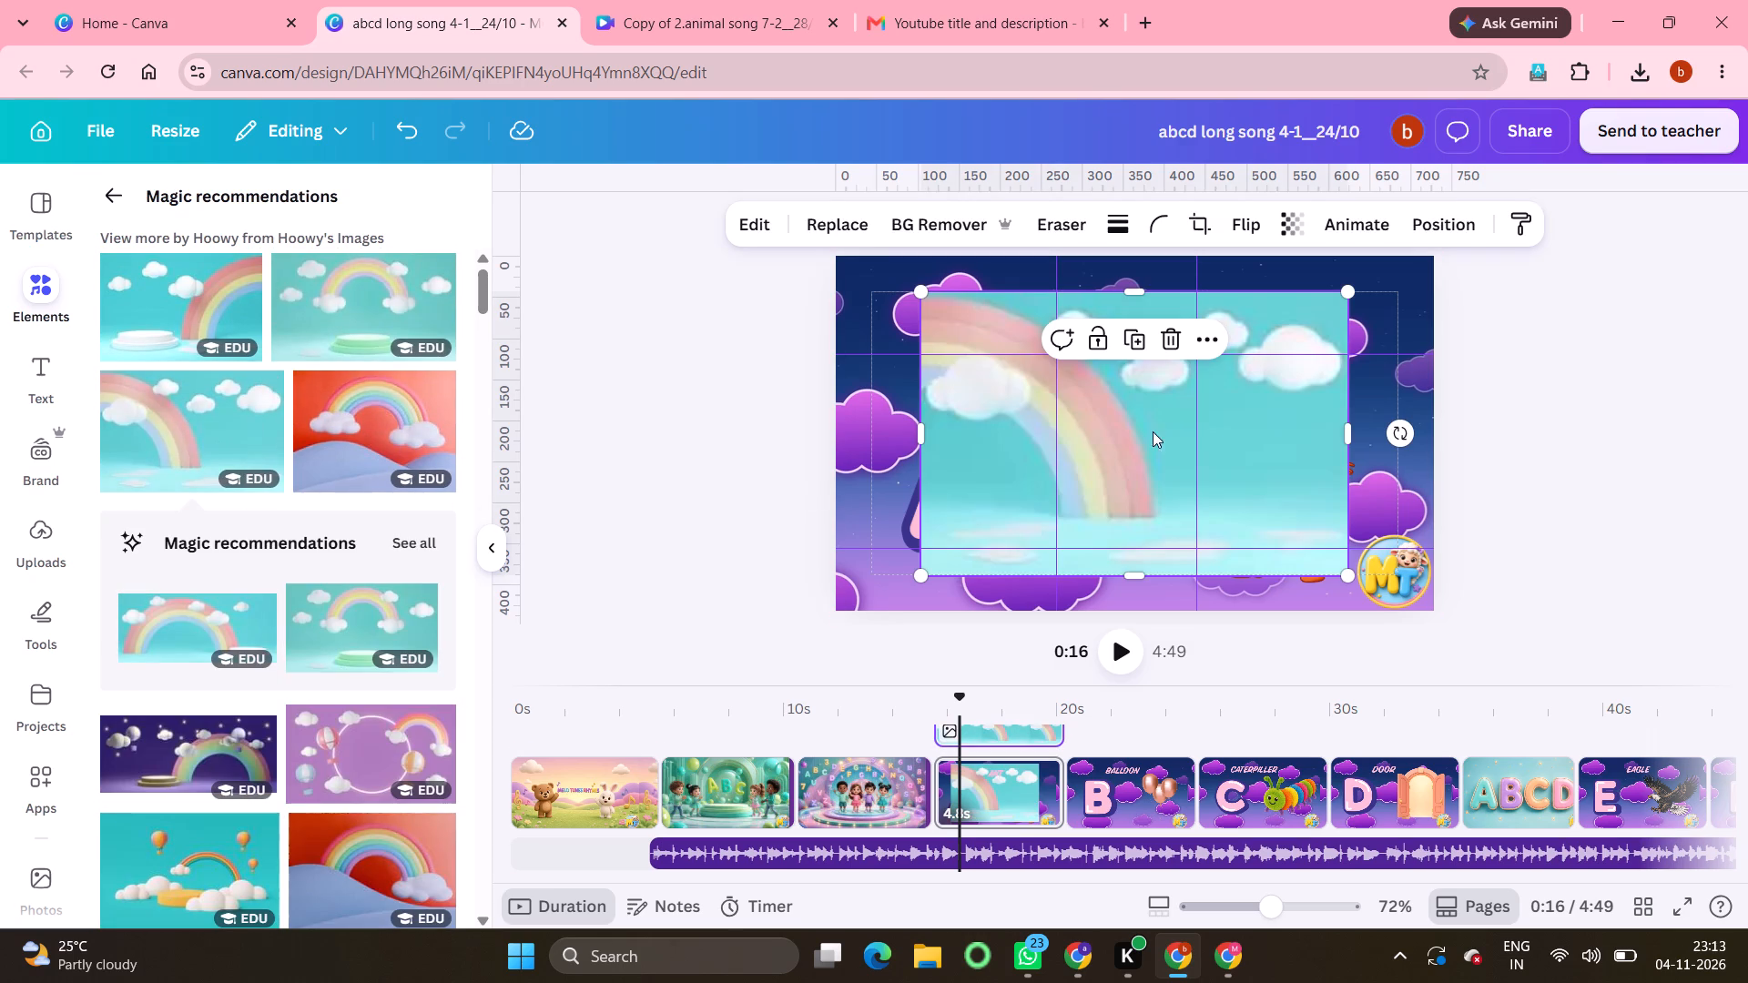
right_click(1269, 454)
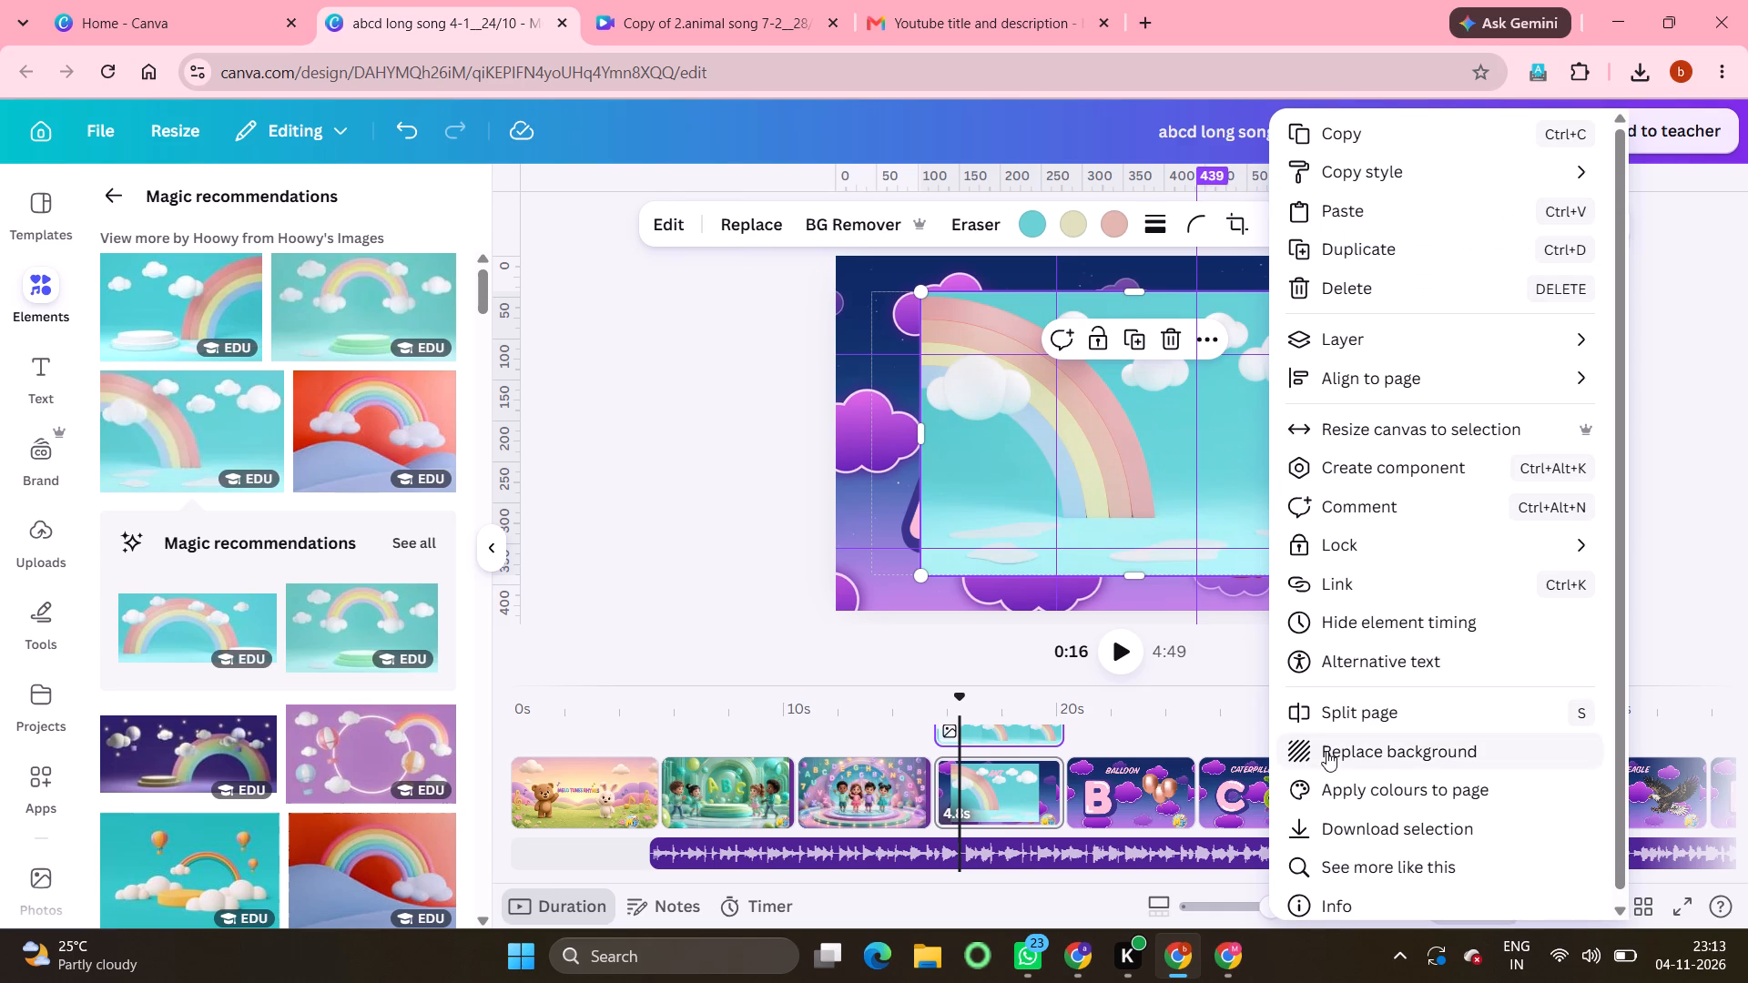
click(1378, 750)
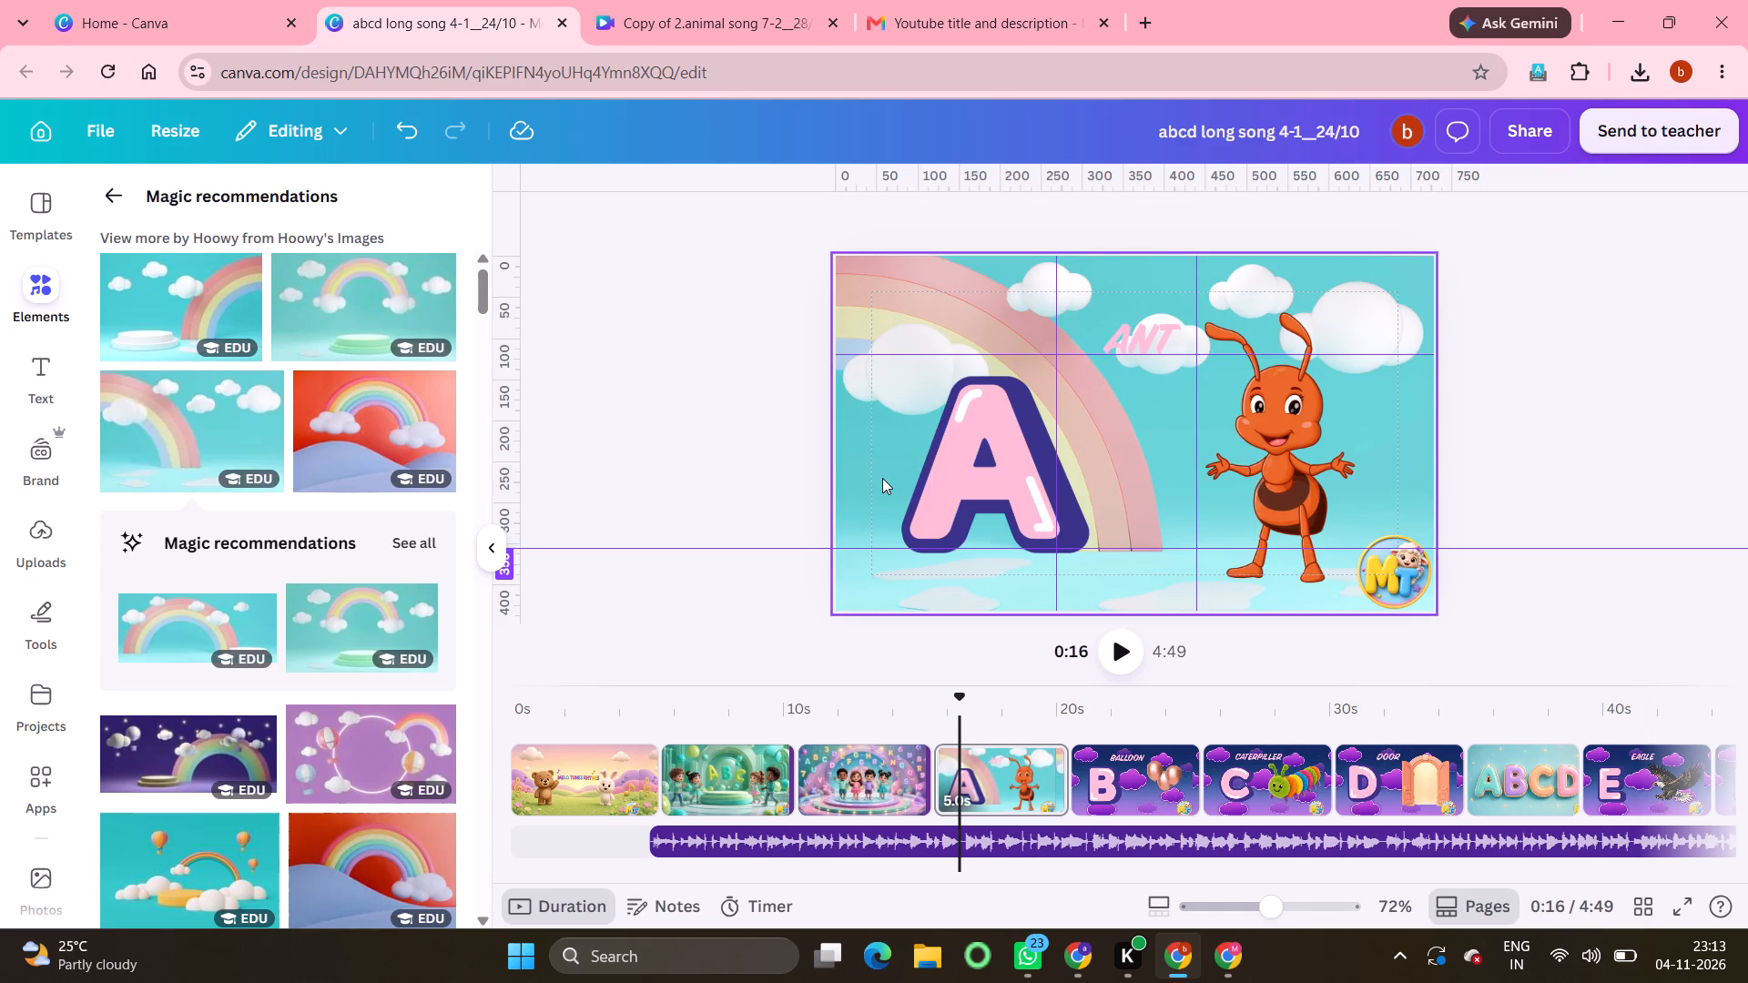
Copy the letter A page's teal rainbow background and paste it onto the B "Balloon", C "Caterpillar" and D "Door" pages.
click(874, 425)
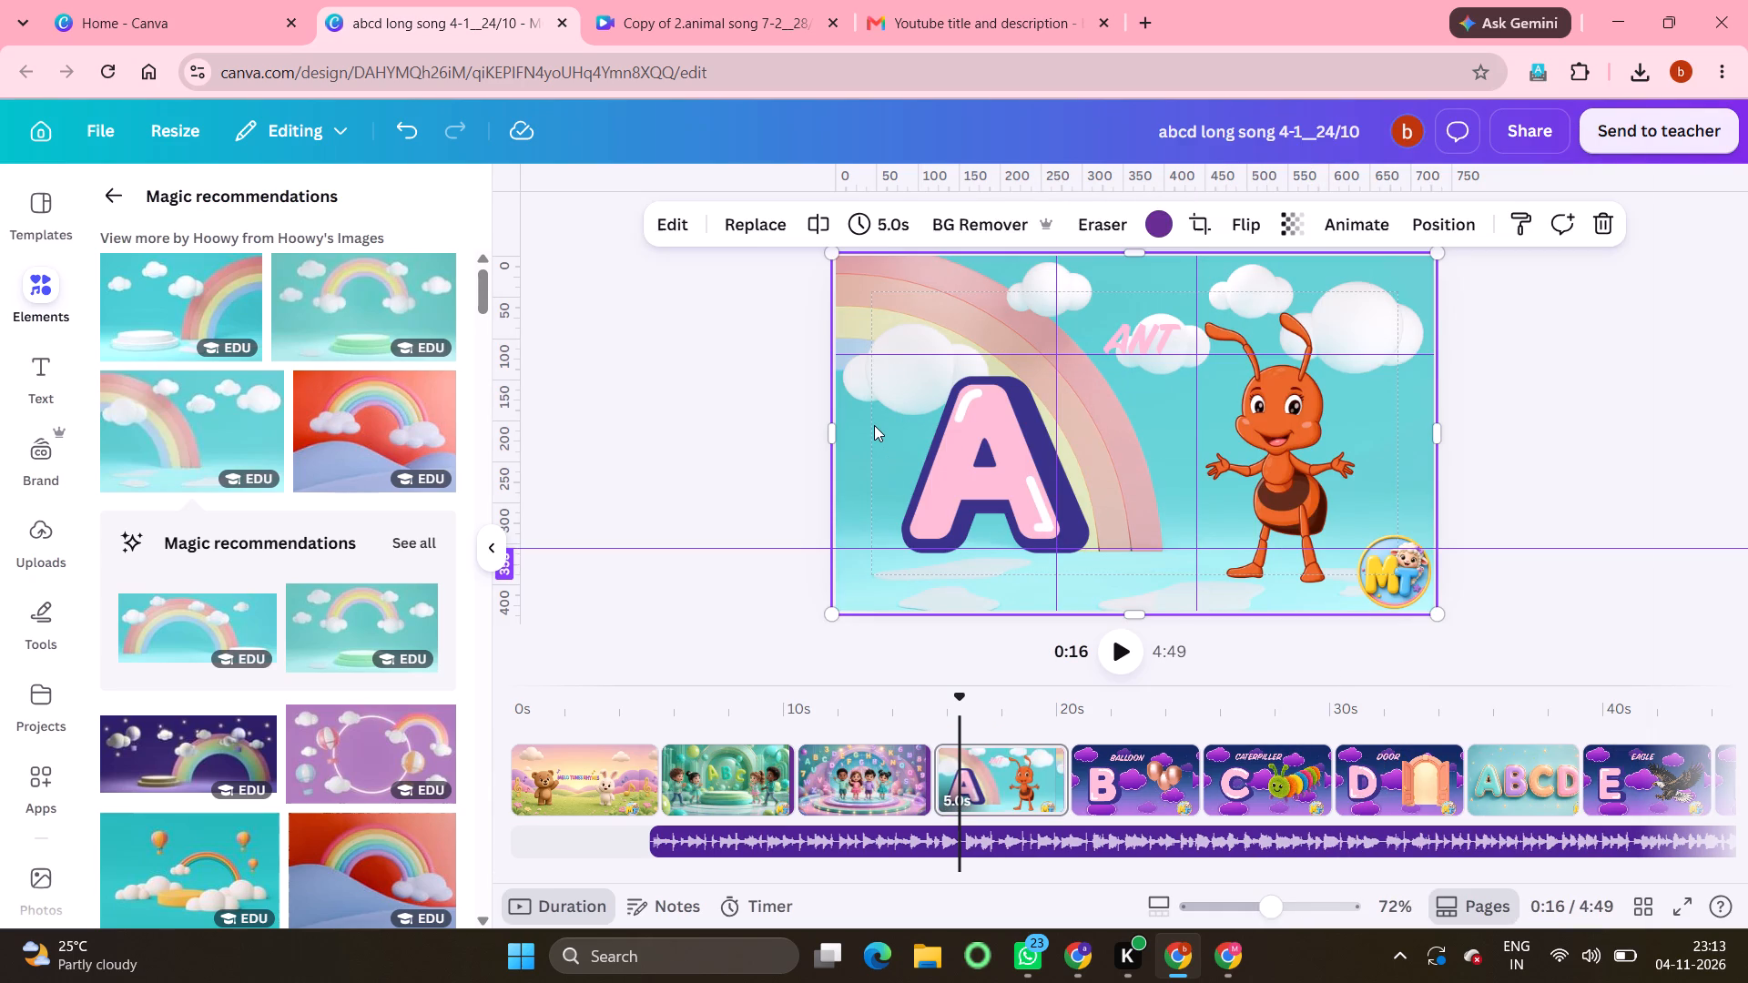
key(ctrl+c)
click(1139, 775)
key(ctrl+v)
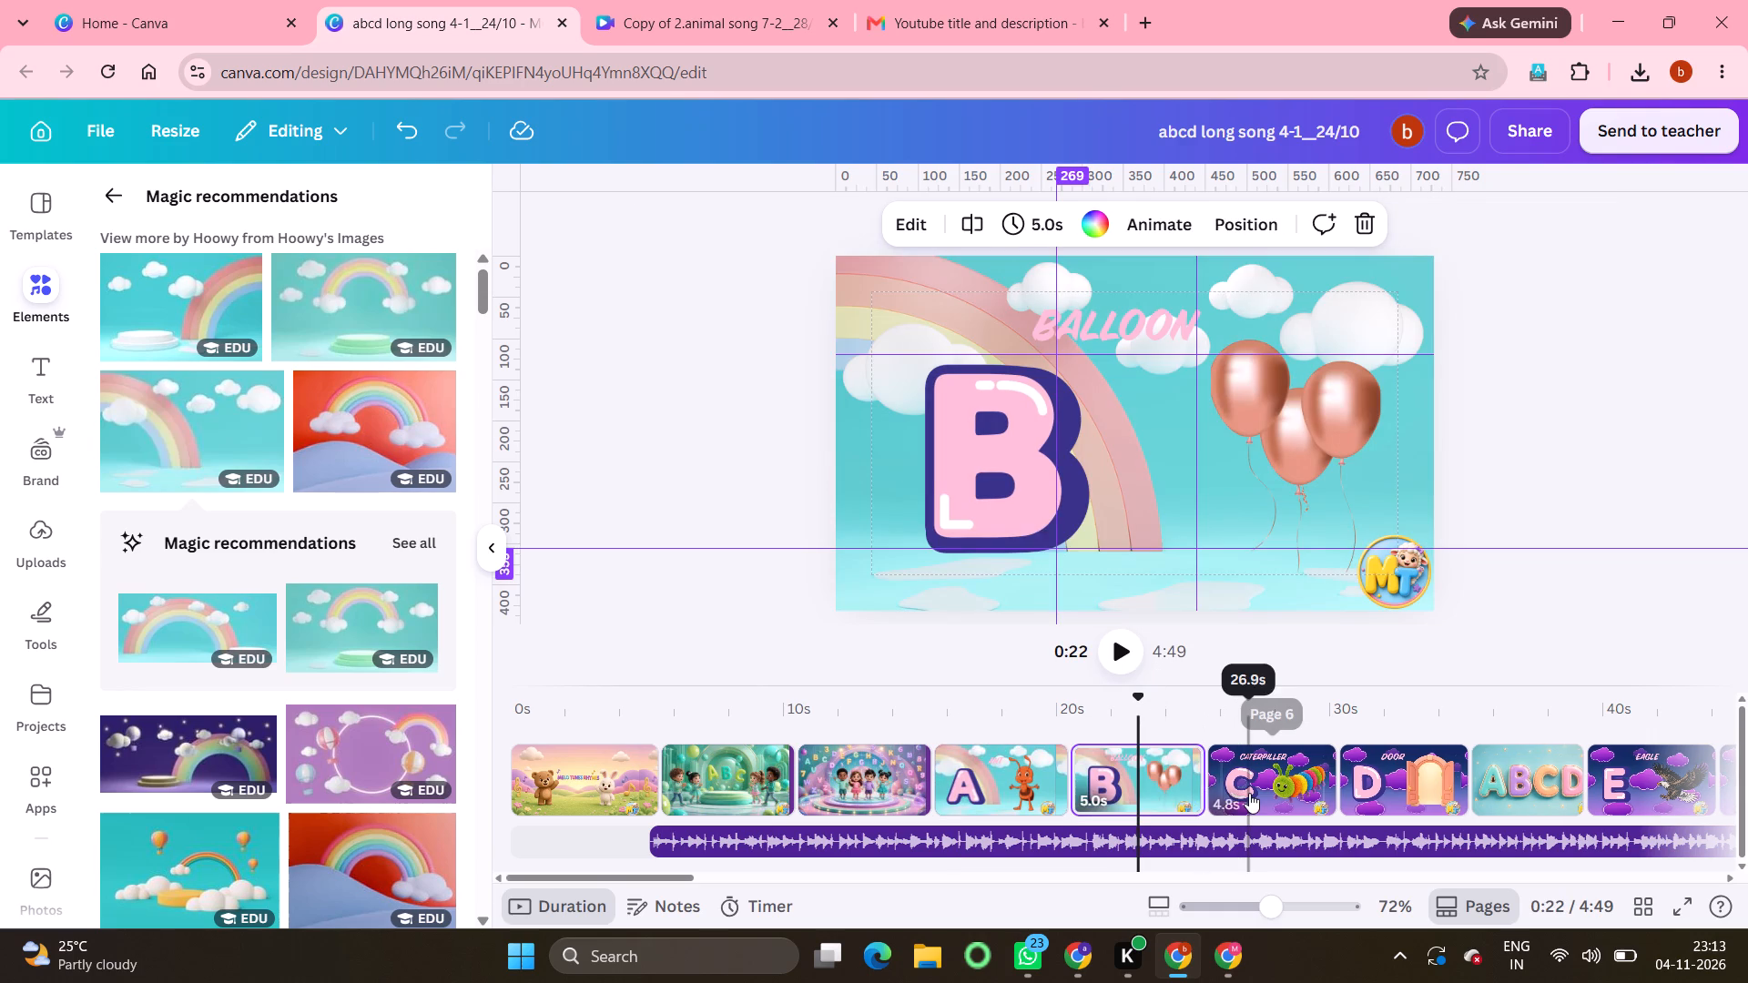
click(1249, 793)
key(ctrl+v)
click(1408, 798)
key(ctrl+v)
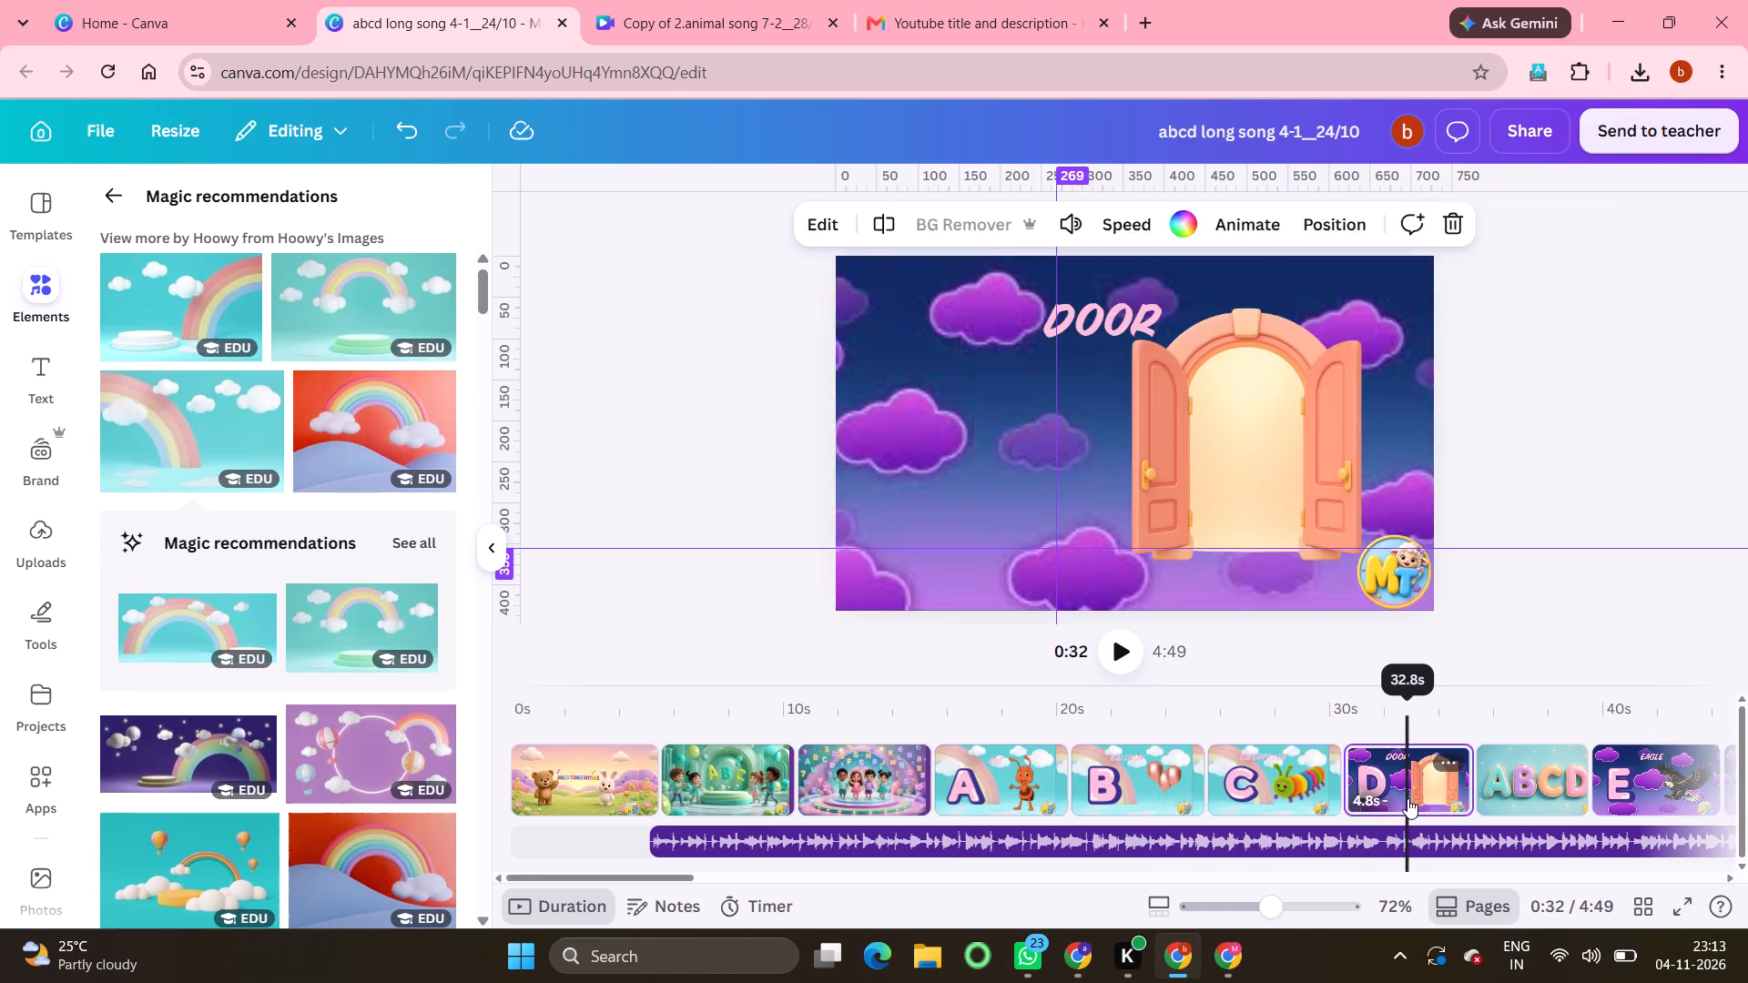
Paste the copied teal rainbow background onto the E "Eagle", F "Frog", G "Guitar" and H "Helicopter" pages.
scroll(1408, 798, left, 3)
click(1399, 783)
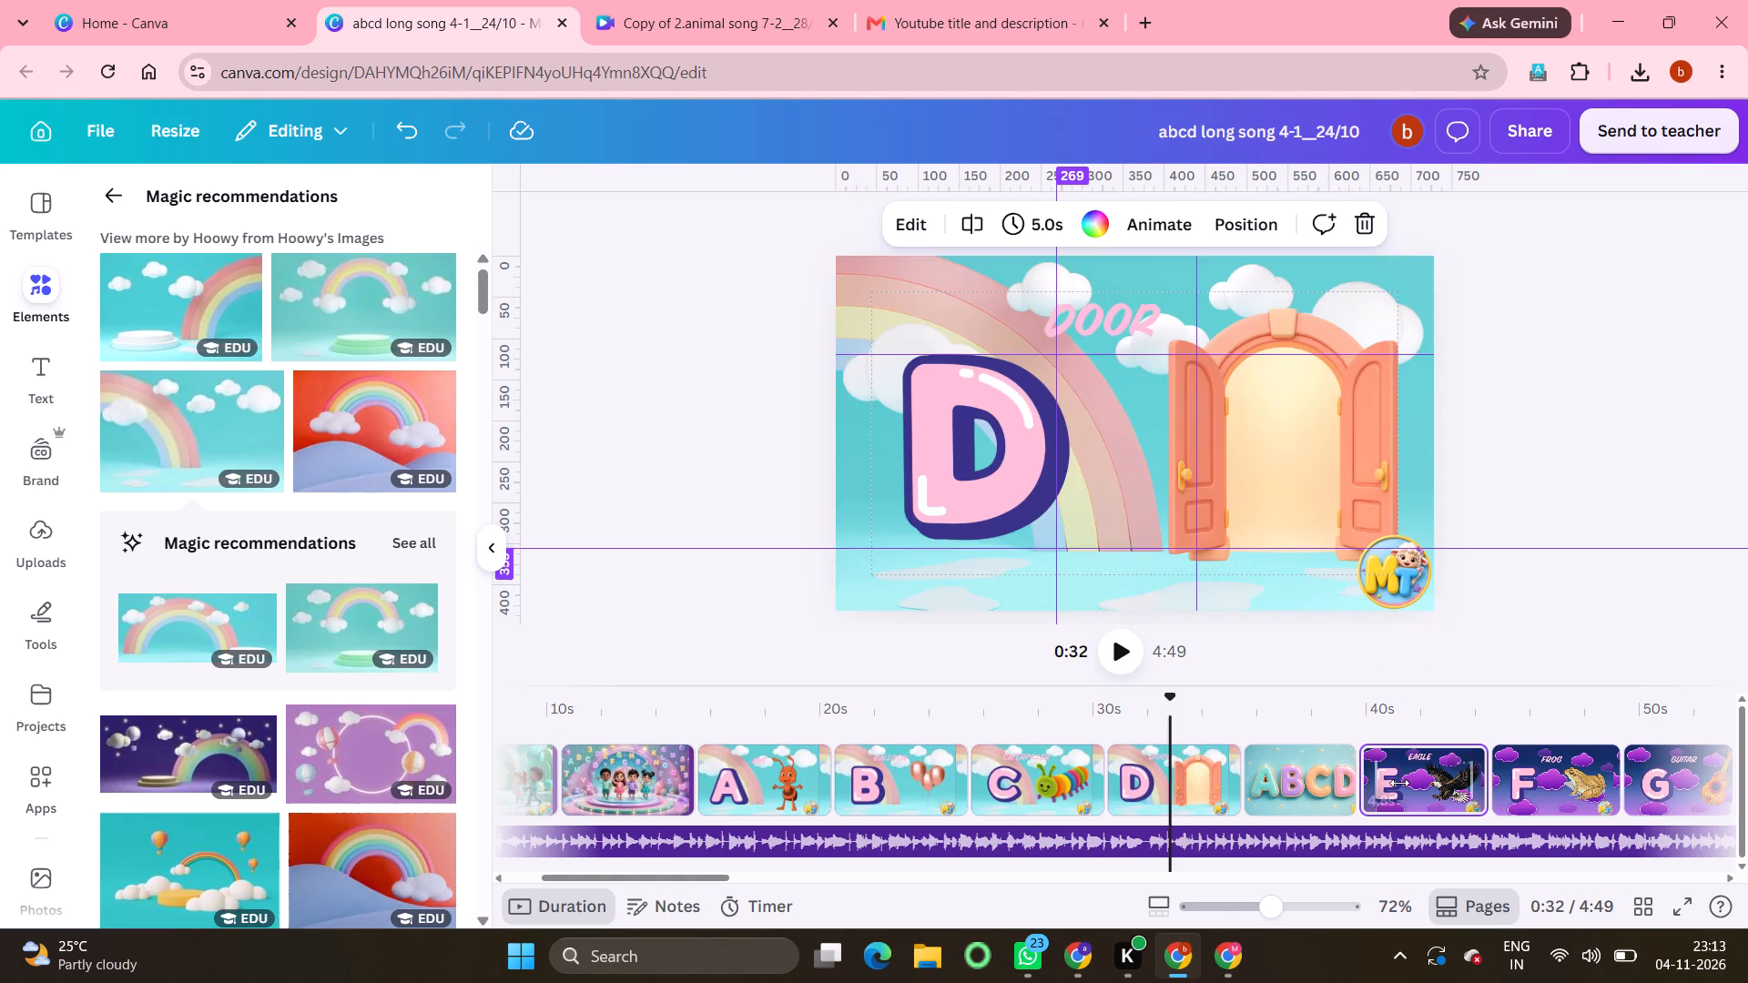
key(ctrl+v)
scroll(1399, 783, left, 4)
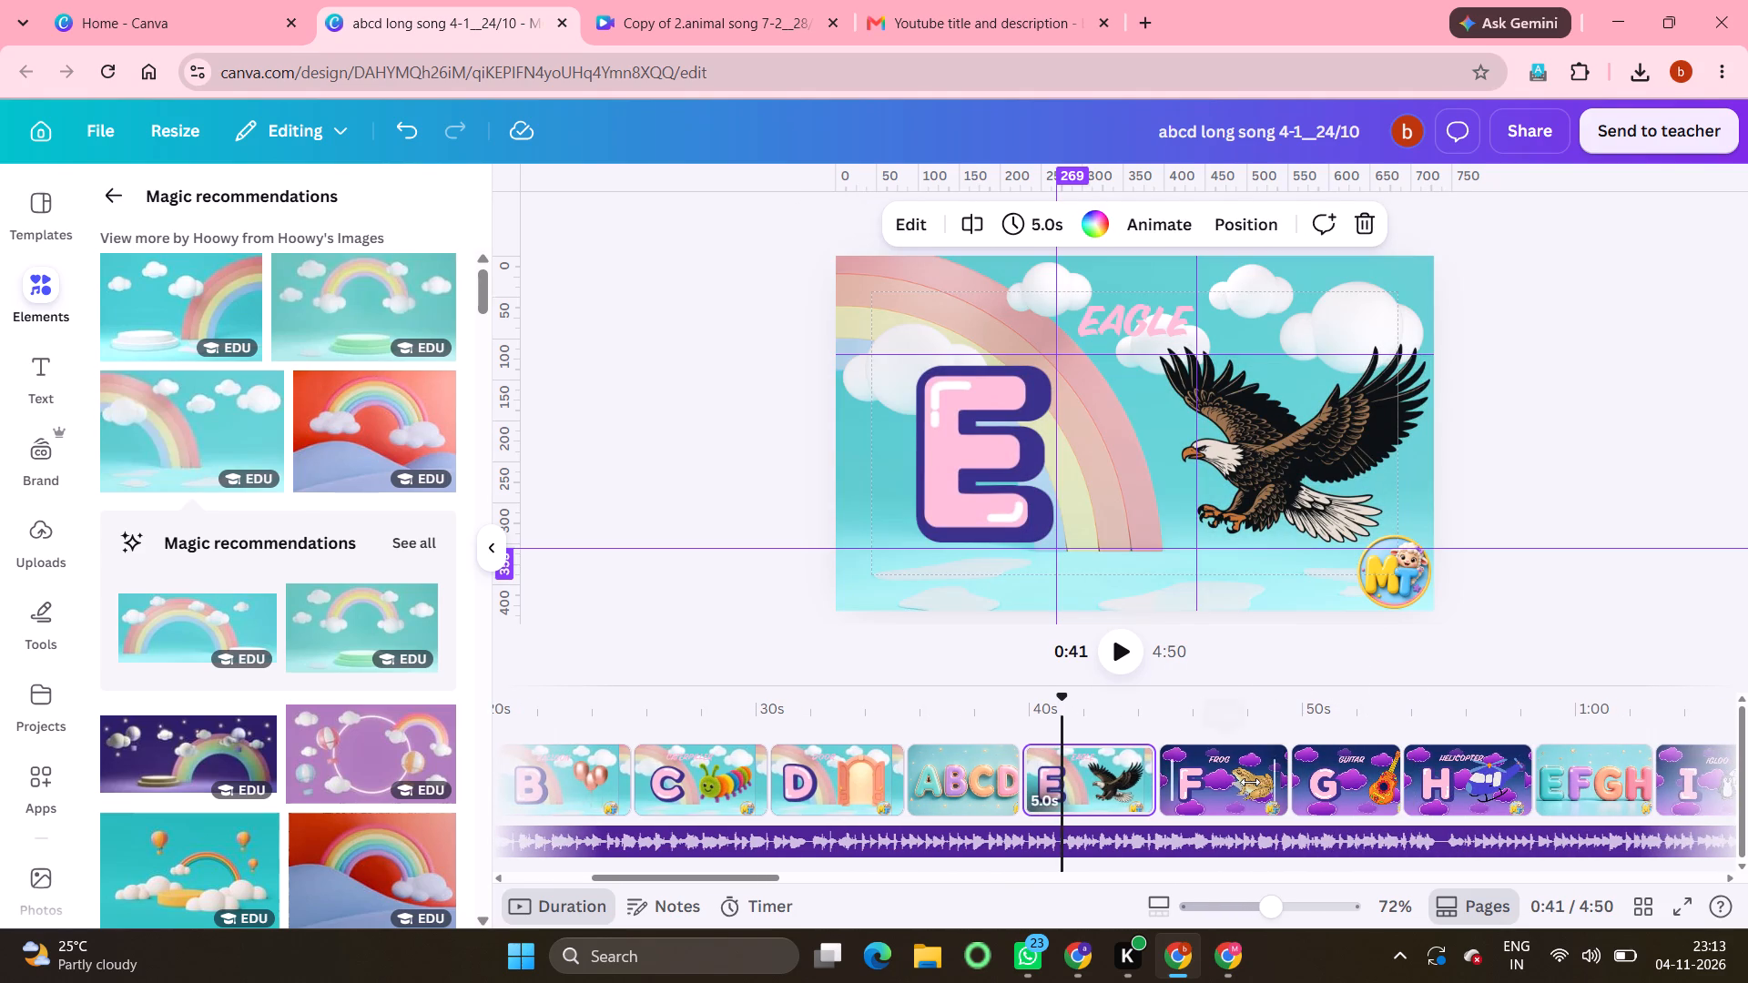
click(1250, 782)
key(ctrl+v)
click(1352, 783)
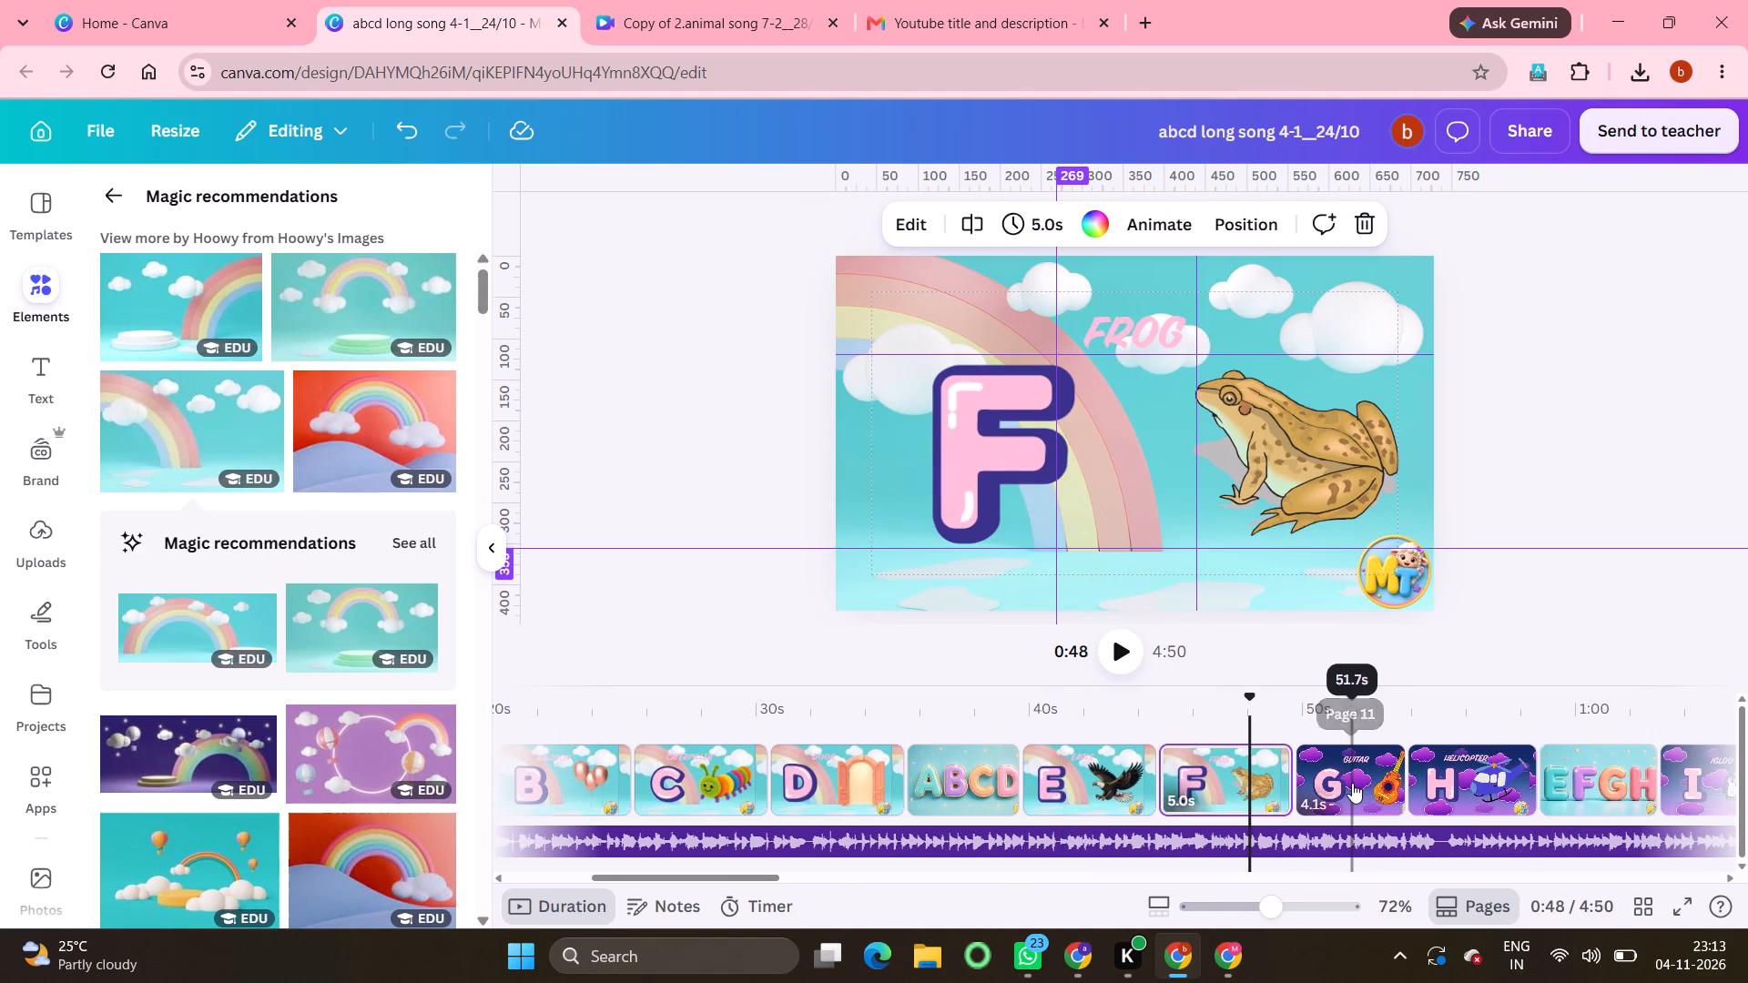
key(ctrl+v)
click(1490, 777)
key(ctrl+v)
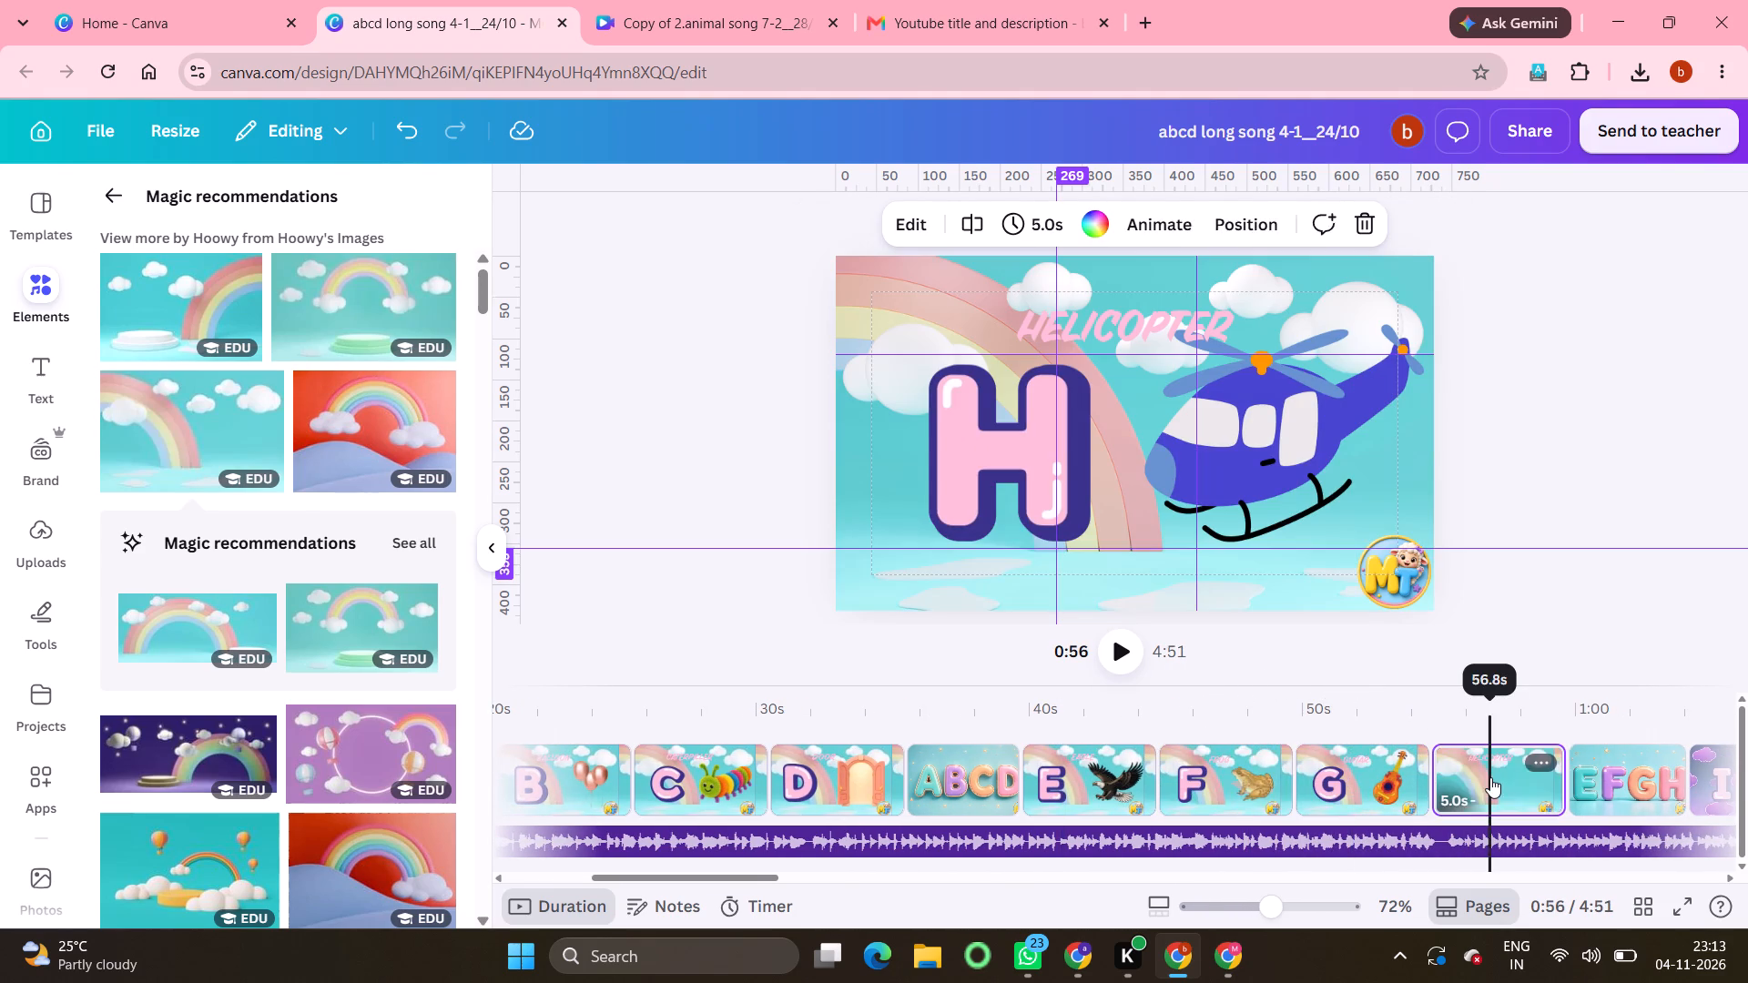
Paste the copied teal rainbow background onto the I "Igloo", J "Jellyfish", K "Kangaroo" and L "Ladybug" pages.
scroll(1490, 777, left, 4)
click(1430, 779)
key(ctrl+v)
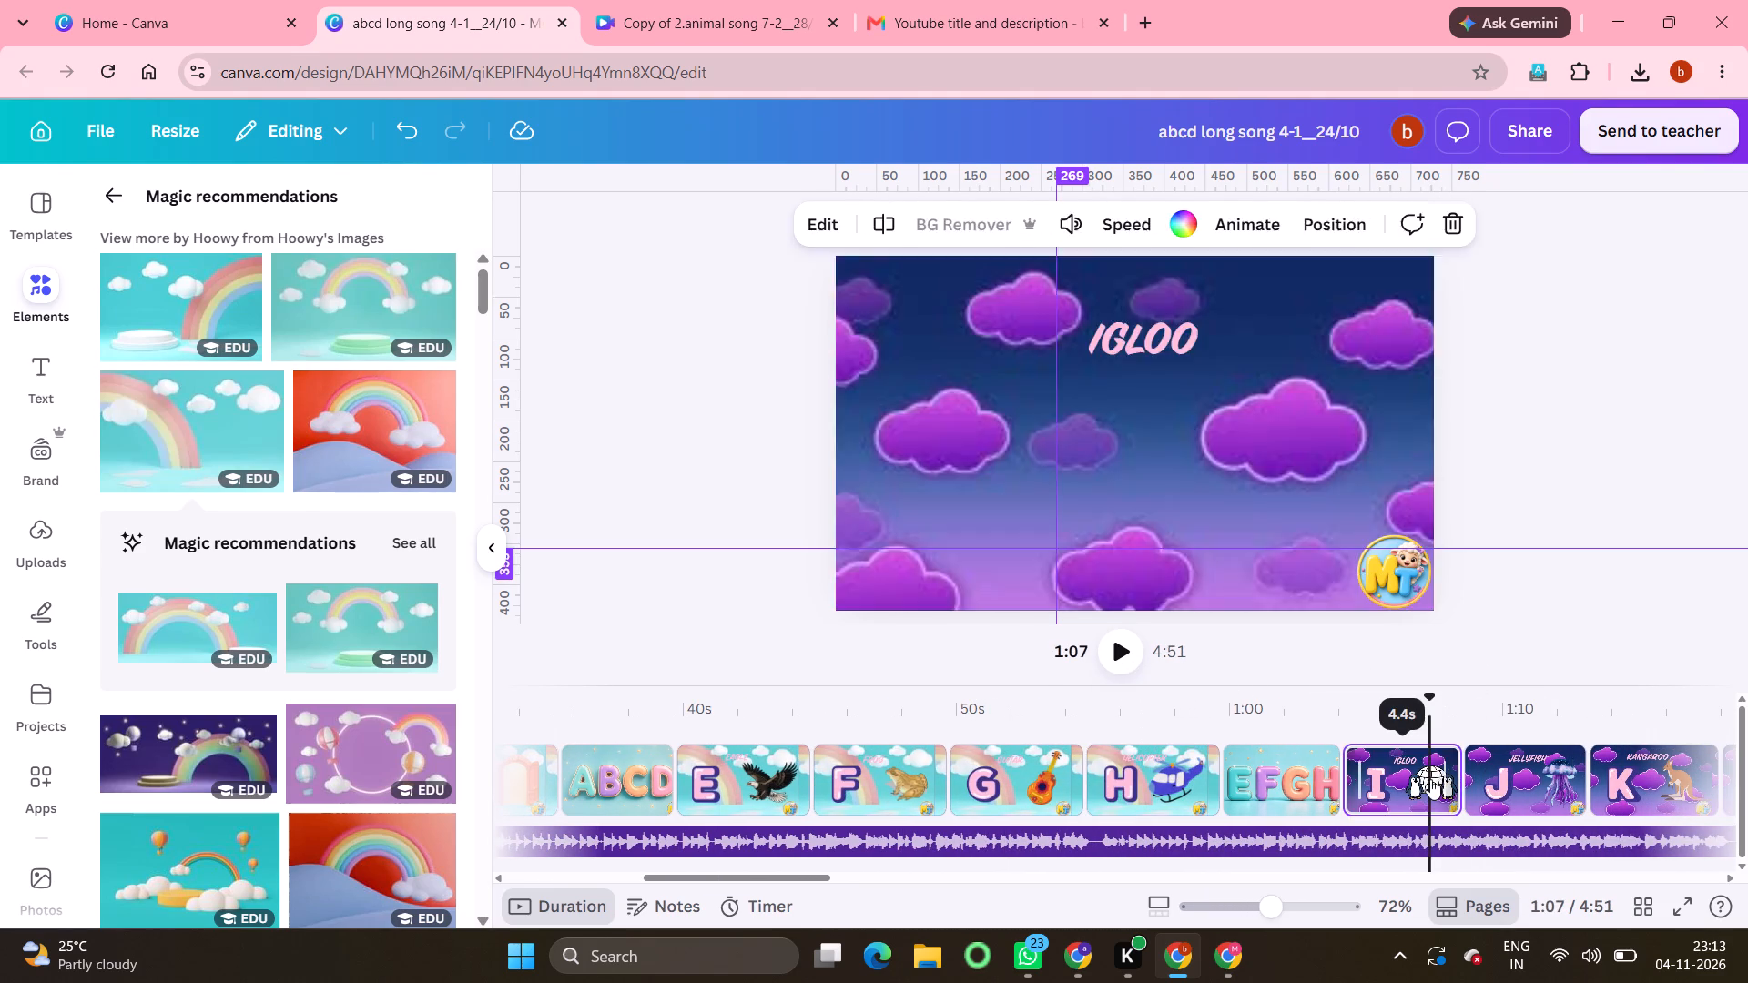
click(1554, 804)
key(ctrl+v)
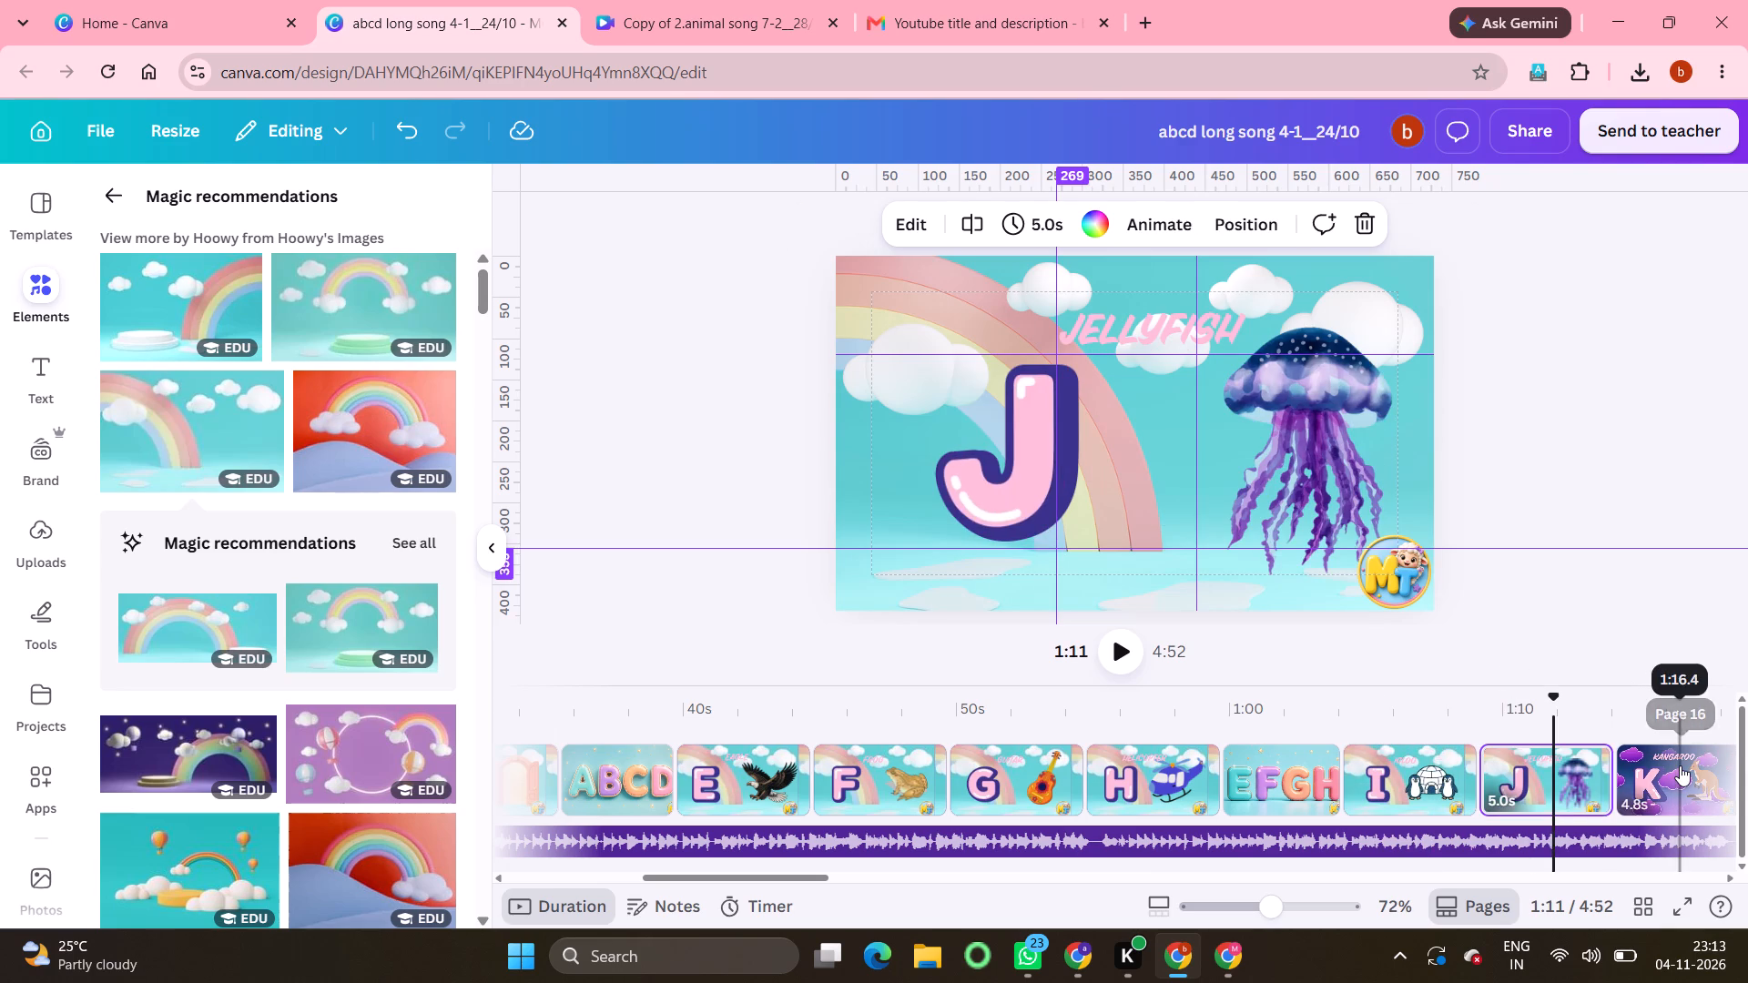
ctrl+click(1680, 765)
key(ctrl+v)
scroll(1680, 765, left, 3)
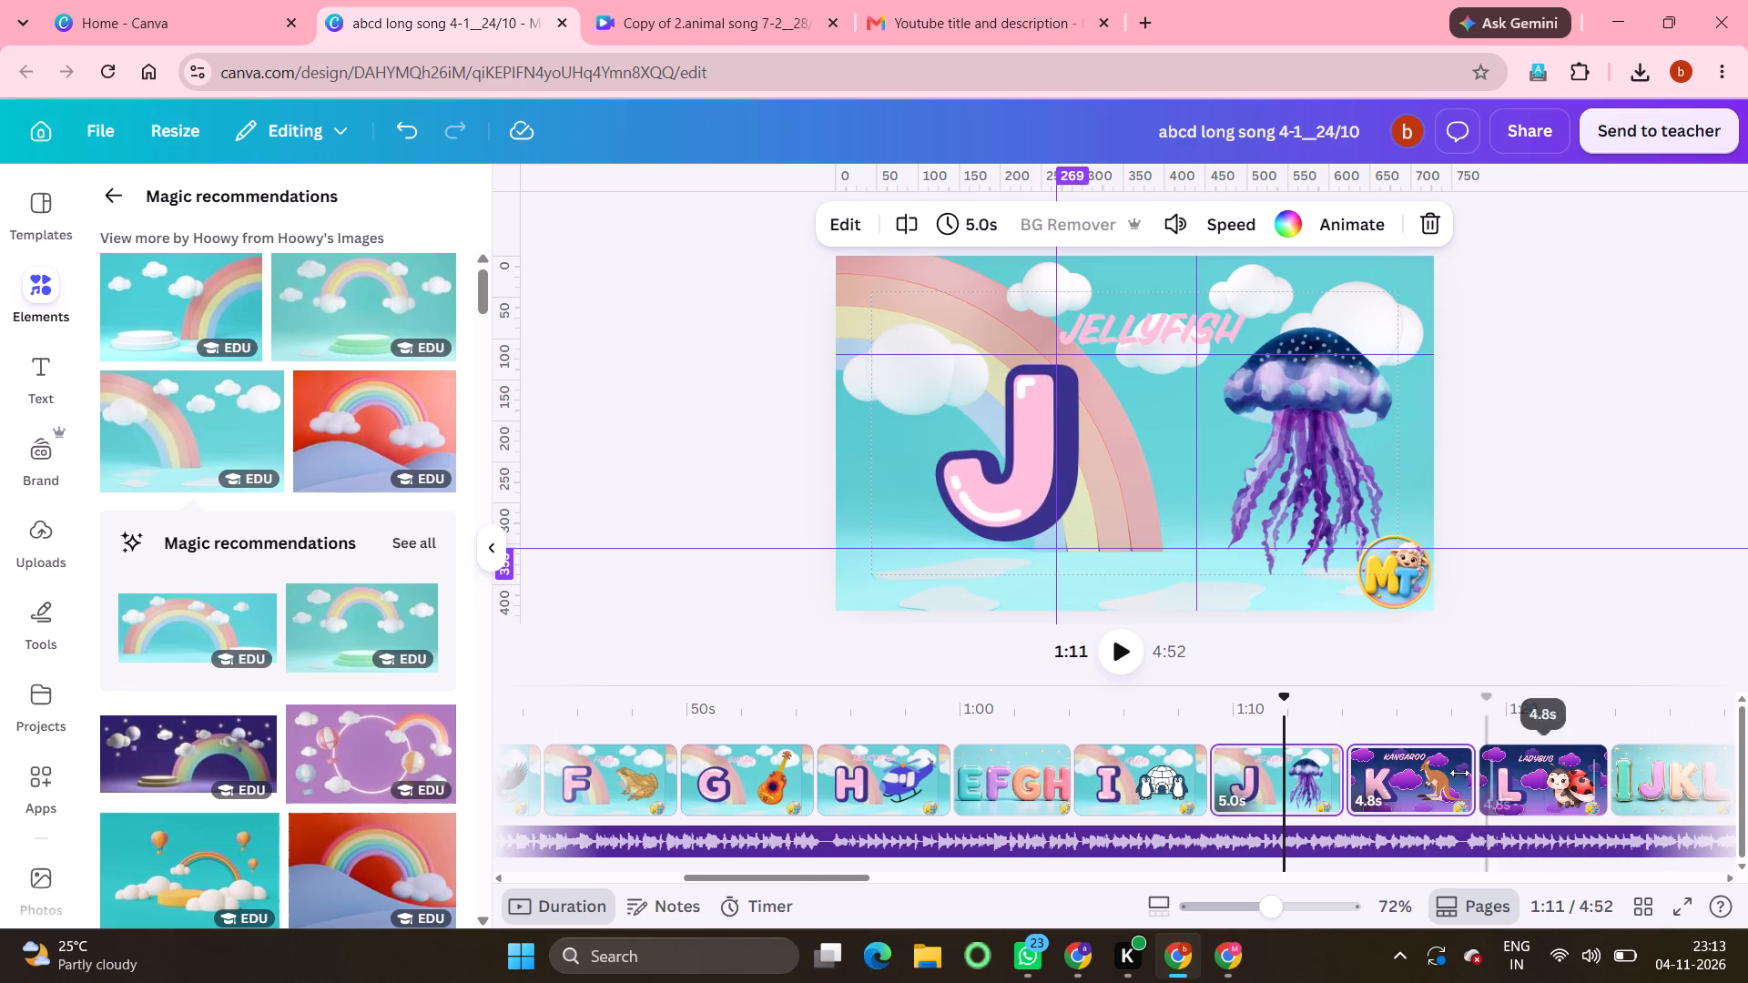
click(1430, 776)
key(ctrl+v)
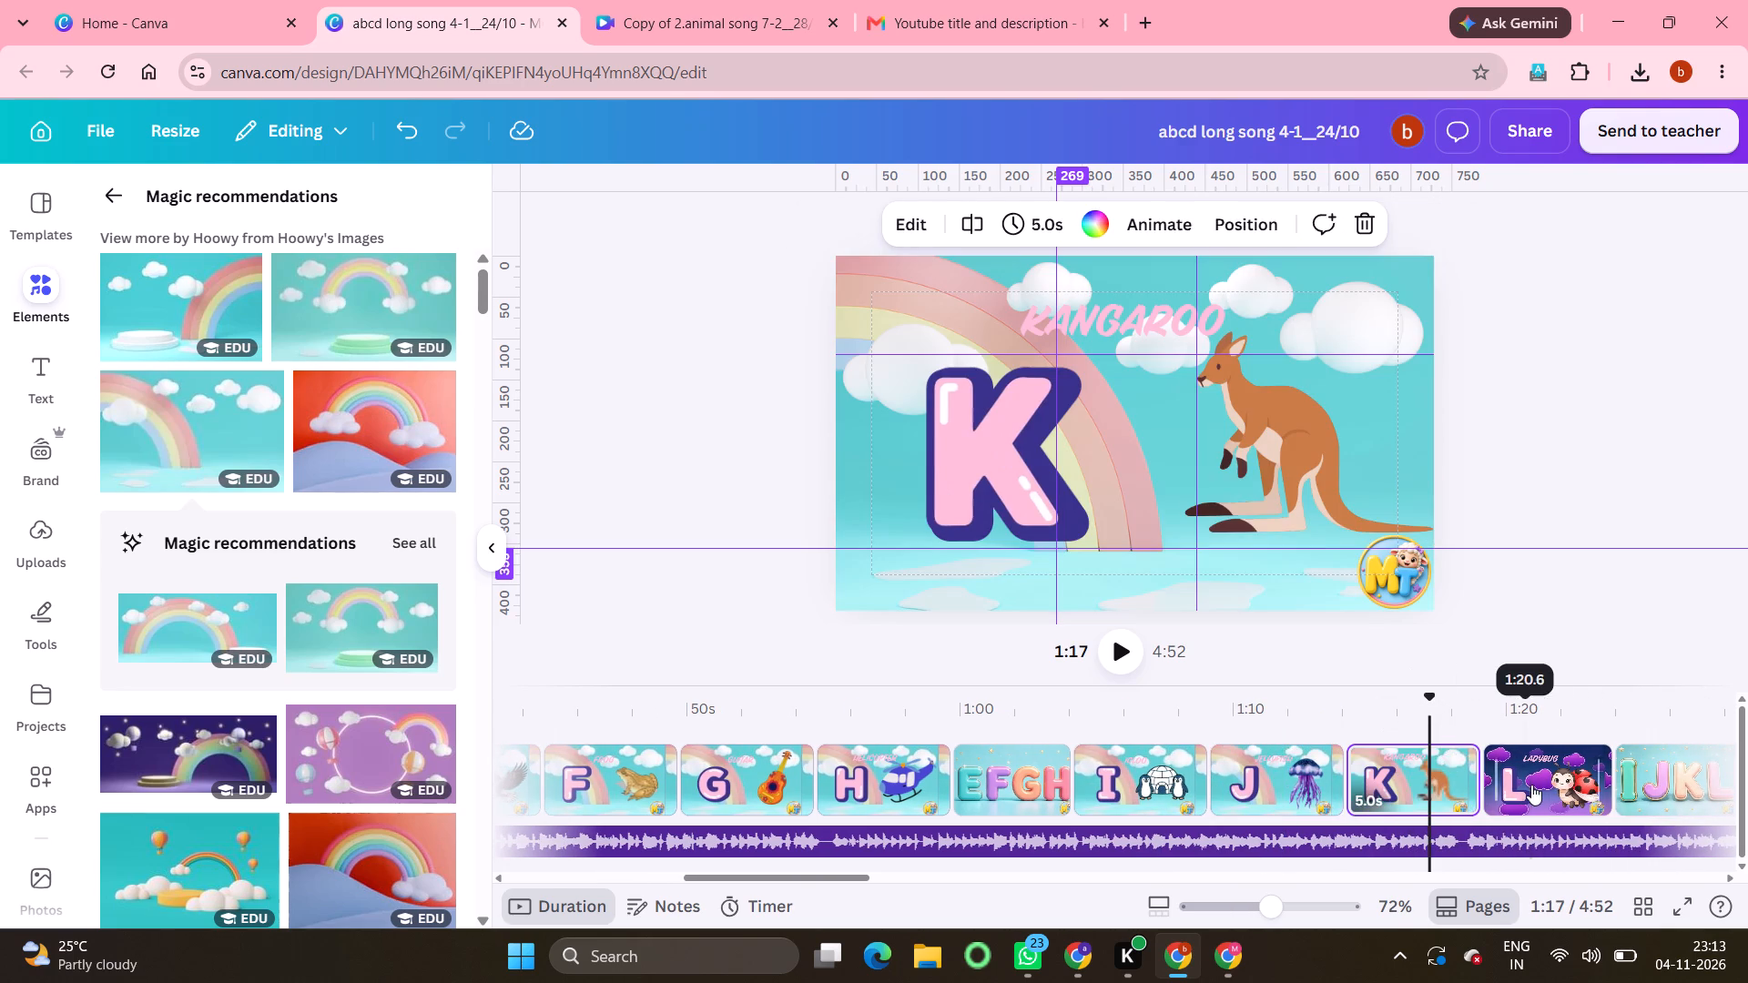
click(1531, 785)
key(ctrl+v)
Paste the copied teal rainbow background onto the M "Moon", N "Nest", O "Owl" and P "Penguin" pages.
scroll(1531, 785, left, 5)
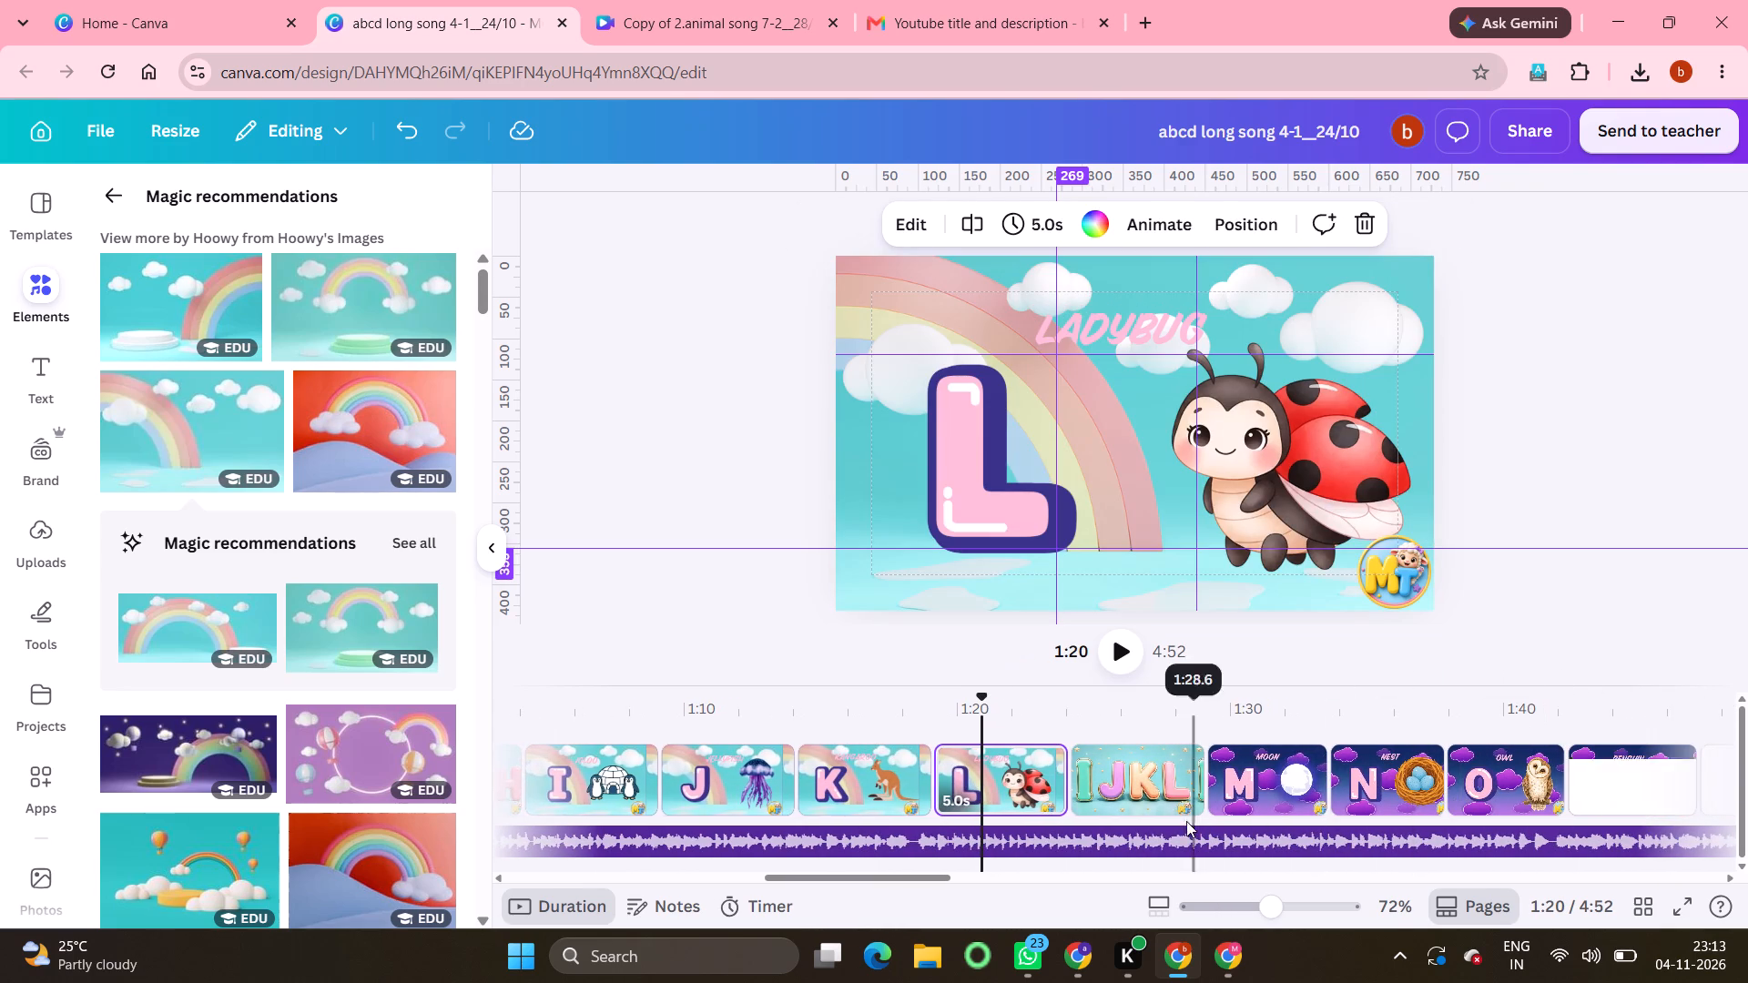
click(1261, 789)
key(ctrl+v)
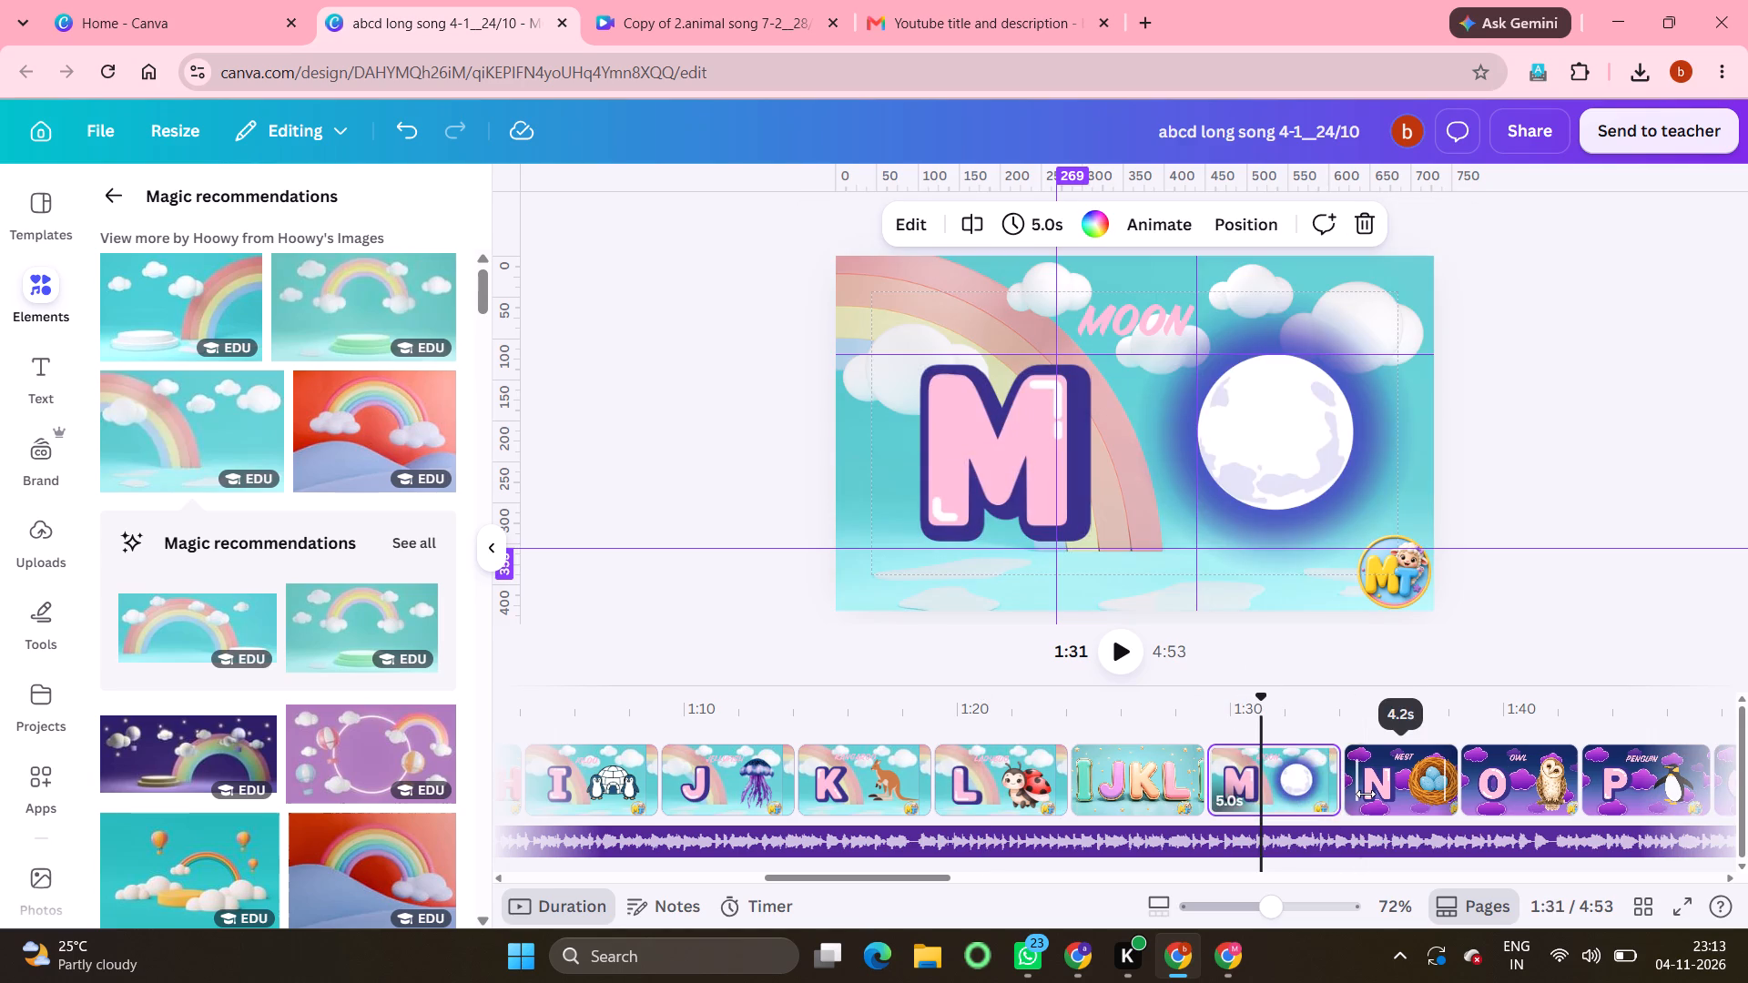
click(1366, 794)
key(ctrl+v)
ctrl+click(1532, 777)
key(ctrl+v)
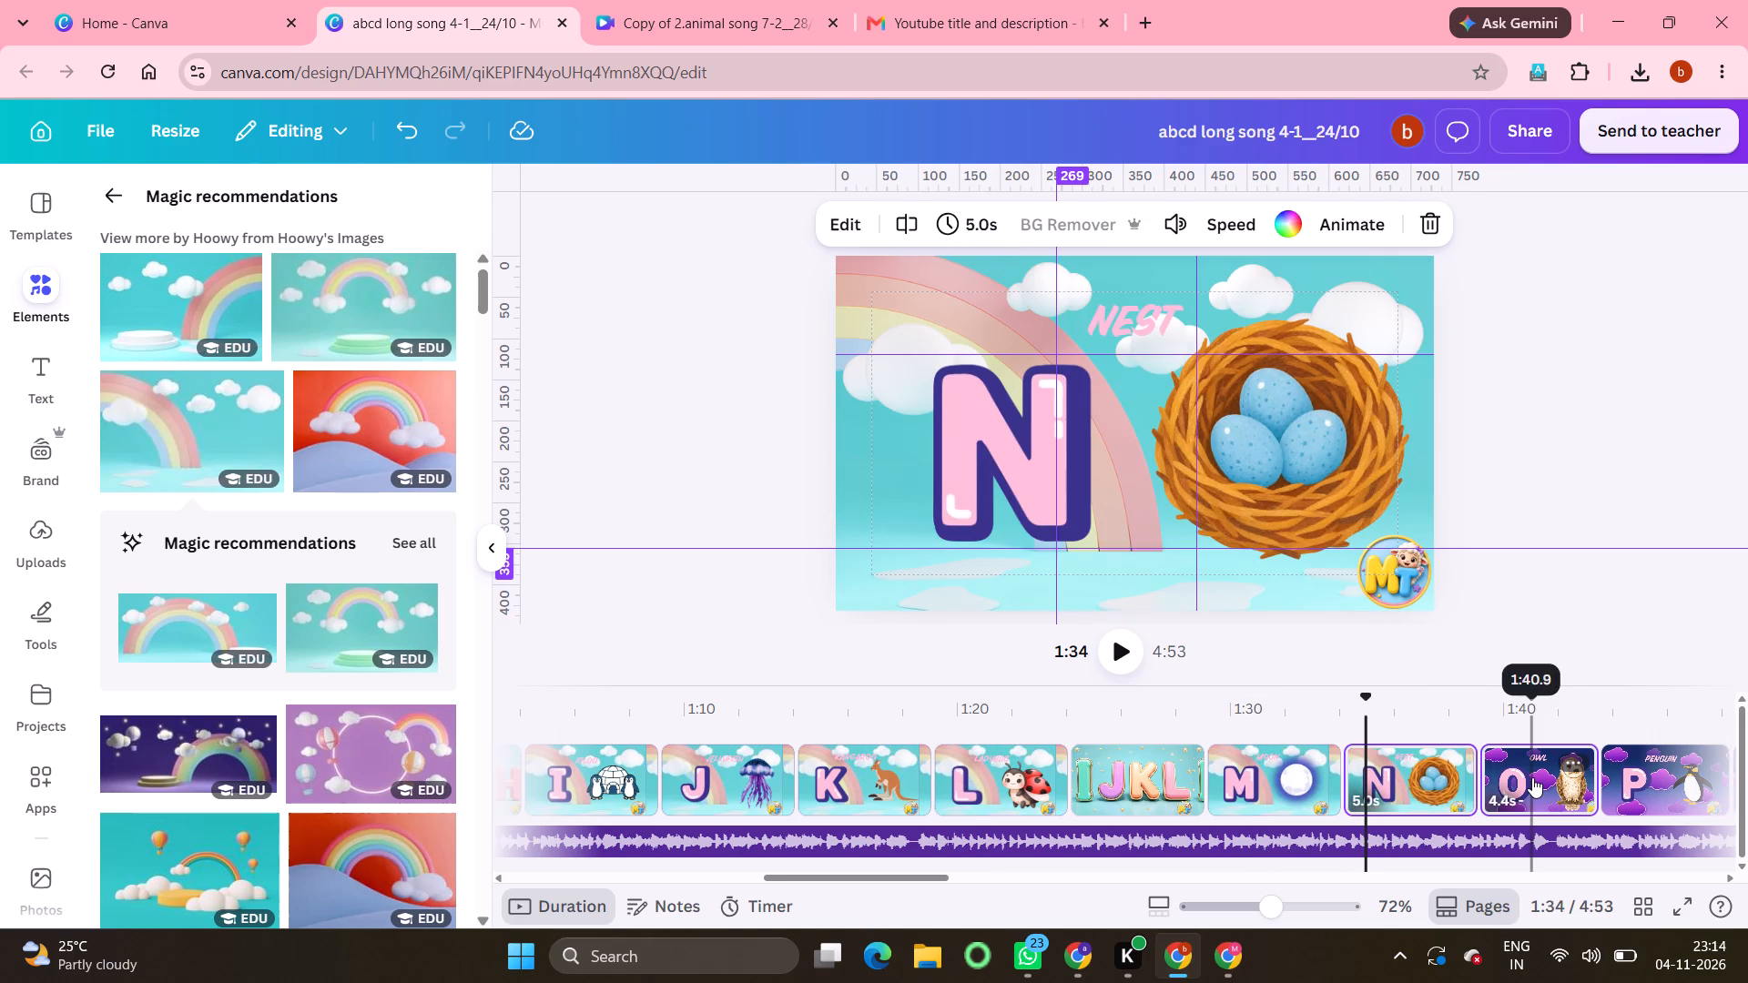
scroll(1532, 777, left, 1)
key(ctrl+v)
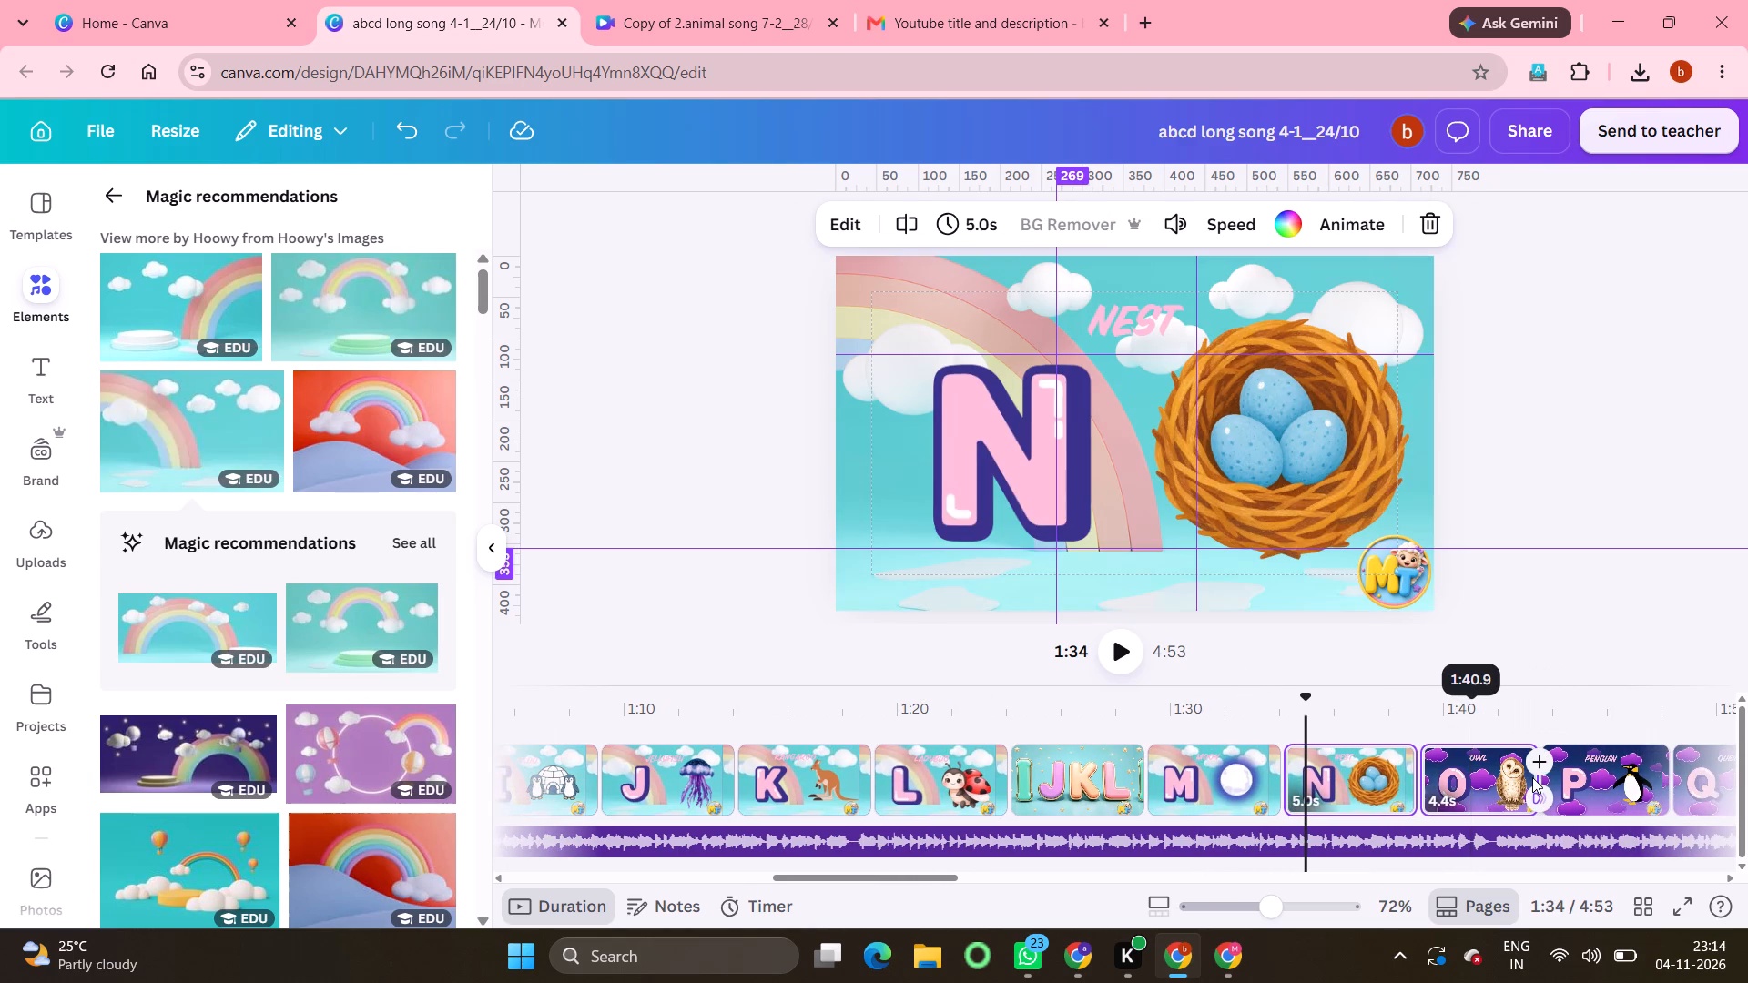
click(1487, 786)
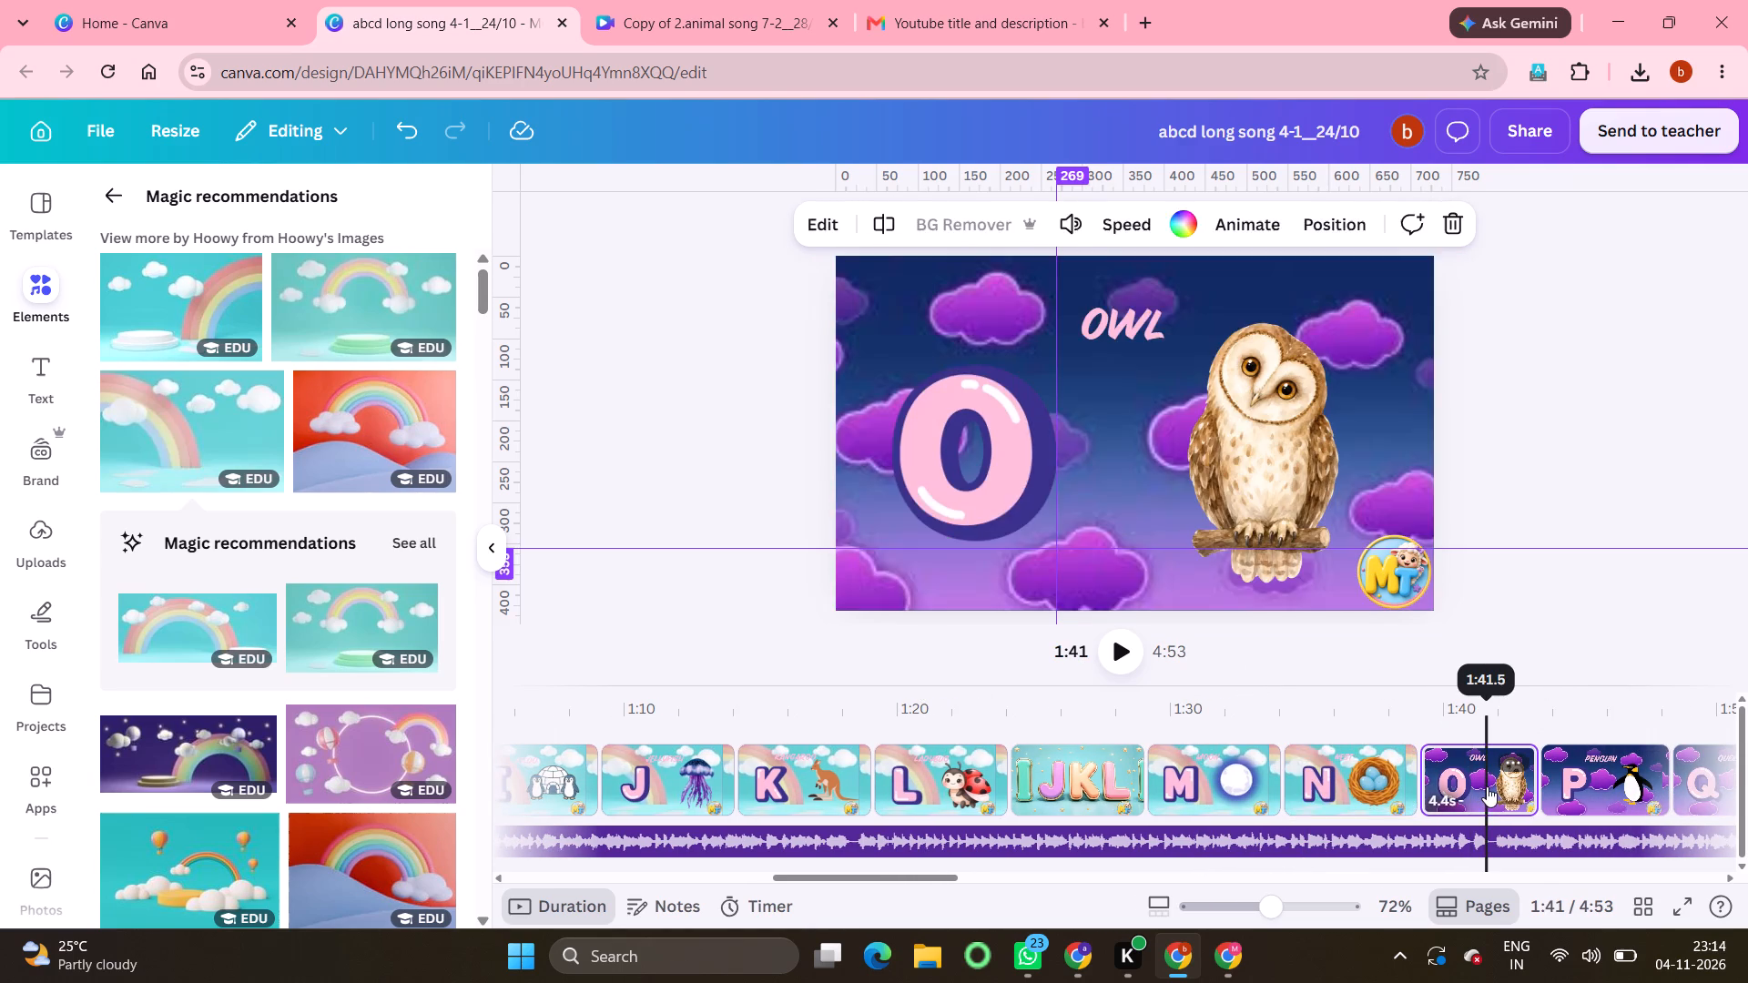
key(ctrl+v)
click(1574, 788)
key(ctrl+v)
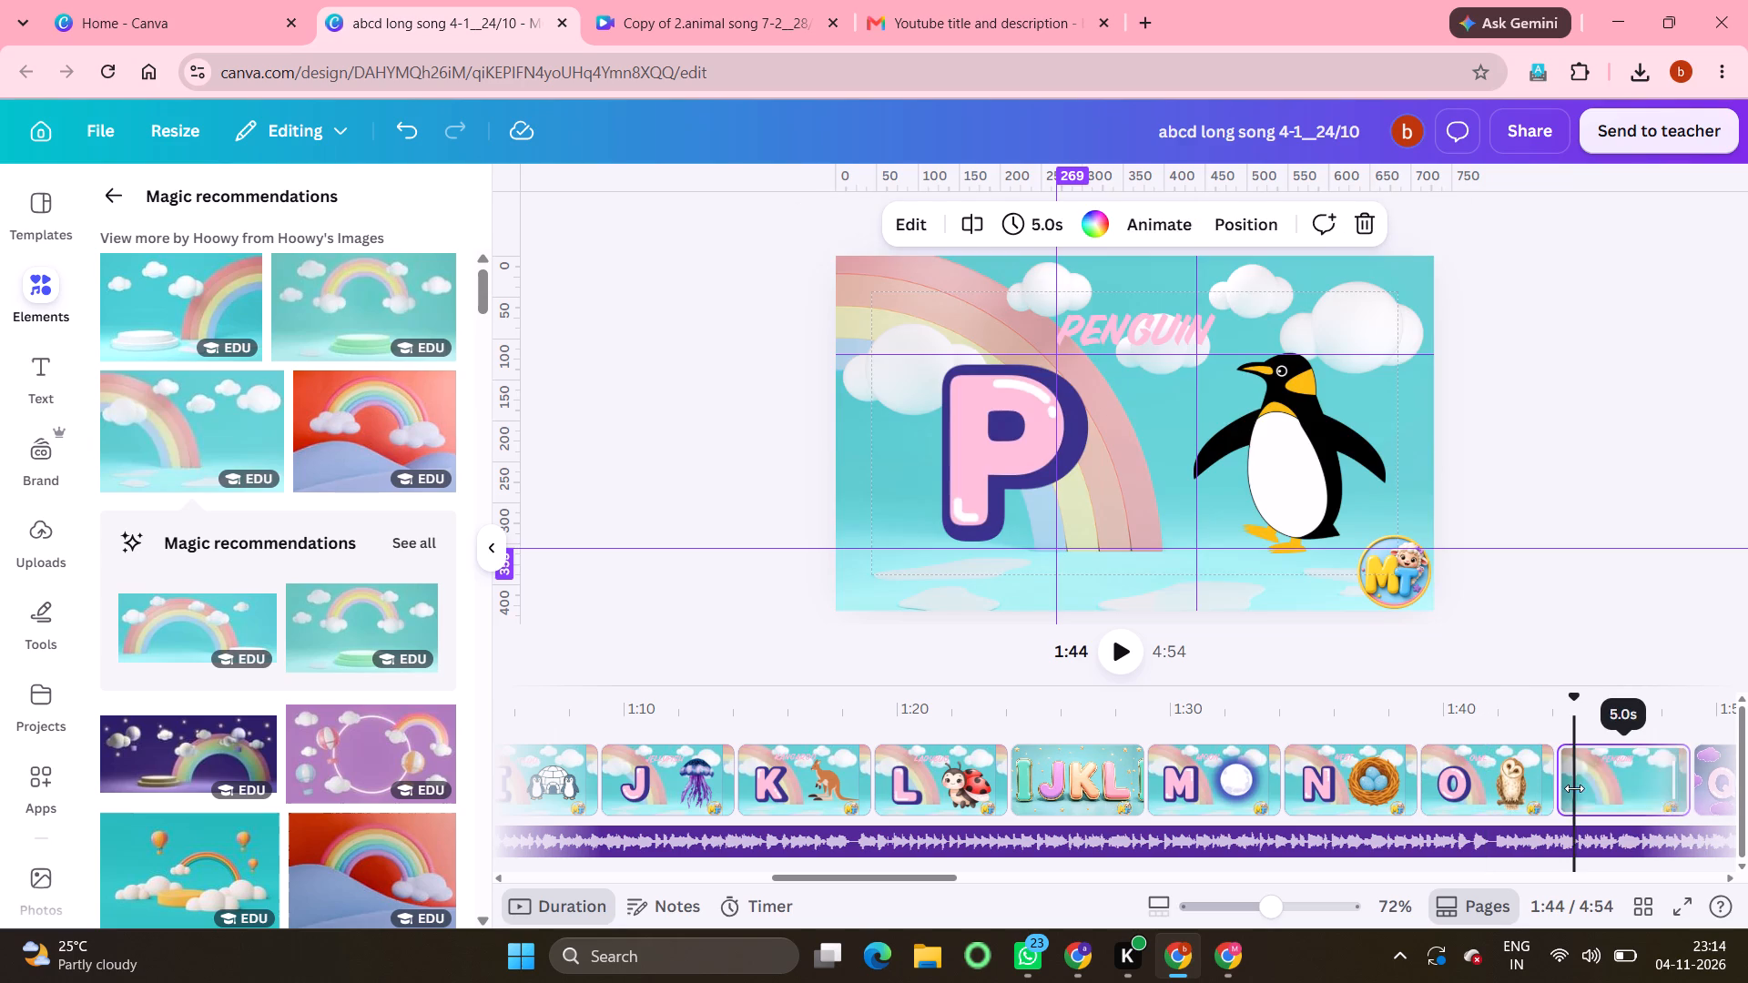
Paste the copied teal rainbow background onto the Q "Queen", R "Rocket", S "Sunflower" and T "Train" pages.
scroll(1574, 788, left, 4)
click(1371, 780)
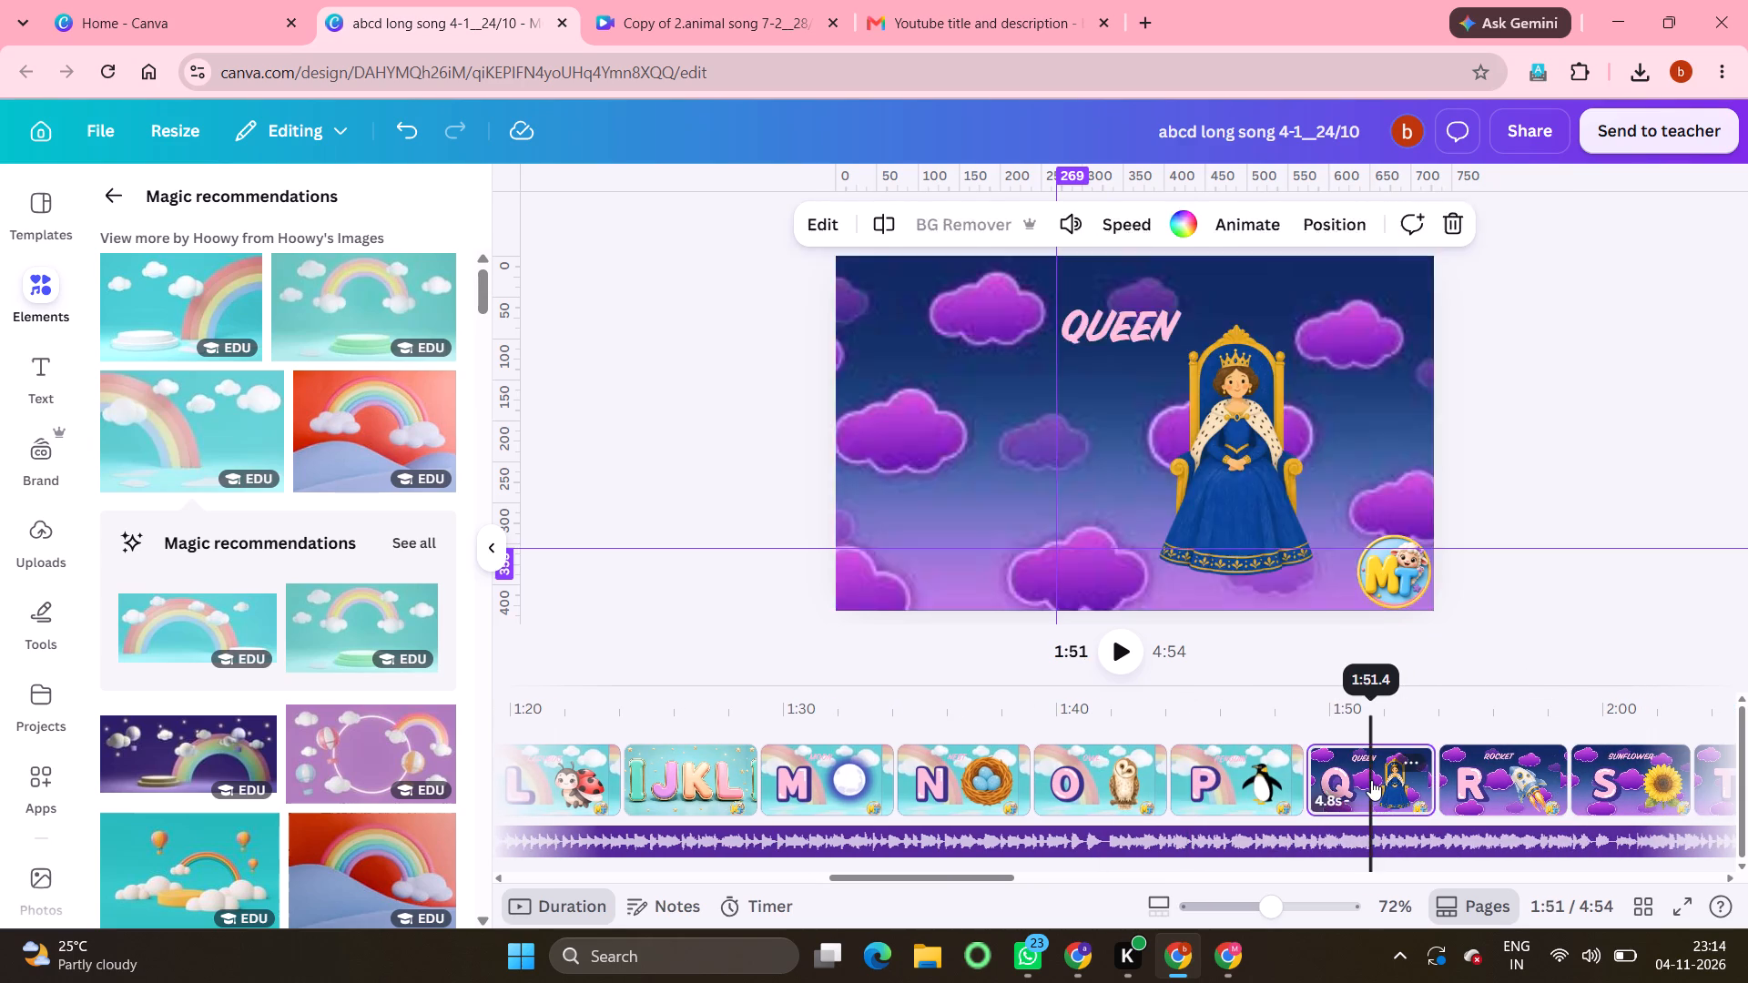
key(ctrl+v)
click(1520, 777)
key(ctrl+v)
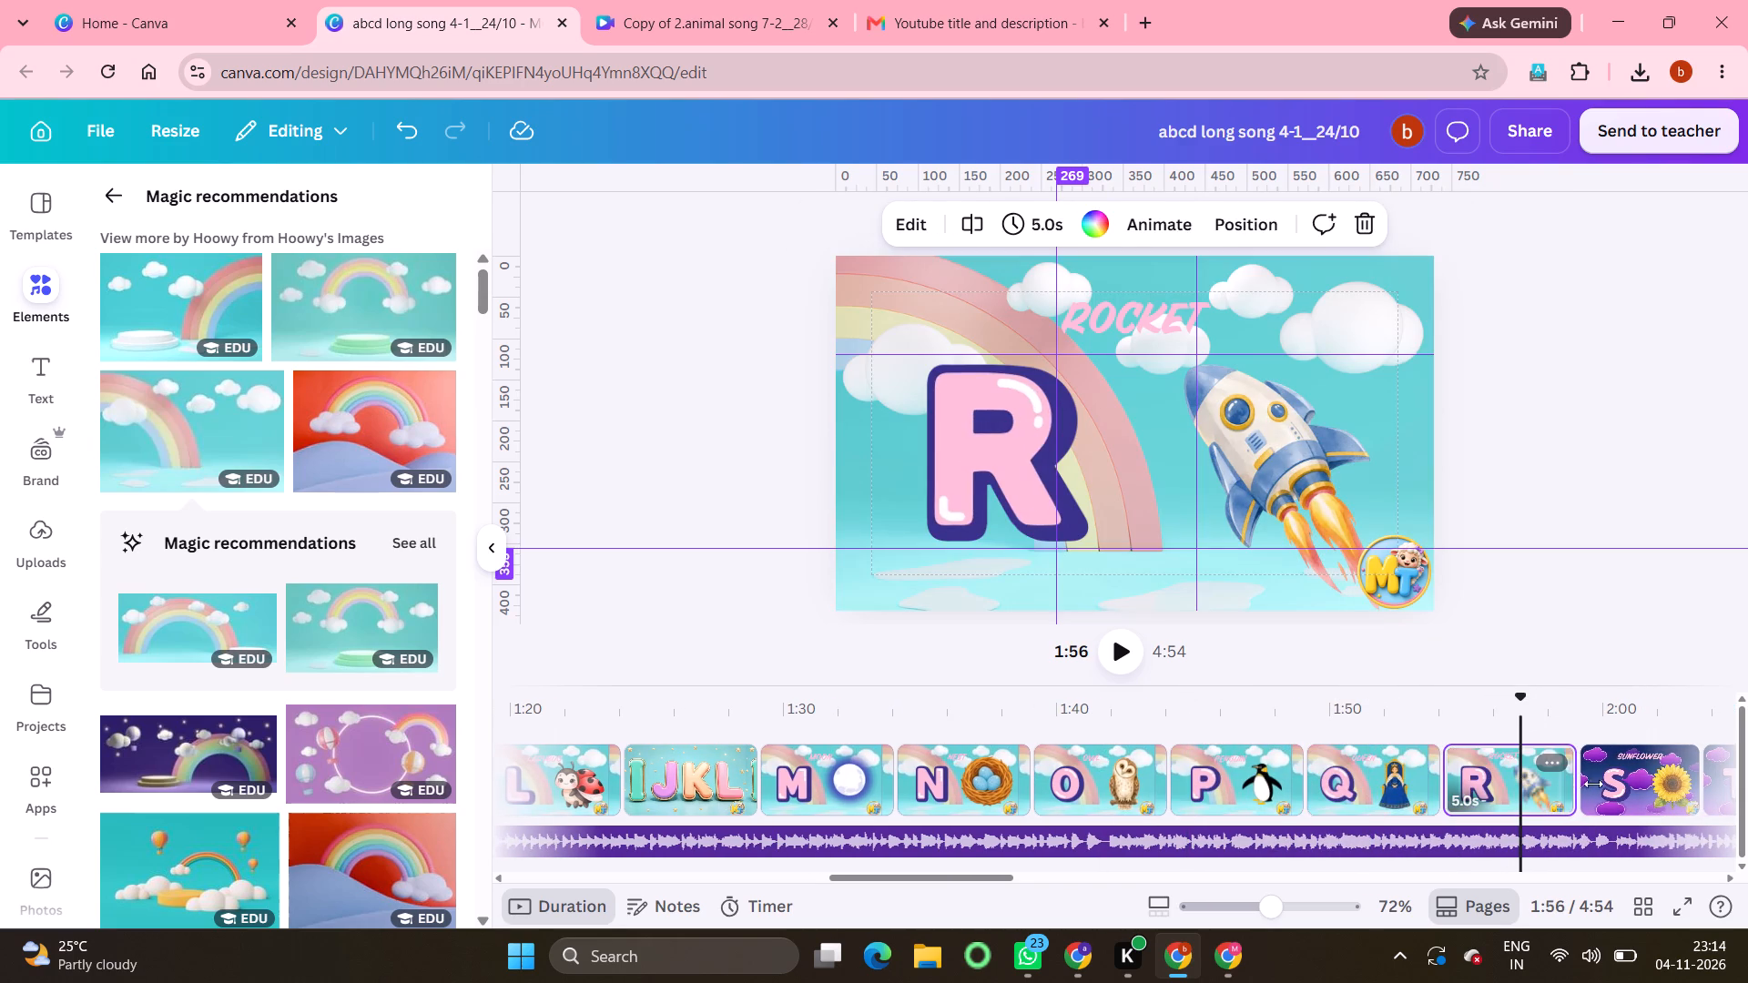
click(1603, 785)
key(ctrl+v)
scroll(1603, 785, left, 3)
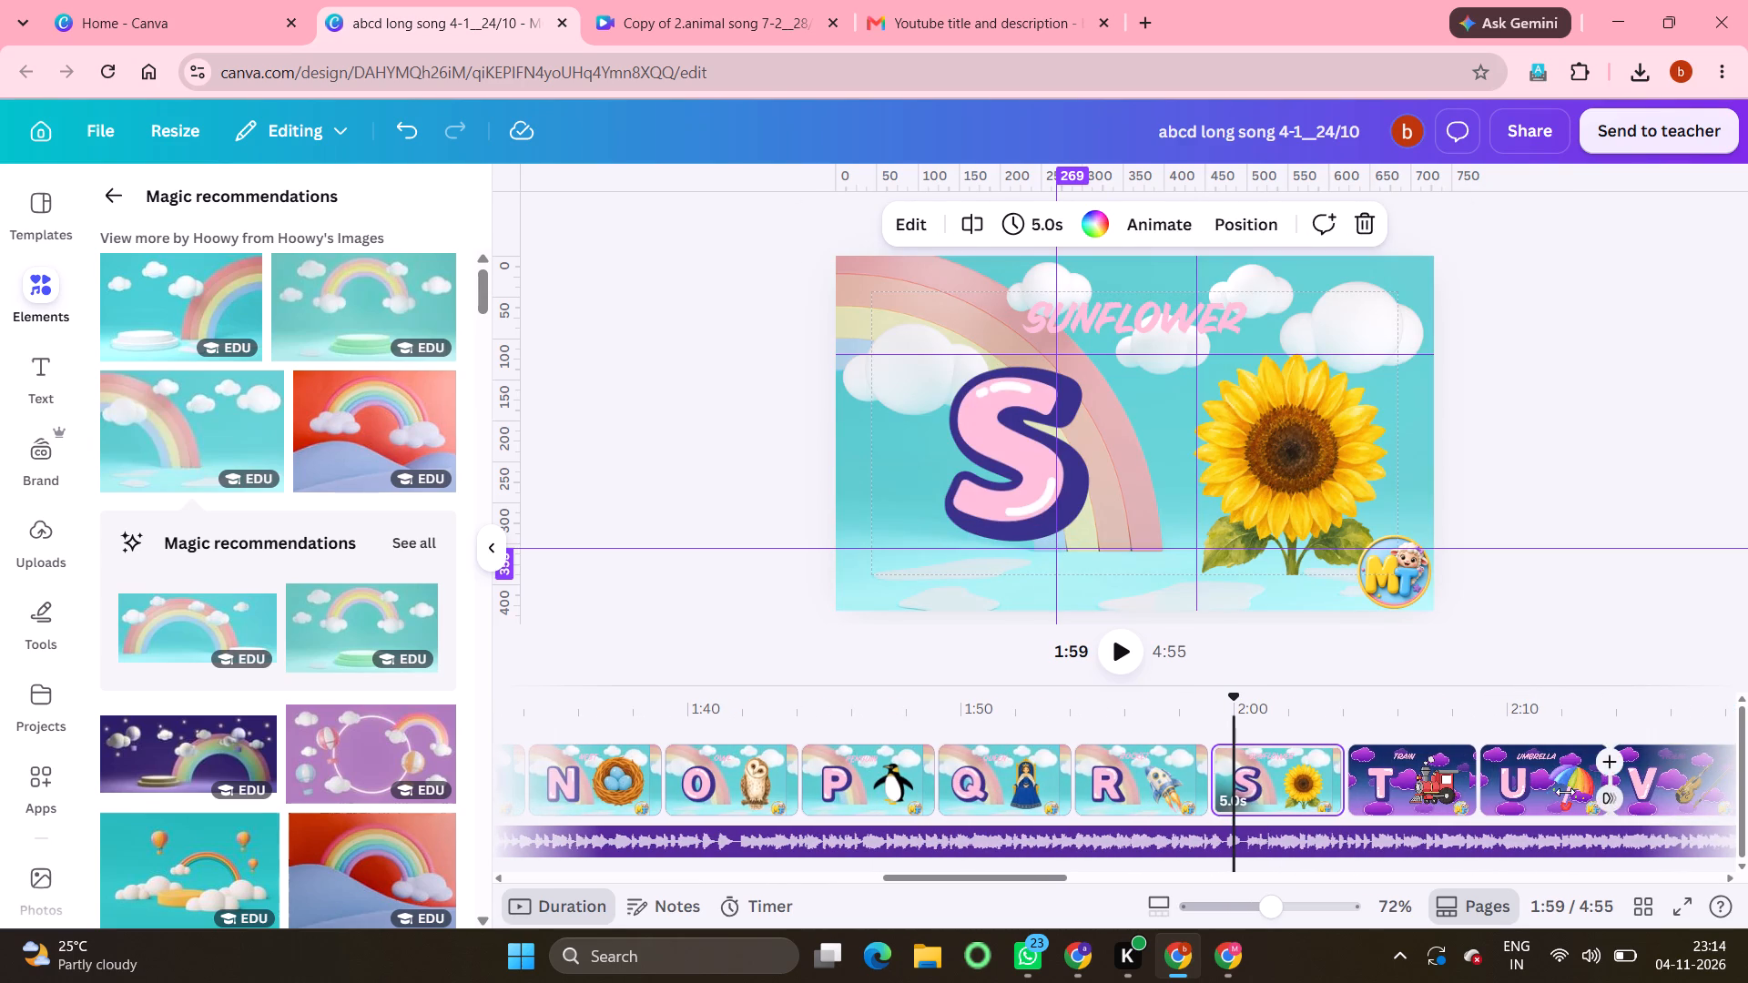
click(1403, 760)
key(ctrl+v)
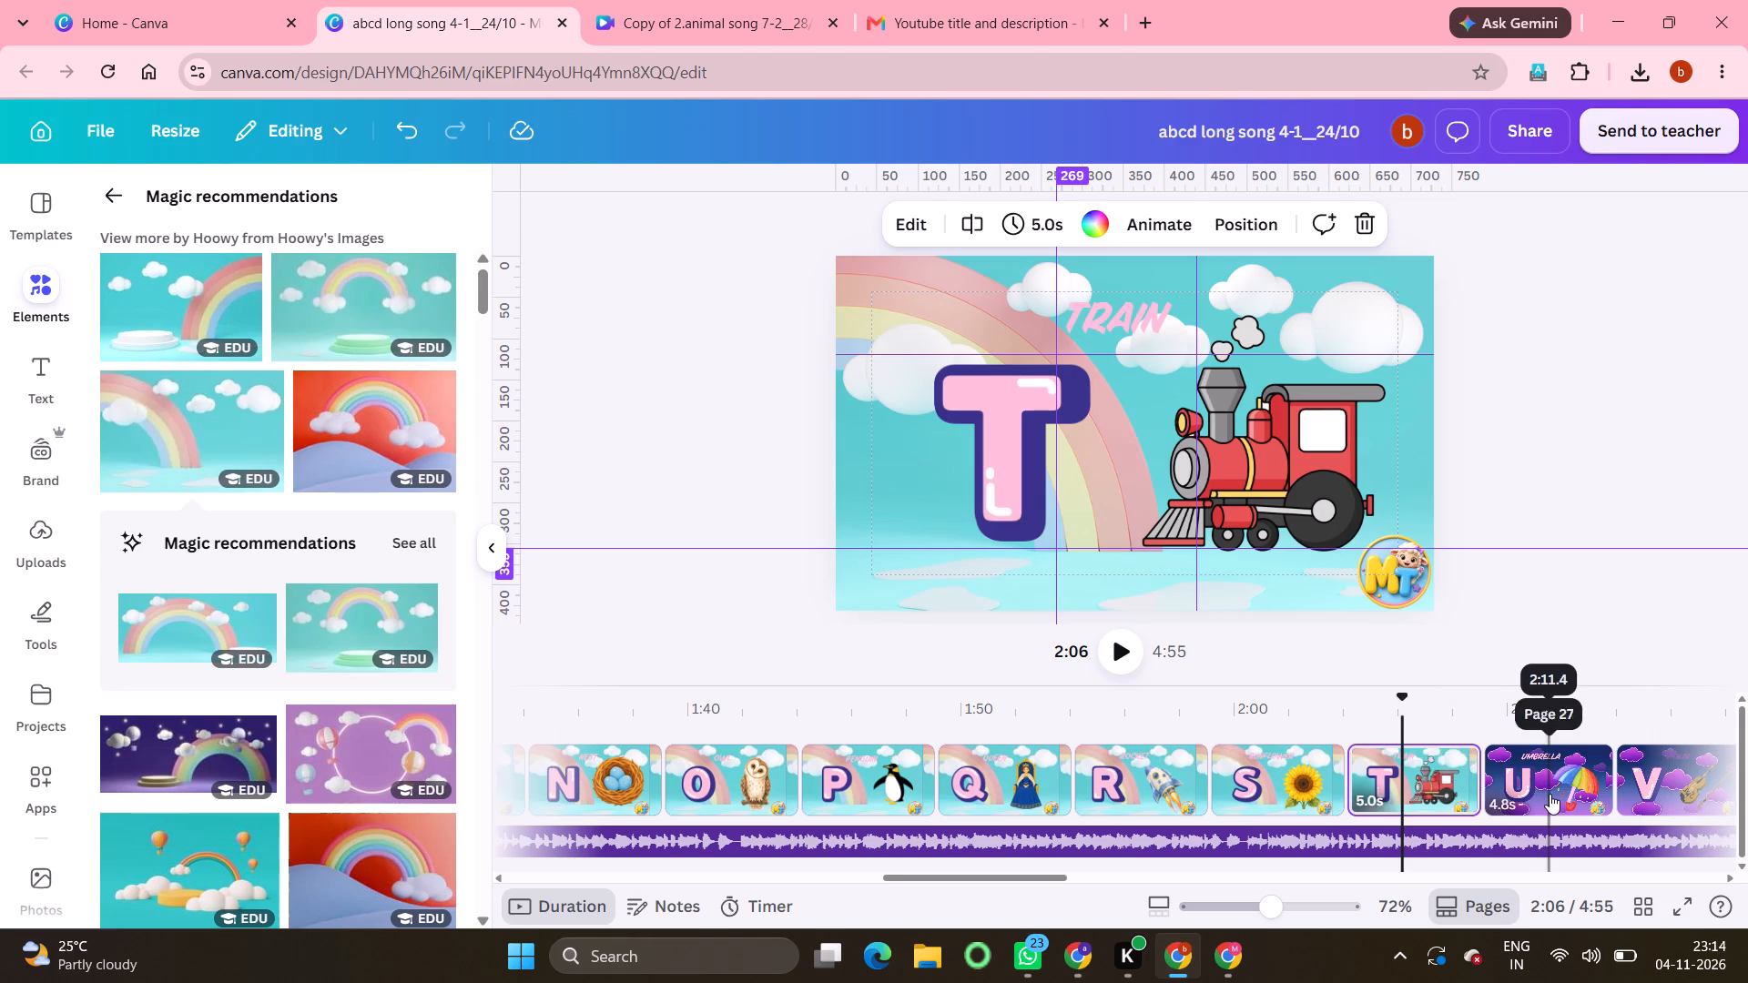
Paste the copied teal rainbow background onto the U "Umbrella", V "Violin" and W "Watermelon" pages.
click(1550, 794)
key(ctrl+v)
scroll(1550, 794, left, 6)
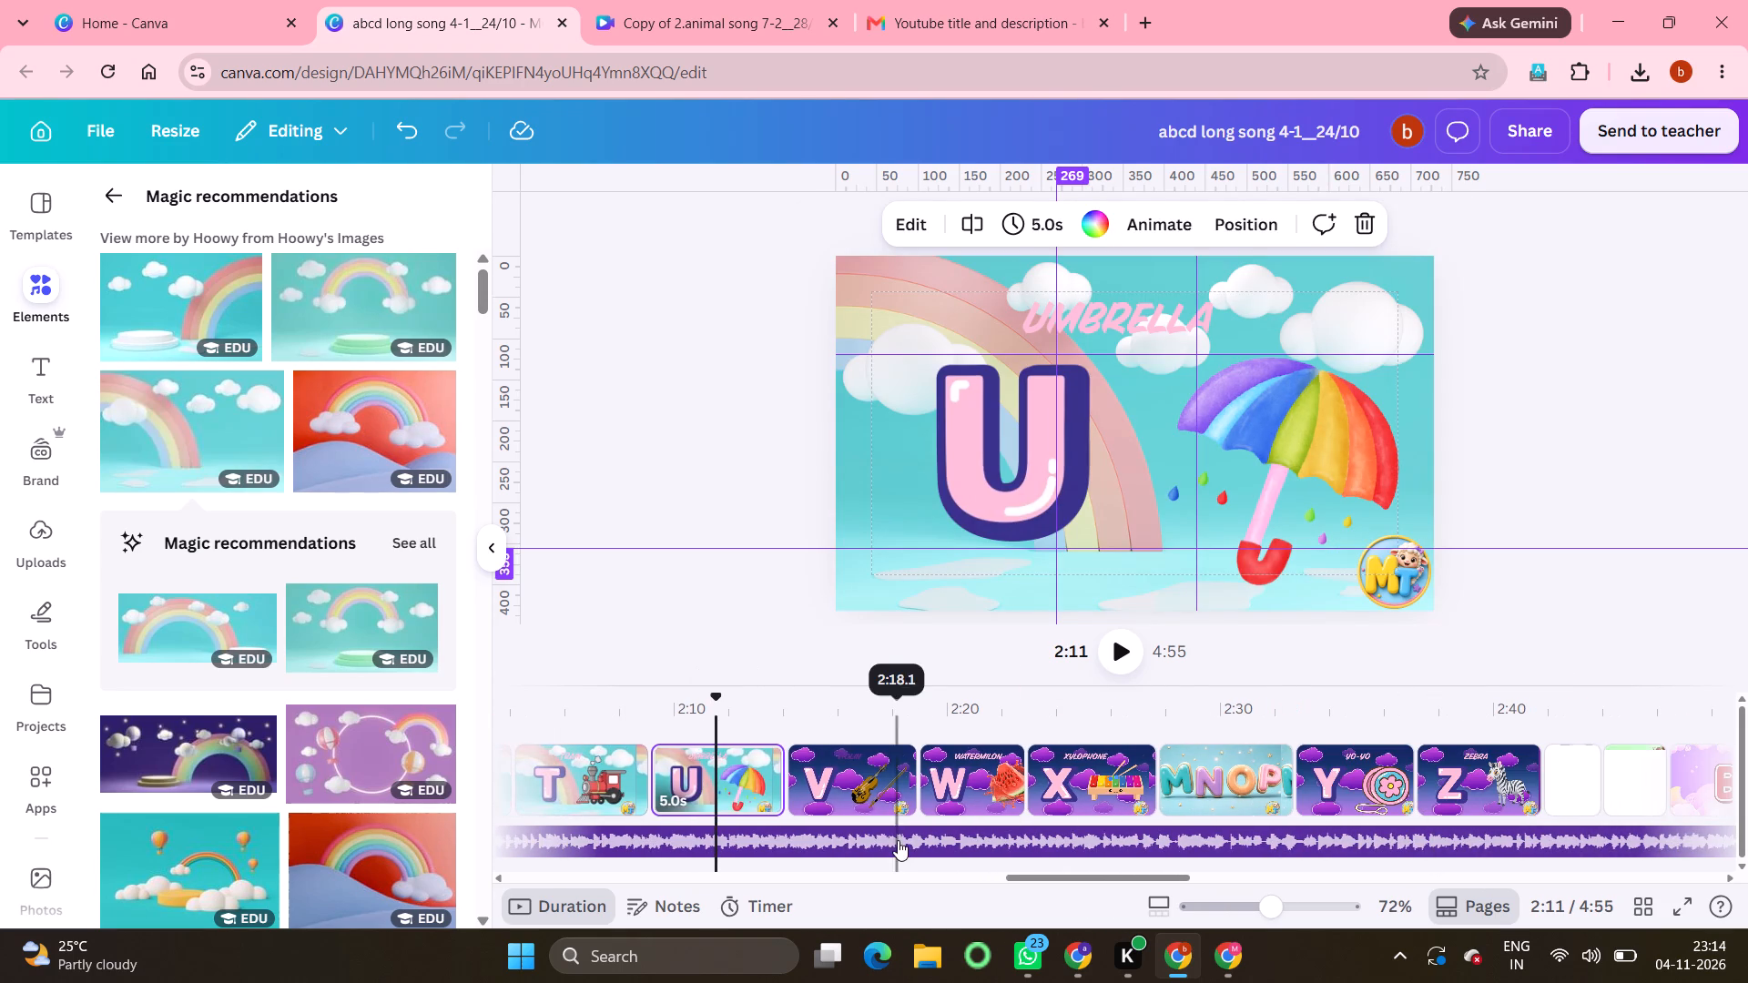
click(837, 744)
key(ctrl+v)
click(981, 771)
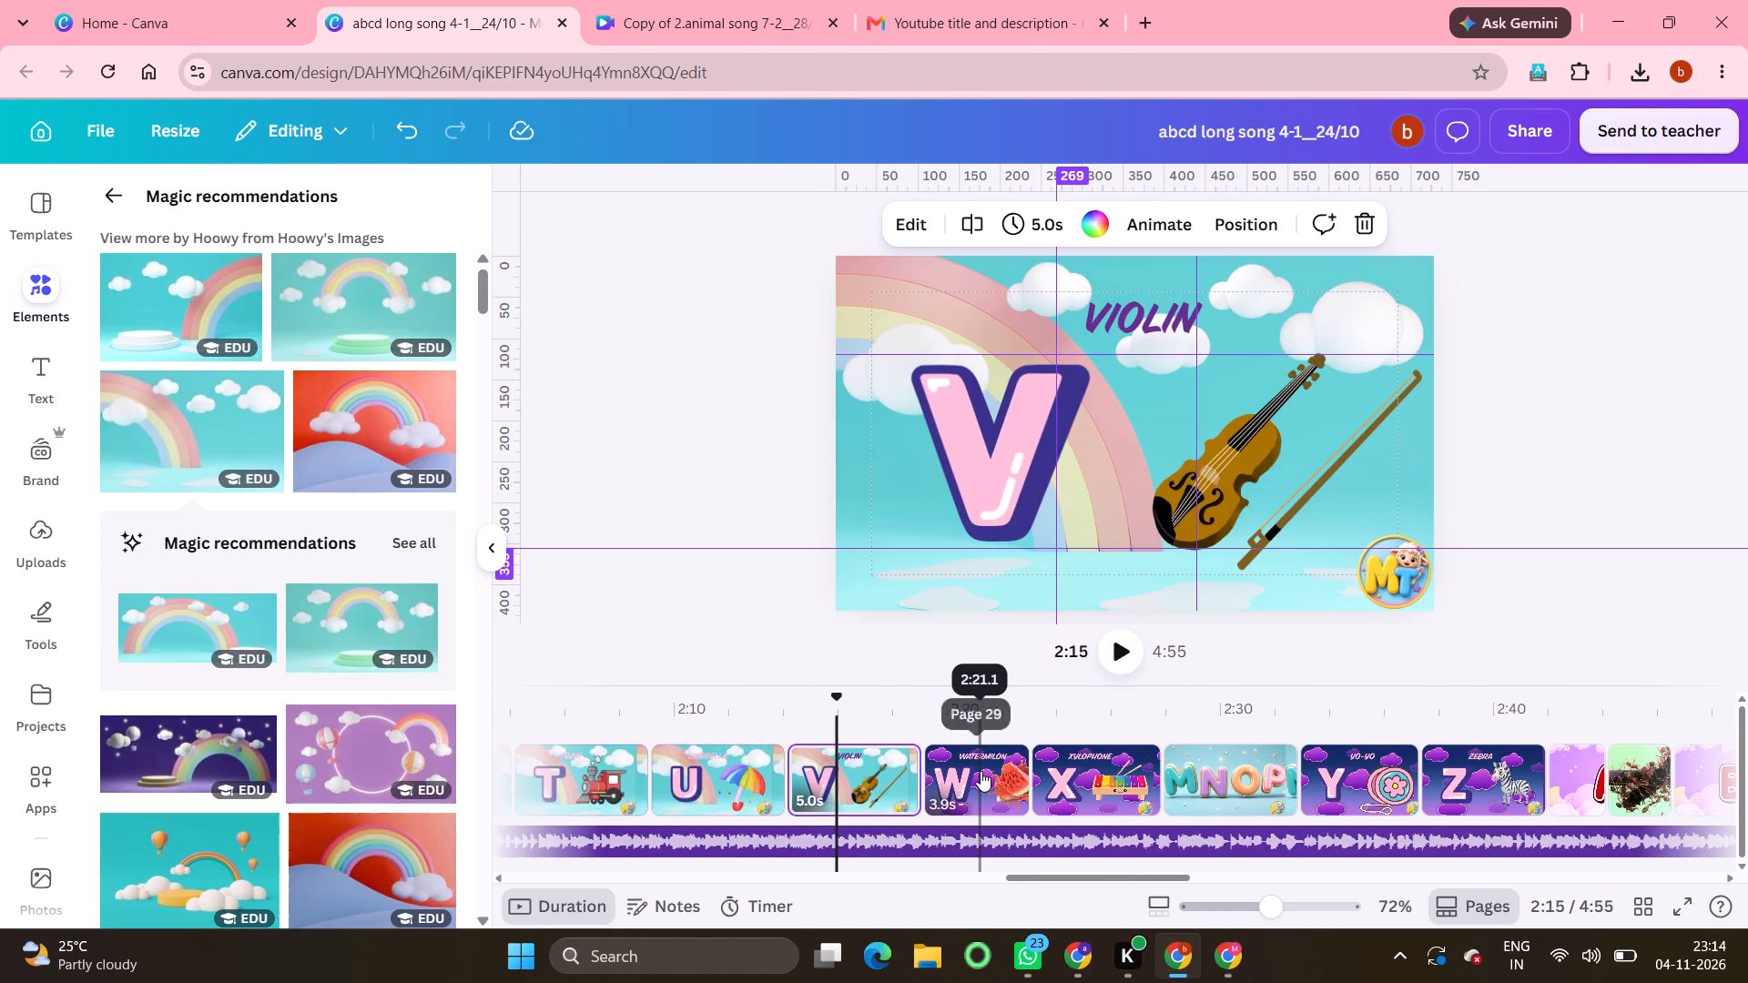
key(ctrl+v)
Paste the copied teal rainbow background onto the X "Xylophone", Y "Yo-Yo" and Z "Zebra" pages.
click(1131, 781)
key(ctrl+v)
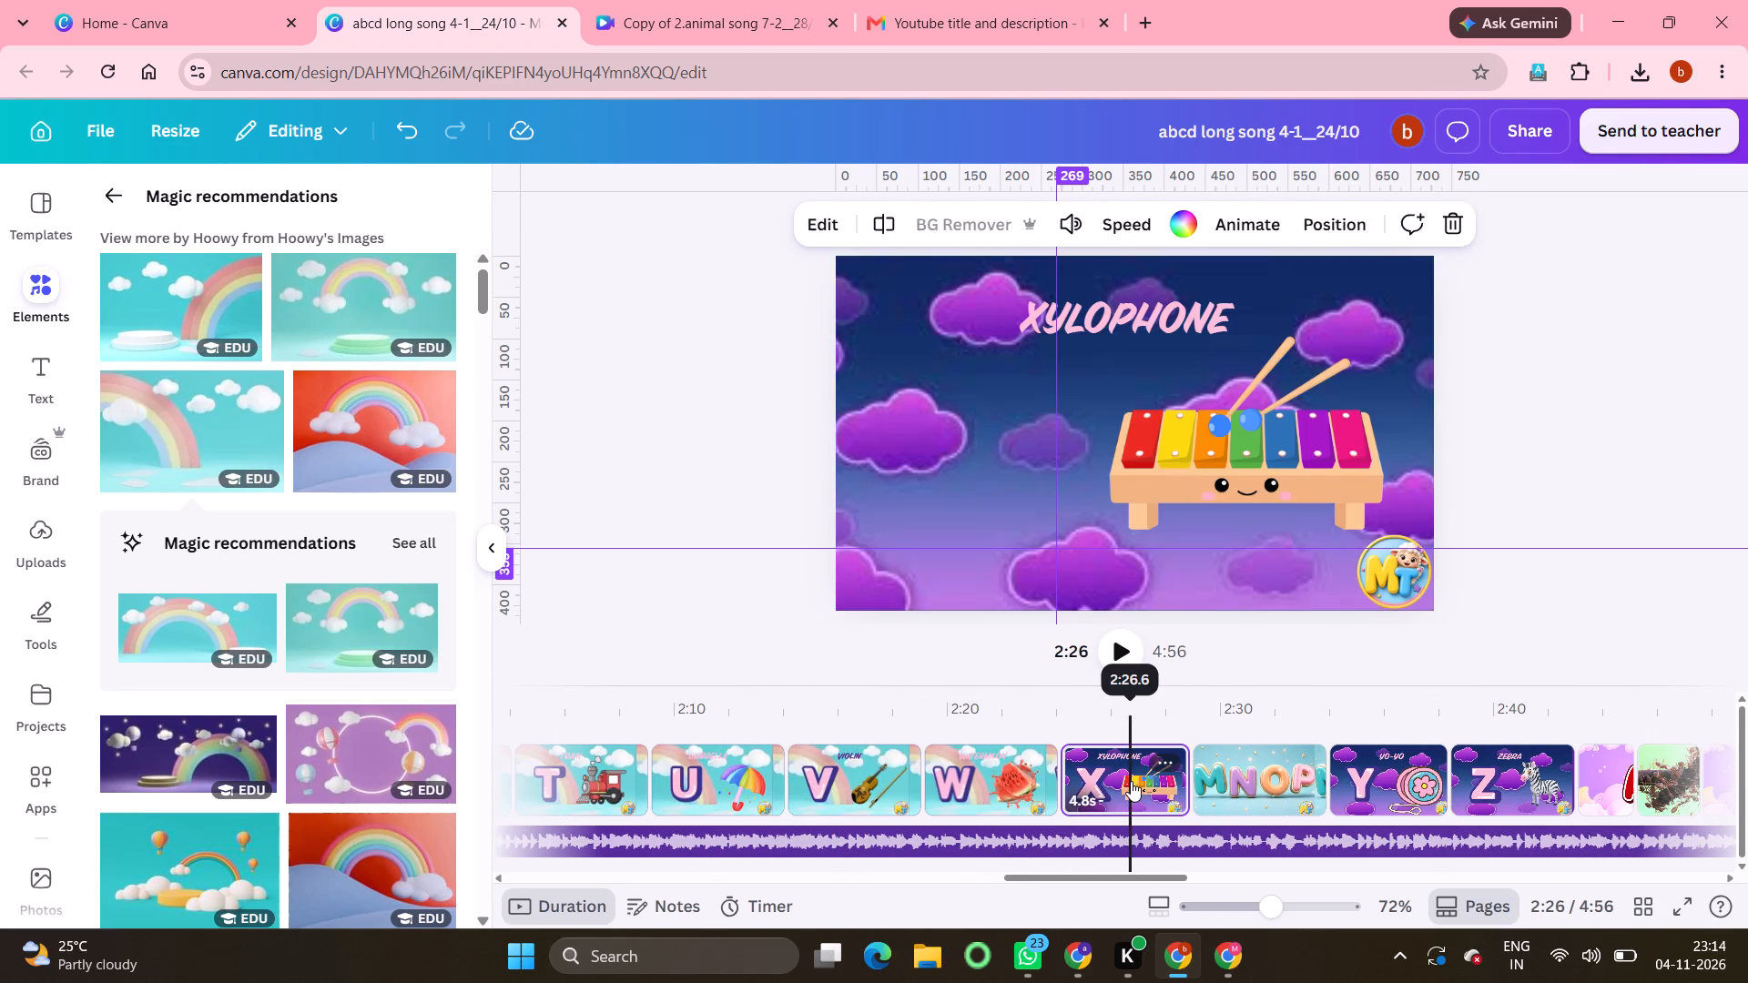
click(1376, 783)
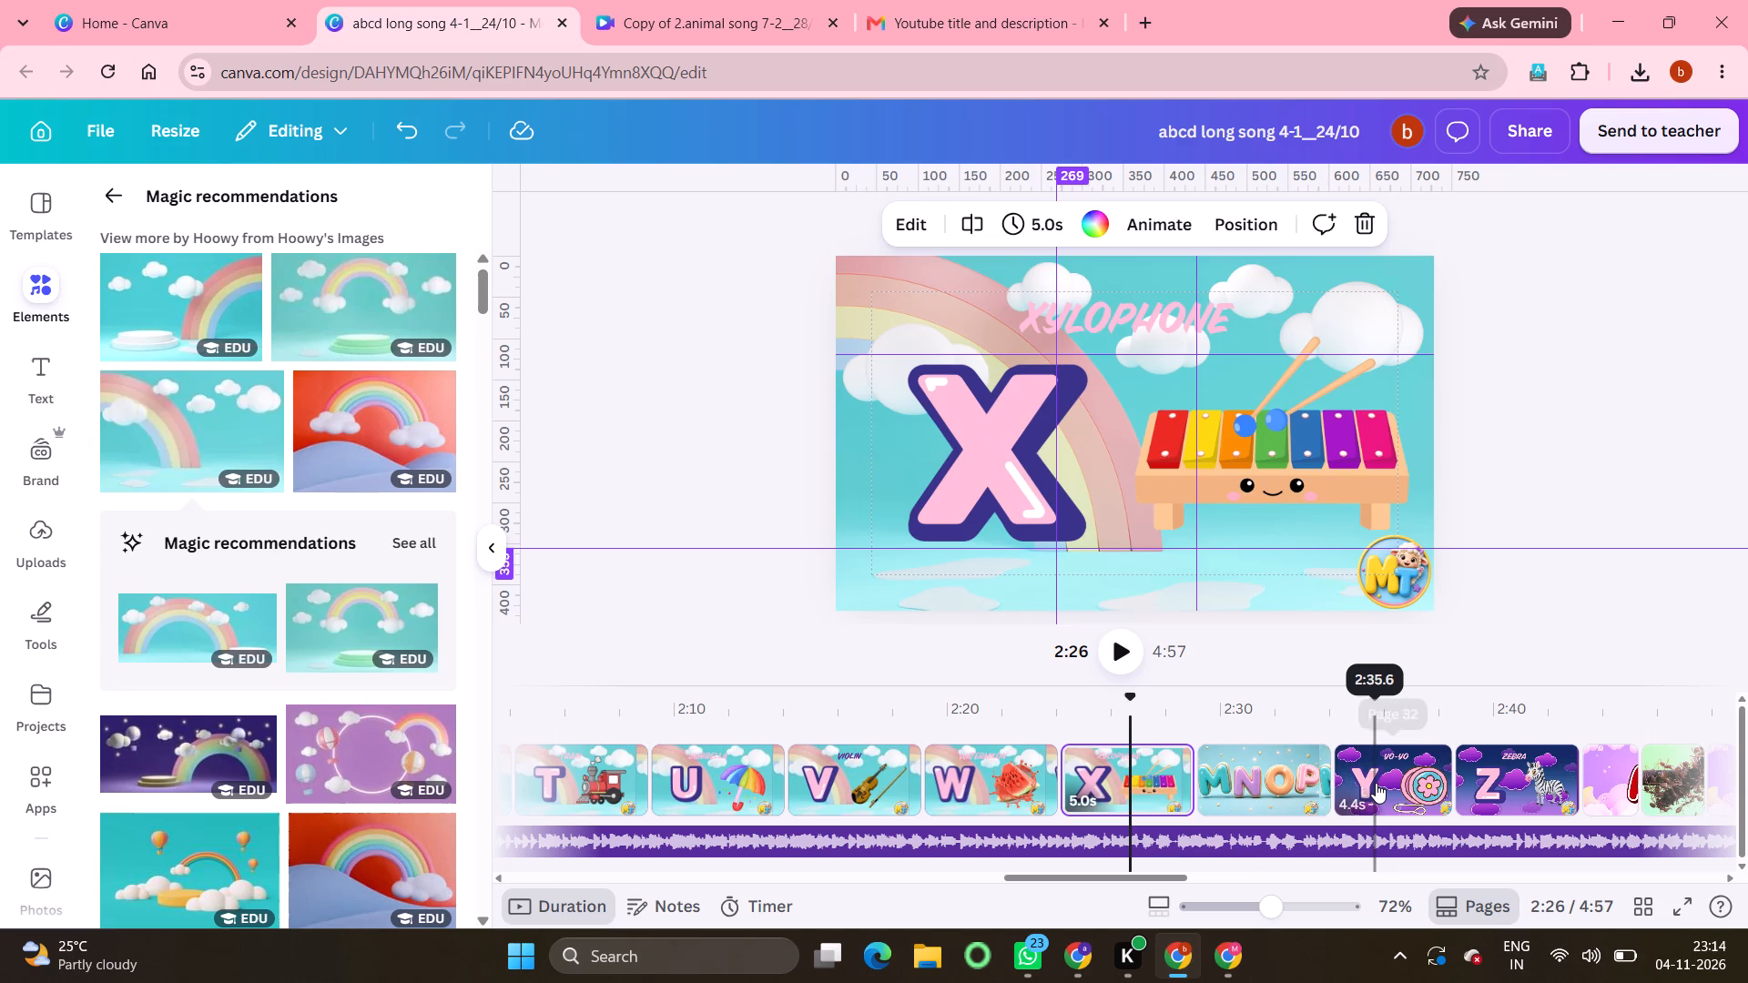
key(ctrl+v)
click(1522, 787)
key(ctrl+v)
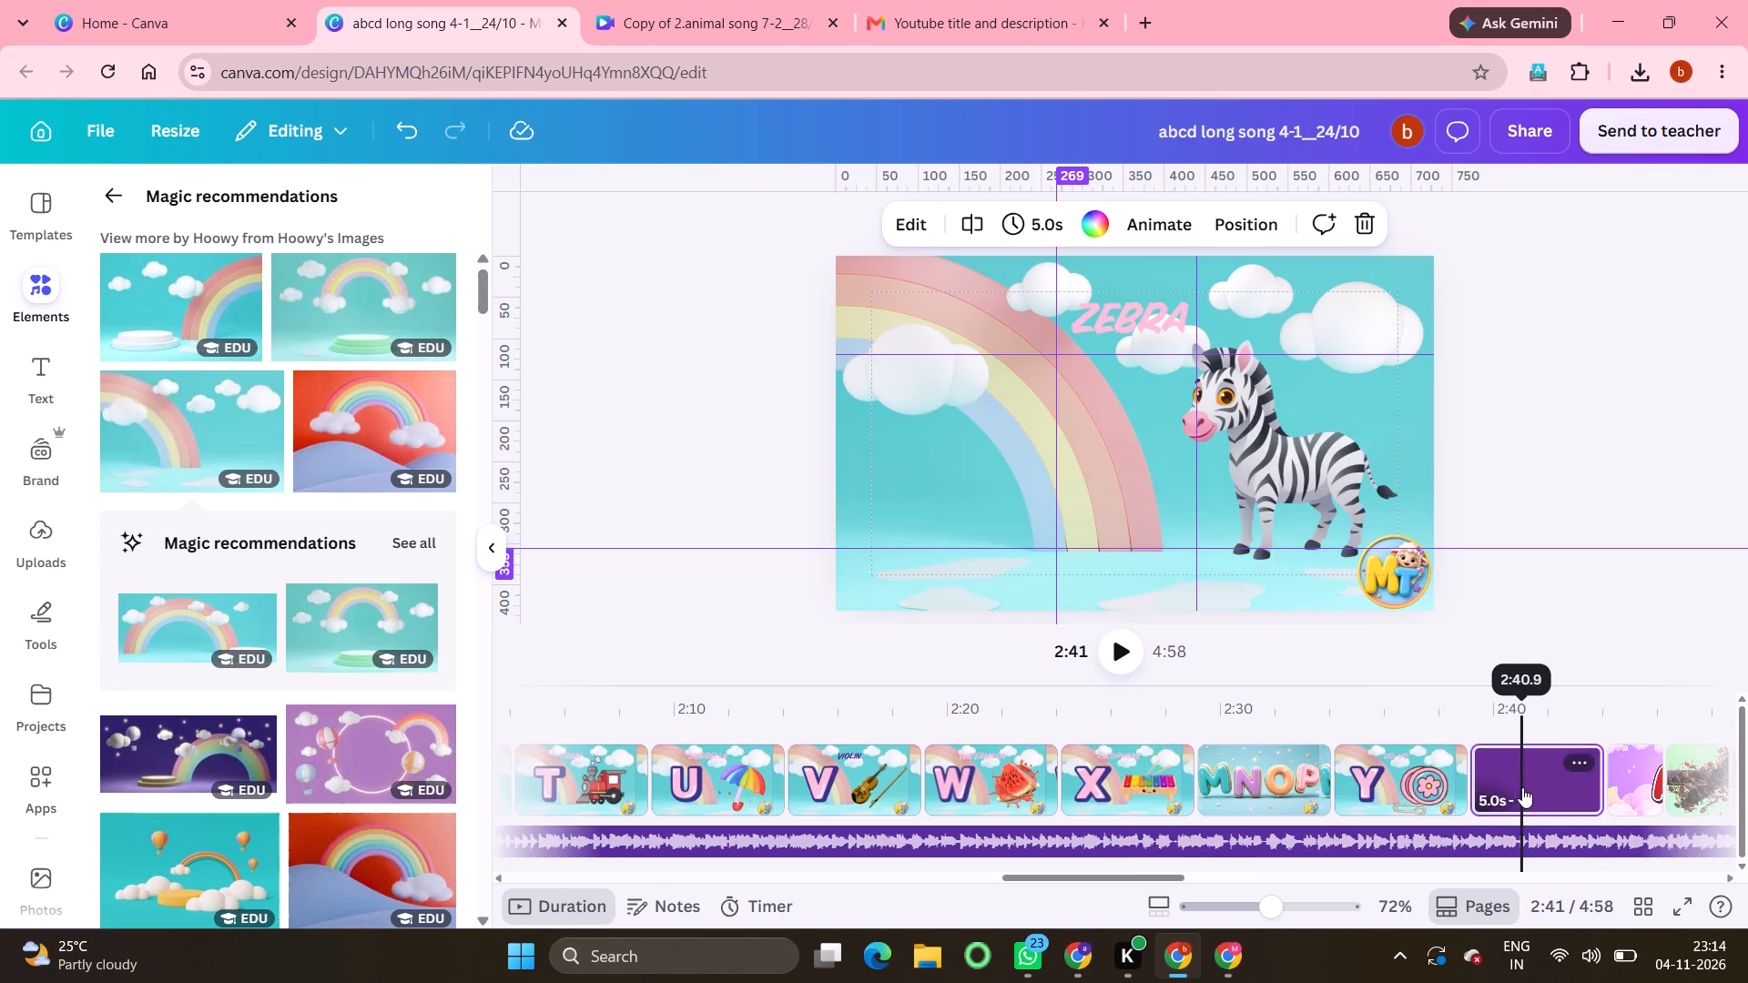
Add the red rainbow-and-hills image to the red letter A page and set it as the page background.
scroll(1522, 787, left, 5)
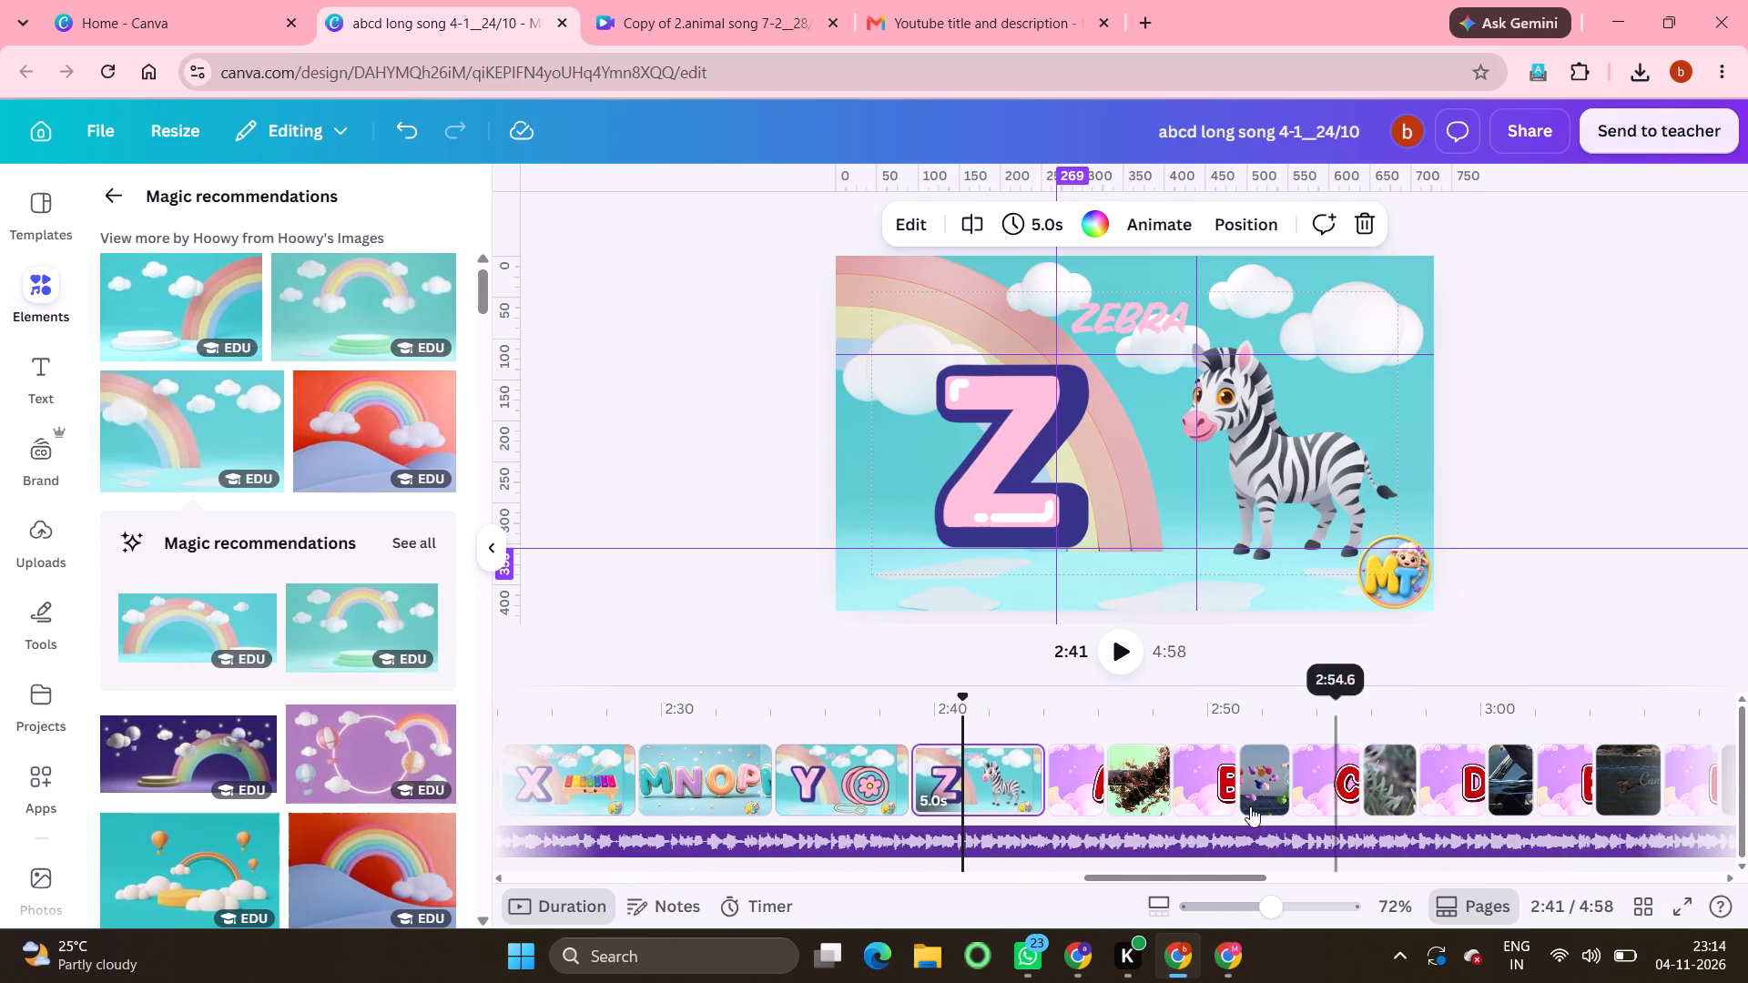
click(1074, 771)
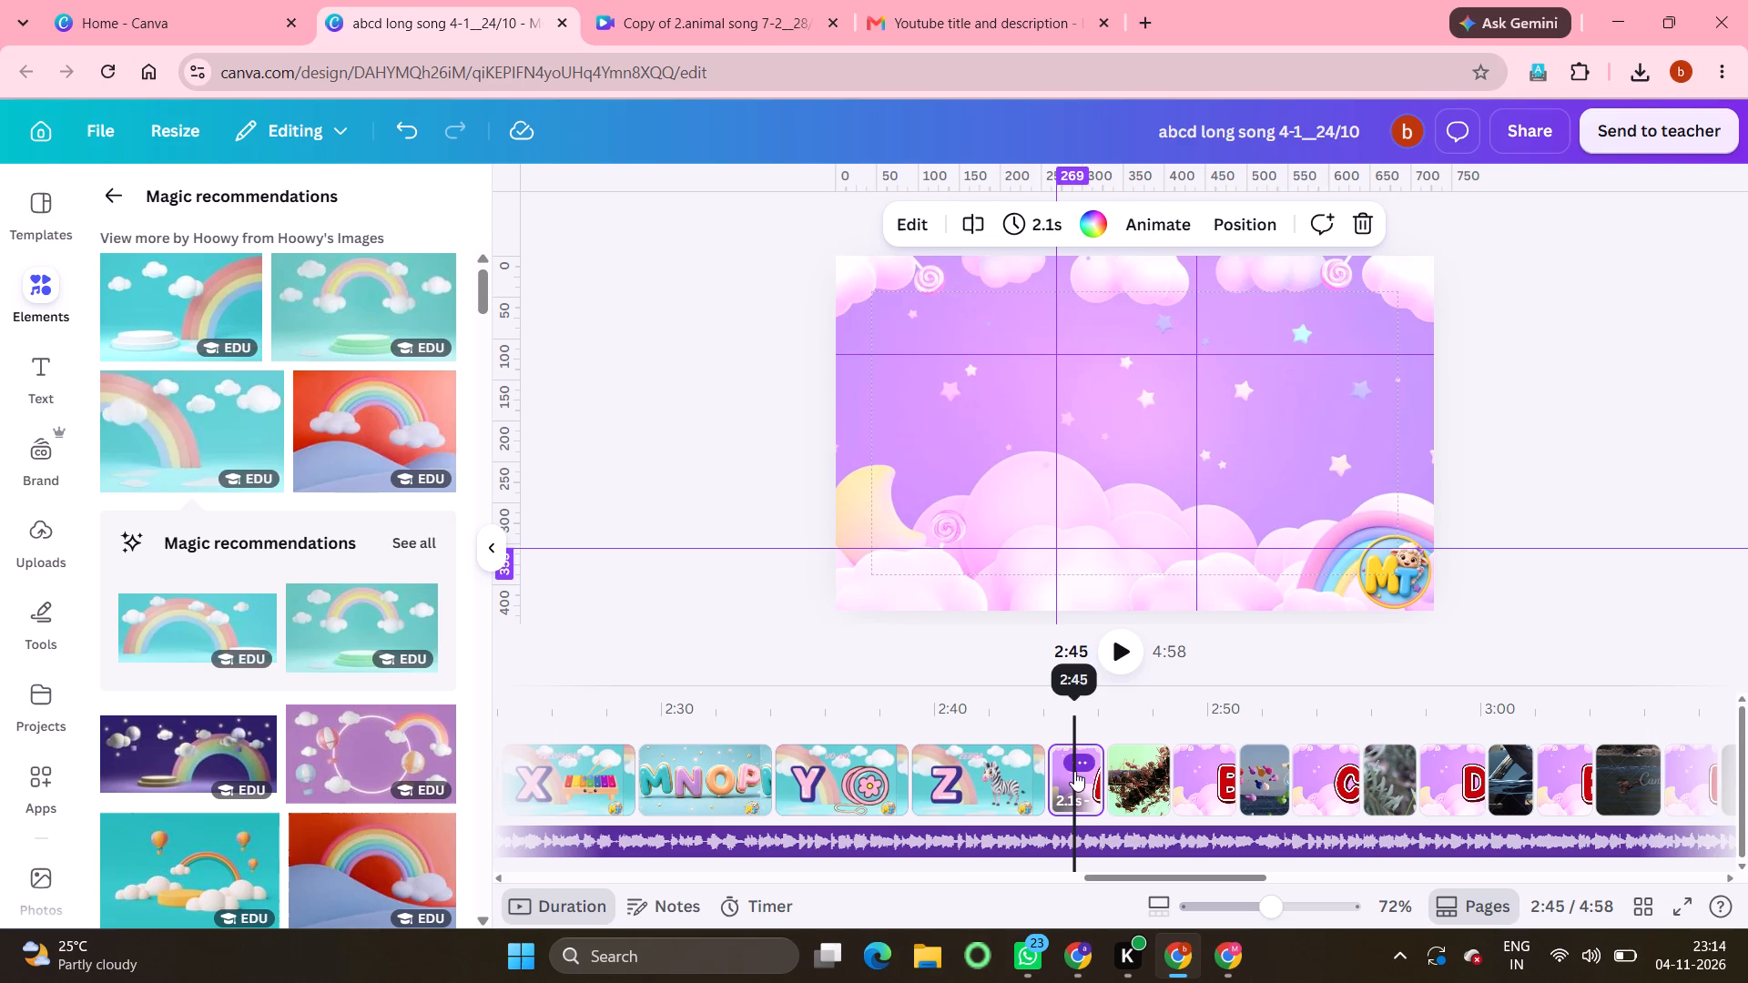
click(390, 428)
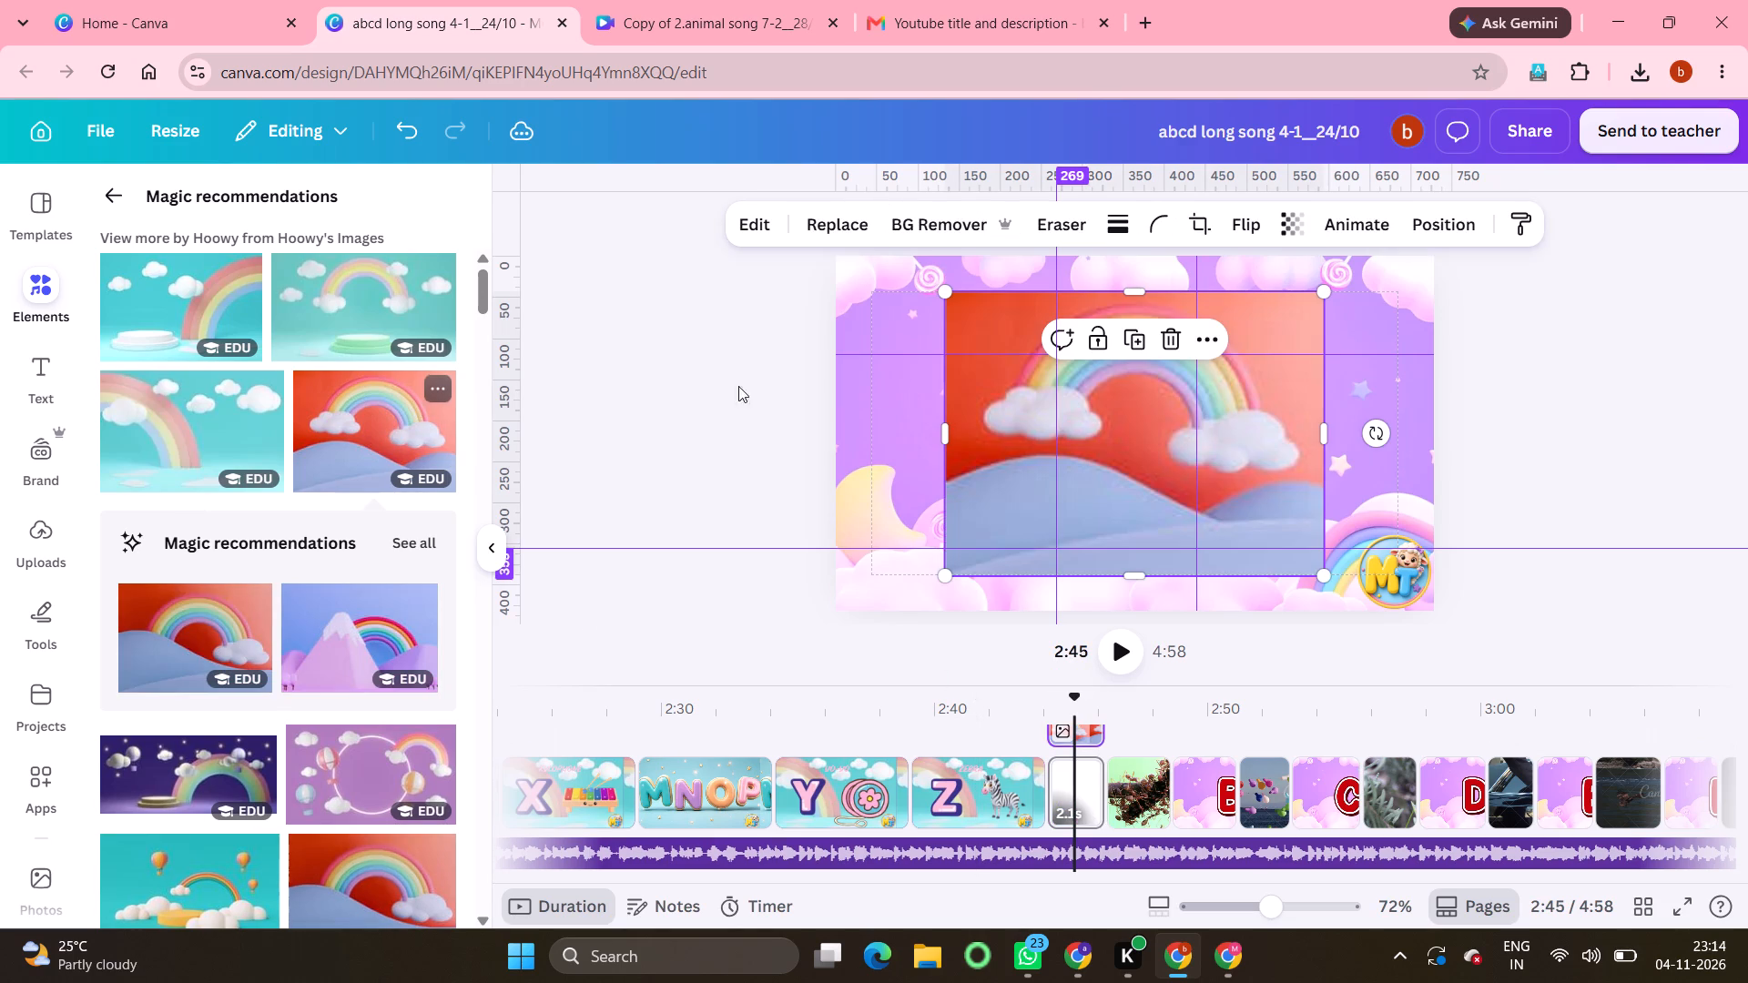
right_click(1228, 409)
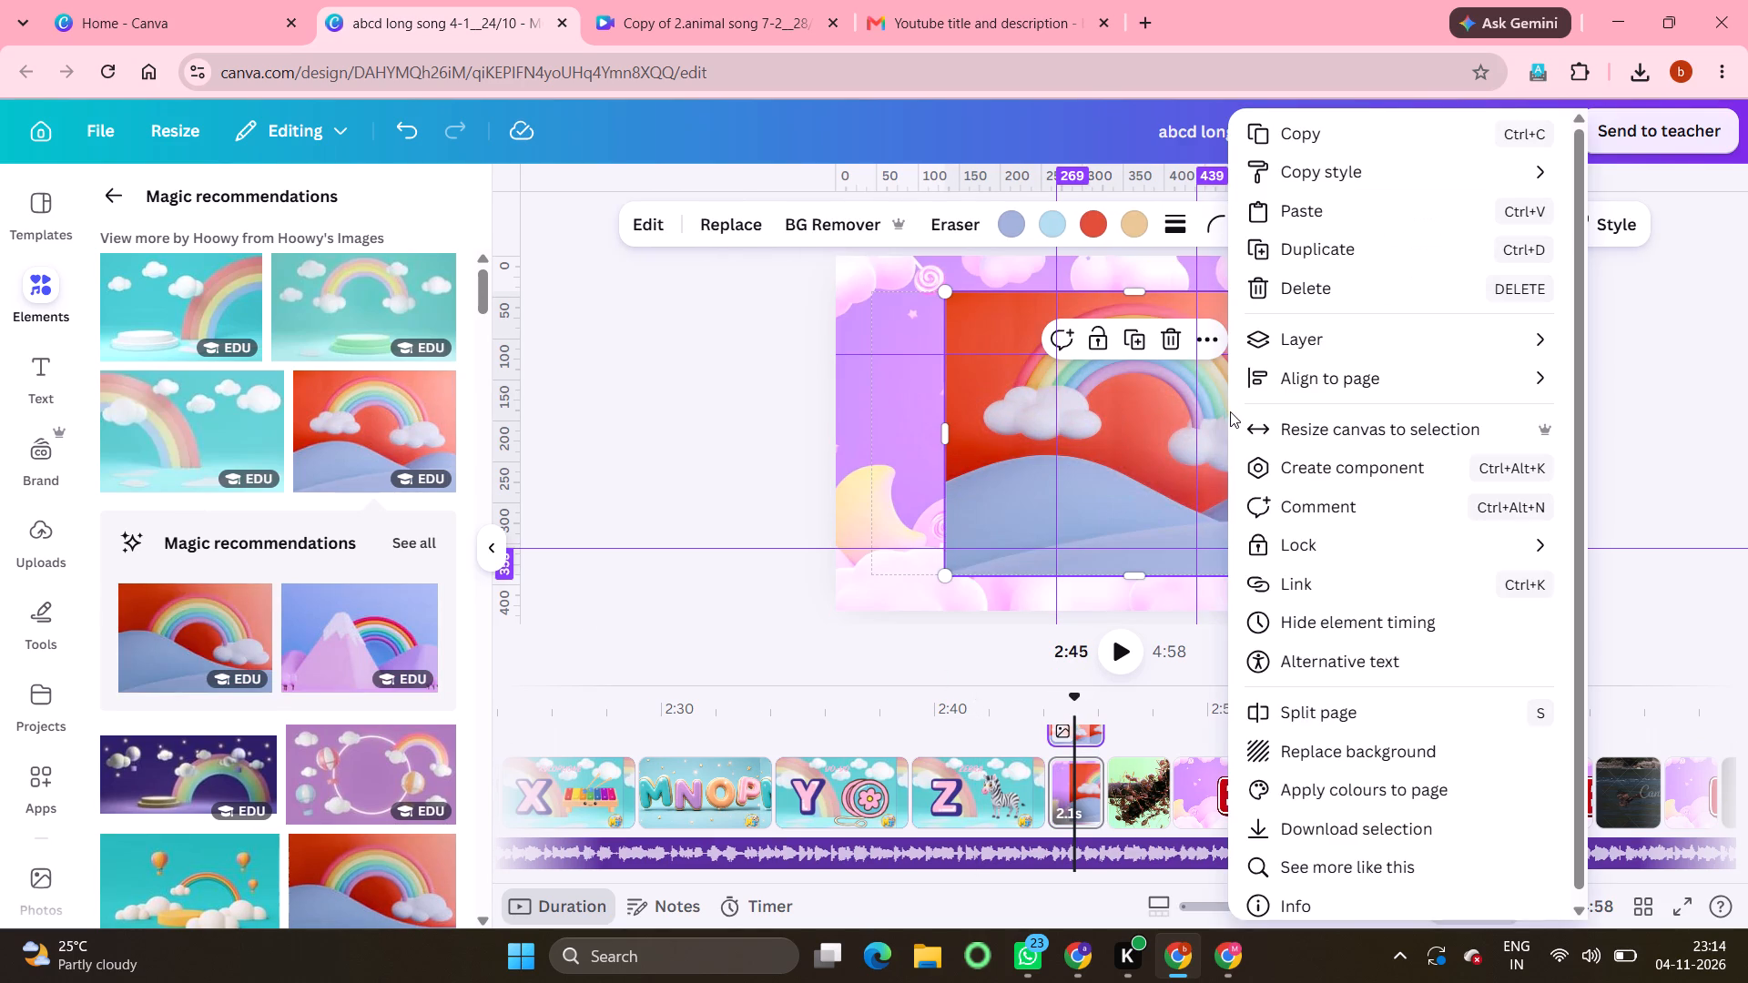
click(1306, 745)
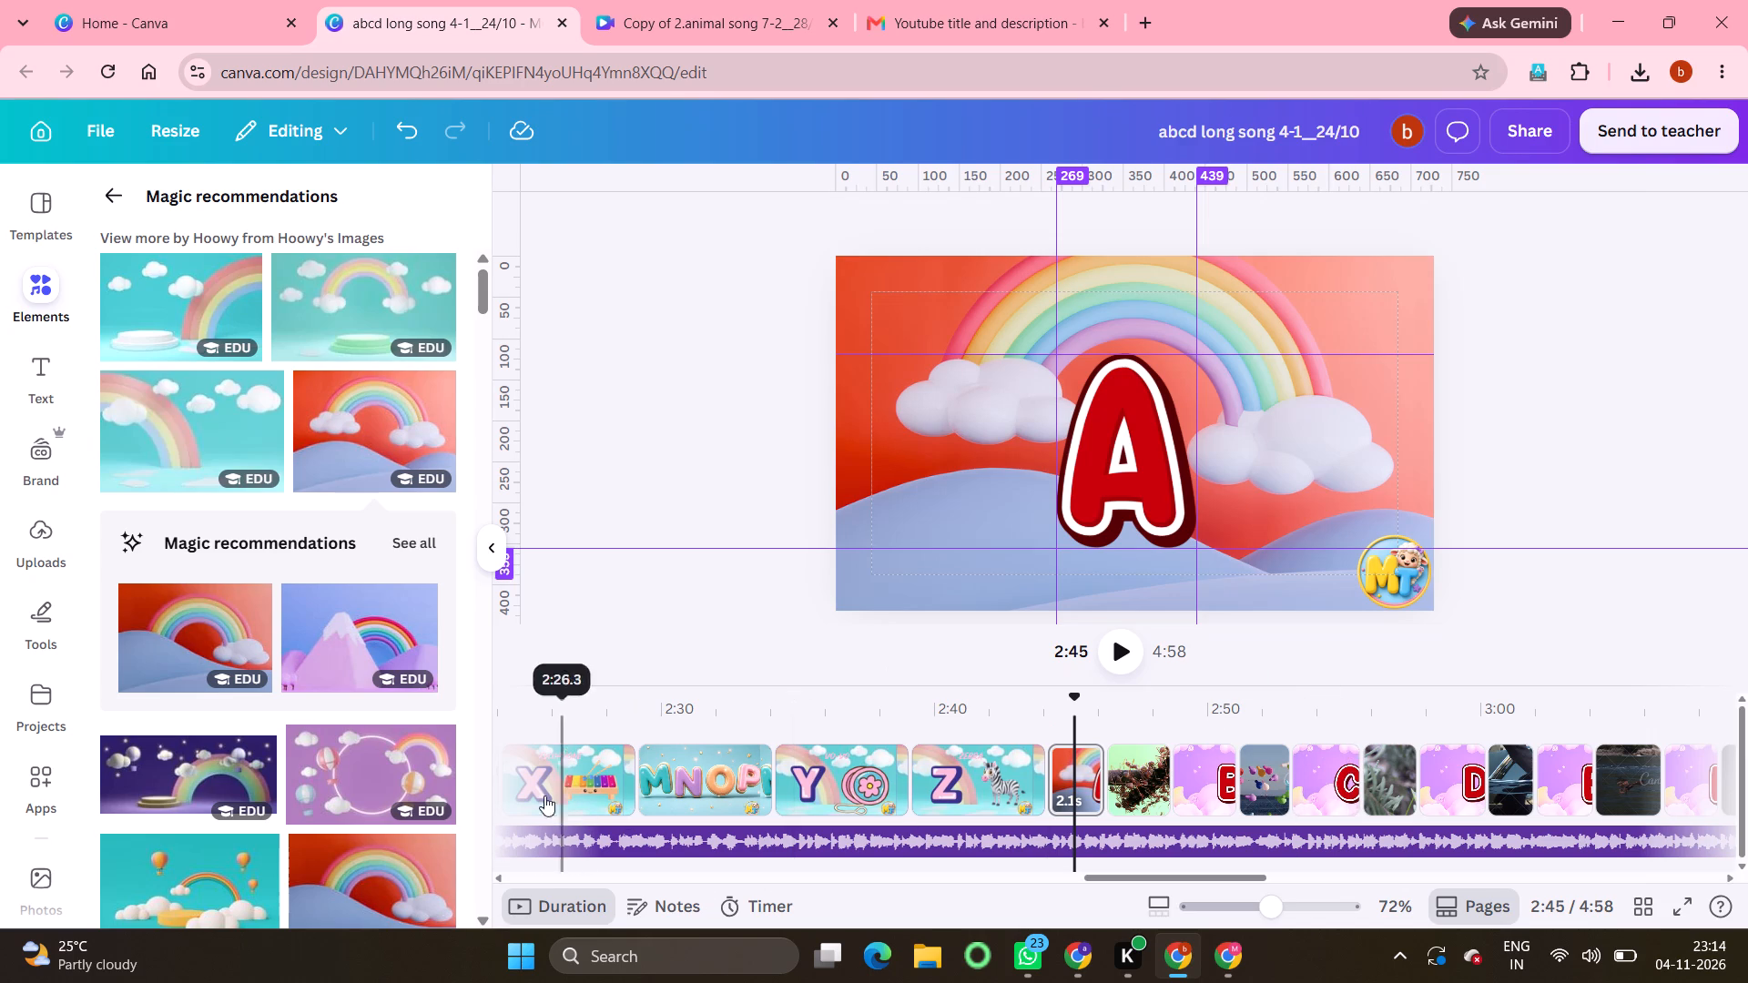
Find images related to the purple glowing ring picture and make the blue rainbow podium image the red letter A page's background.
click(437, 739)
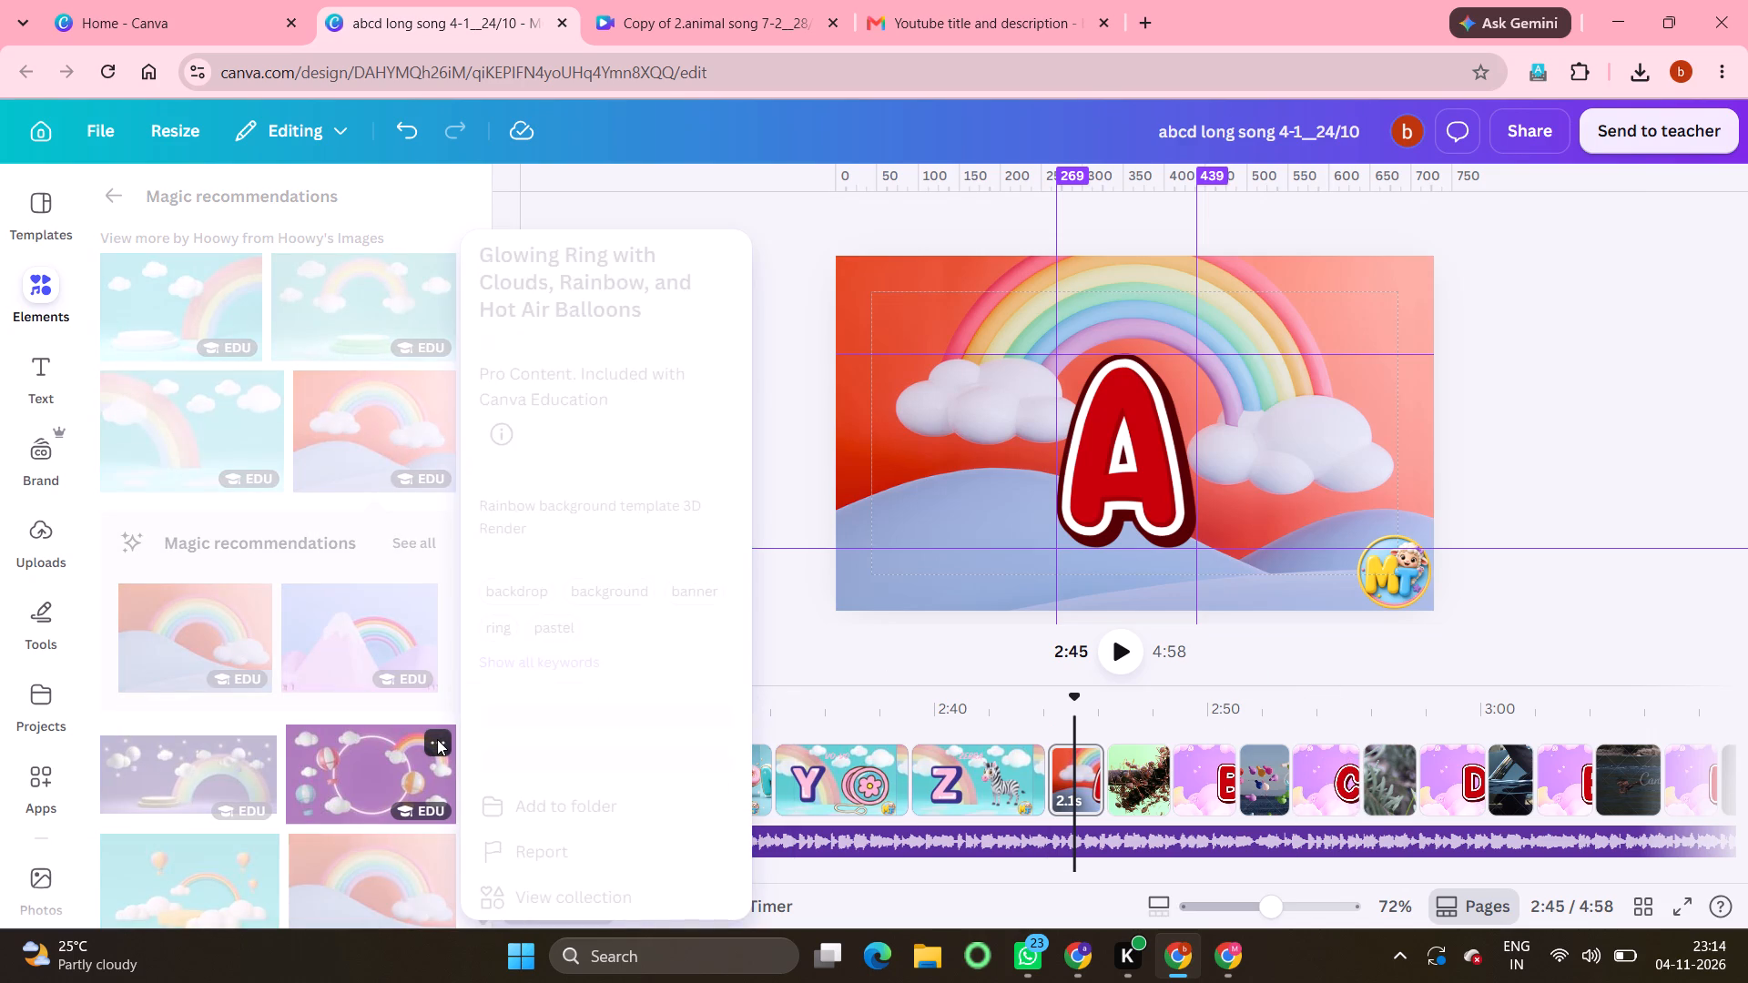
click(588, 758)
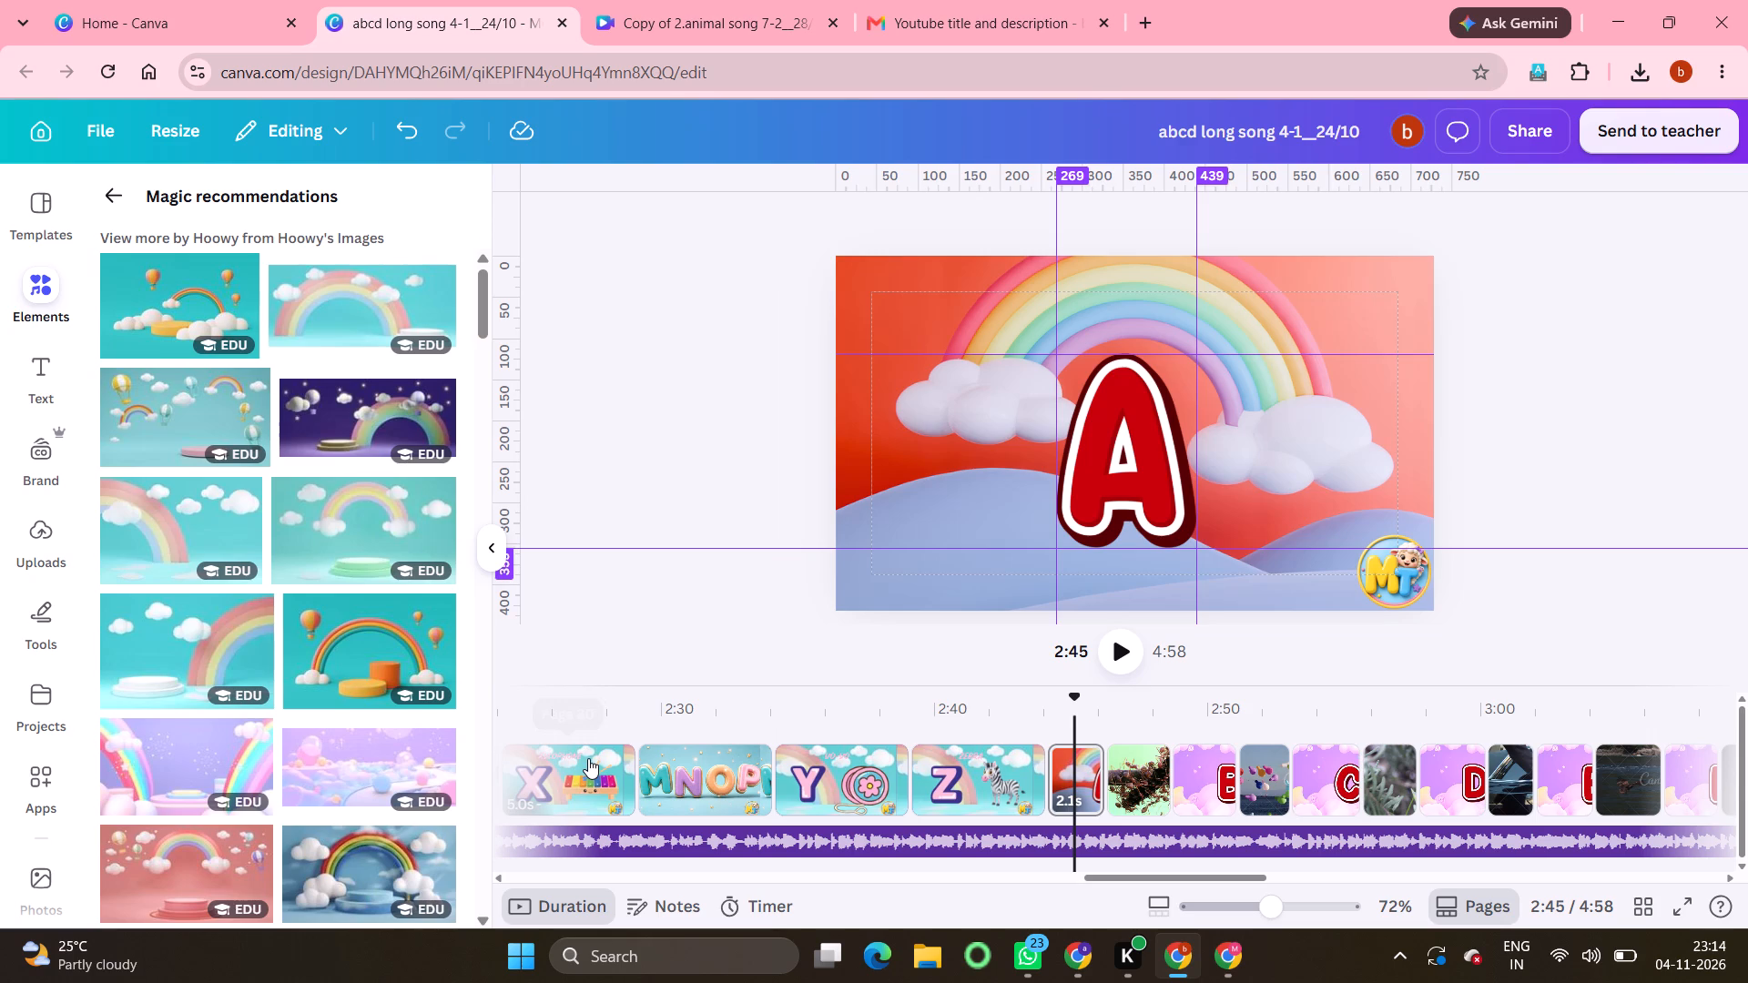
scroll(363, 867, down, 1)
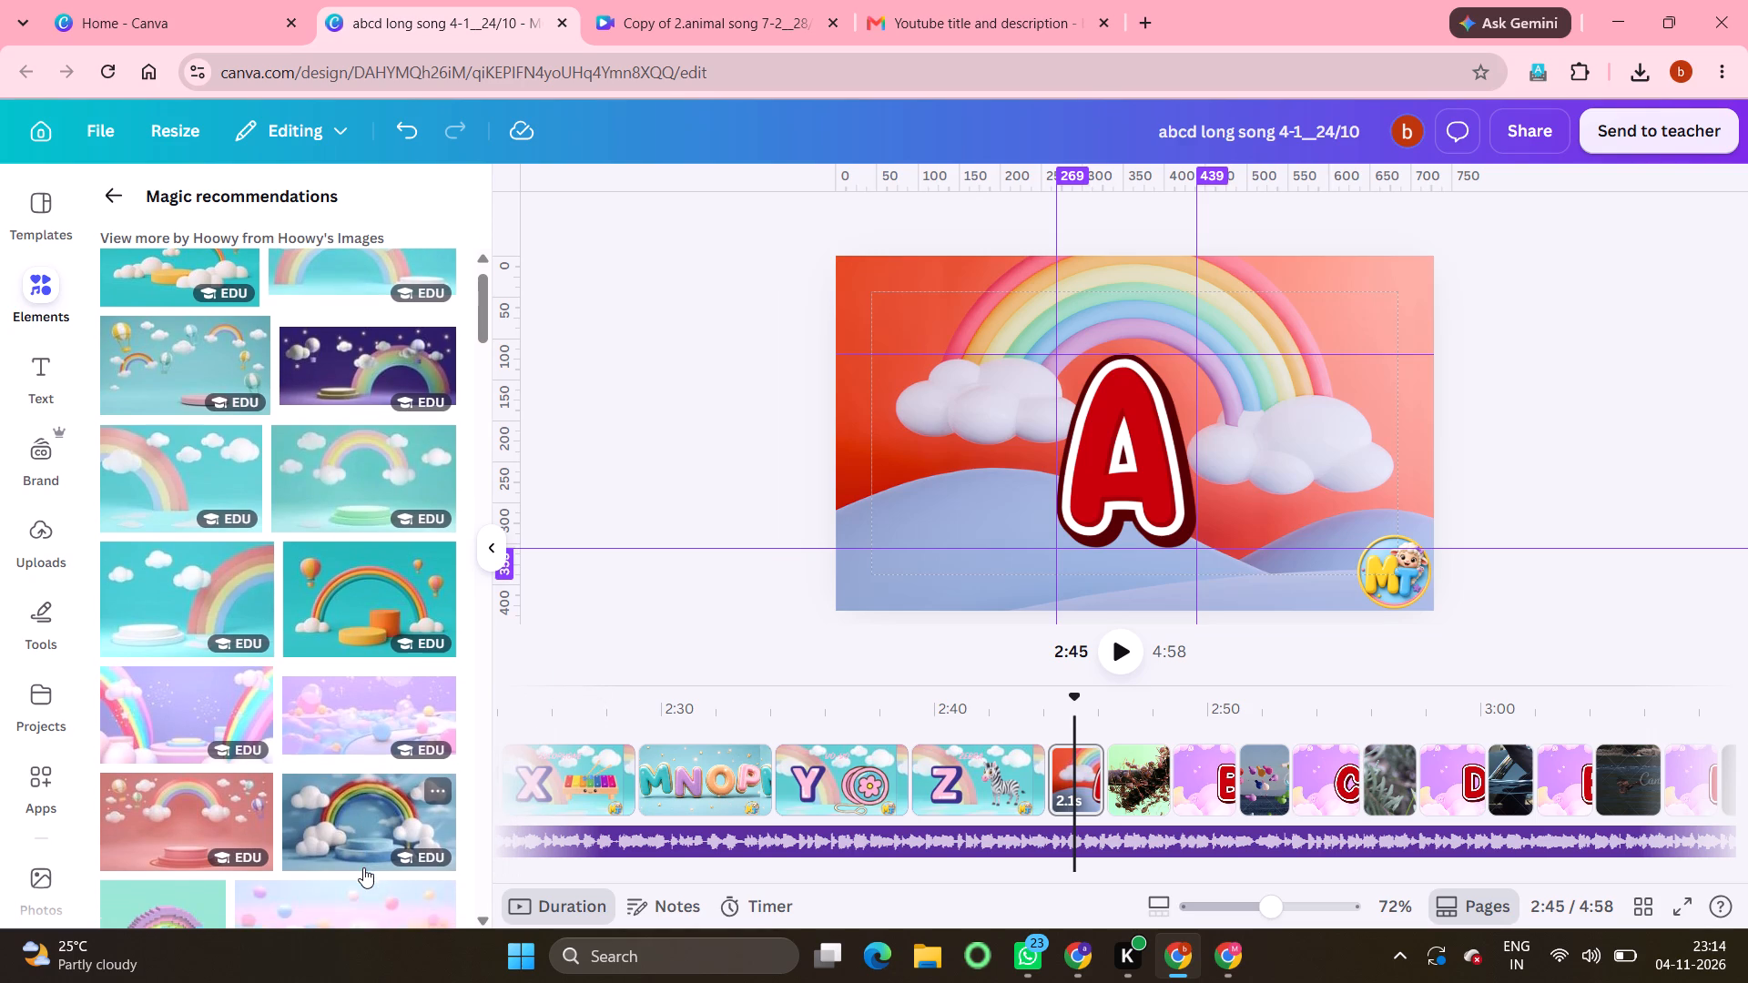
click(372, 827)
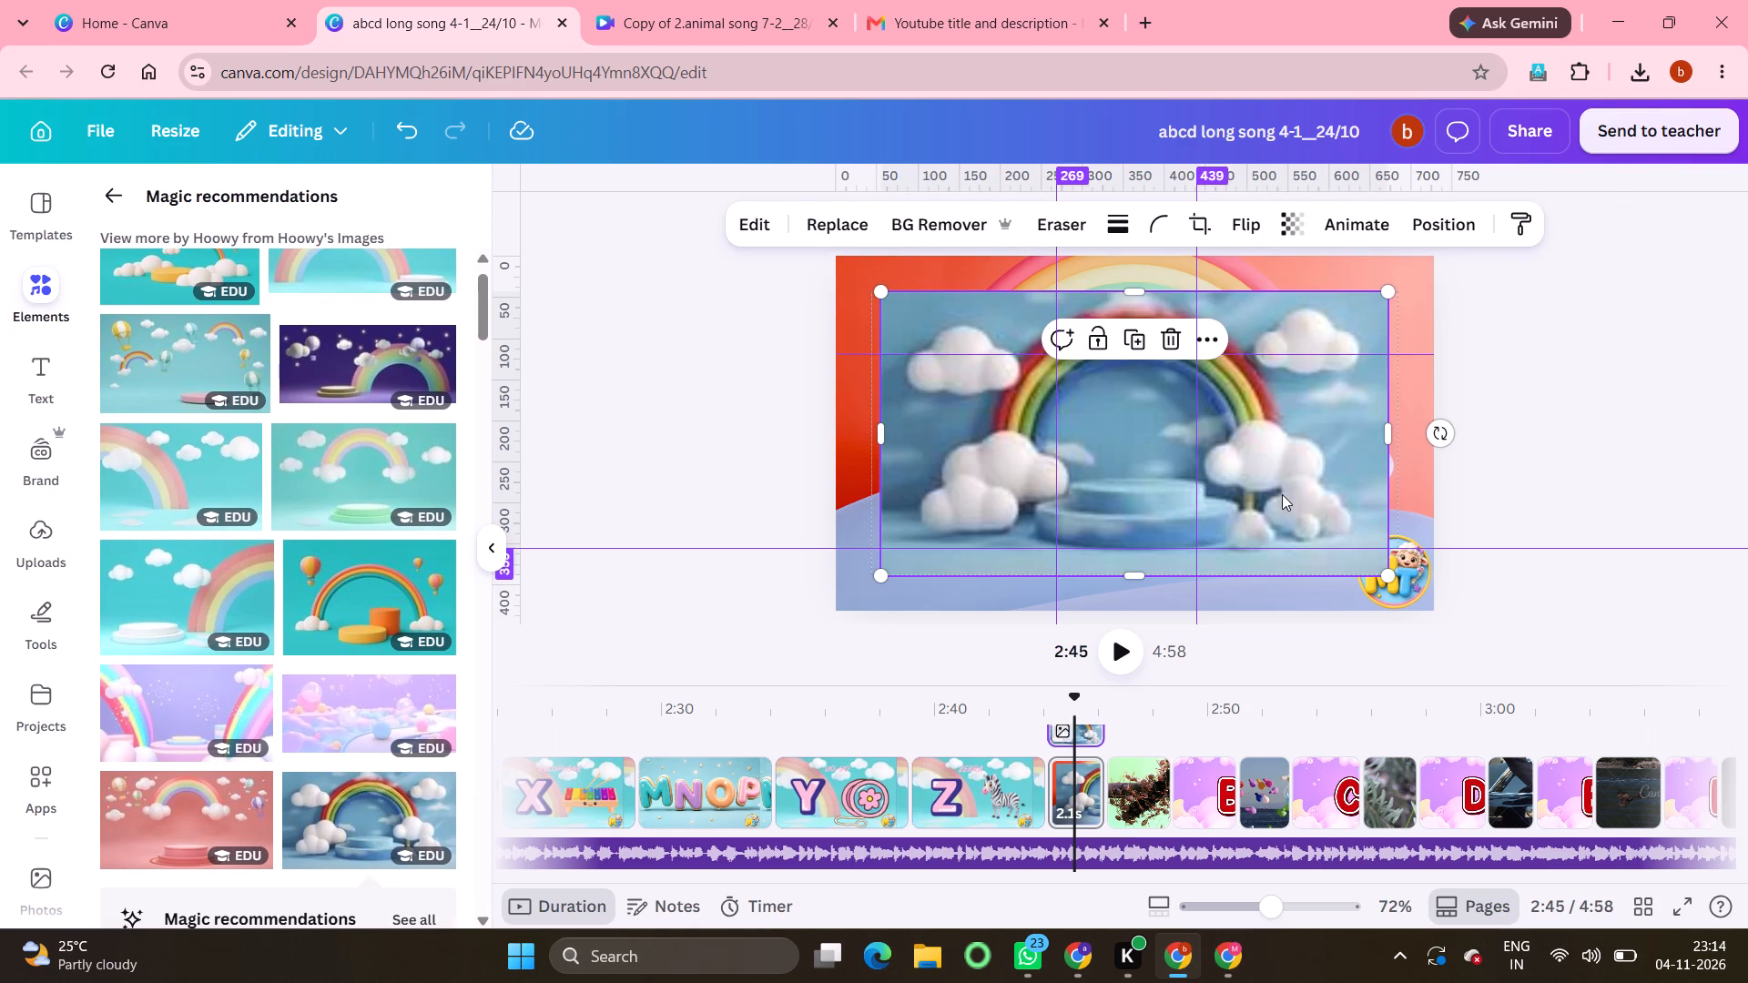
right_click(1282, 494)
click(1374, 750)
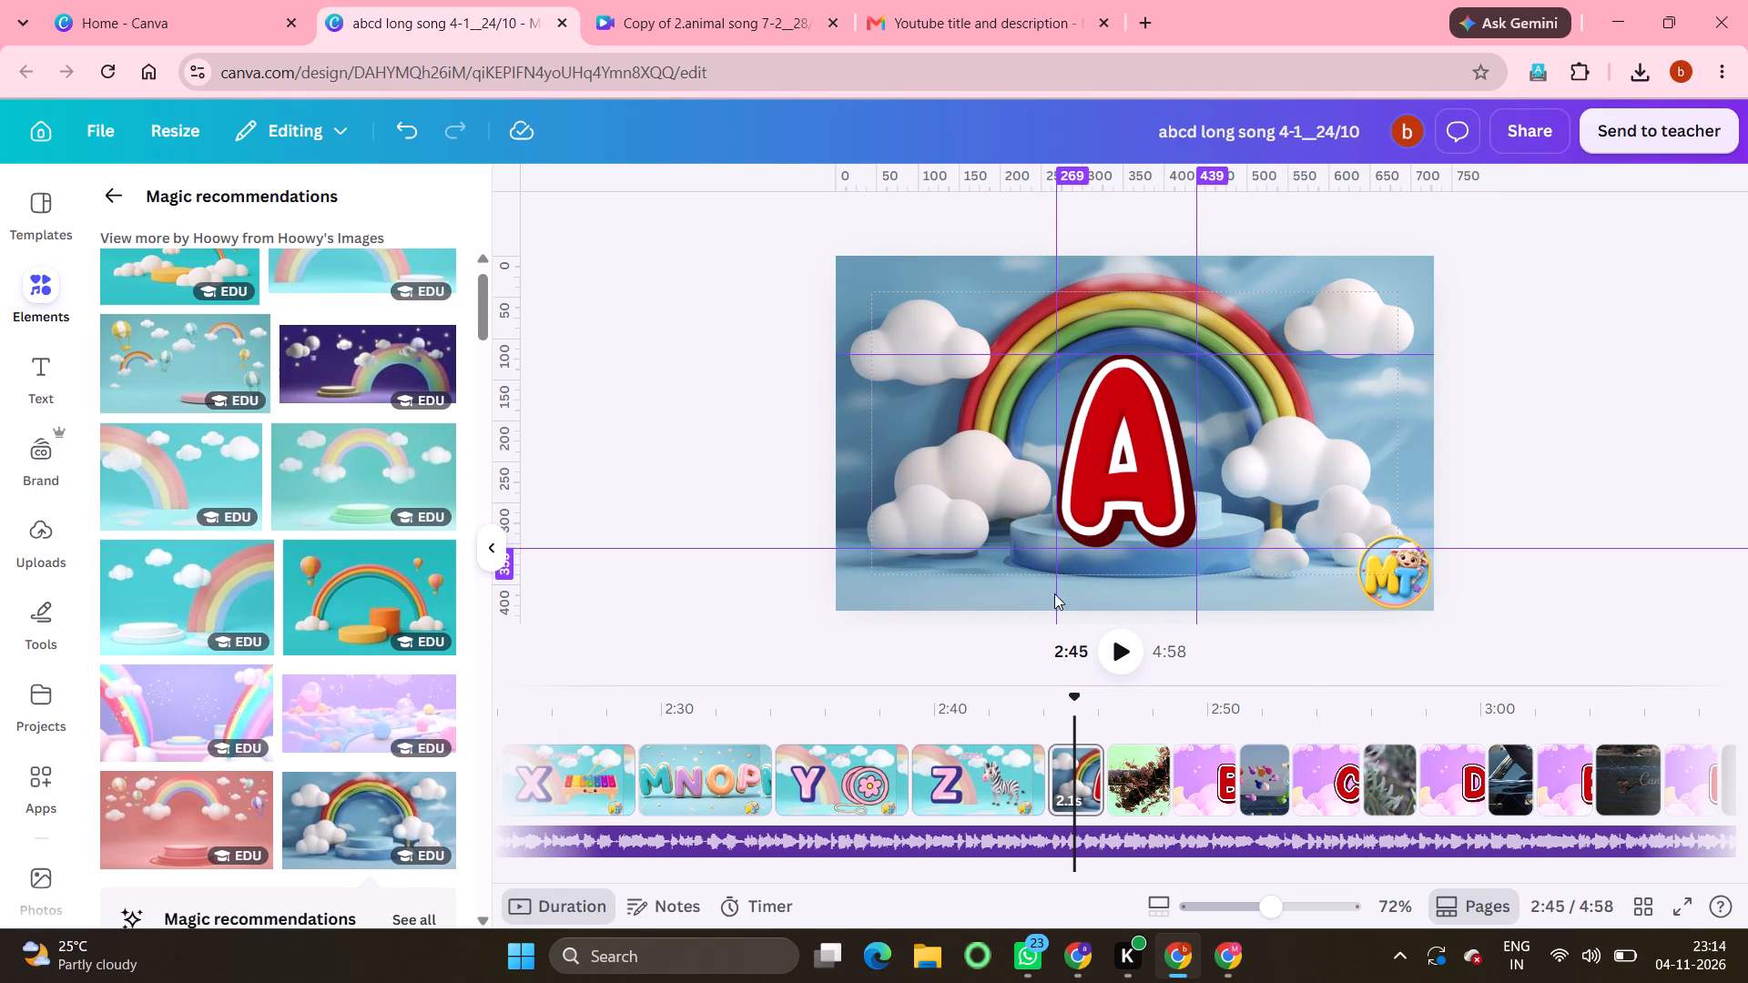
Reposition the red letter A so it is centred horizontally on the blue podium.
drag(1132, 456, 1132, 455)
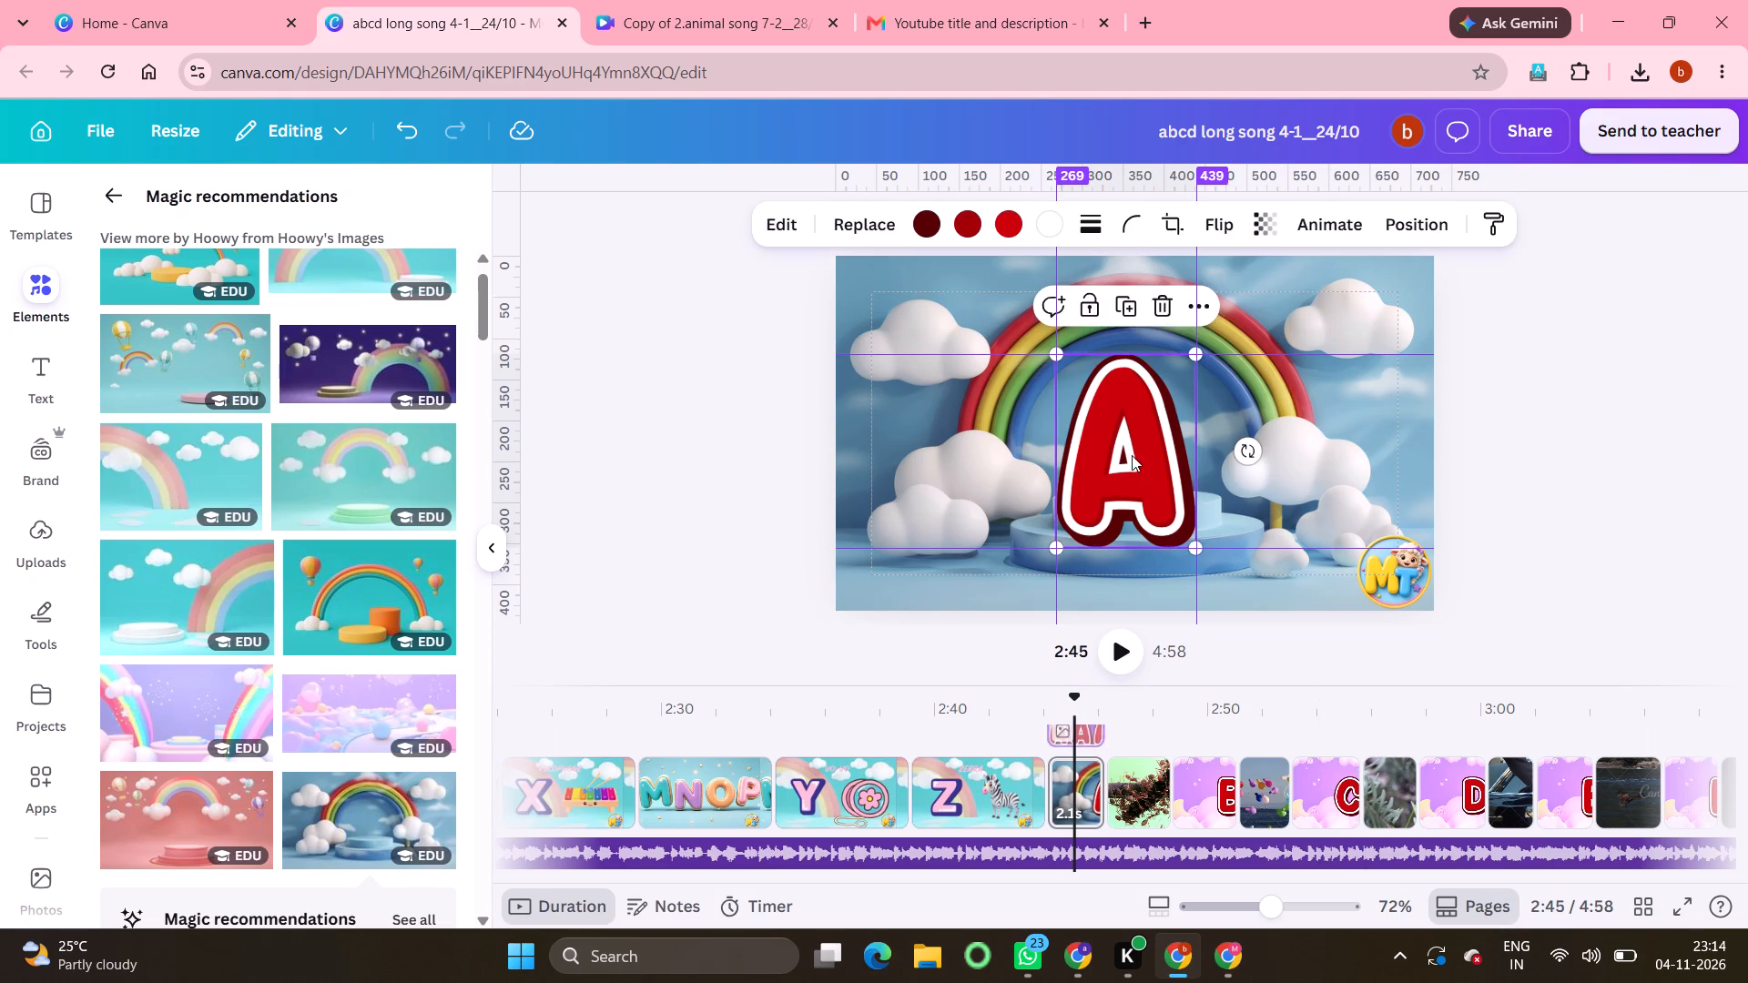
drag(1132, 455, 1138, 434)
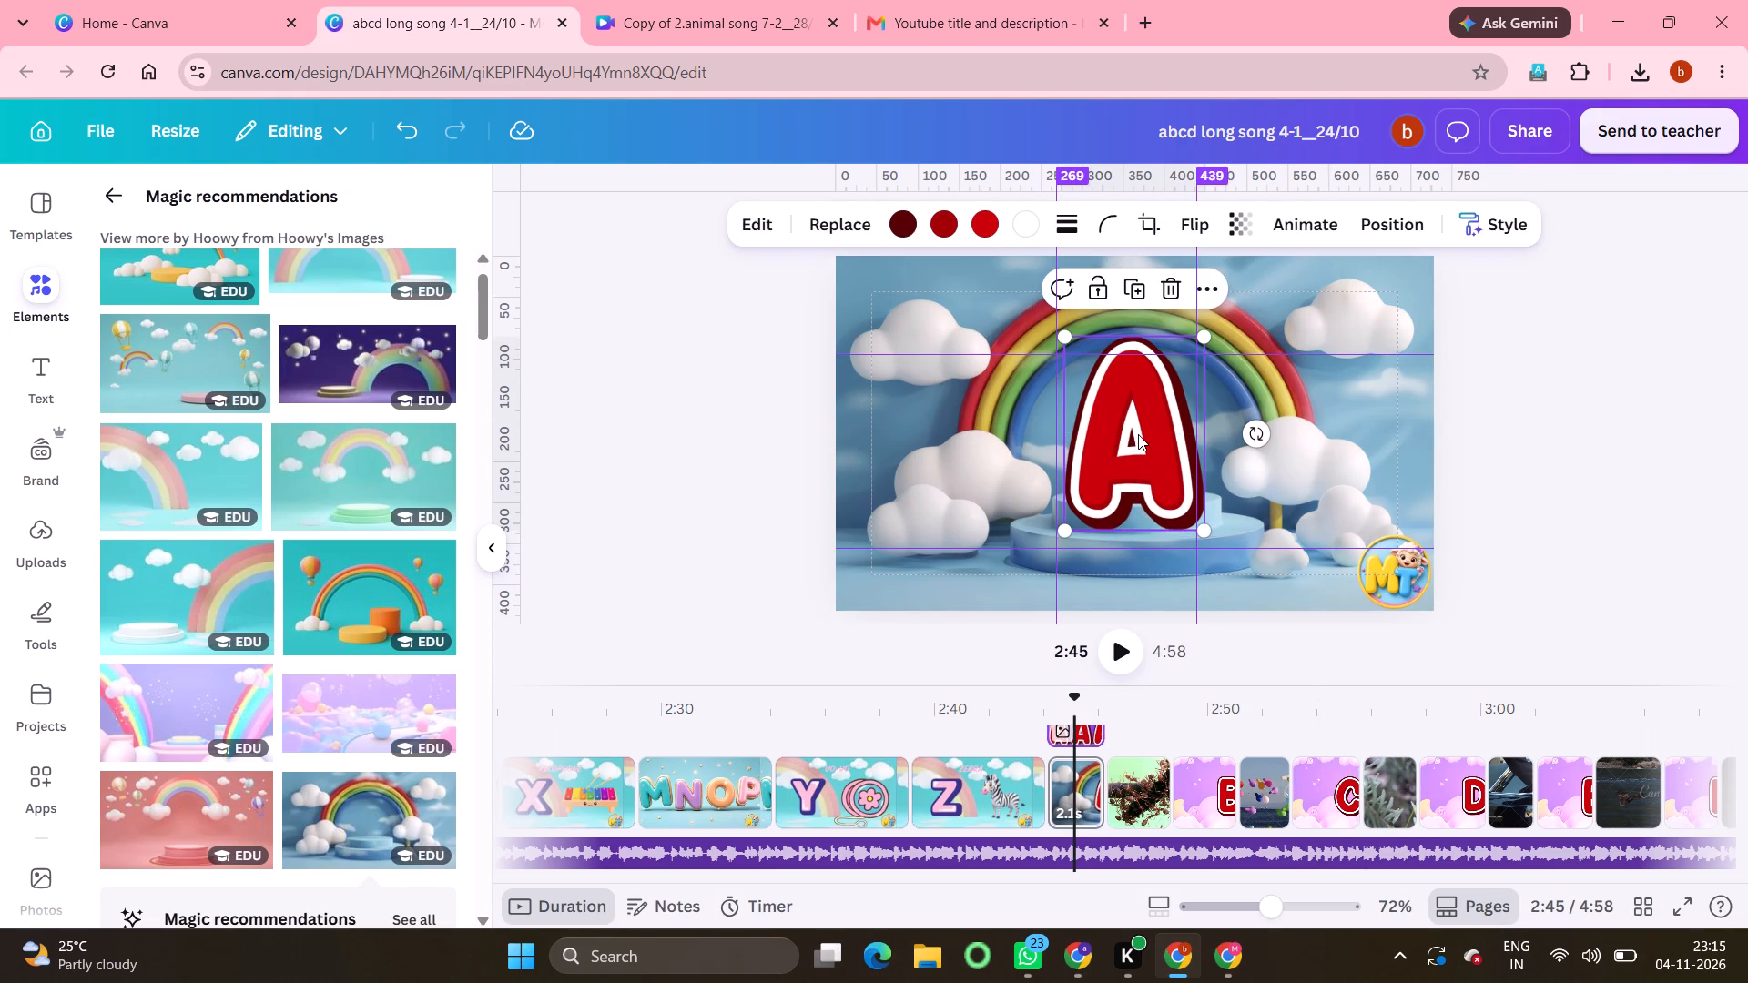
drag(1138, 434, 1140, 414)
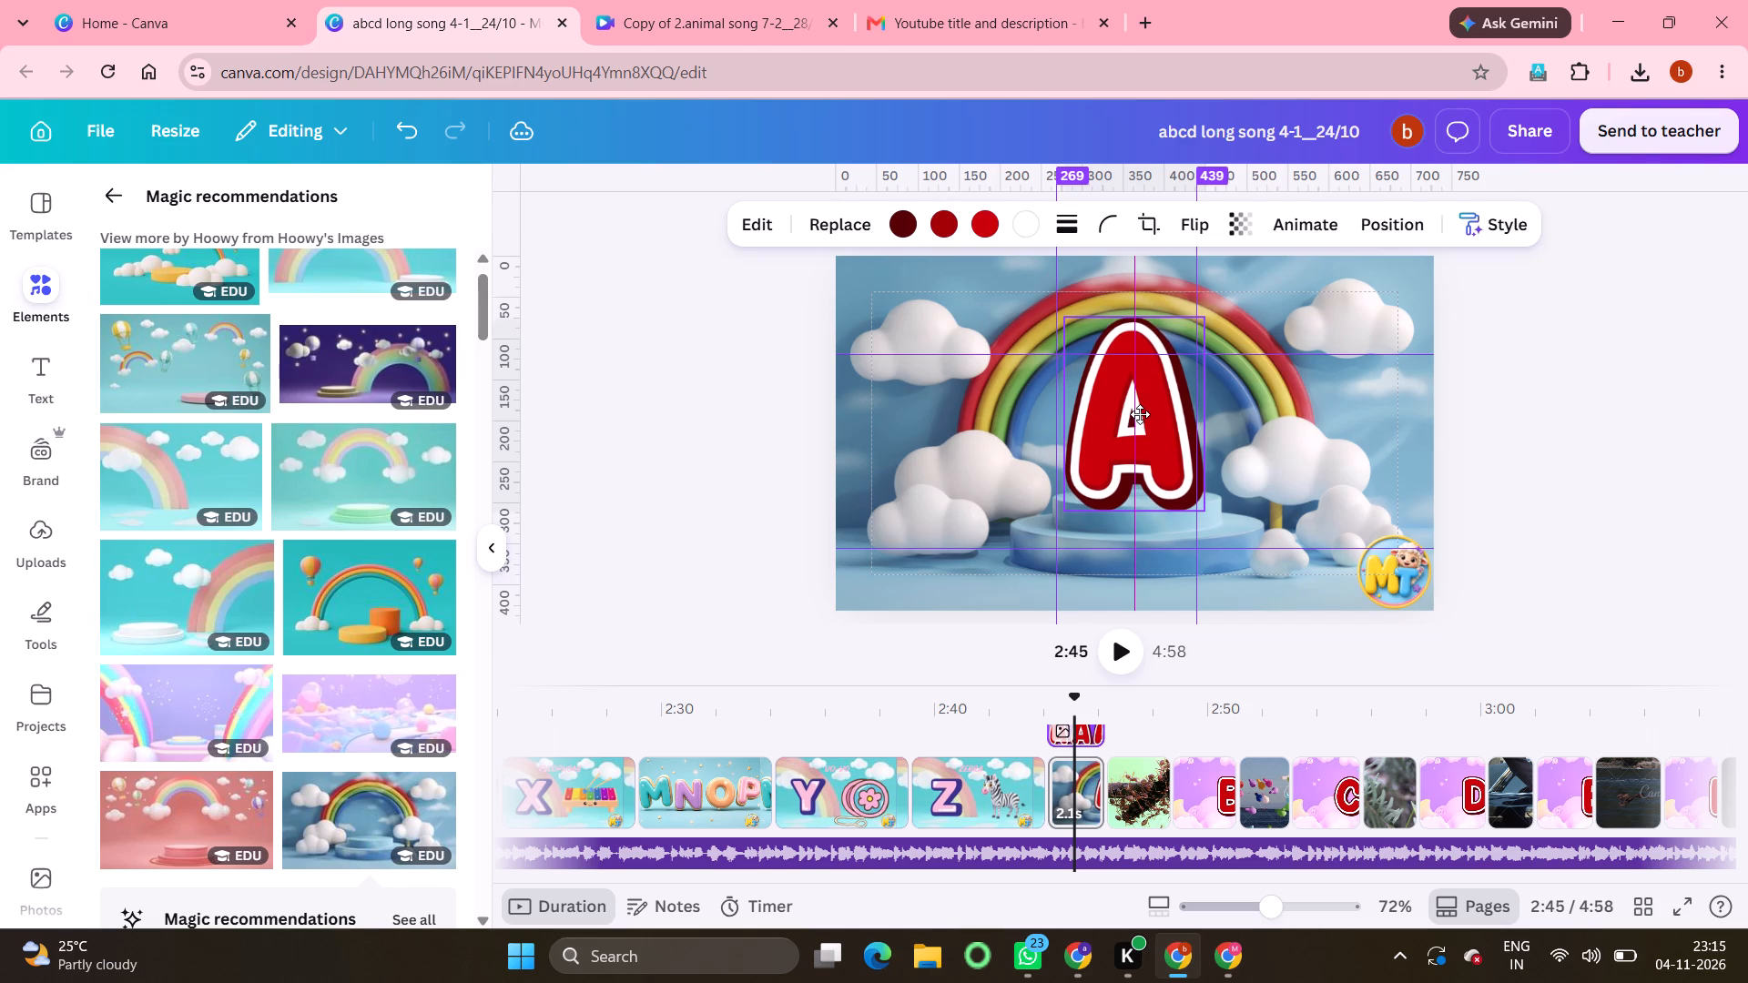
drag(1140, 414, 1141, 450)
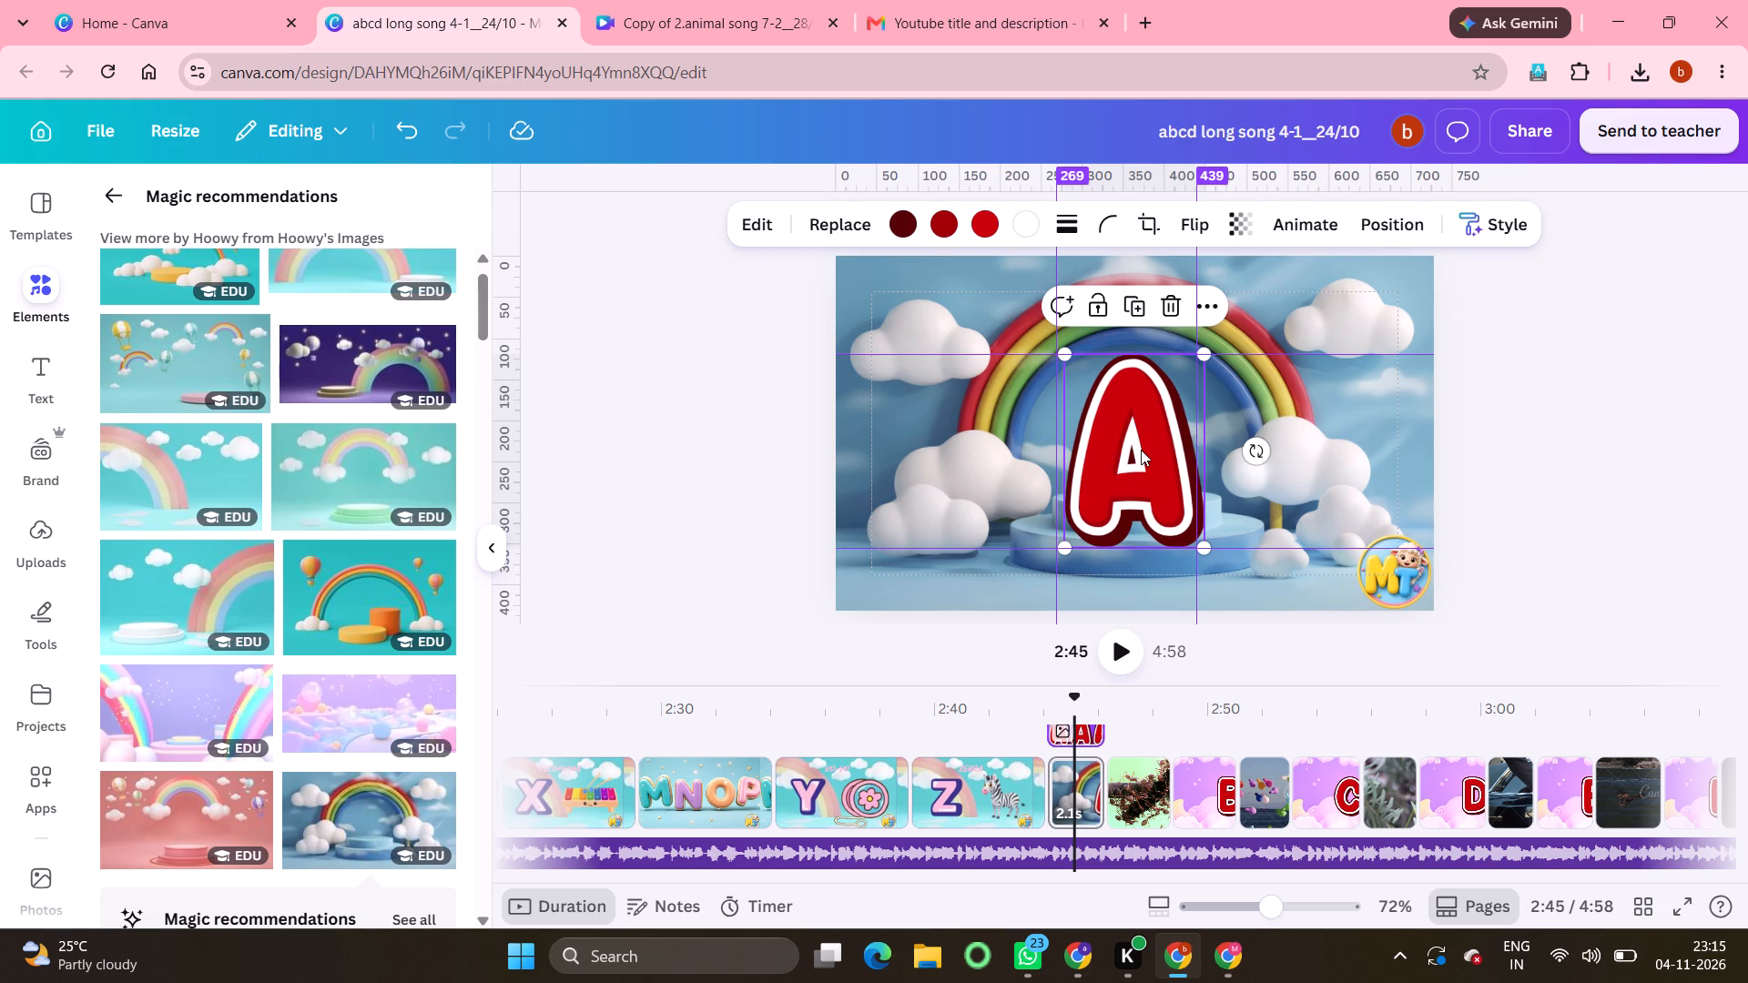
Copy the blue rainbow podium background and paste it onto the red B, C, D and E letter pages.
click(893, 430)
key(ctrl+c)
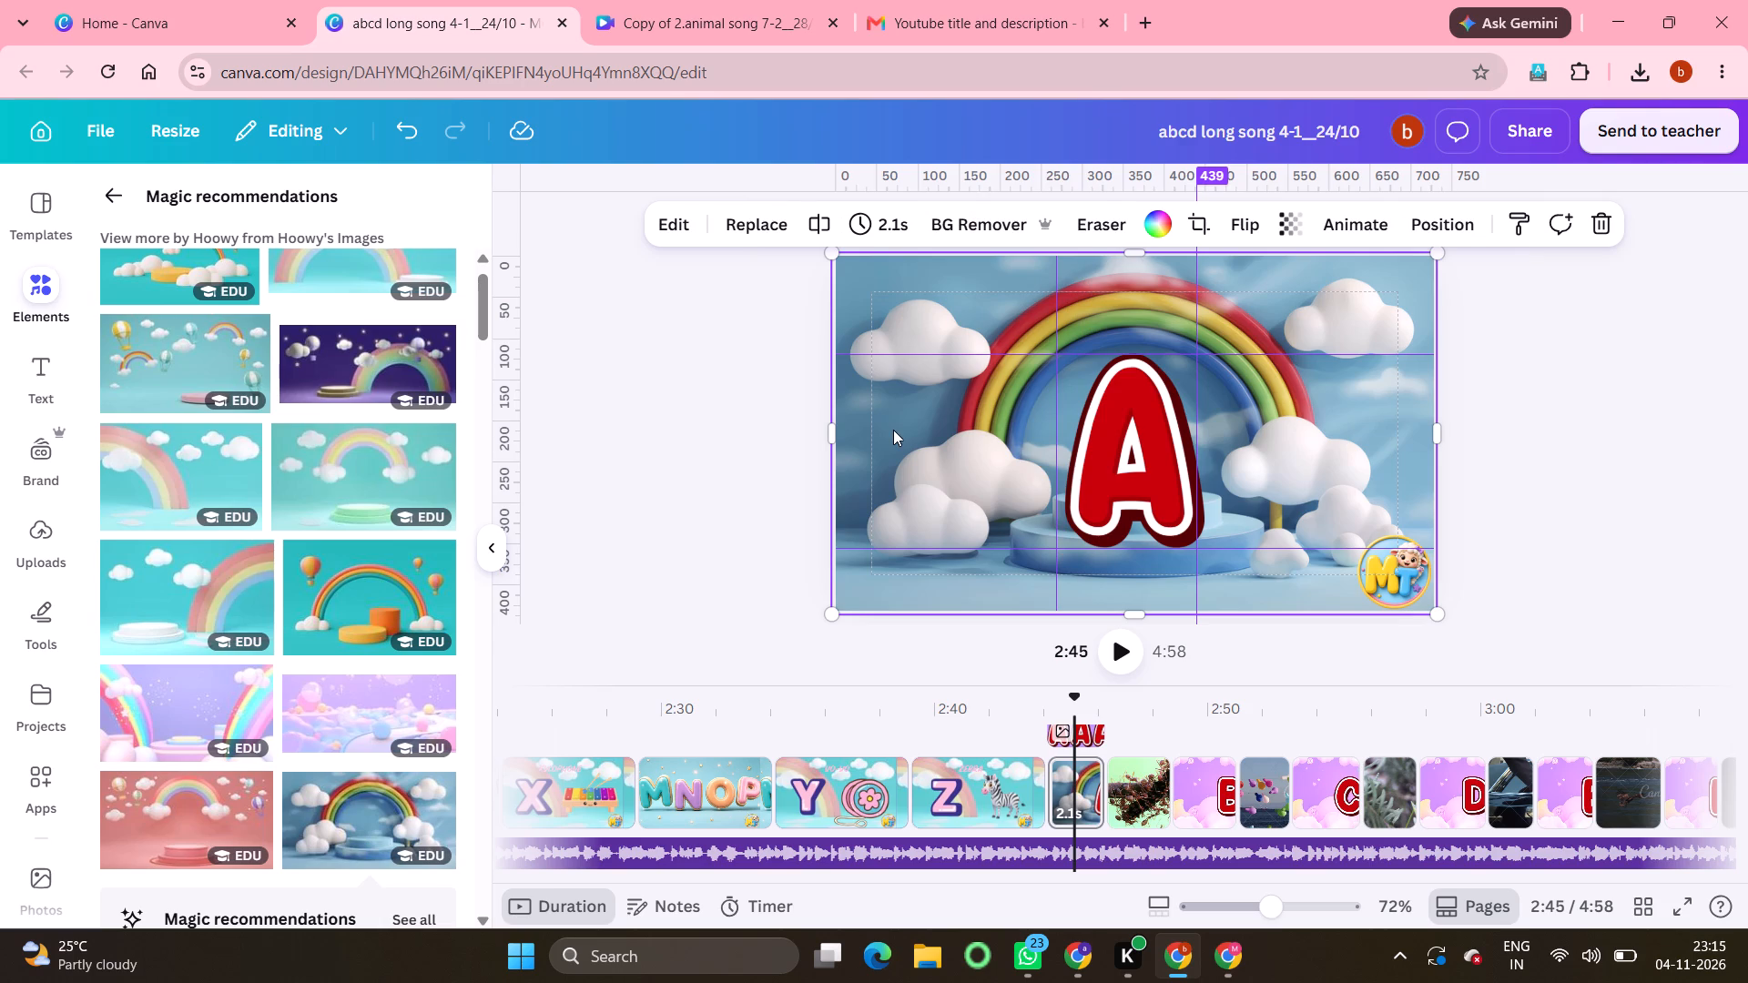
click(1203, 805)
key(ctrl+v)
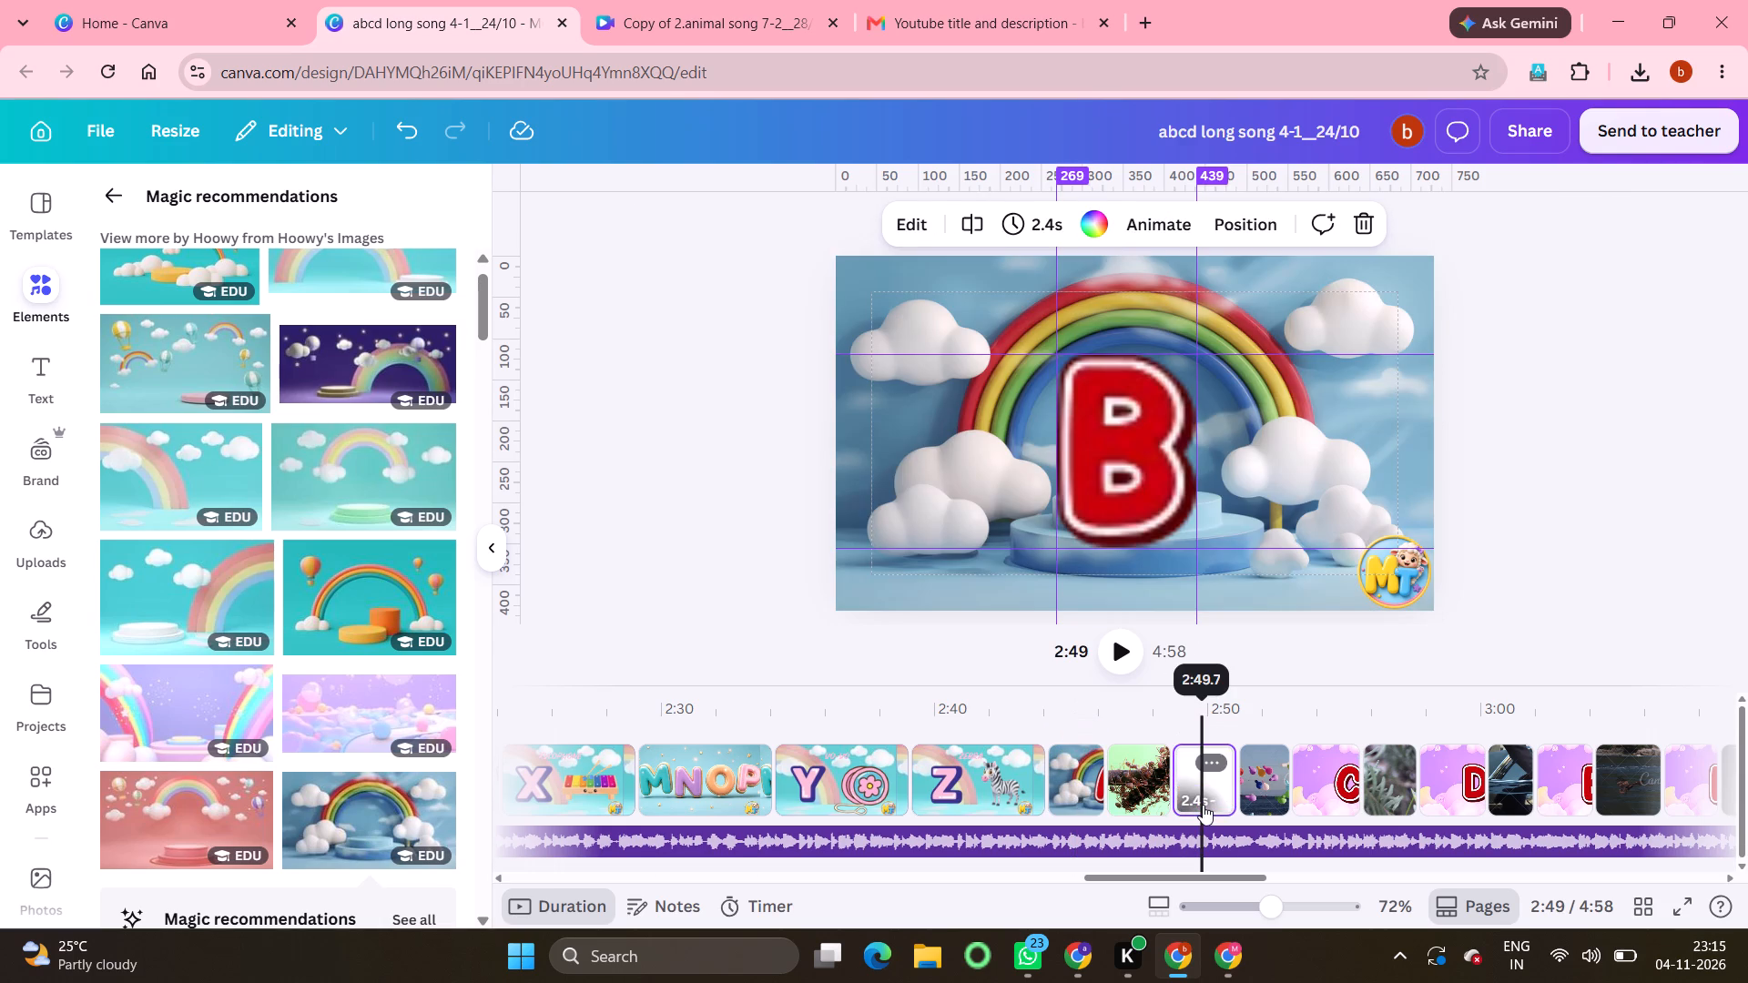
click(1325, 810)
key(ctrl+v)
click(1463, 789)
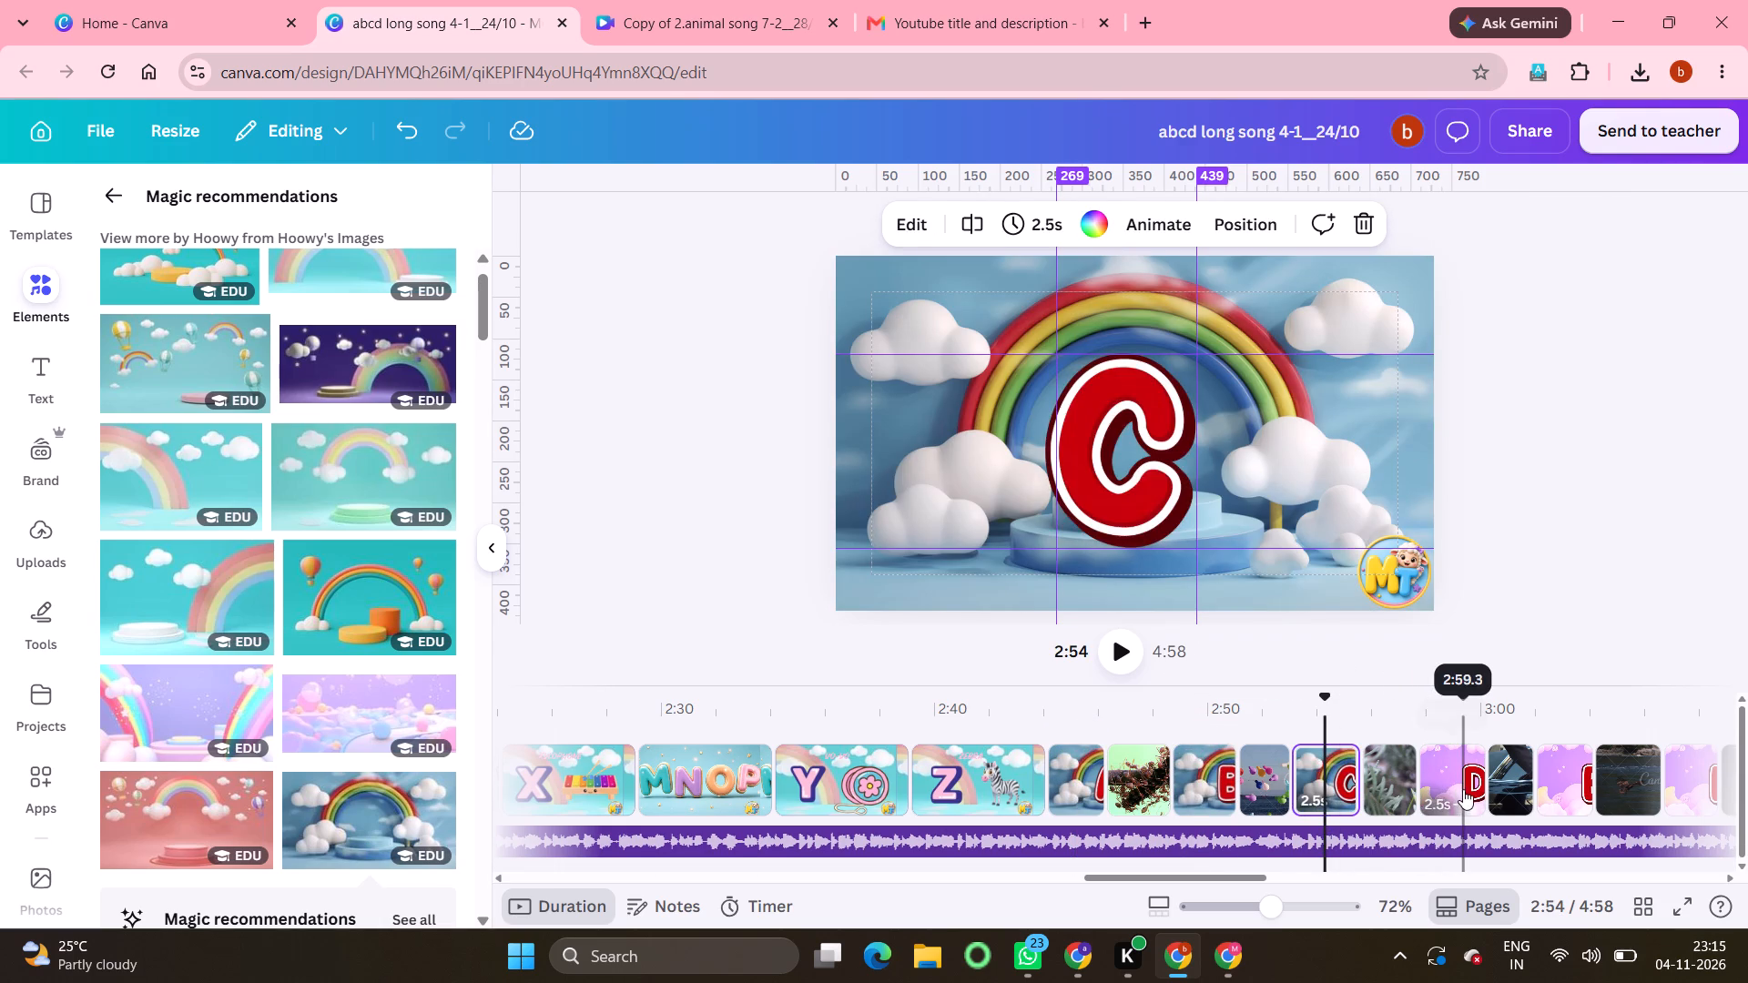
key(ctrl+v)
click(1576, 784)
key(ctrl+v)
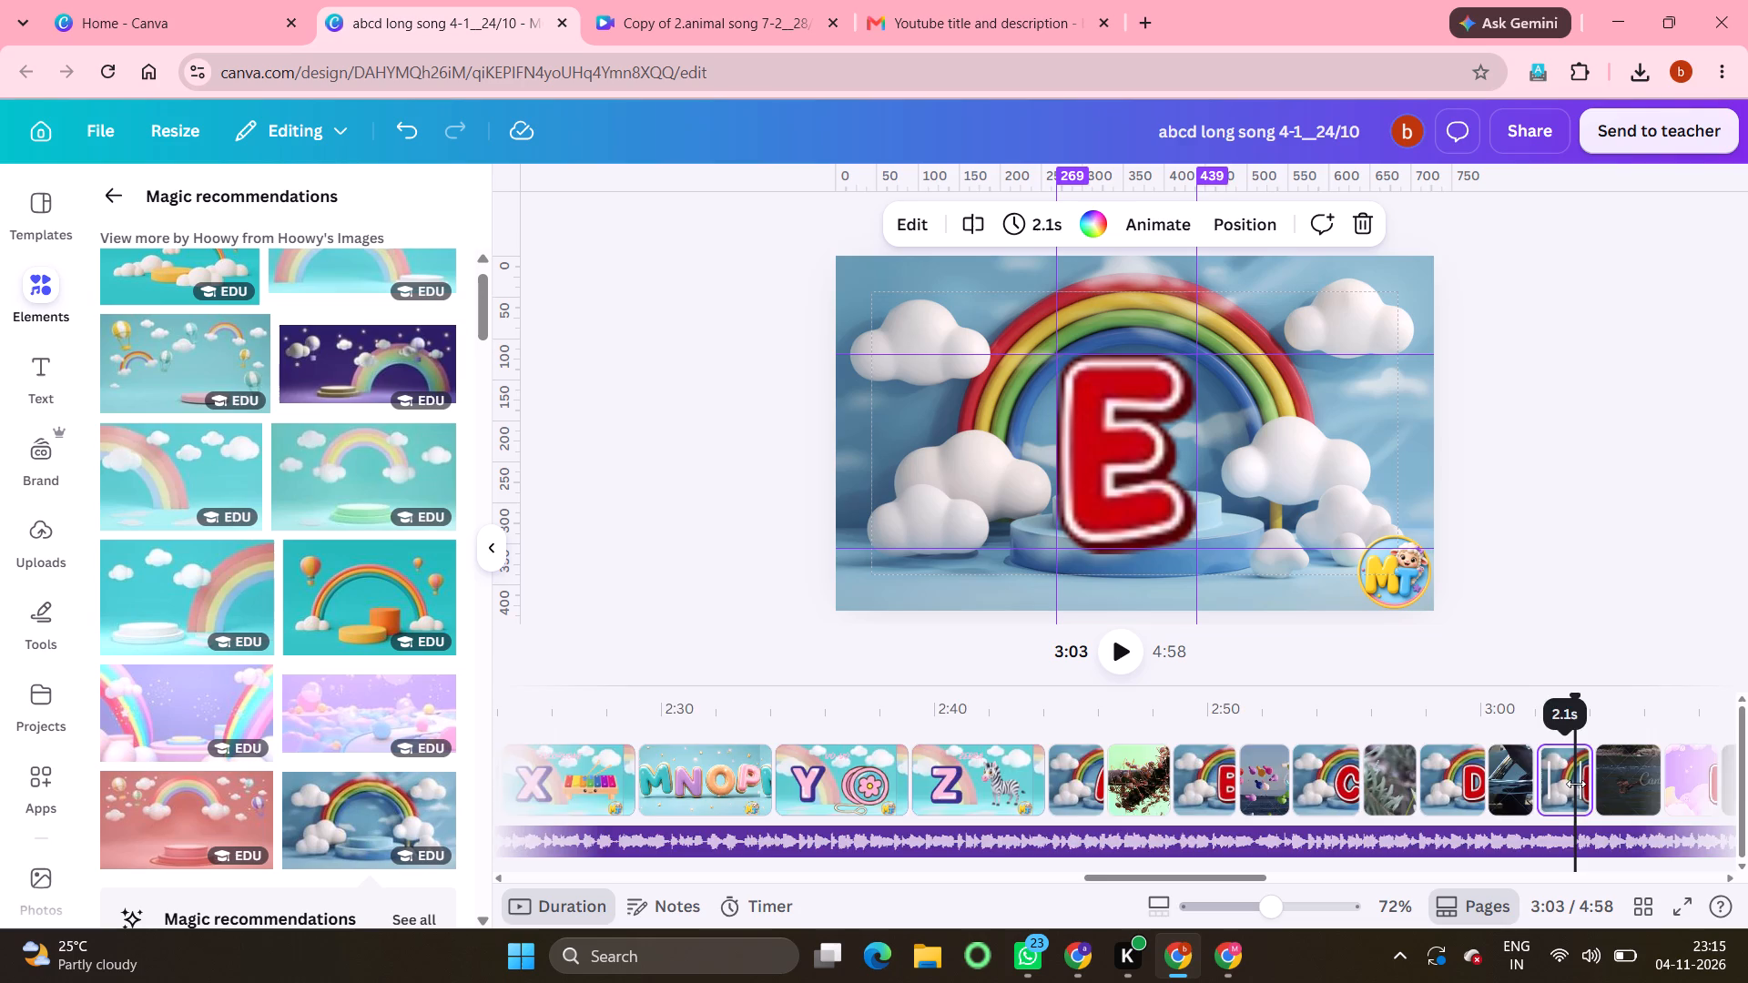
Paste the copied blue rainbow podium background onto the red F, G and H letter pages.
scroll(1576, 784, left, 7)
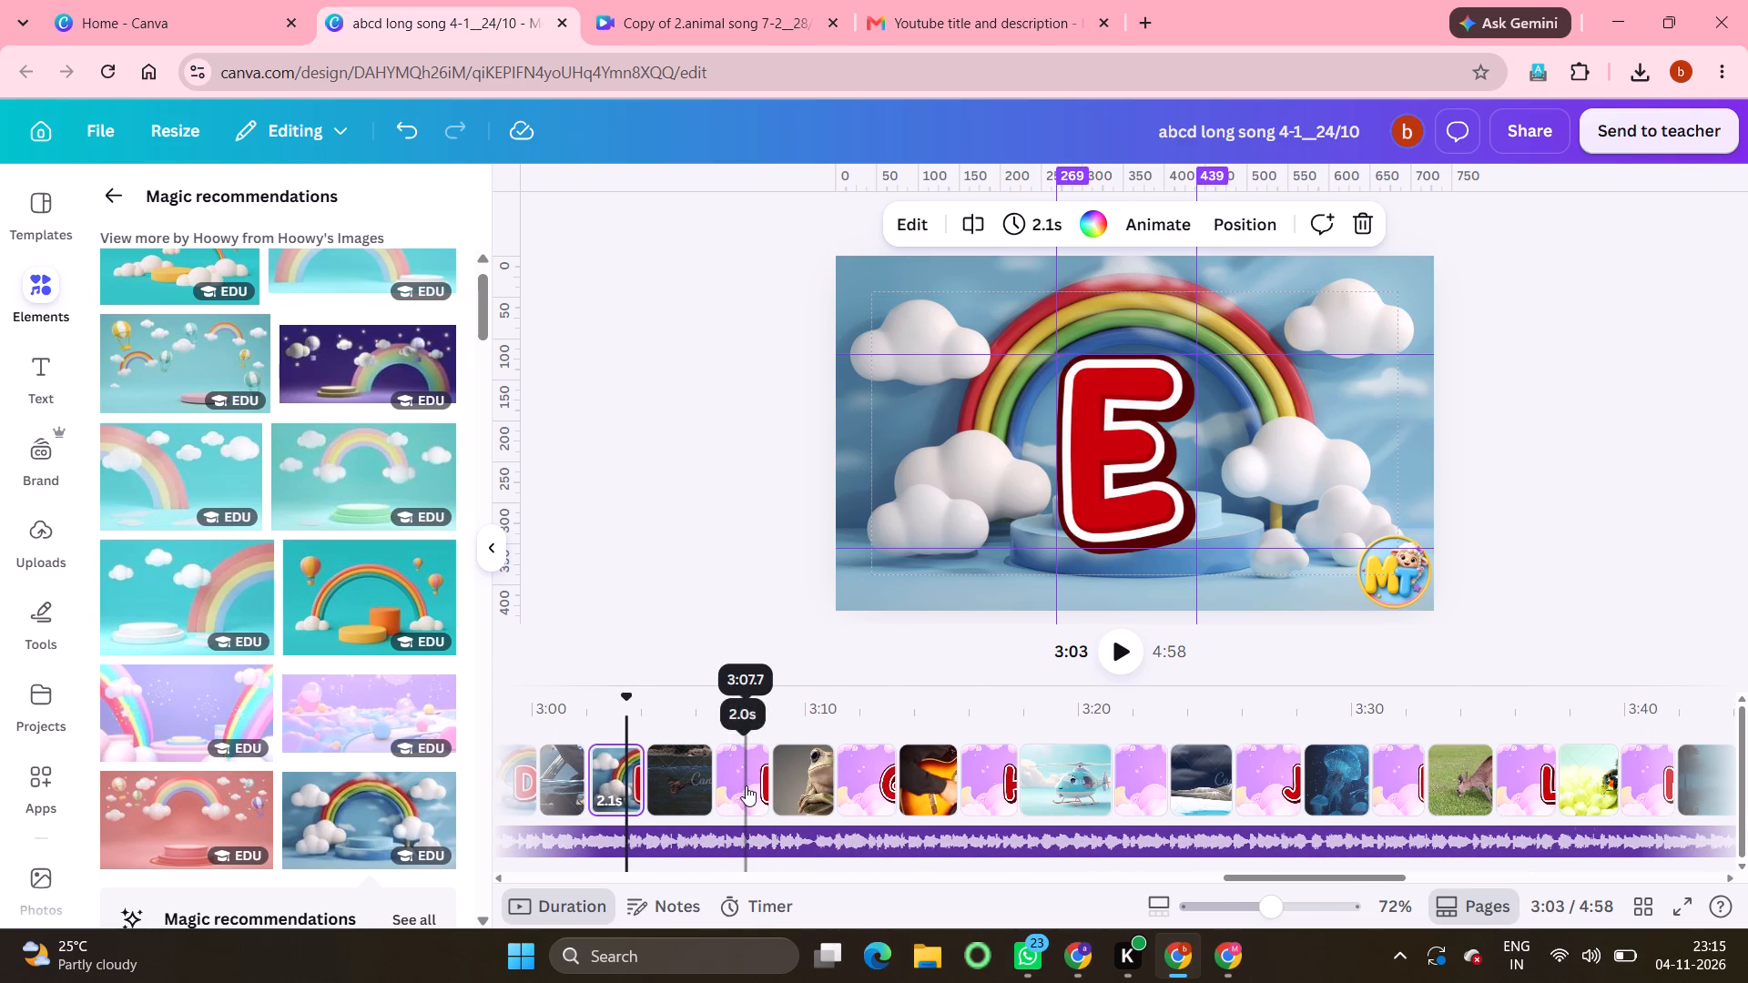
click(746, 785)
key(ctrl+v)
click(845, 782)
key(ctrl+v)
ctrl+double_click(845, 782)
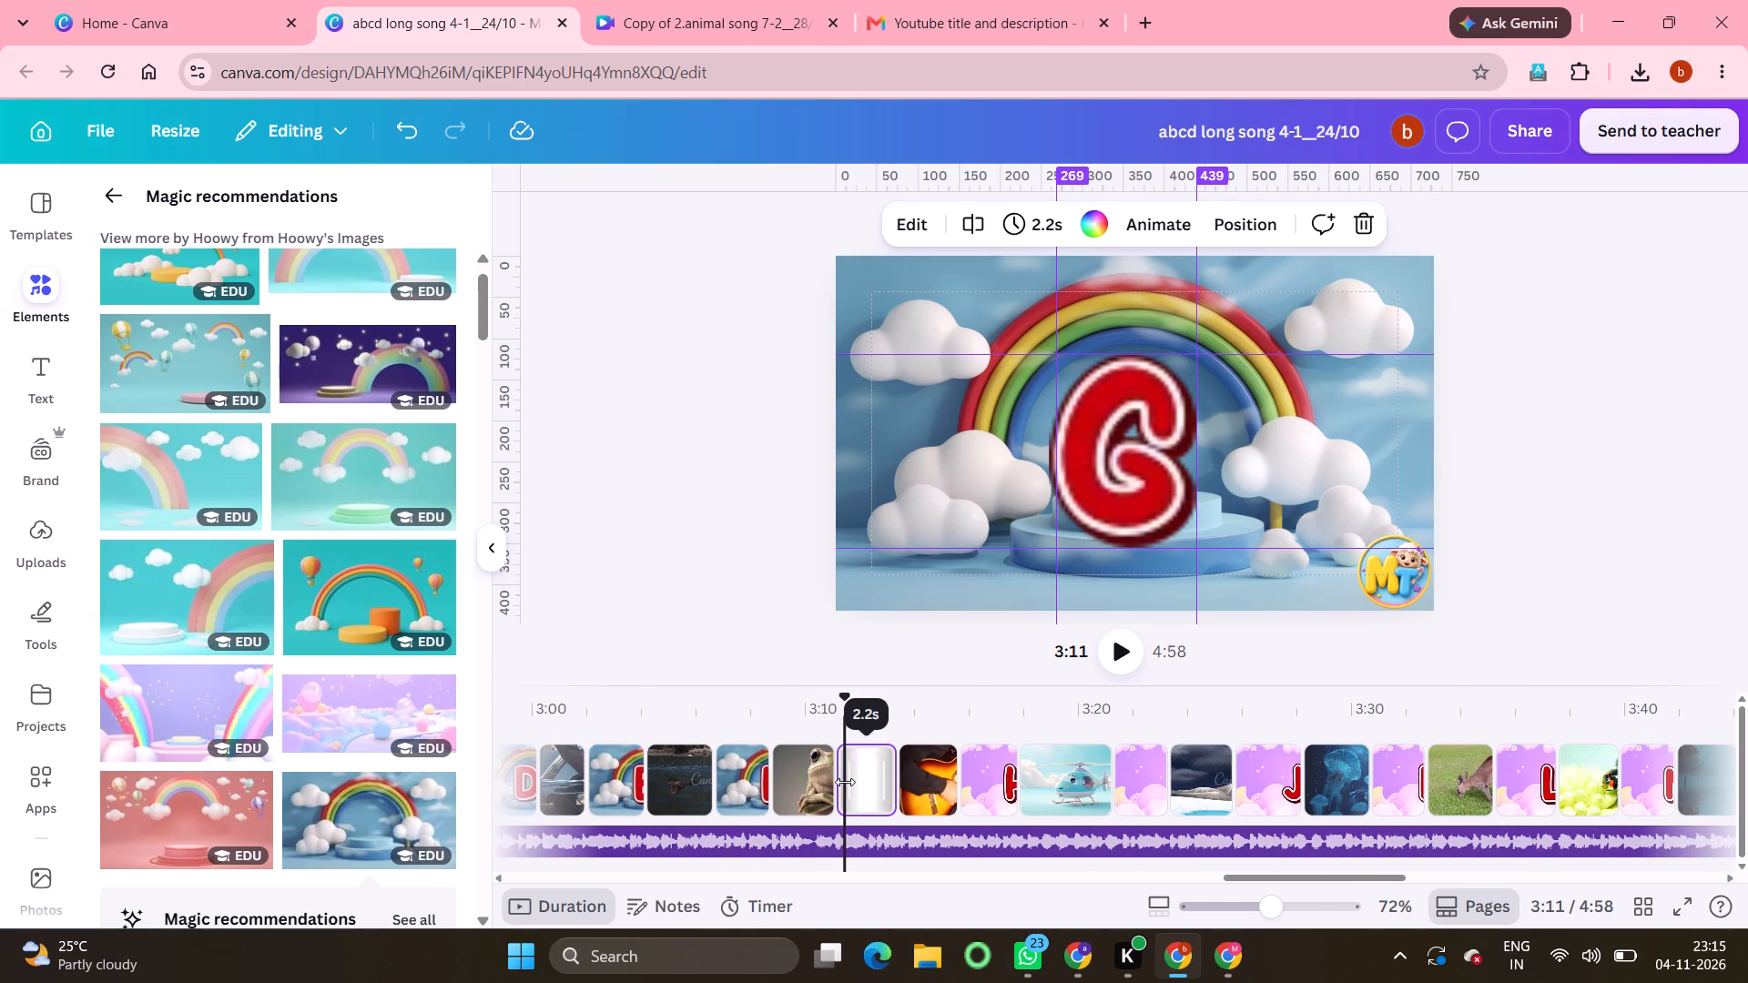
click(991, 785)
key(ctrl+v)
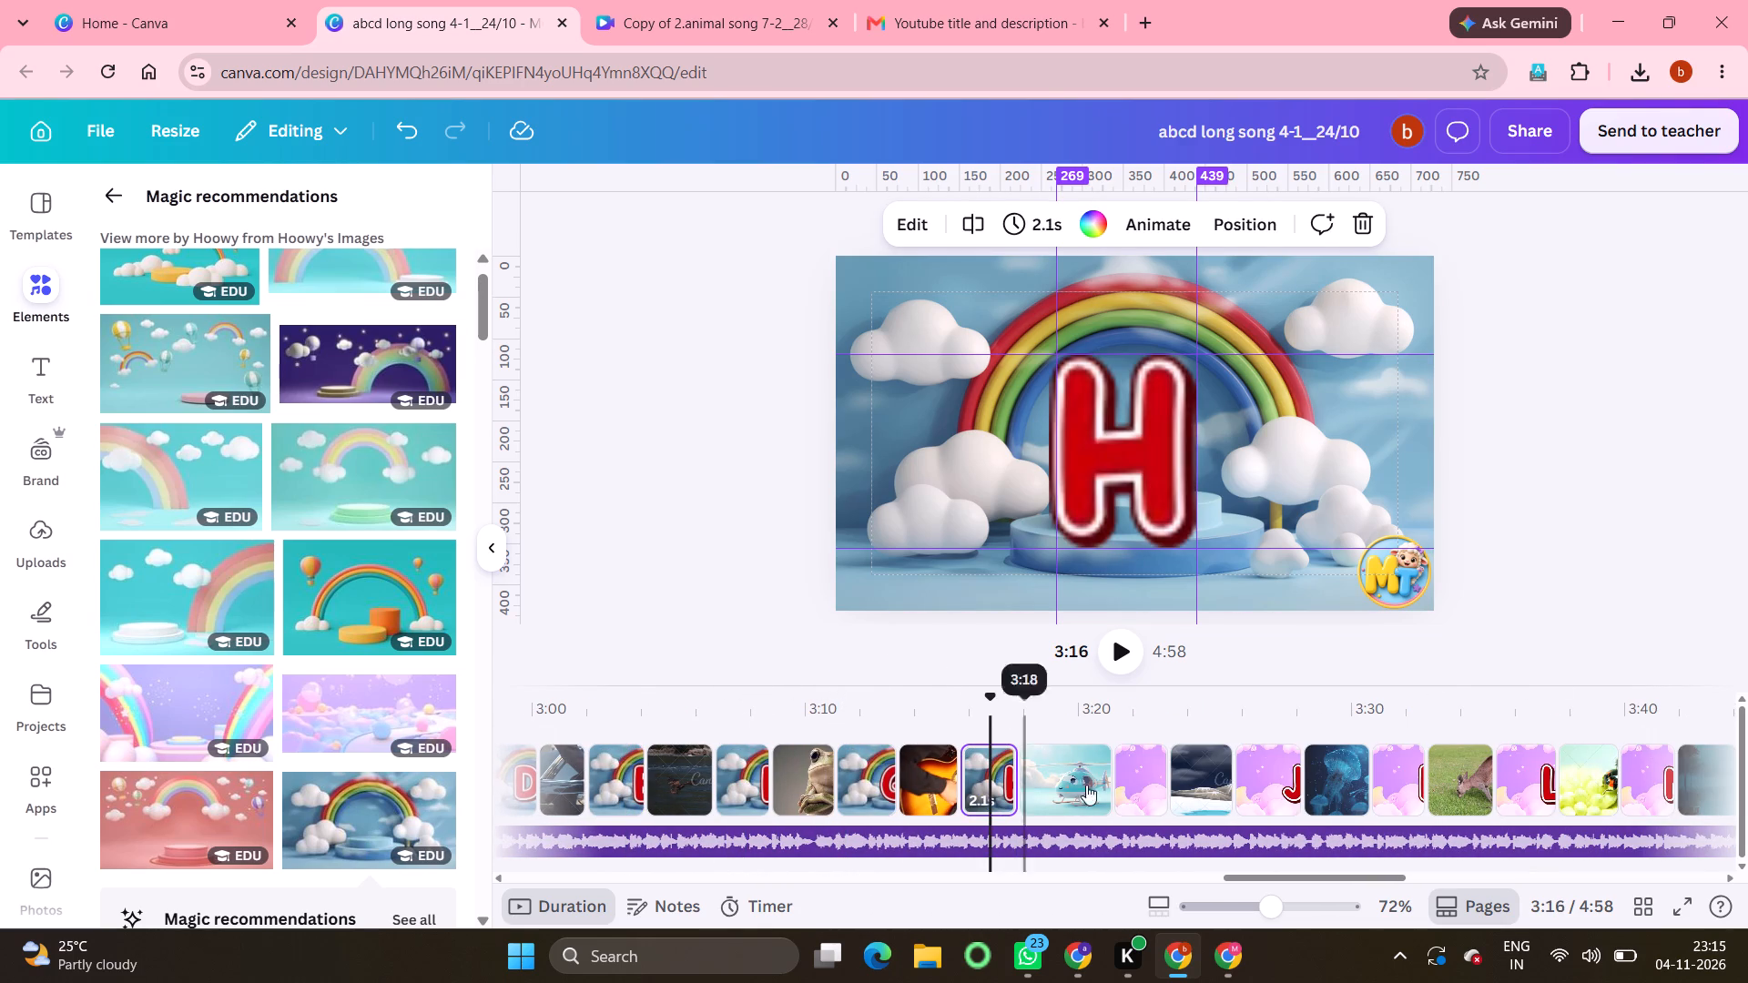
Paste the copied blue rainbow podium background onto the red I, J, K and L letter pages.
click(1141, 785)
key(ctrl+v)
click(1270, 786)
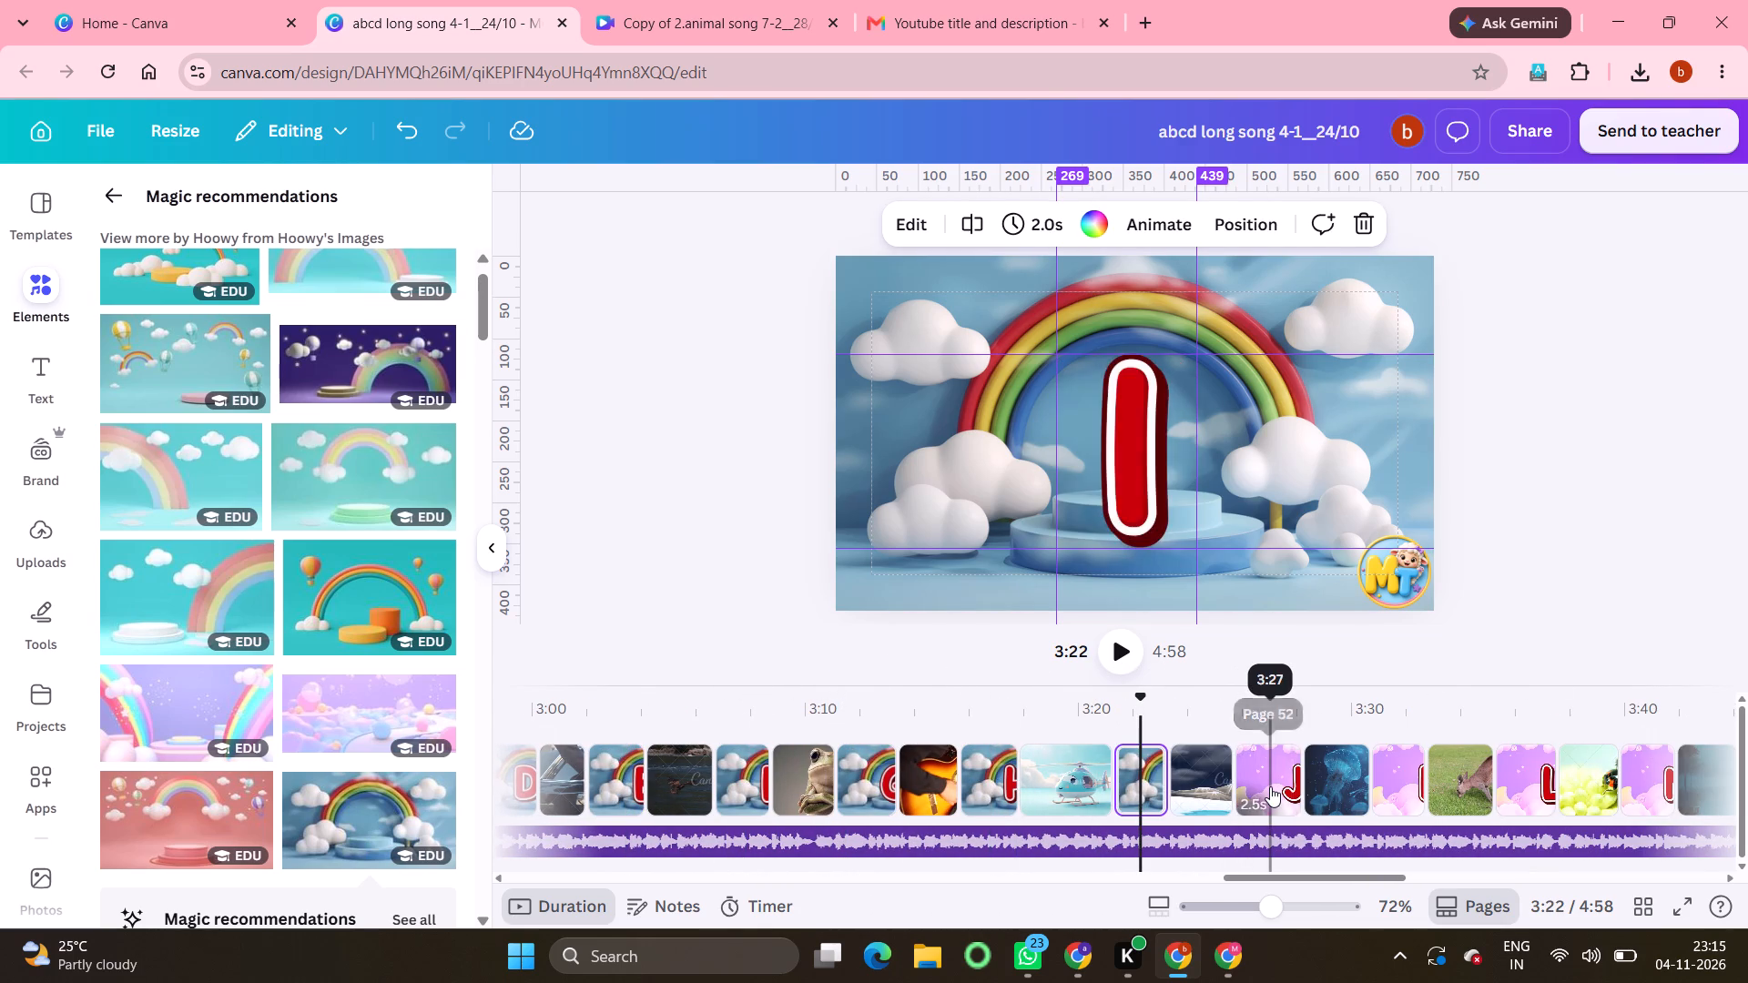
key(ctrl+v)
click(1399, 778)
key(ctrl+v)
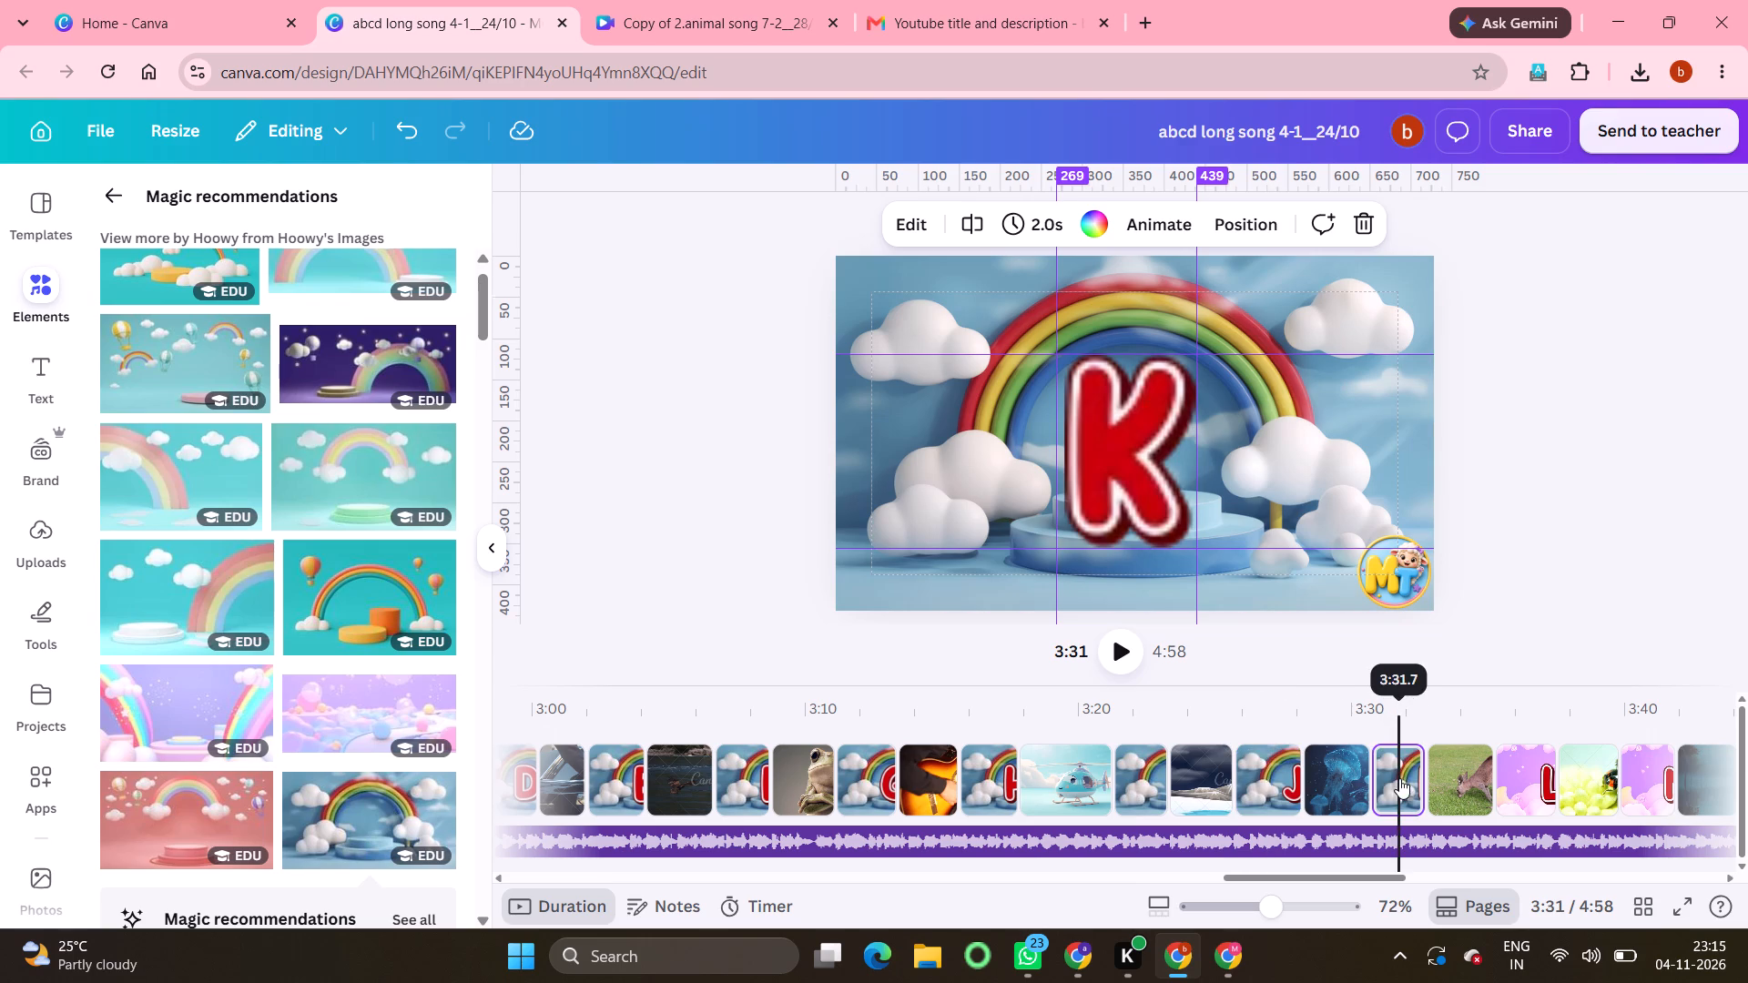
double_click(1520, 785)
key(ctrl+v)
click(1520, 785)
Paste the copied blue rainbow podium background onto the red M, N and O letter pages, and select the P page.
scroll(1520, 785, left, 6)
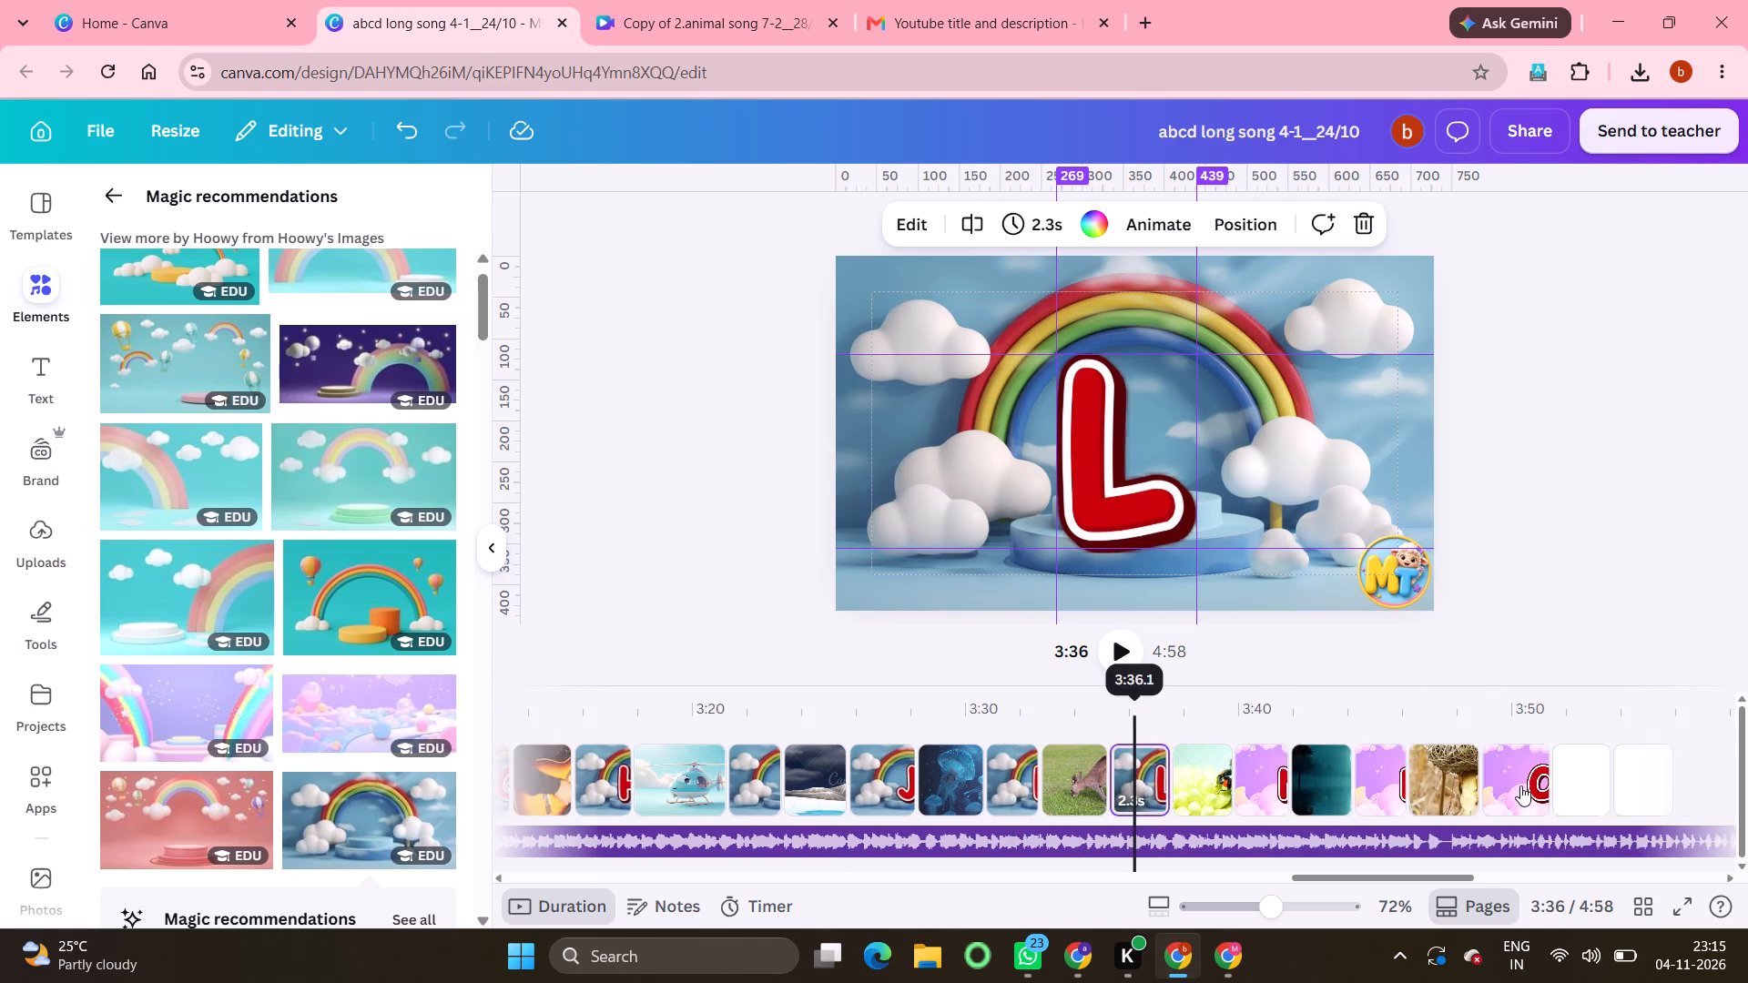
click(963, 777)
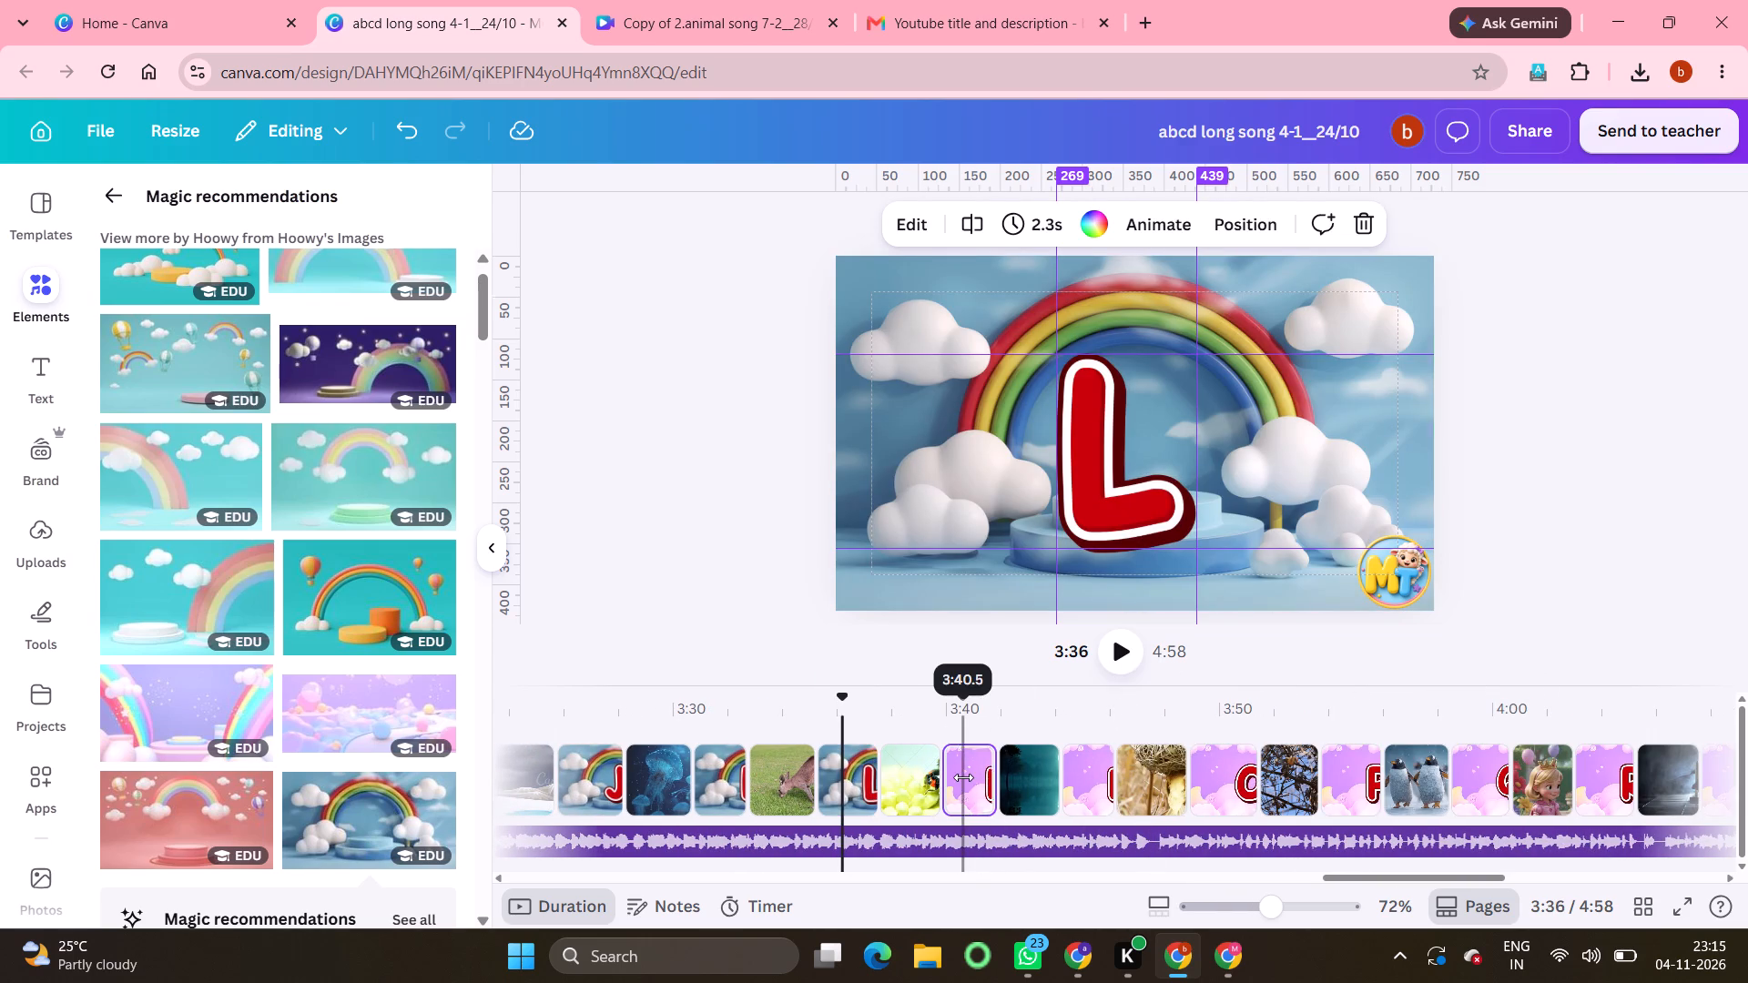
key(ctrl+v)
click(1076, 776)
key(ctrl+v)
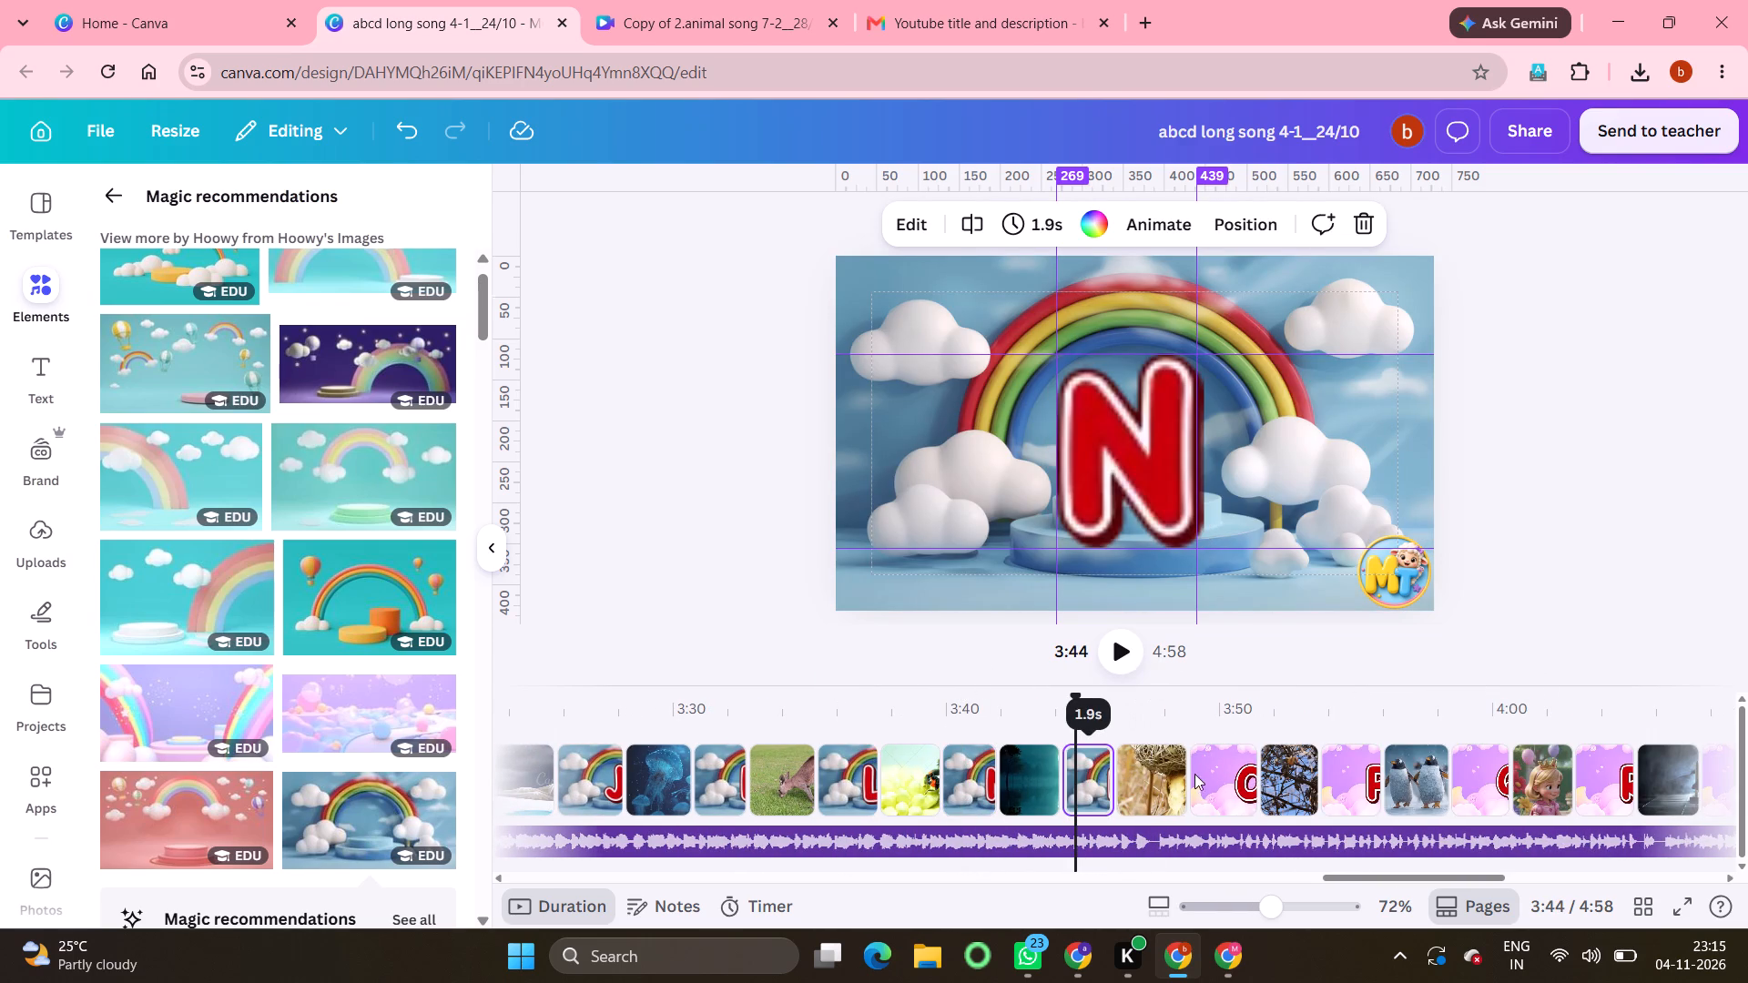
click(1228, 774)
key(ctrl+v)
click(1360, 777)
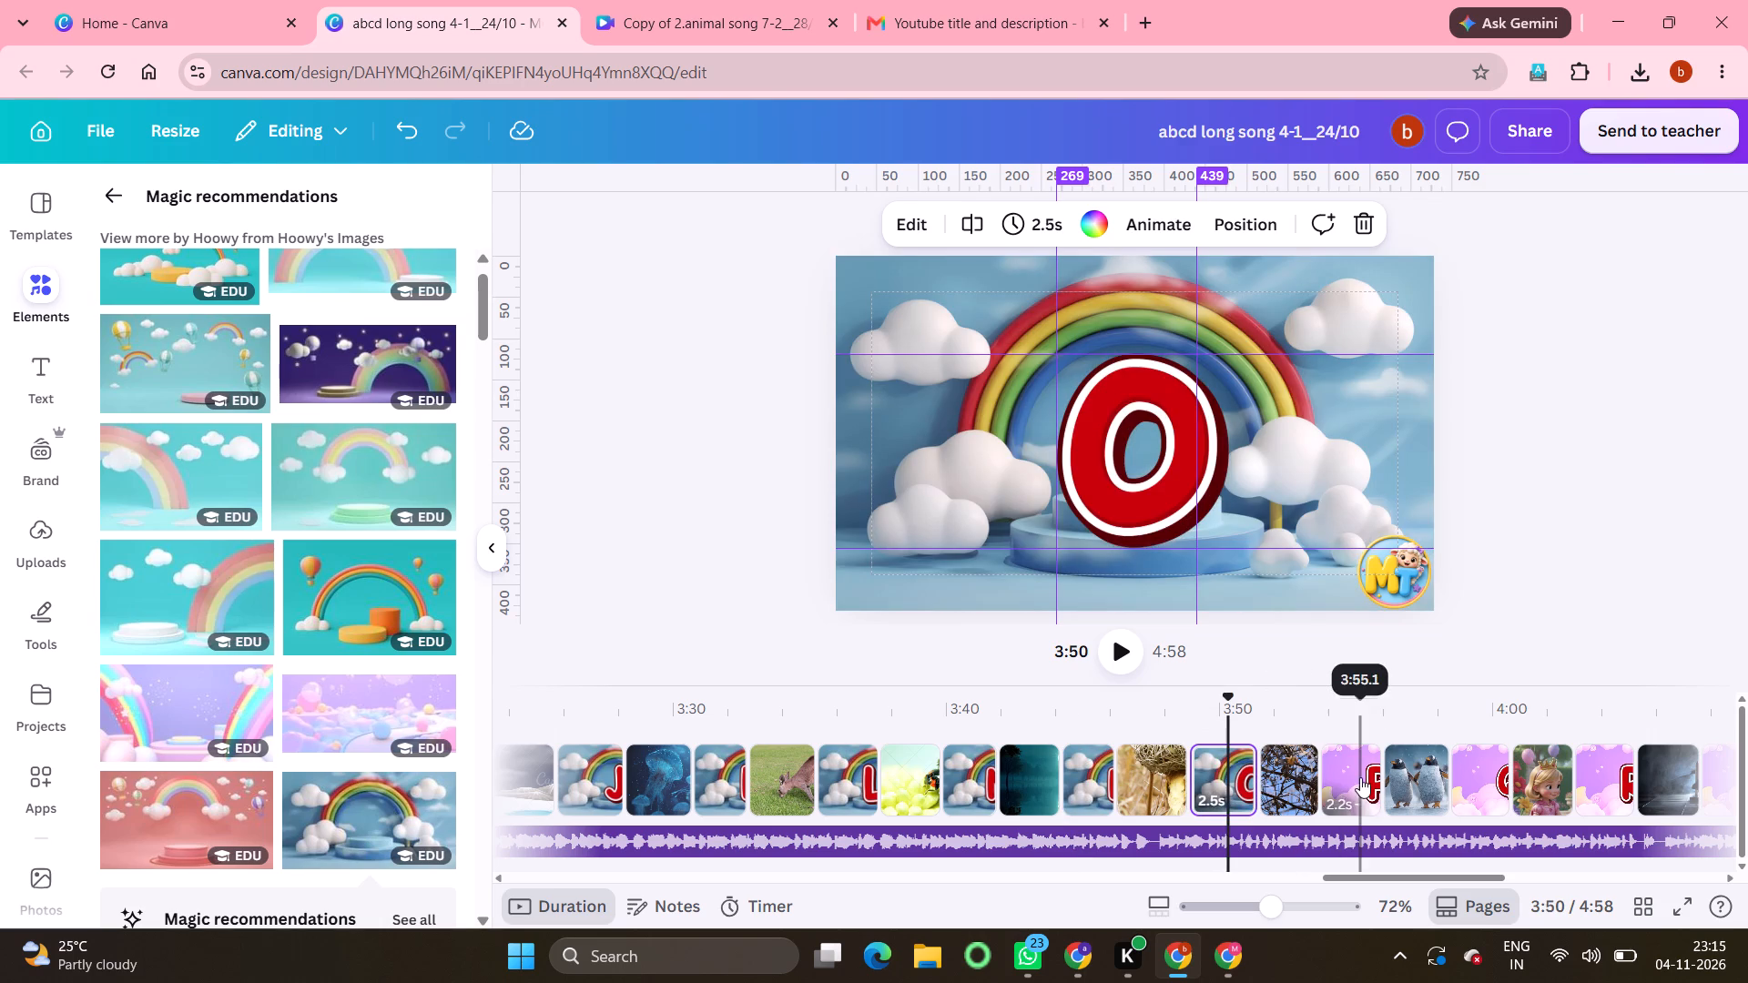
Paste the copied blue rainbow podium background onto the red P, Q and R letter pages.
key(ctrl+v)
click(1486, 784)
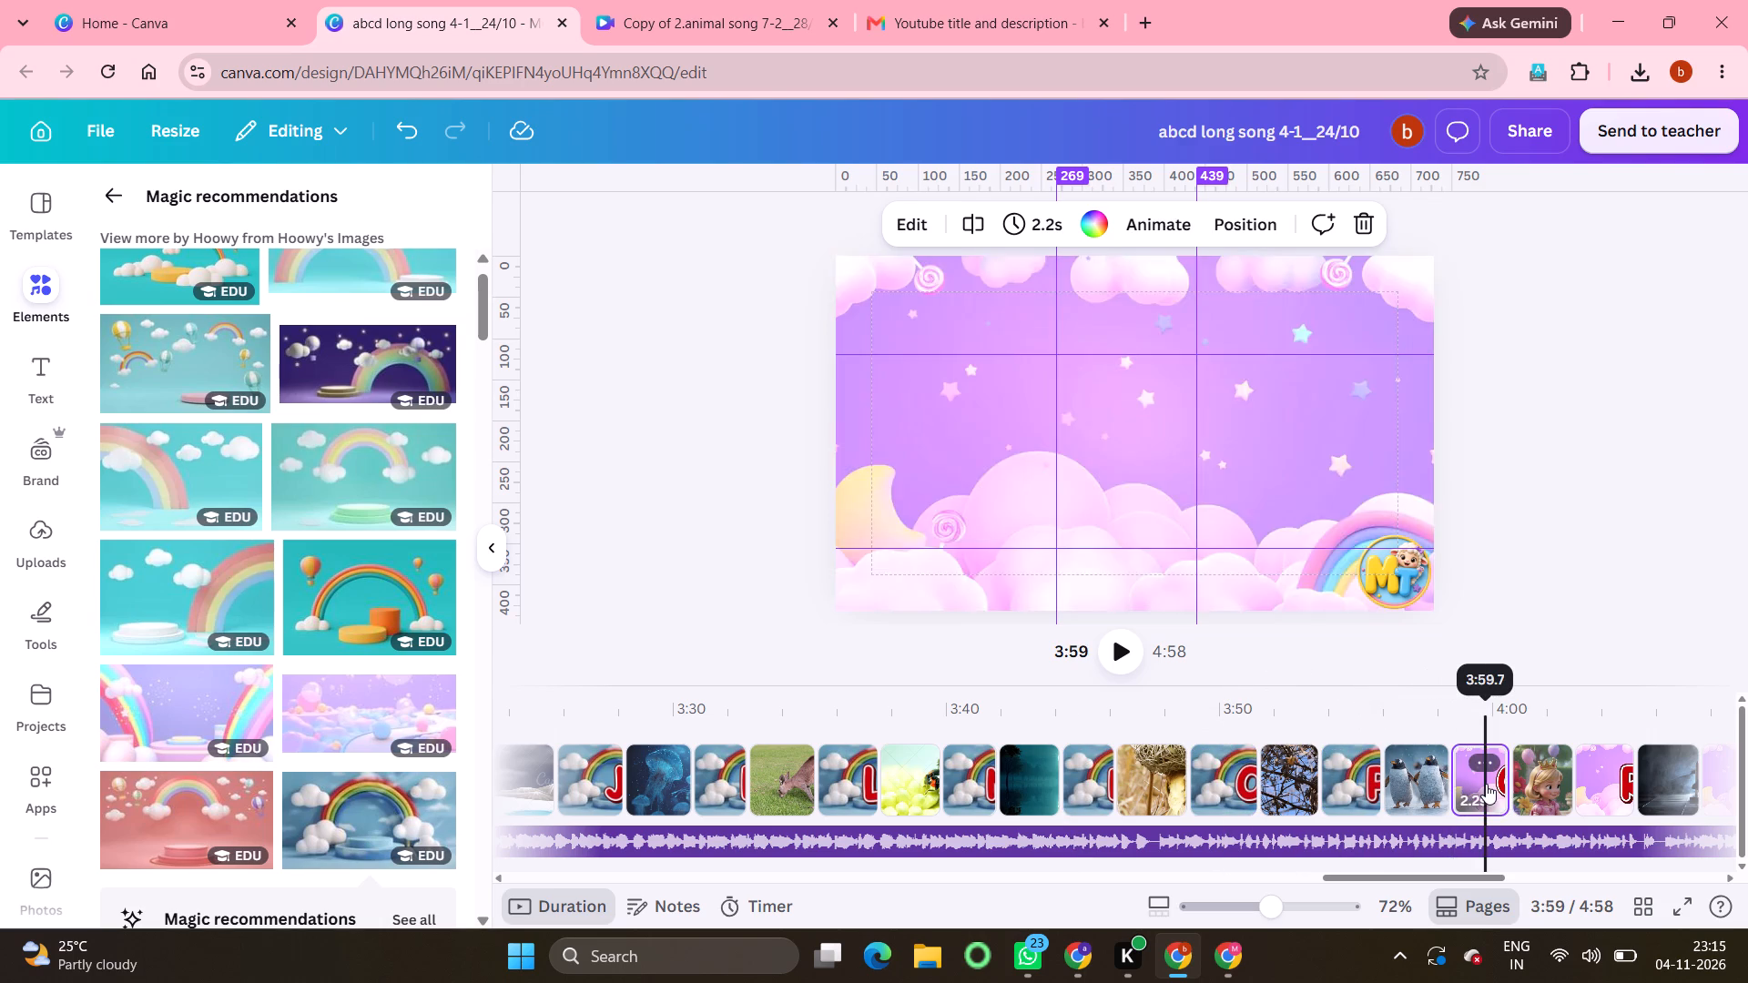
key(ctrl+v)
click(1604, 783)
key(ctrl+v)
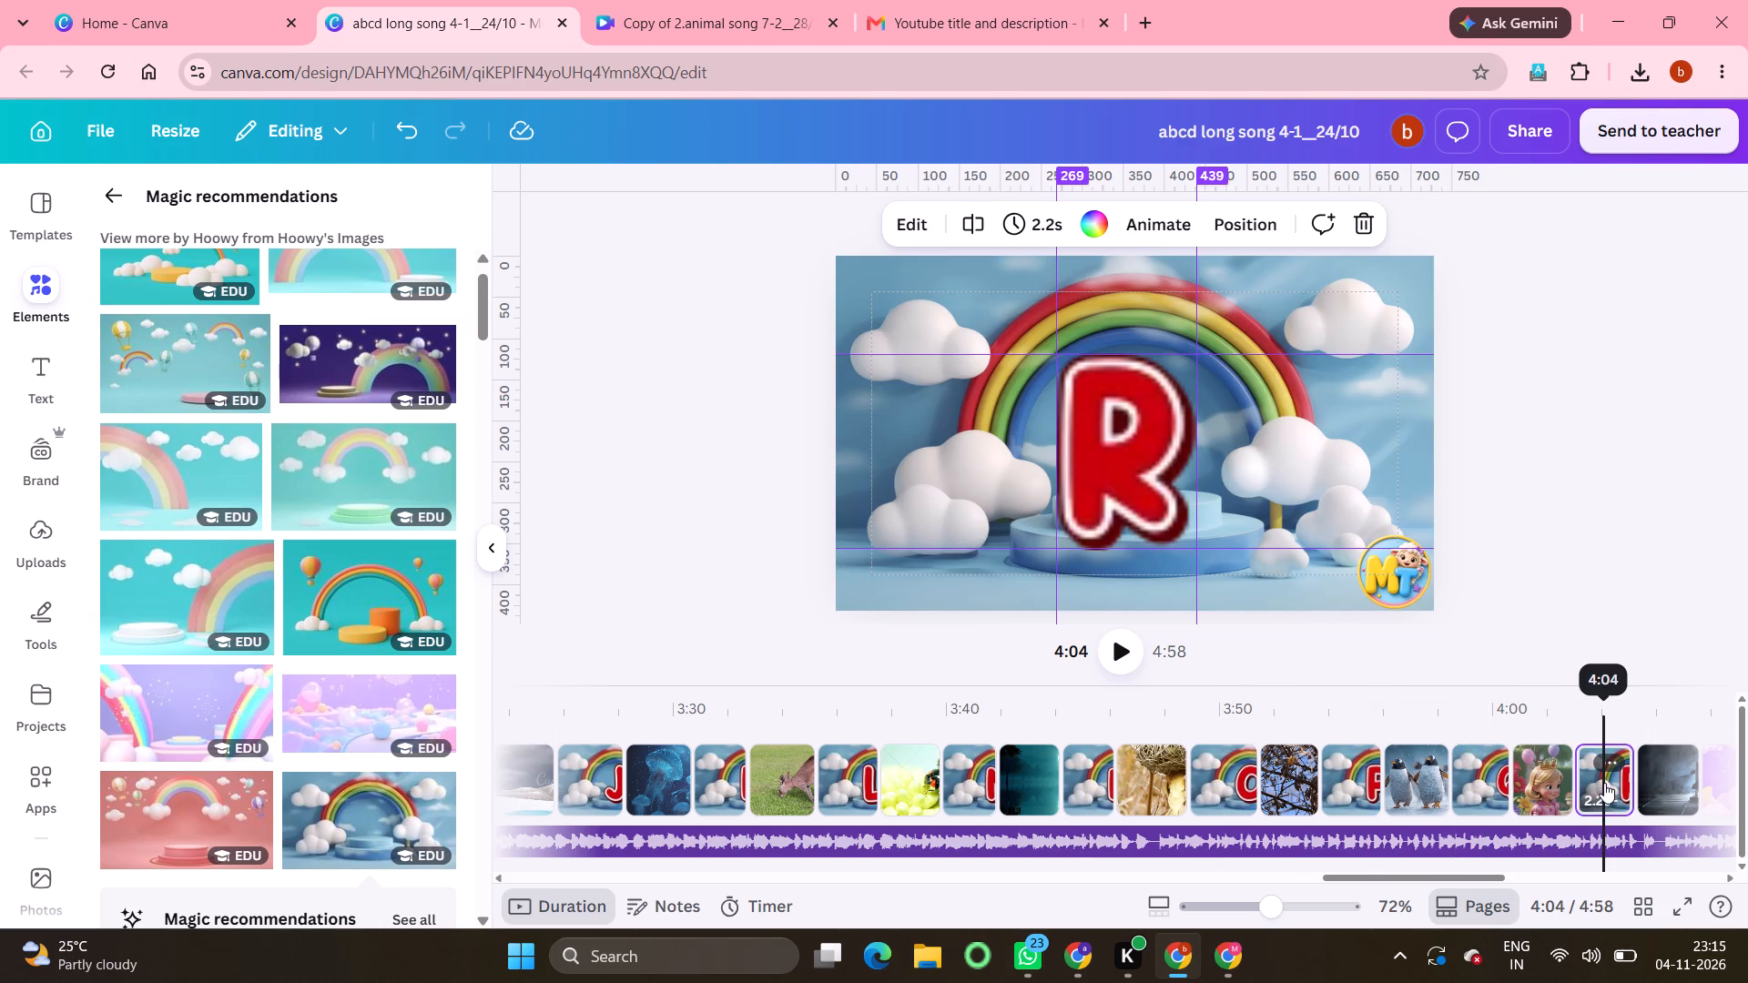
Paste the copied blue rainbow podium background onto the red S, T, U, V and W letter pages.
scroll(1604, 783, left, 6)
click(1020, 782)
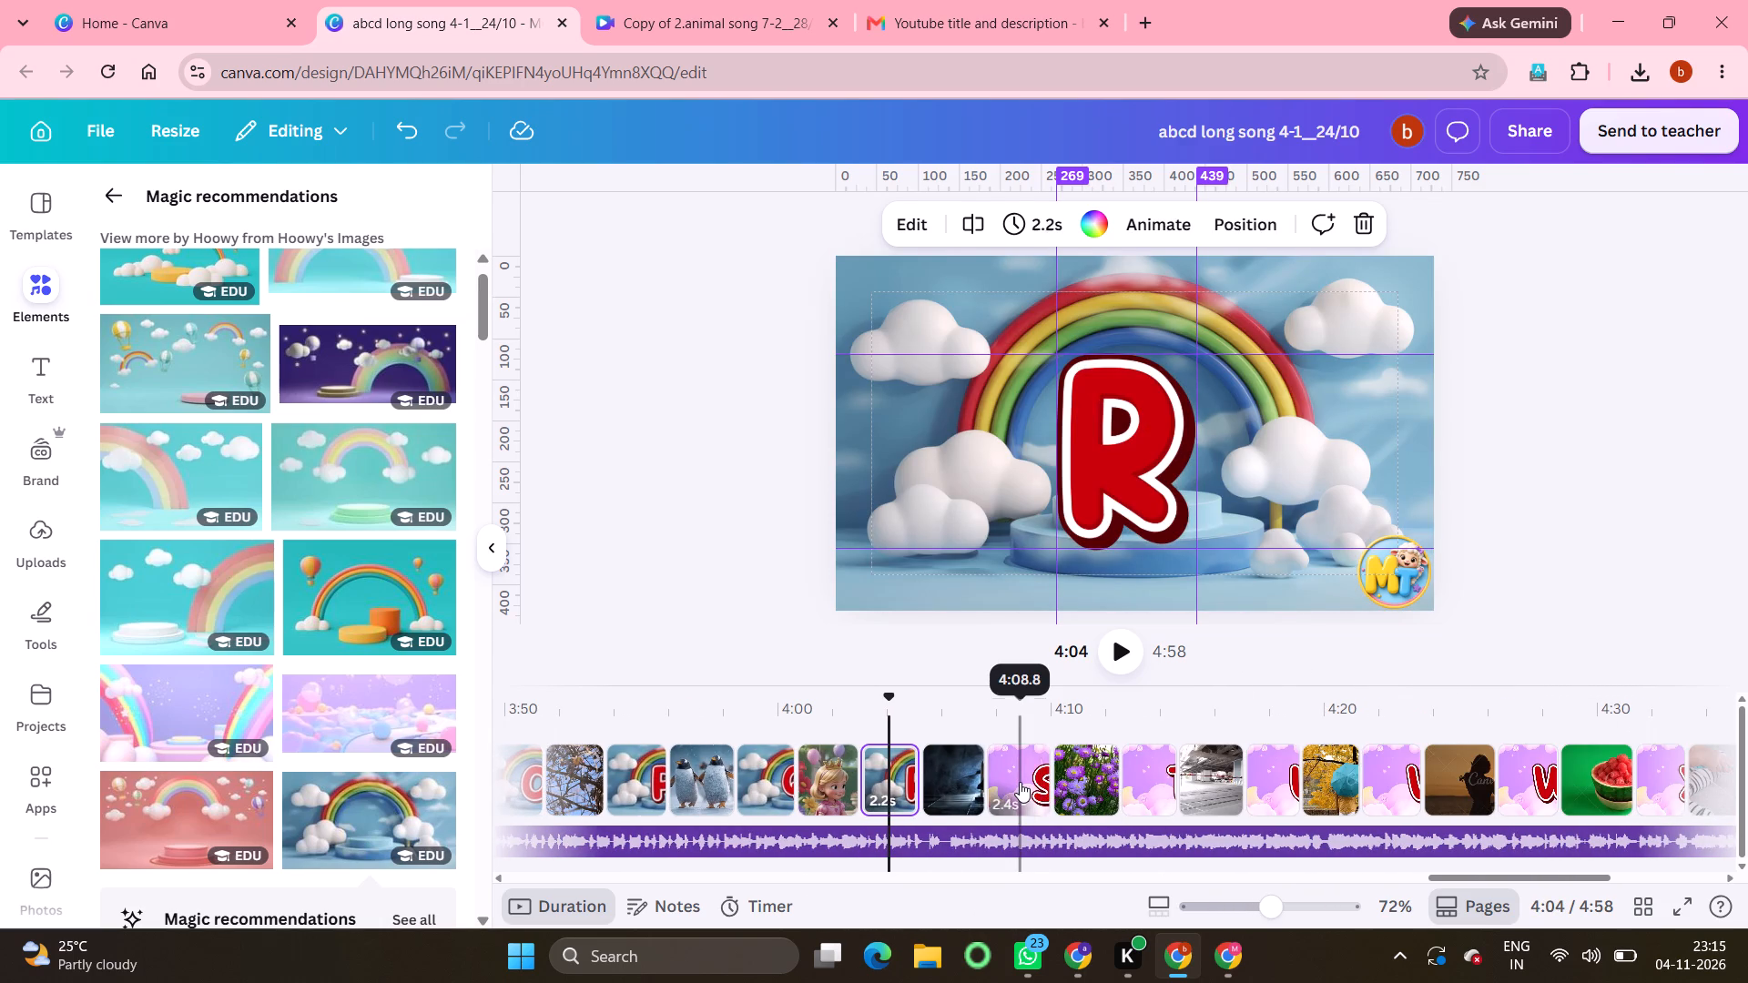
key(ctrl+v)
click(1162, 782)
key(ctrl+v)
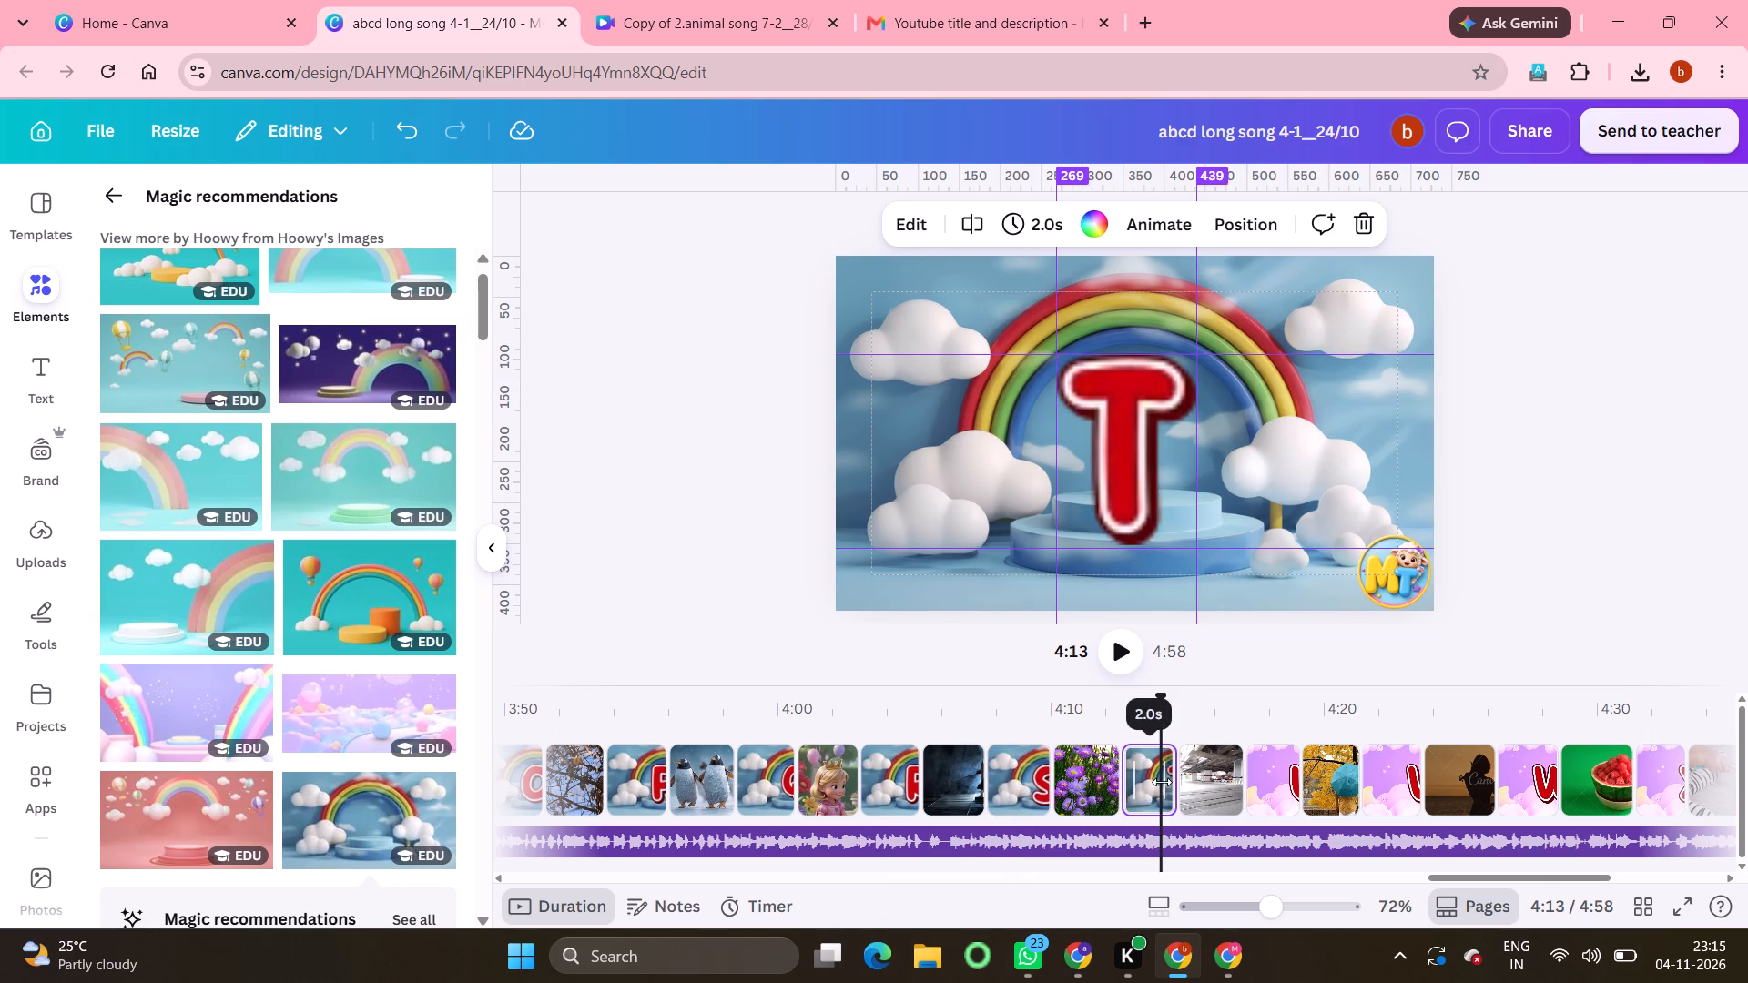
click(1285, 789)
key(ctrl+v)
click(1393, 790)
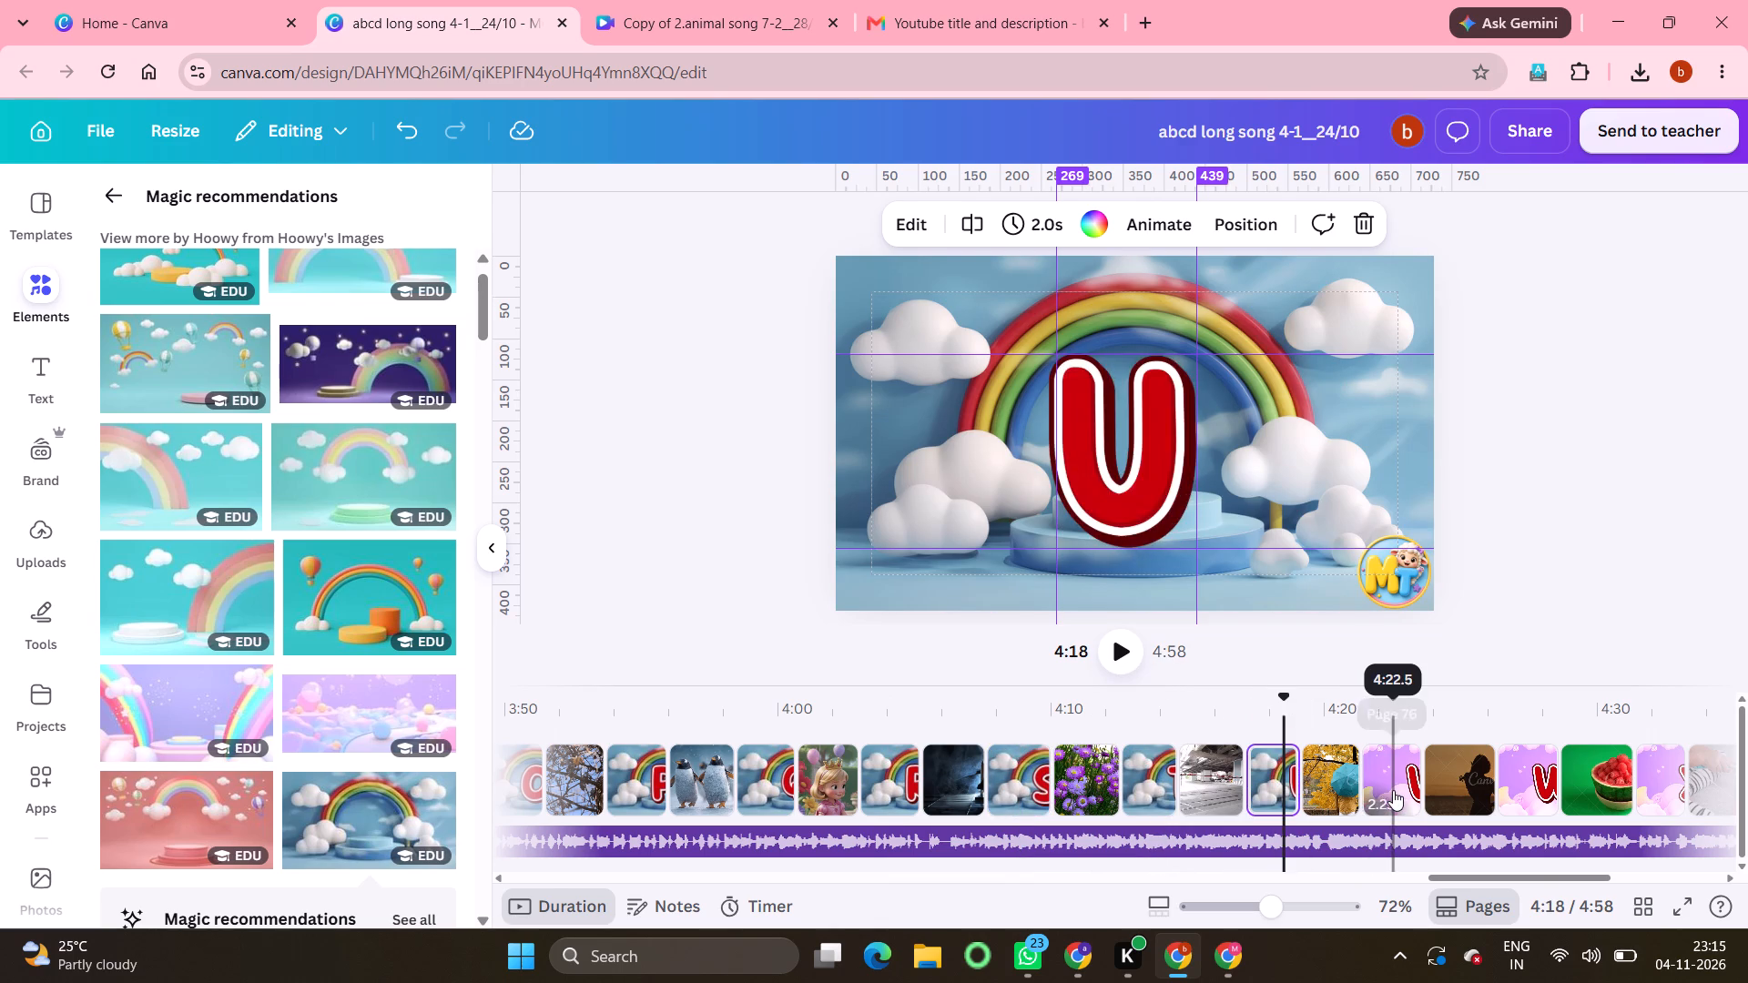
key(ctrl+v)
click(1526, 786)
key(ctrl+v)
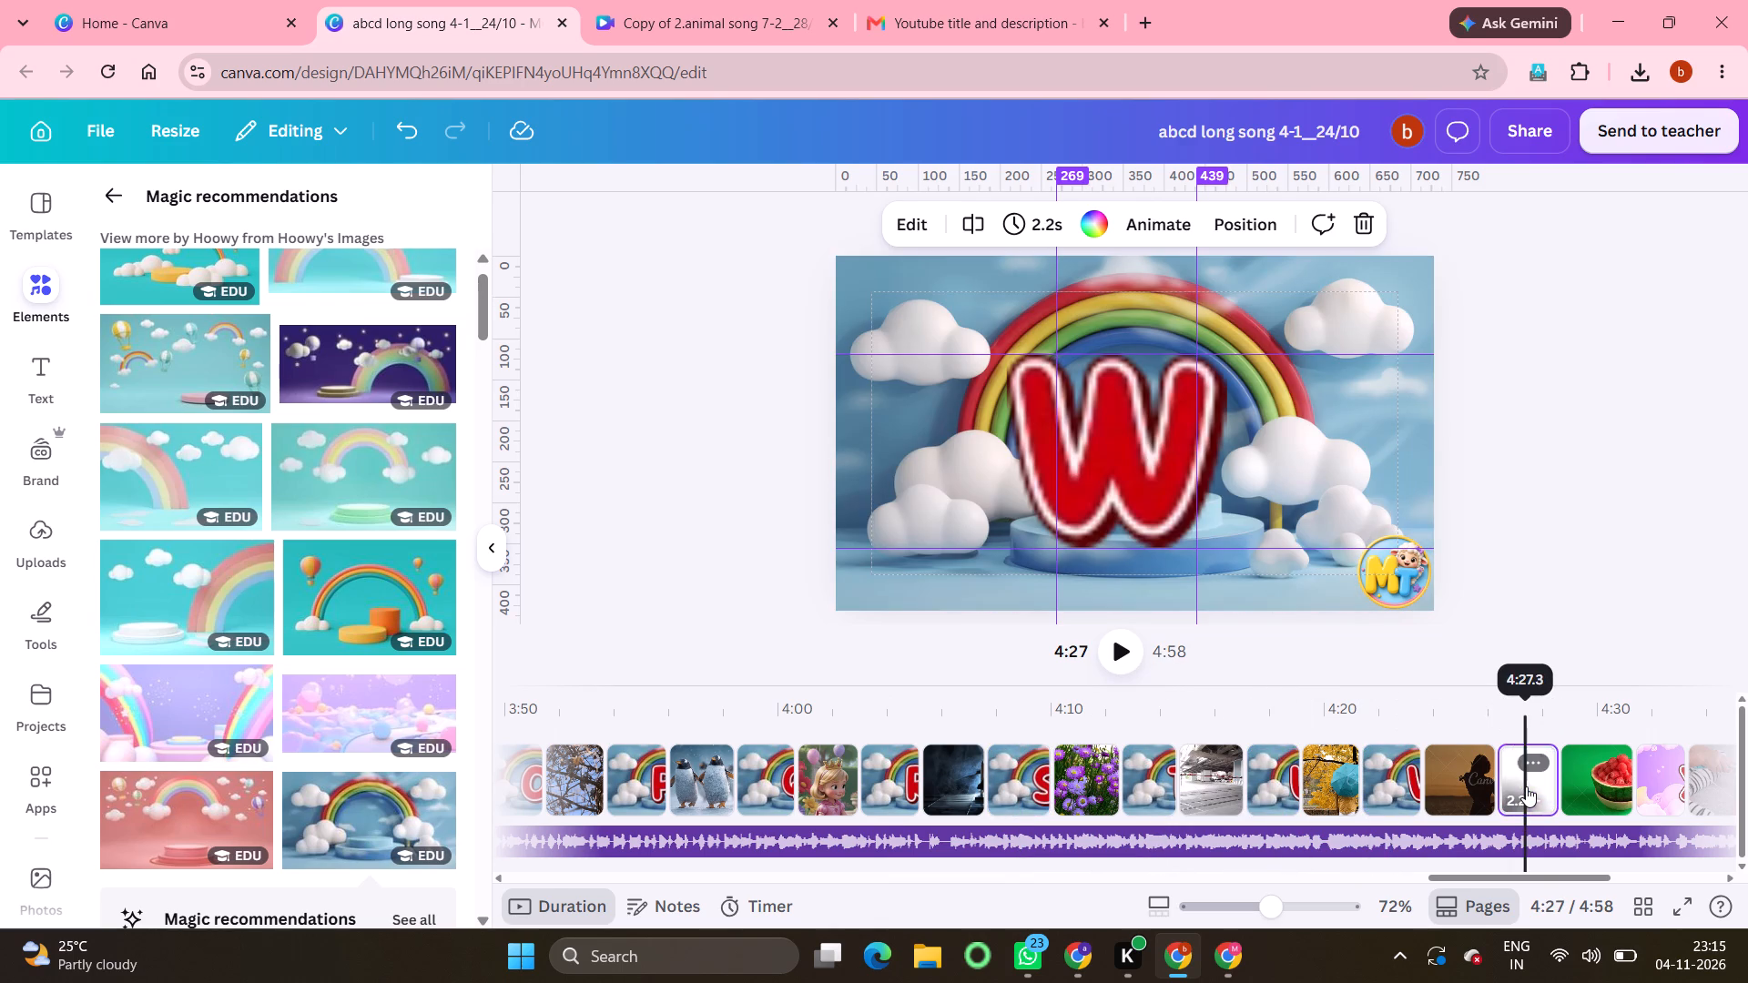
Paste the copied blue rainbow podium background onto the red X, Y and Z letter pages.
scroll(1526, 786, left, 5)
click(1175, 773)
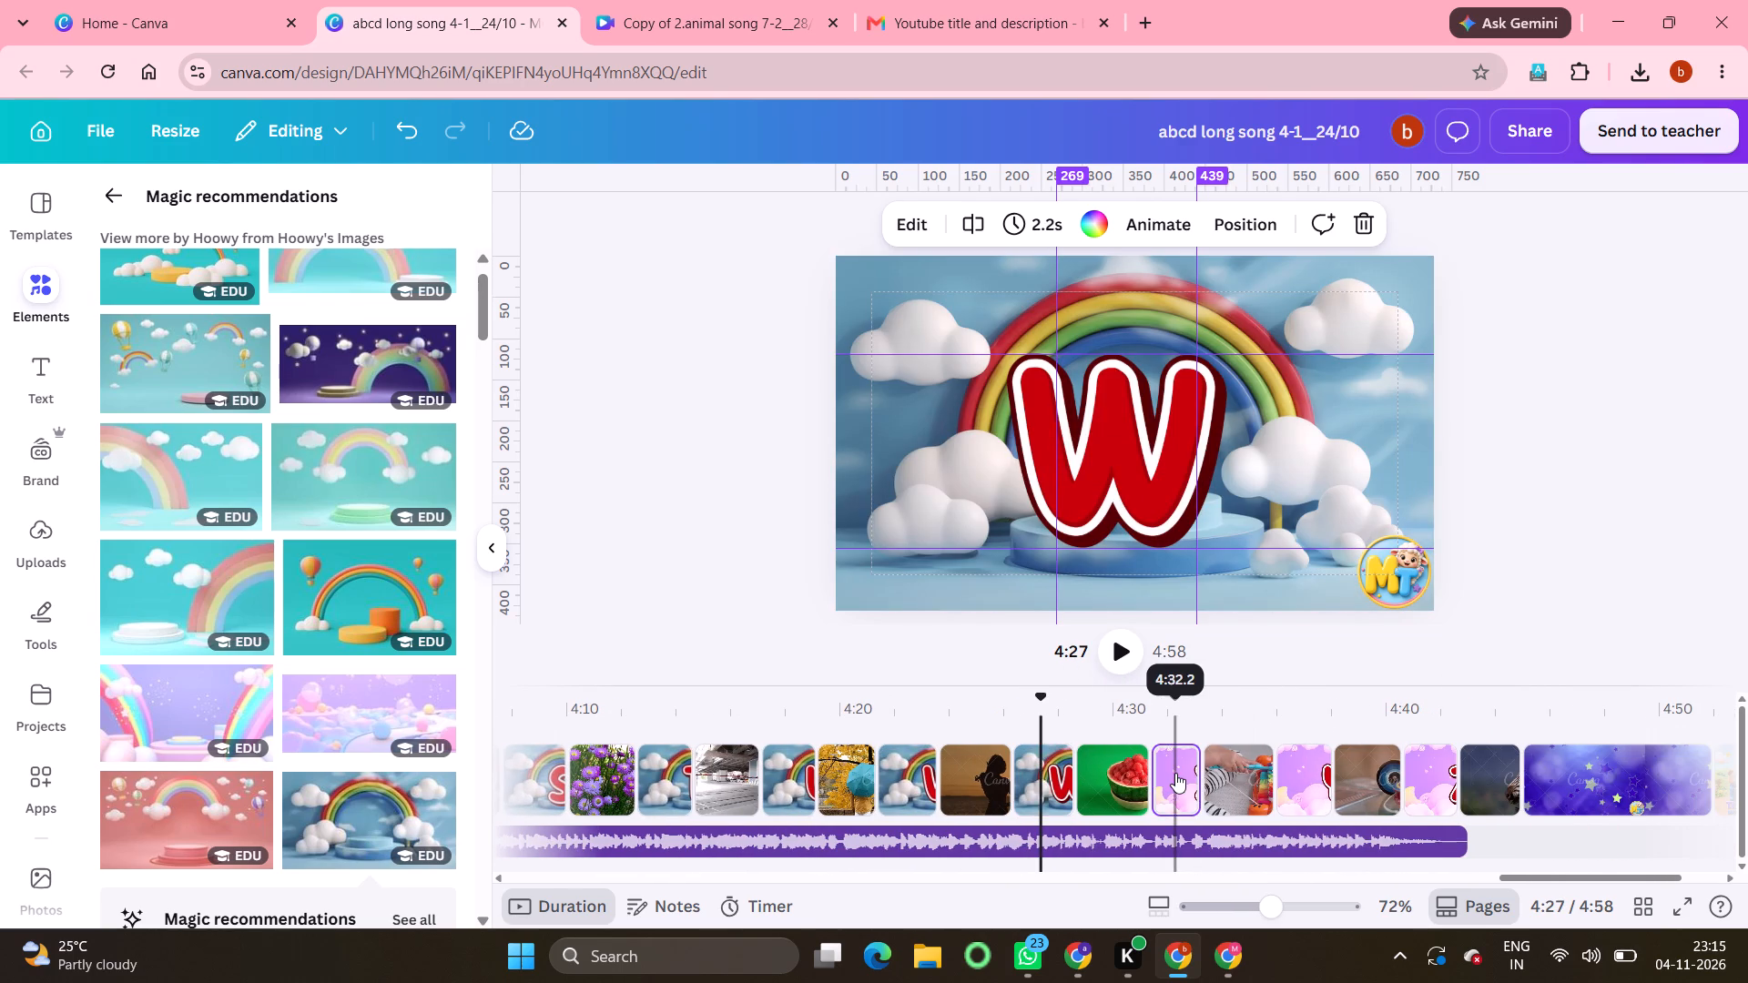
key(ctrl+v)
ctrl+click(1295, 776)
key(ctrl+v)
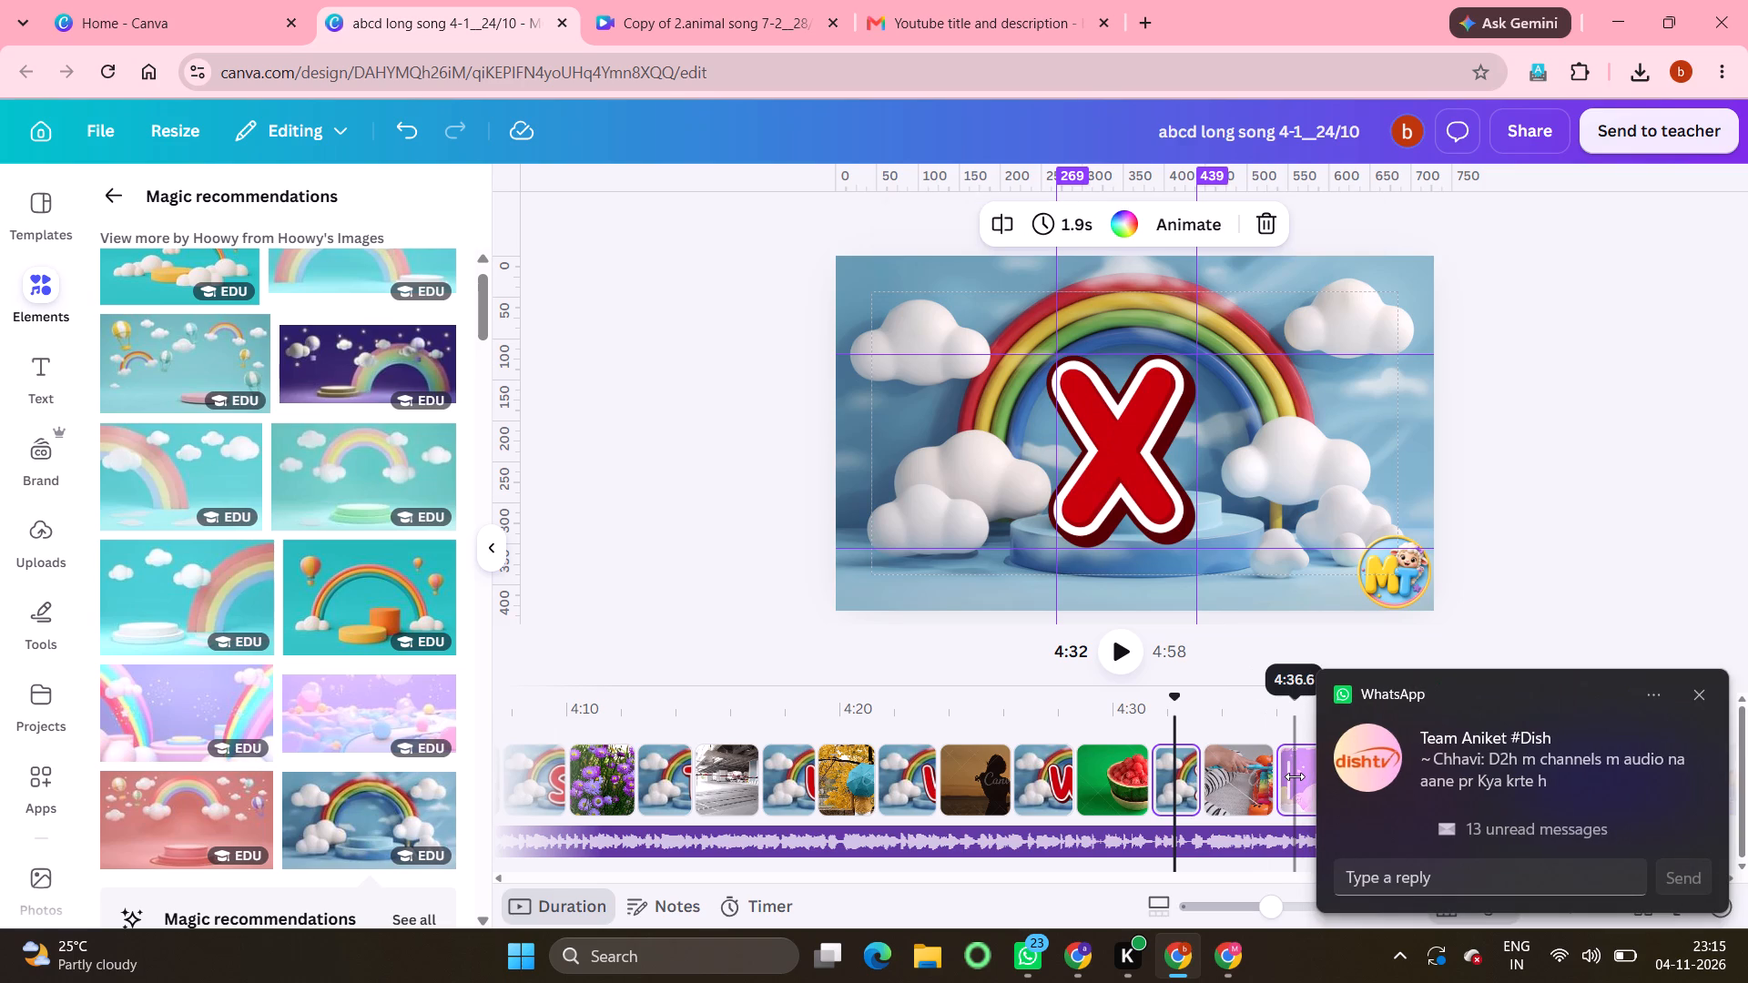
scroll(1295, 776, left, 5)
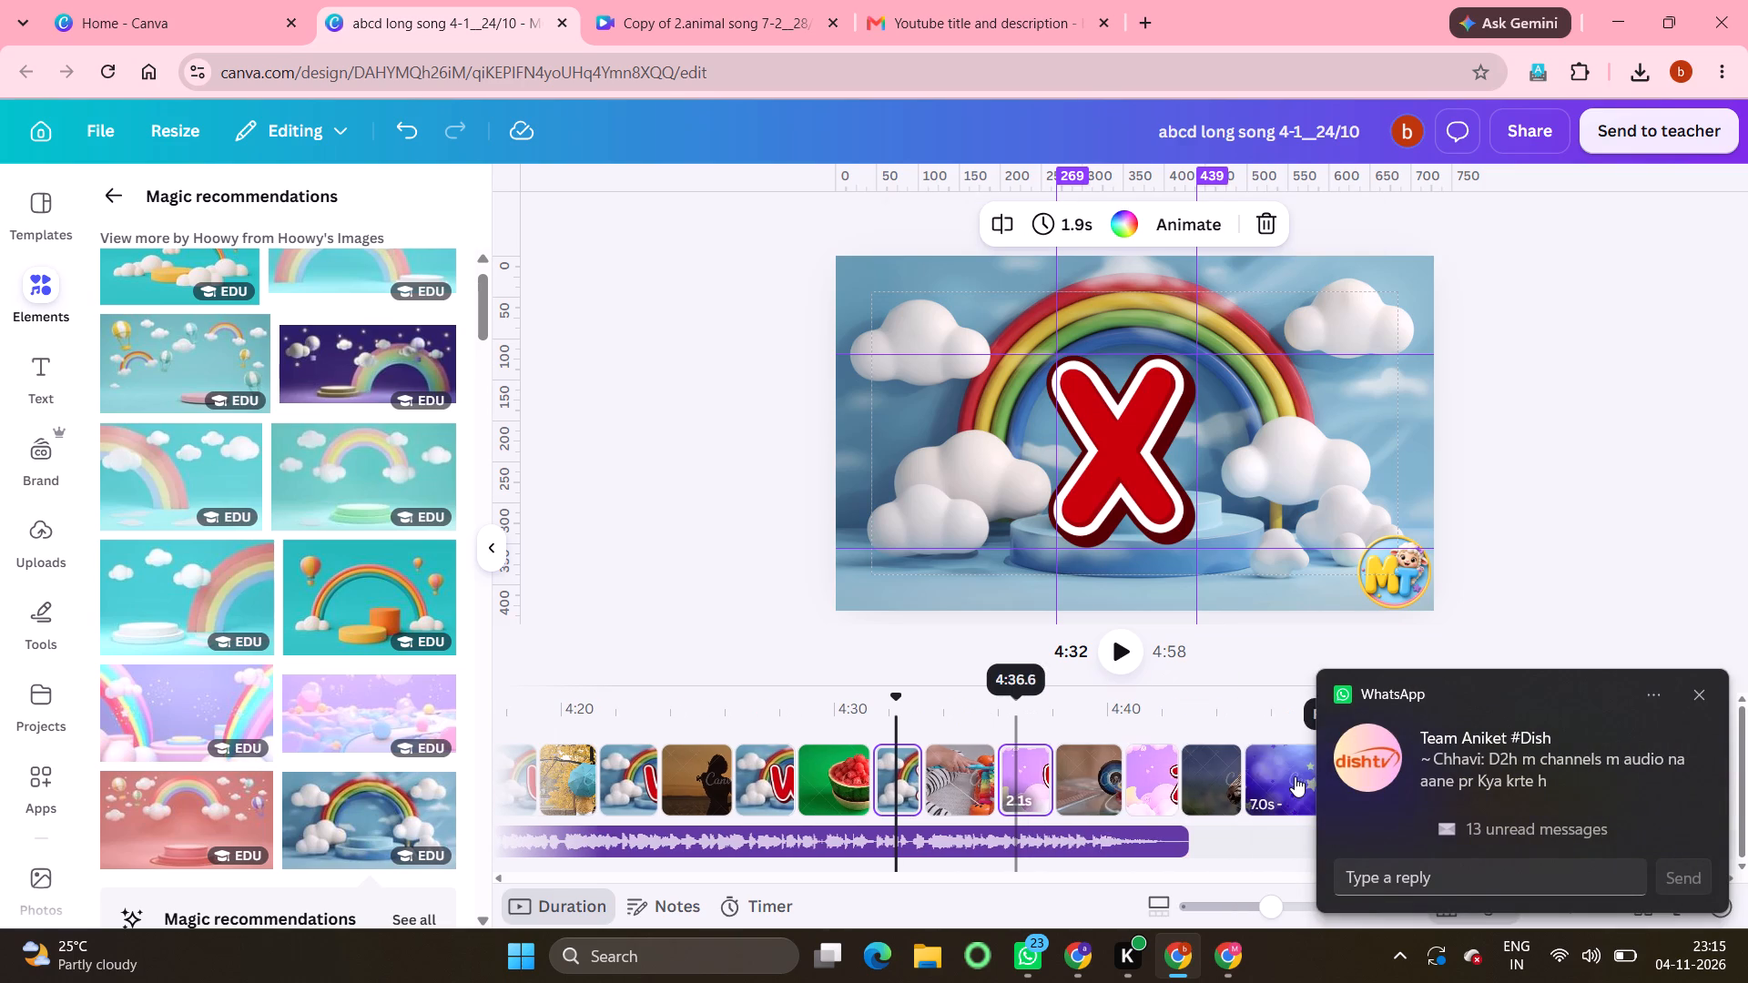
click(1016, 773)
key(ctrl+v)
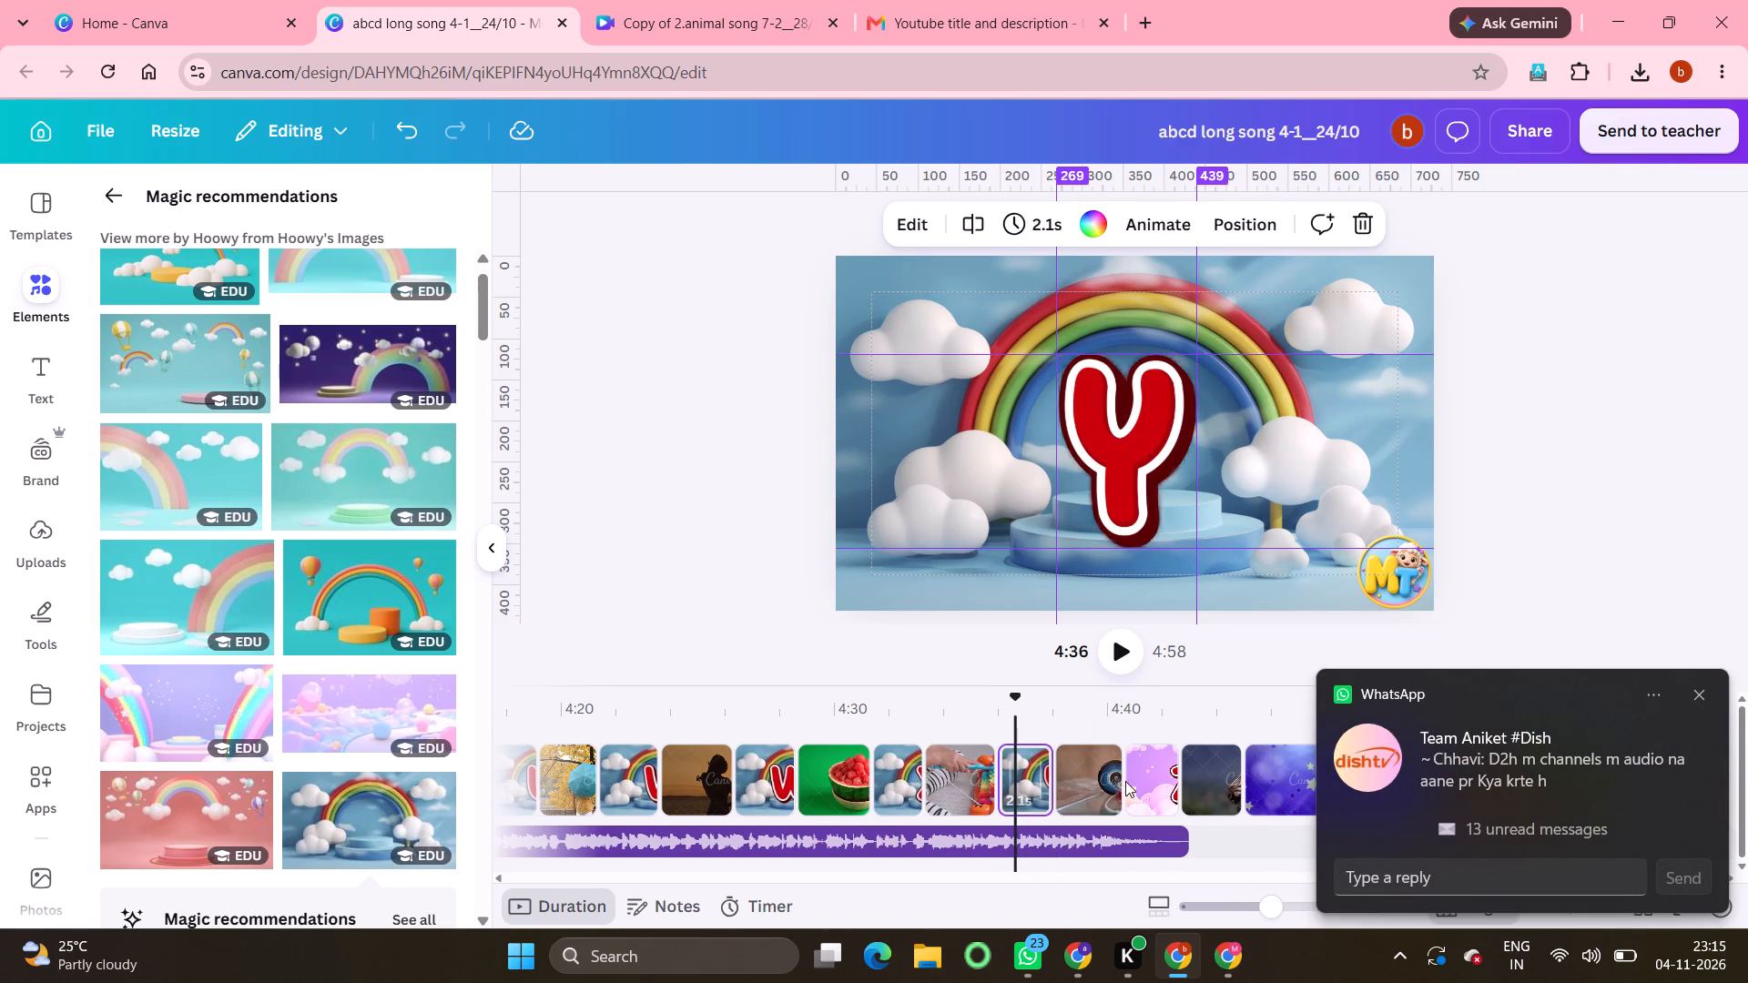
ctrl+click(1156, 788)
key(ctrl+v)
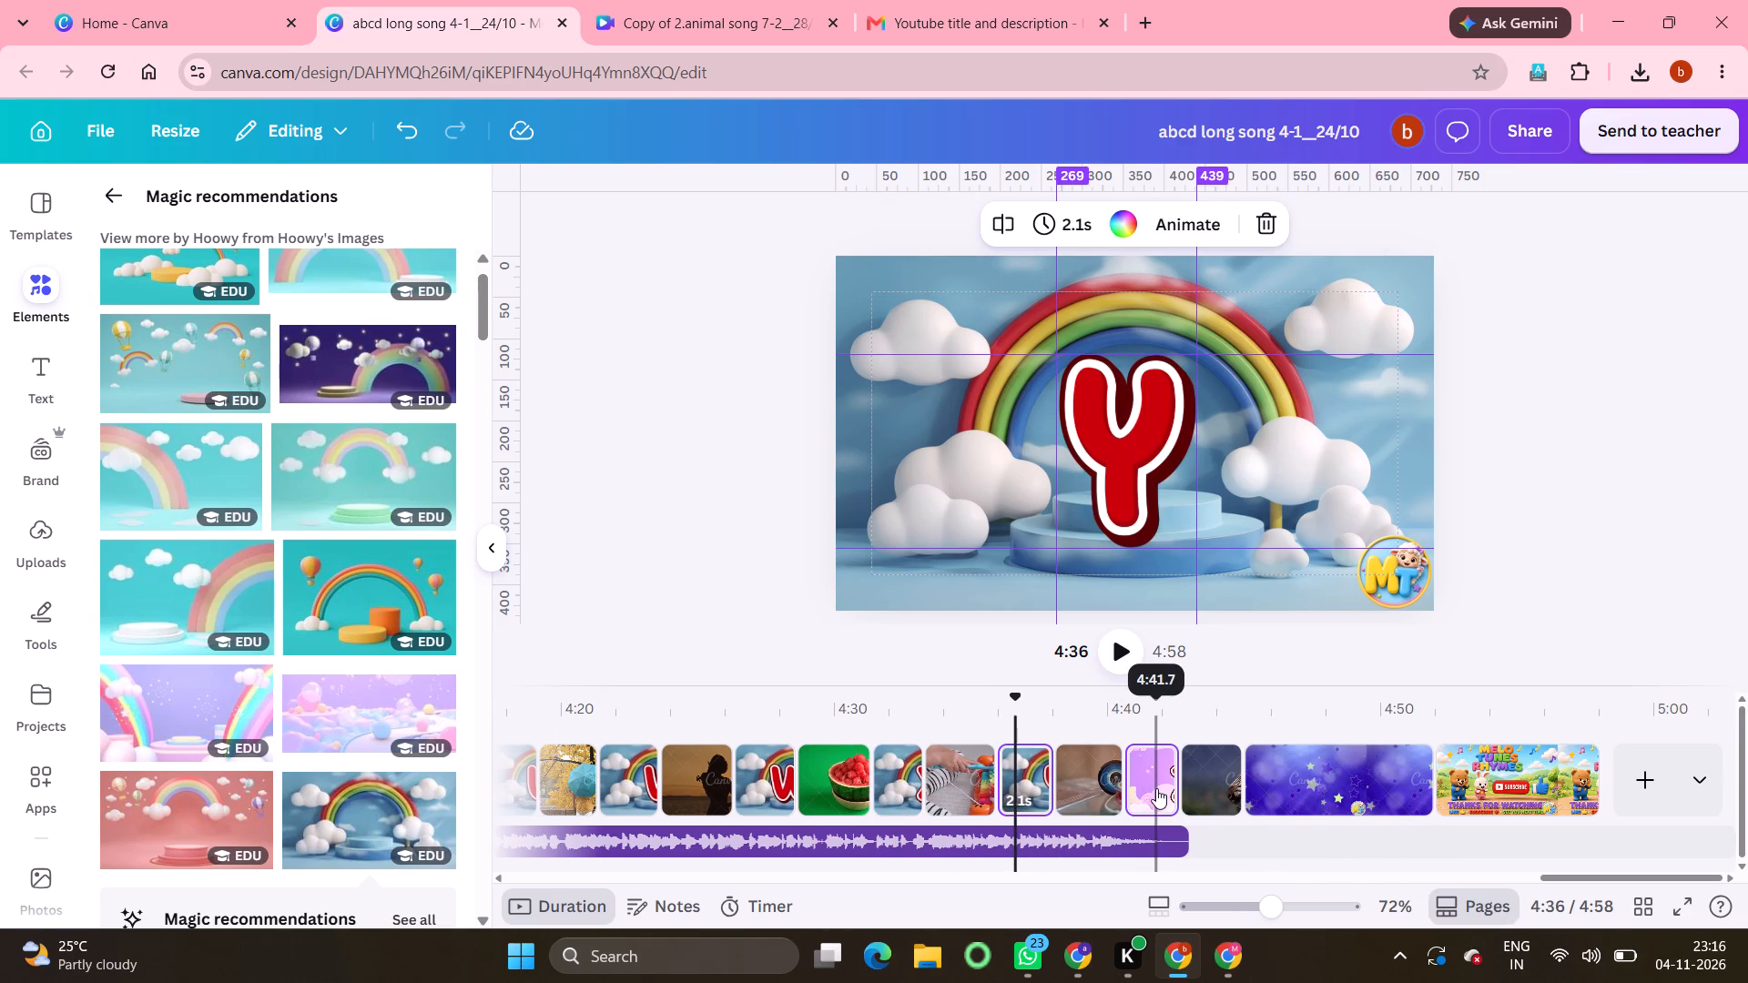
key(ctrl+v)
click(1152, 775)
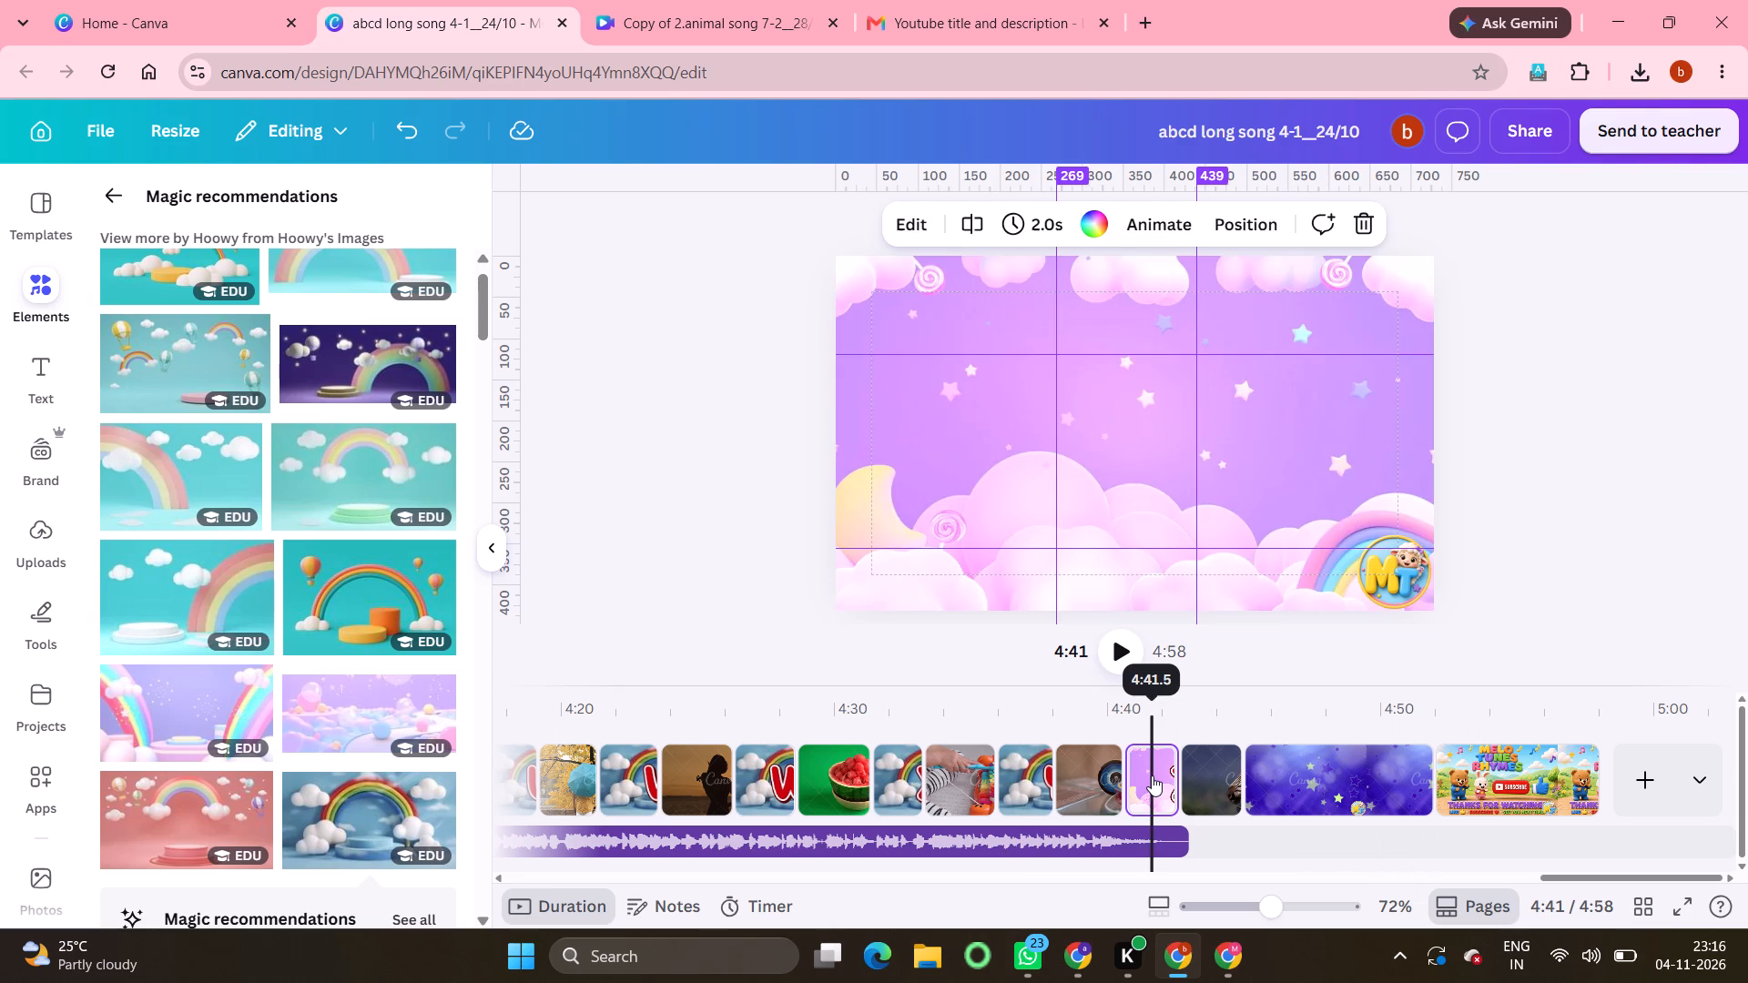
key(ctrl+v)
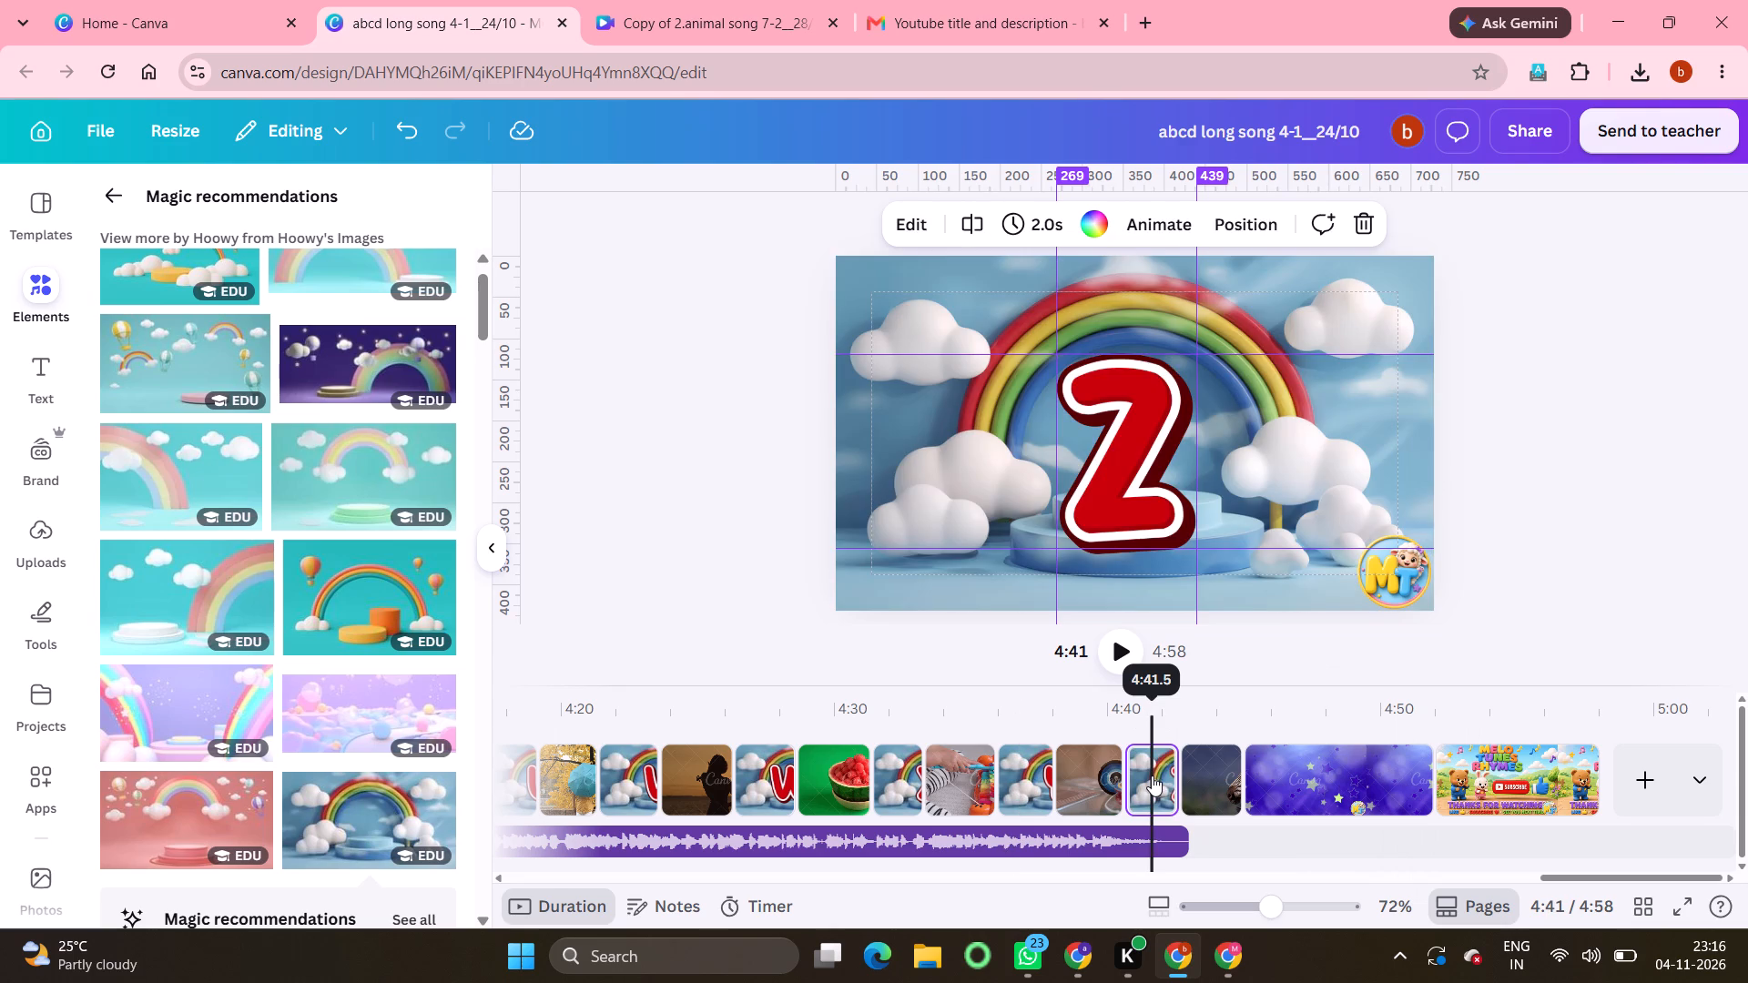
Browse the video clips stored in the account's own projects.
click(50, 691)
scroll(324, 771, down, 2)
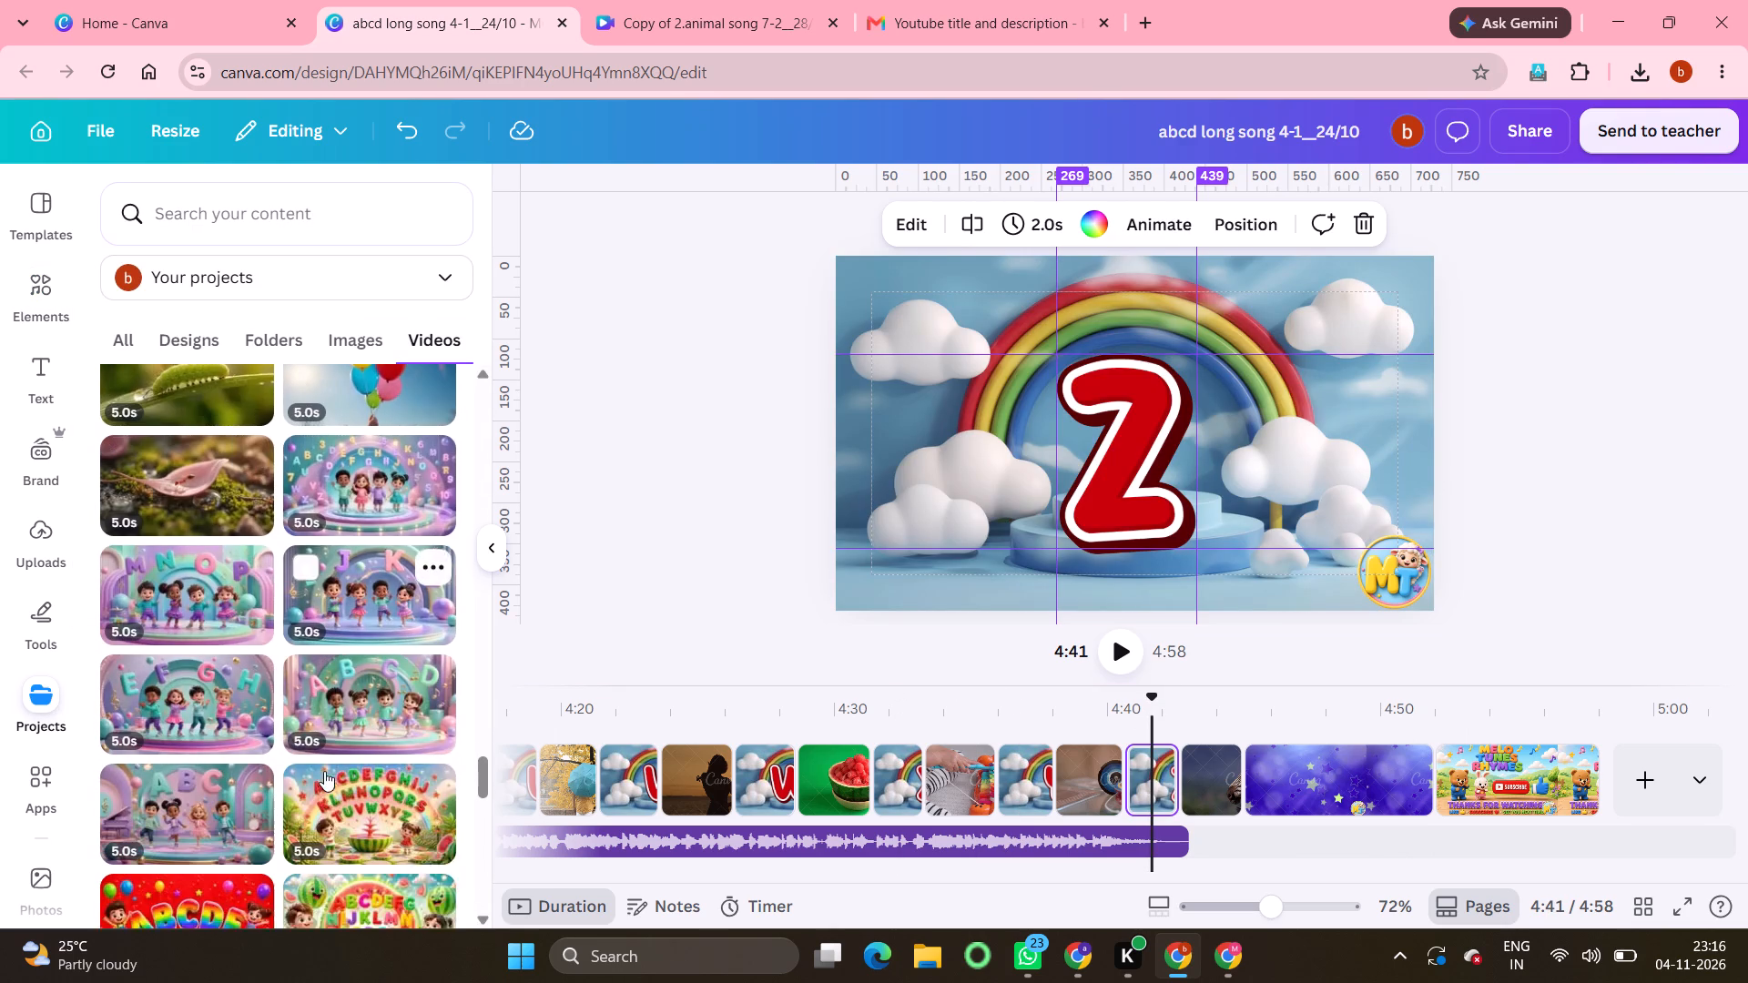
Set the uploaded clip of three children in bubbles with rainbows as the background of the 7-second purple star page before the outro.
scroll(324, 771, down, 9)
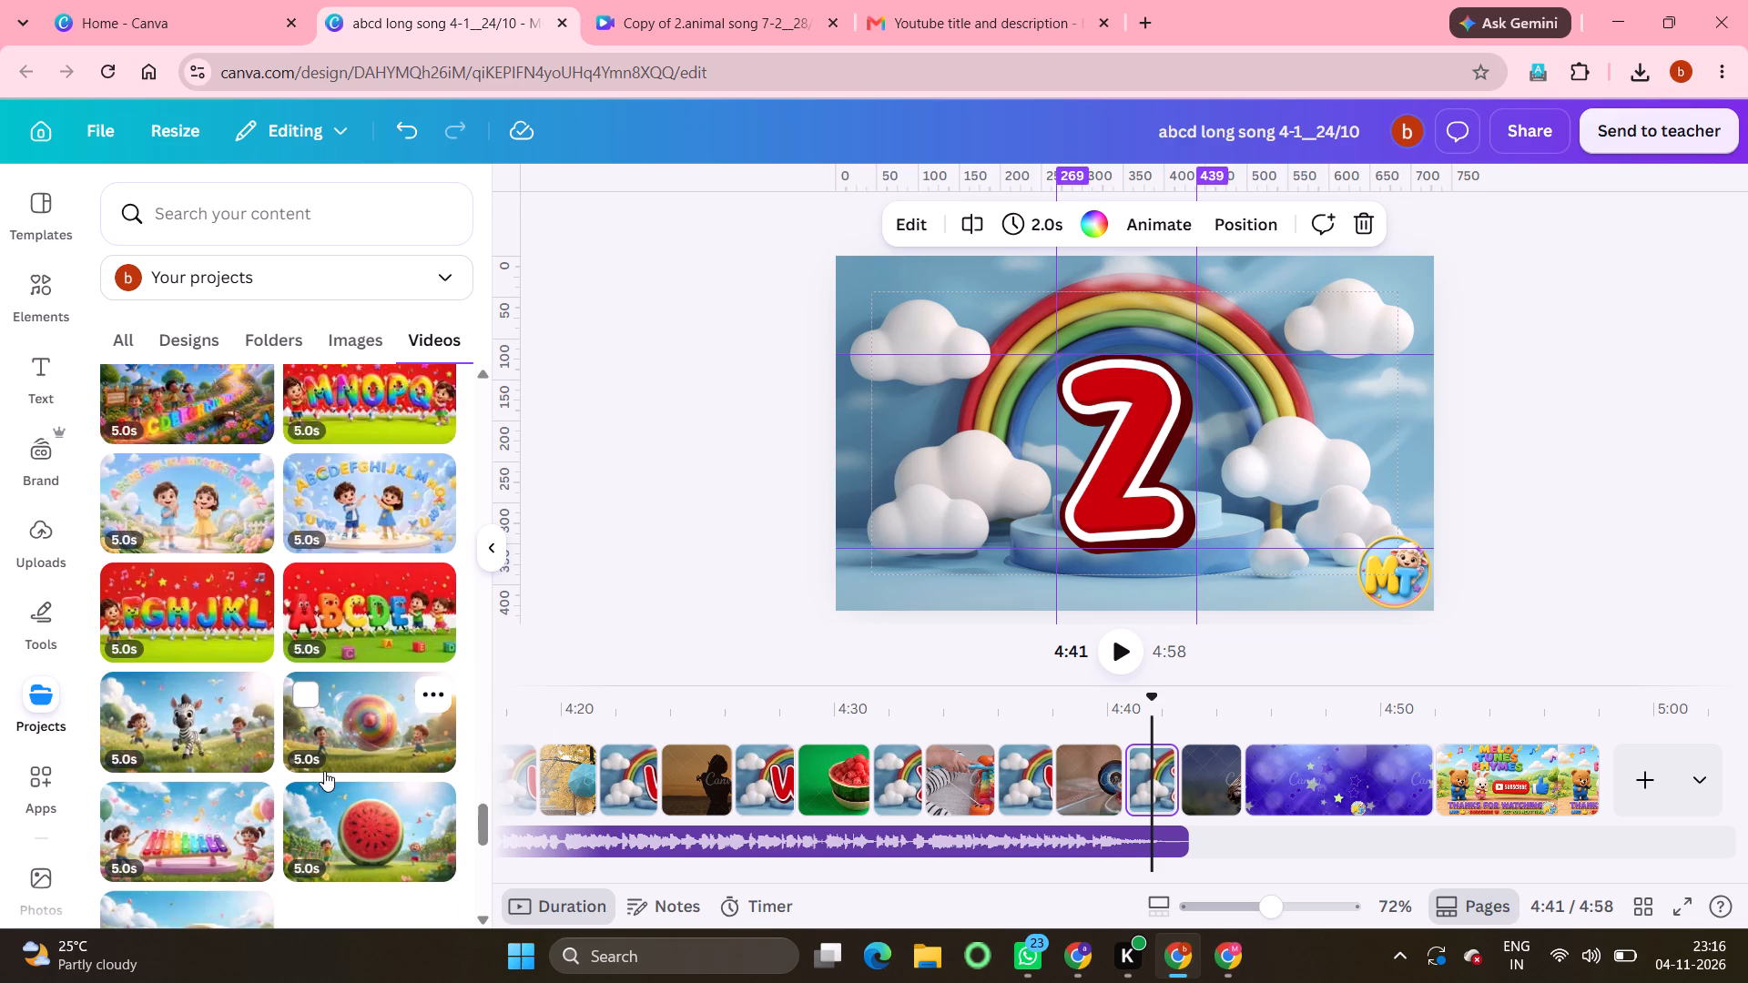
scroll(324, 771, down, 6)
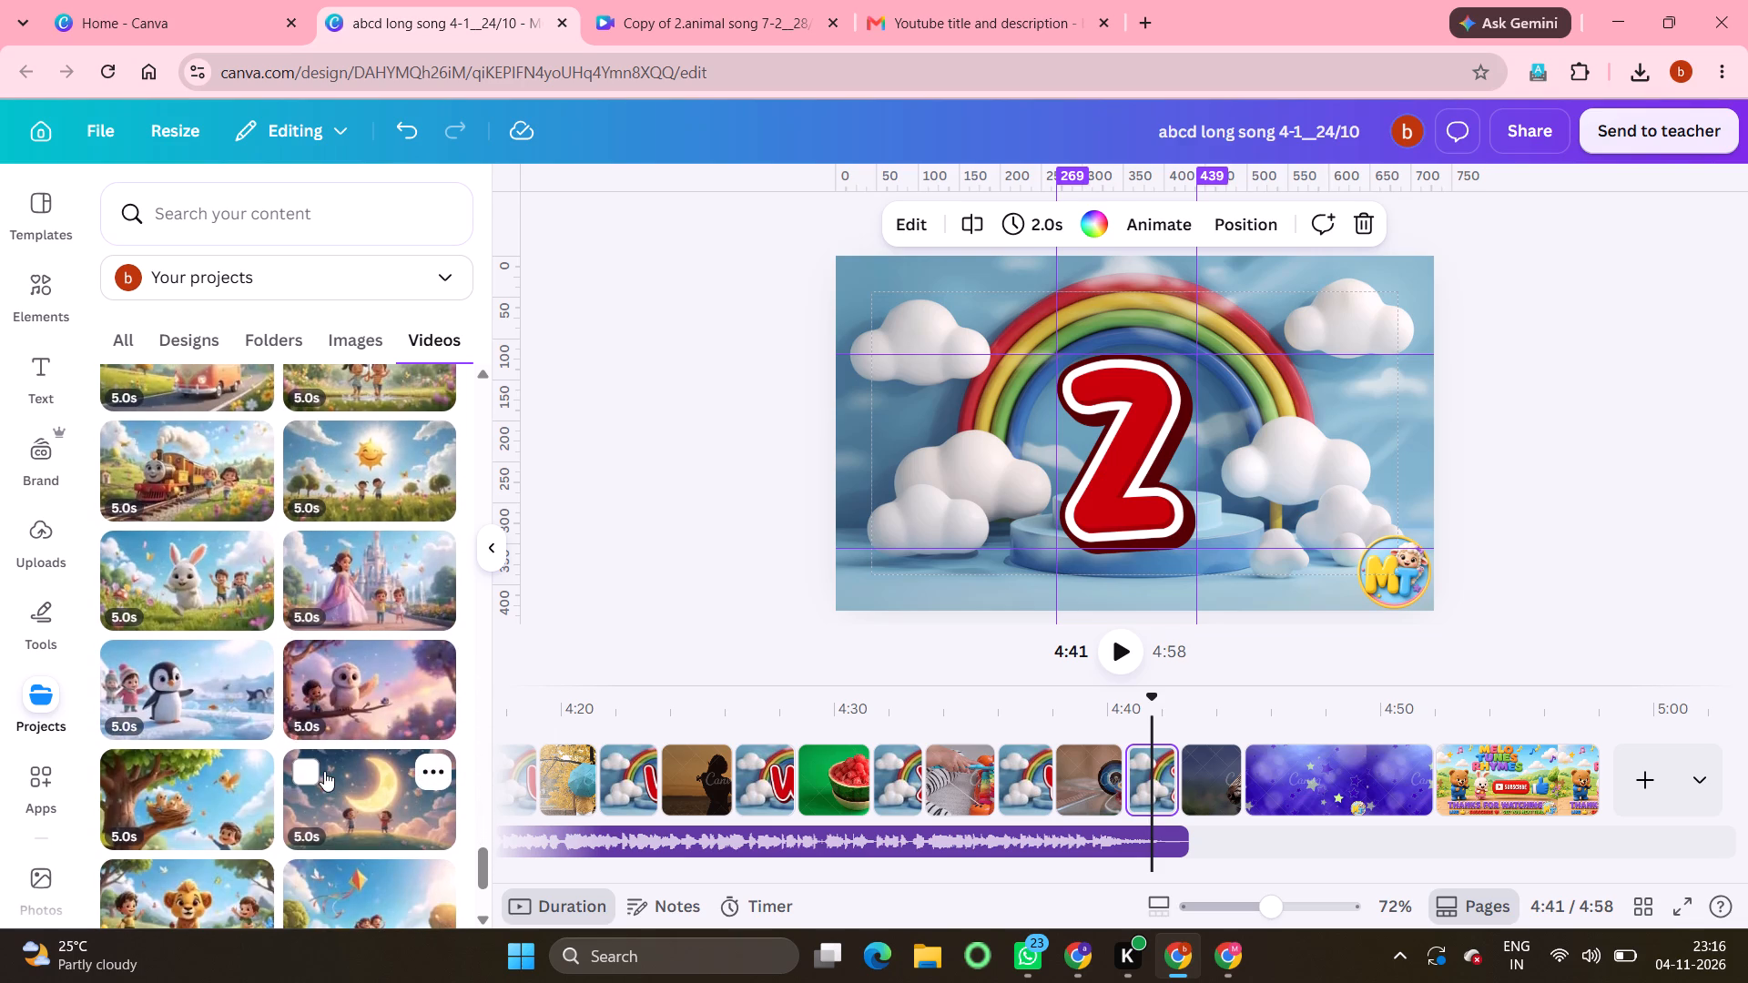
scroll(324, 771, down, 6)
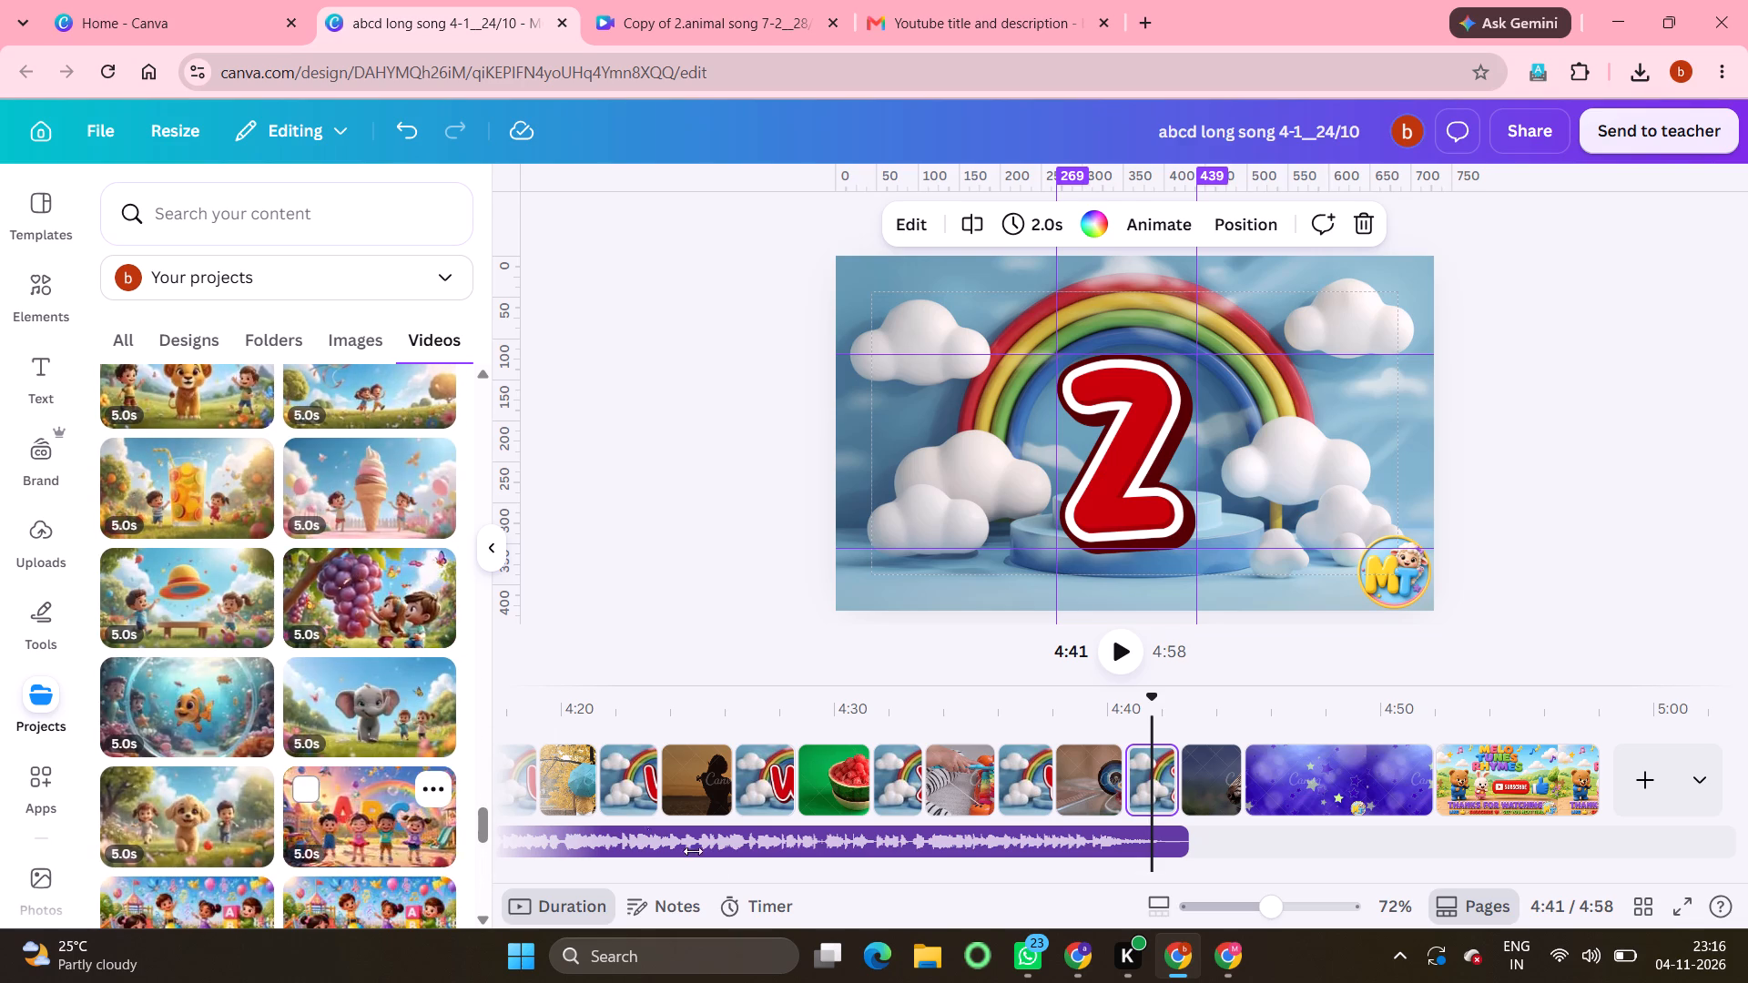
click(1367, 793)
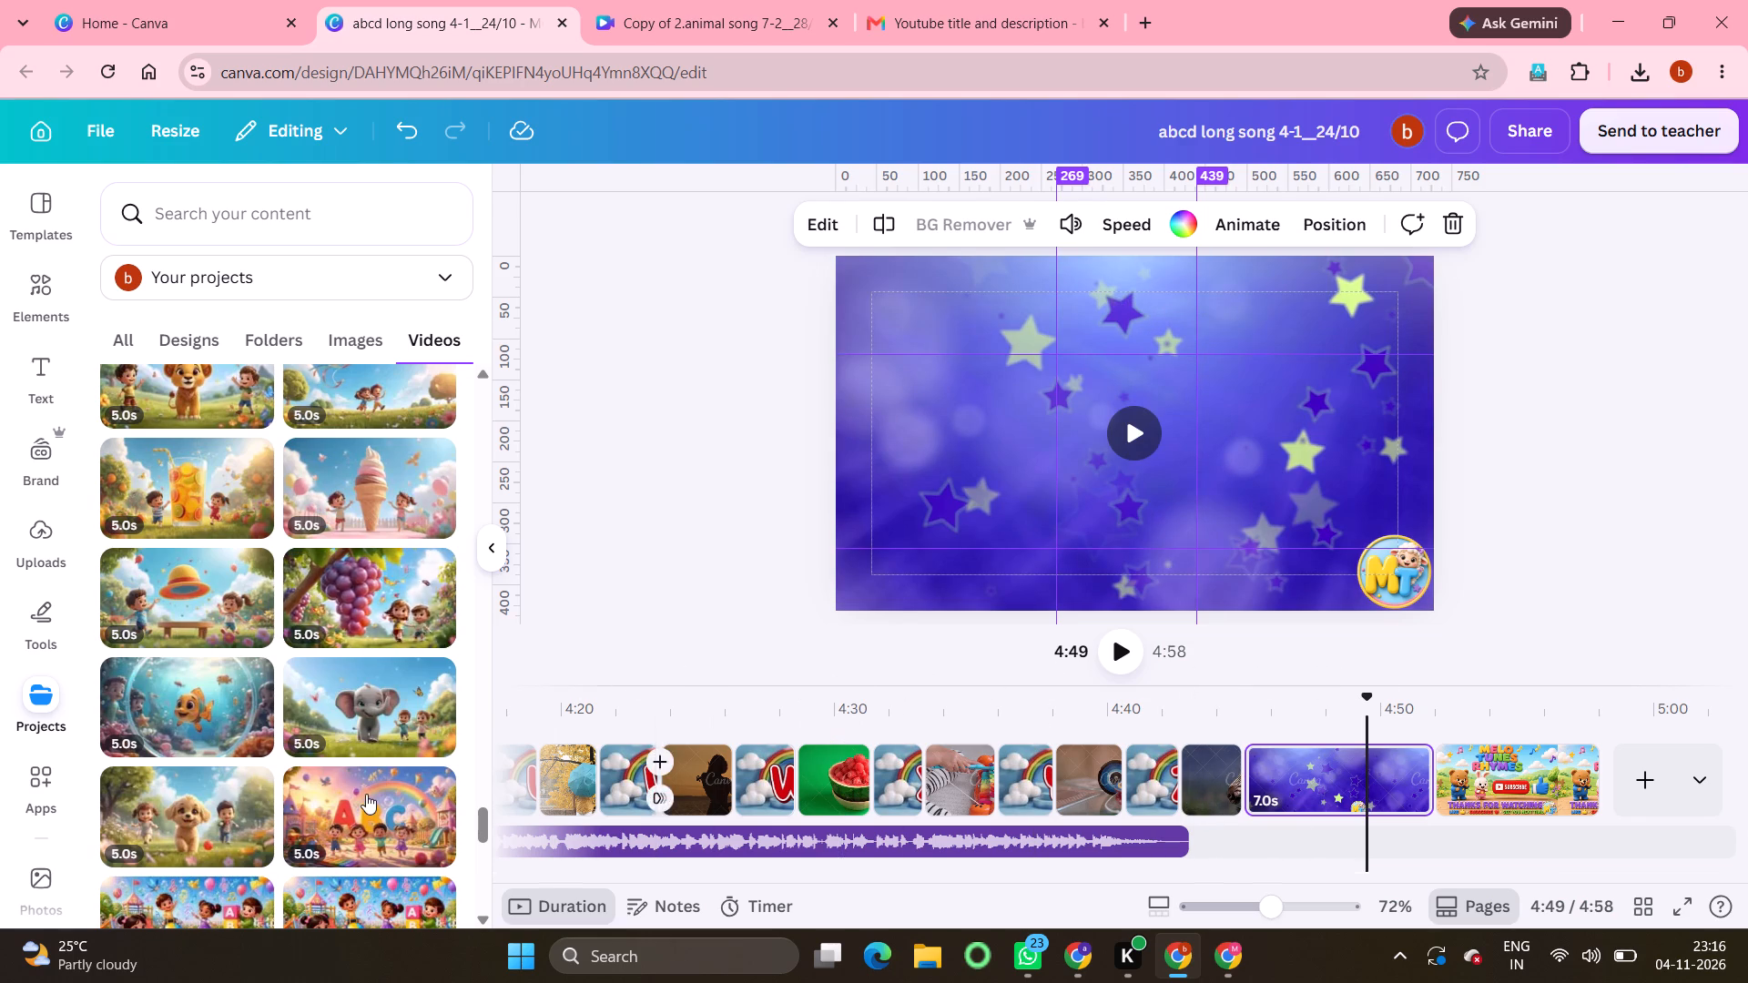
scroll(366, 794, down, 3)
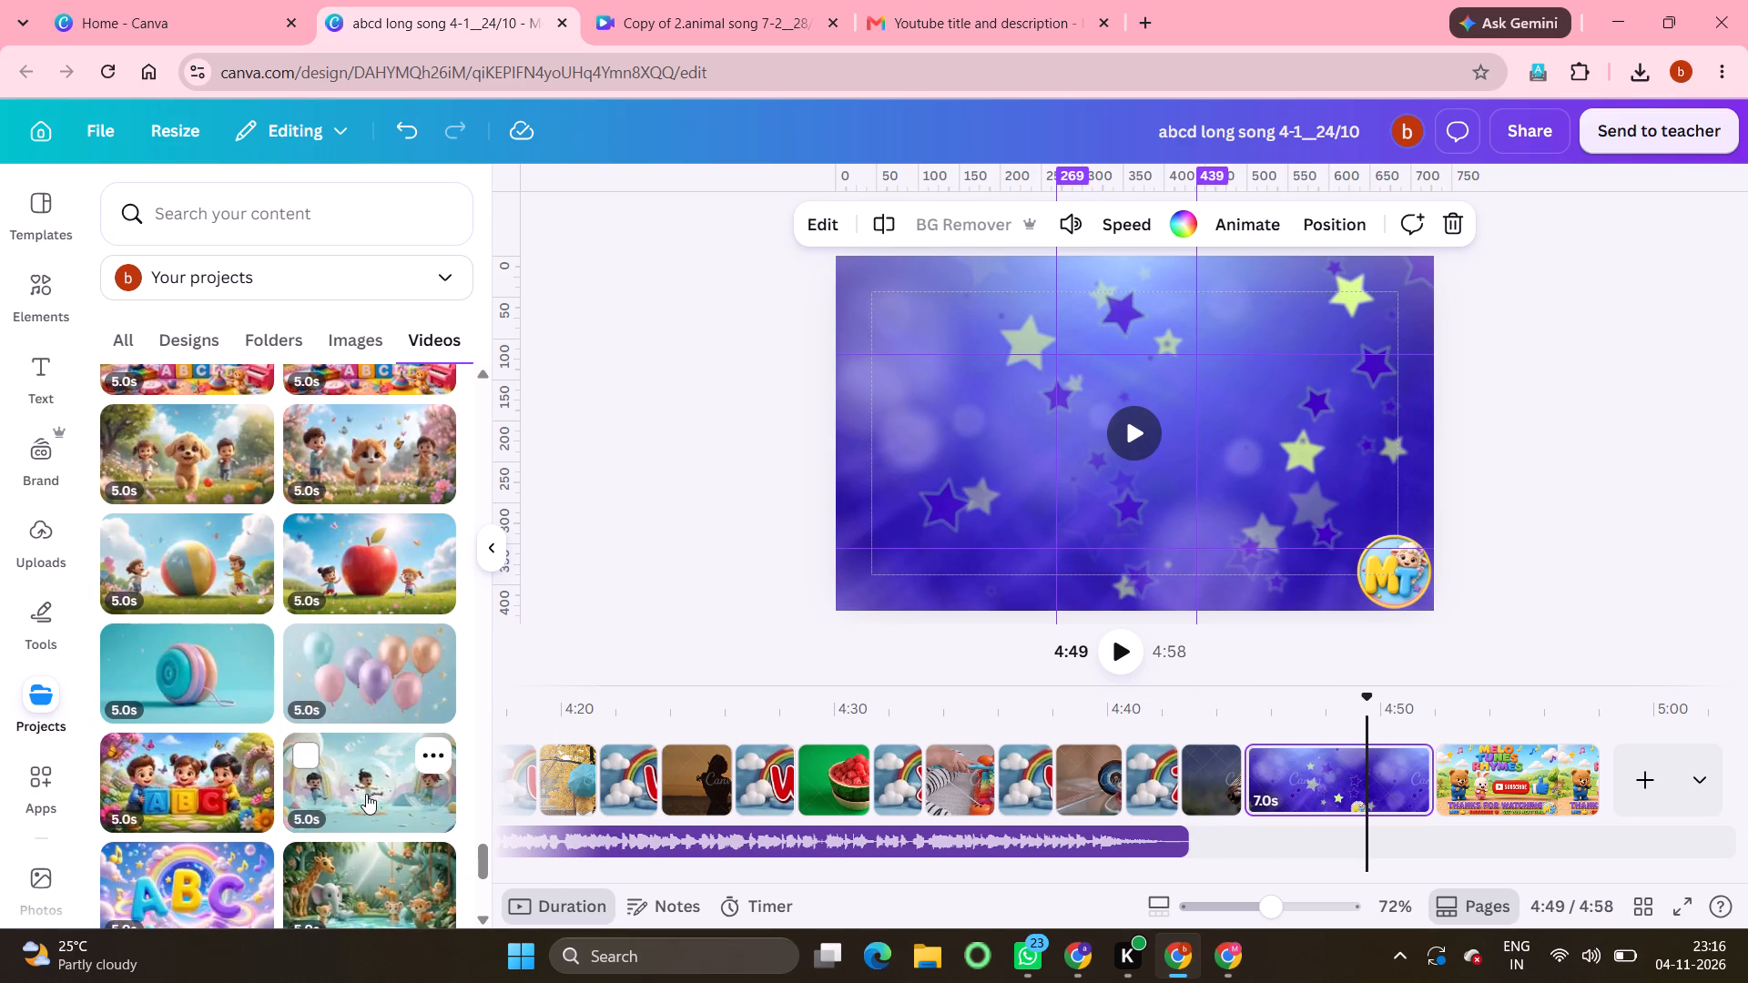
scroll(366, 794, down, 3)
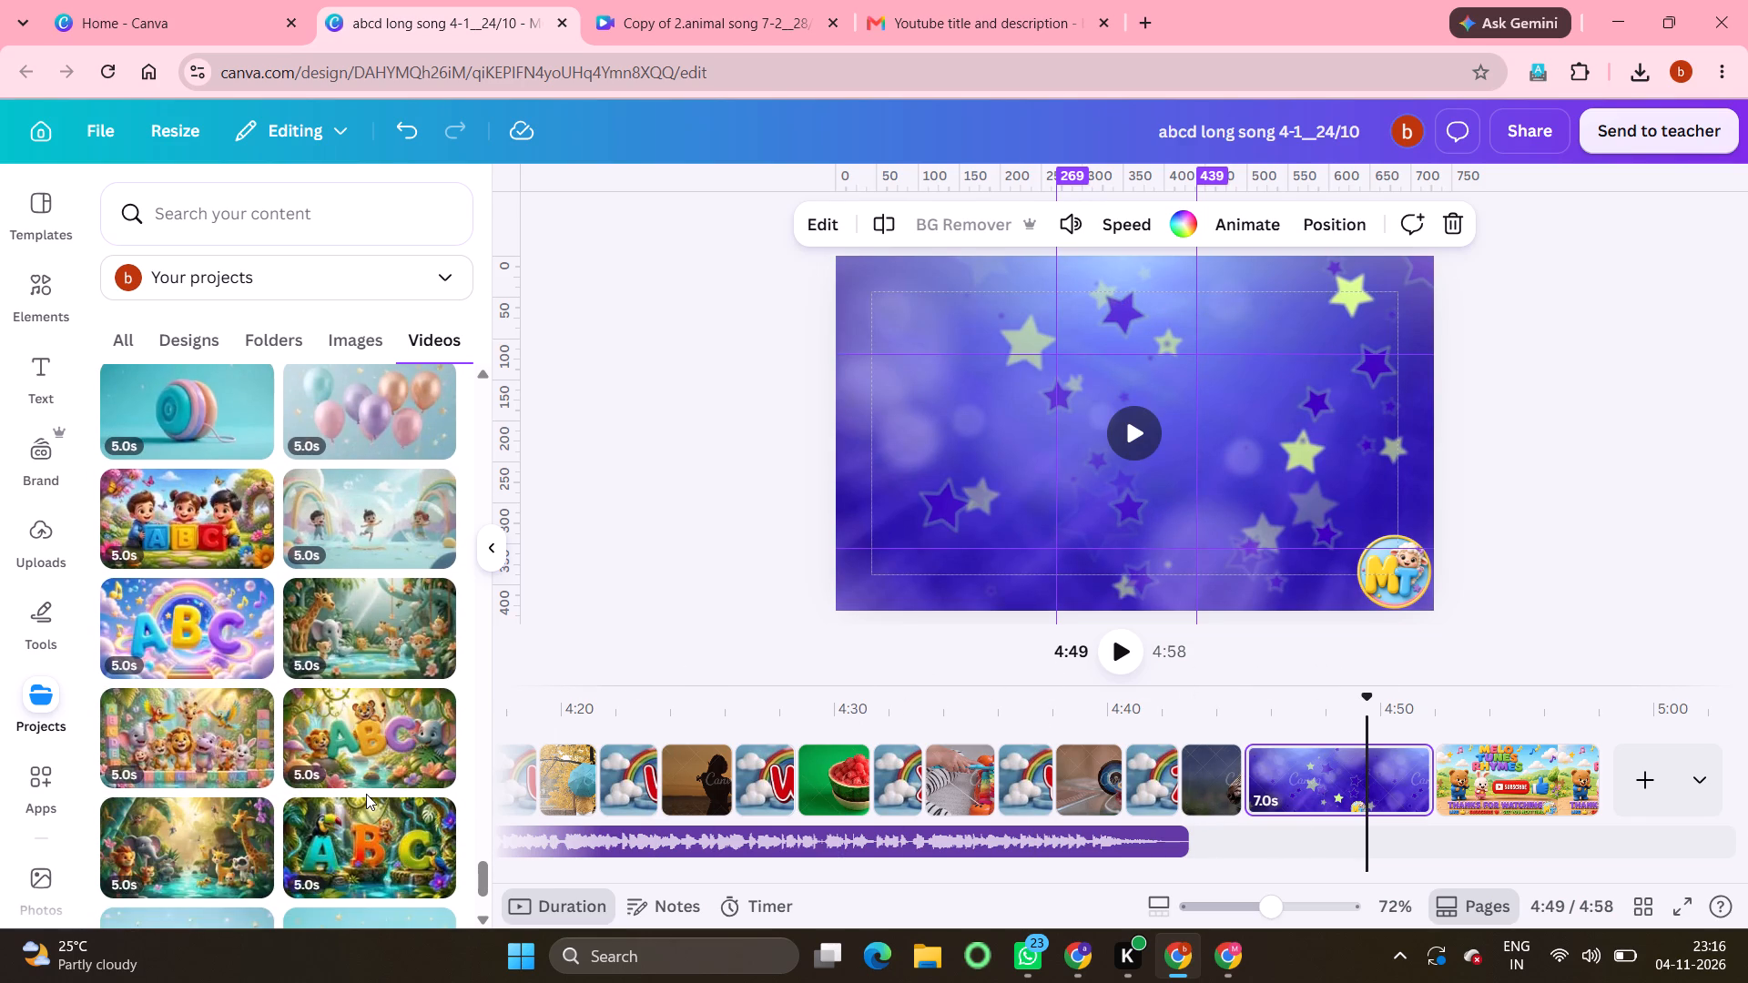
click(390, 549)
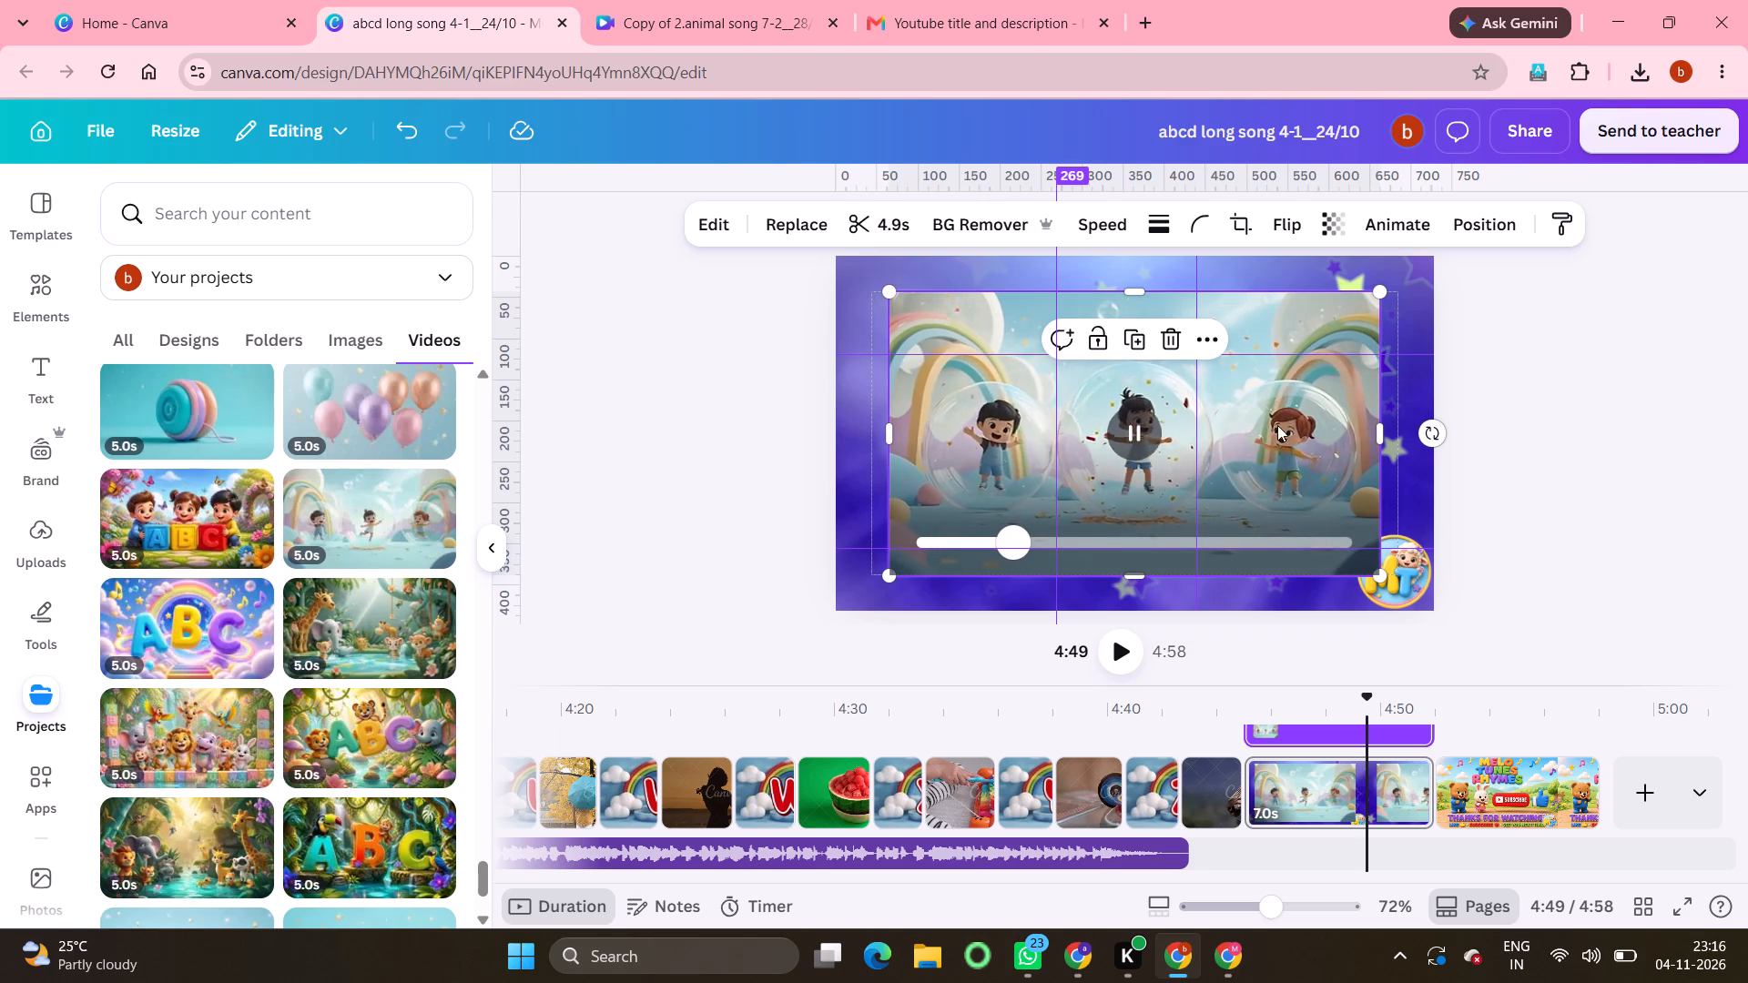
right_click(1250, 422)
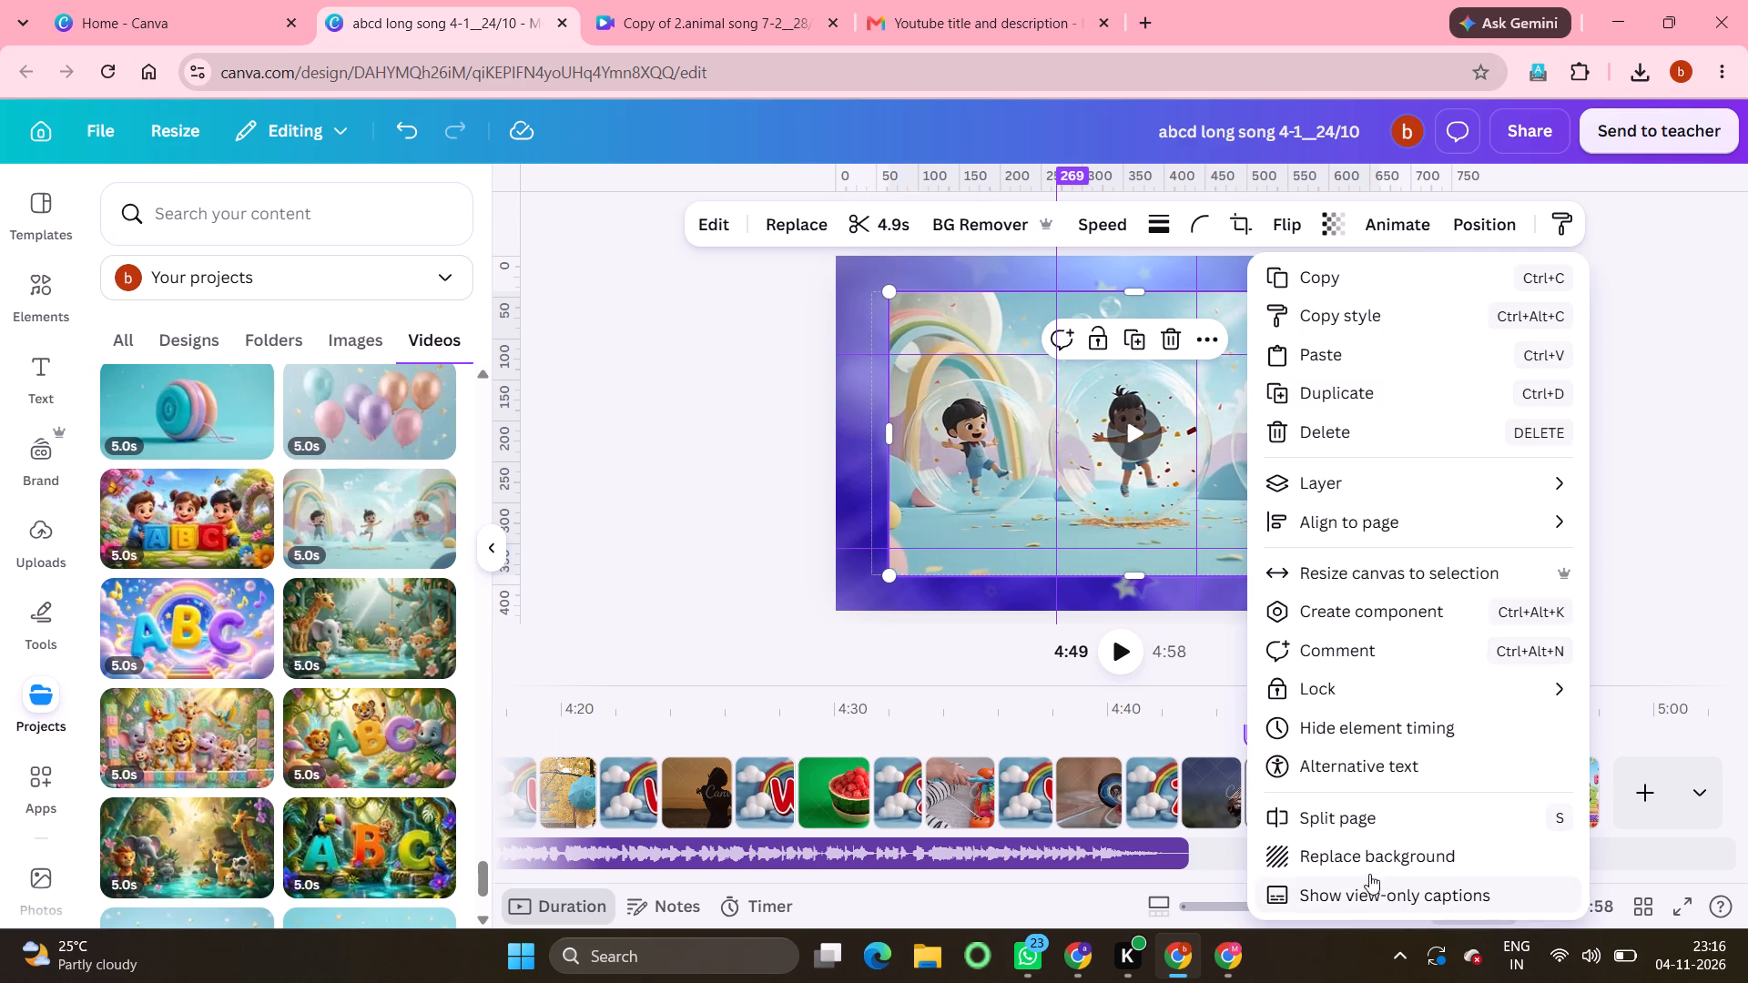
click(1365, 859)
Trim the opening Melo Tunes Rhymes intro page to 5.0 seconds.
scroll(1094, 843, right, 2)
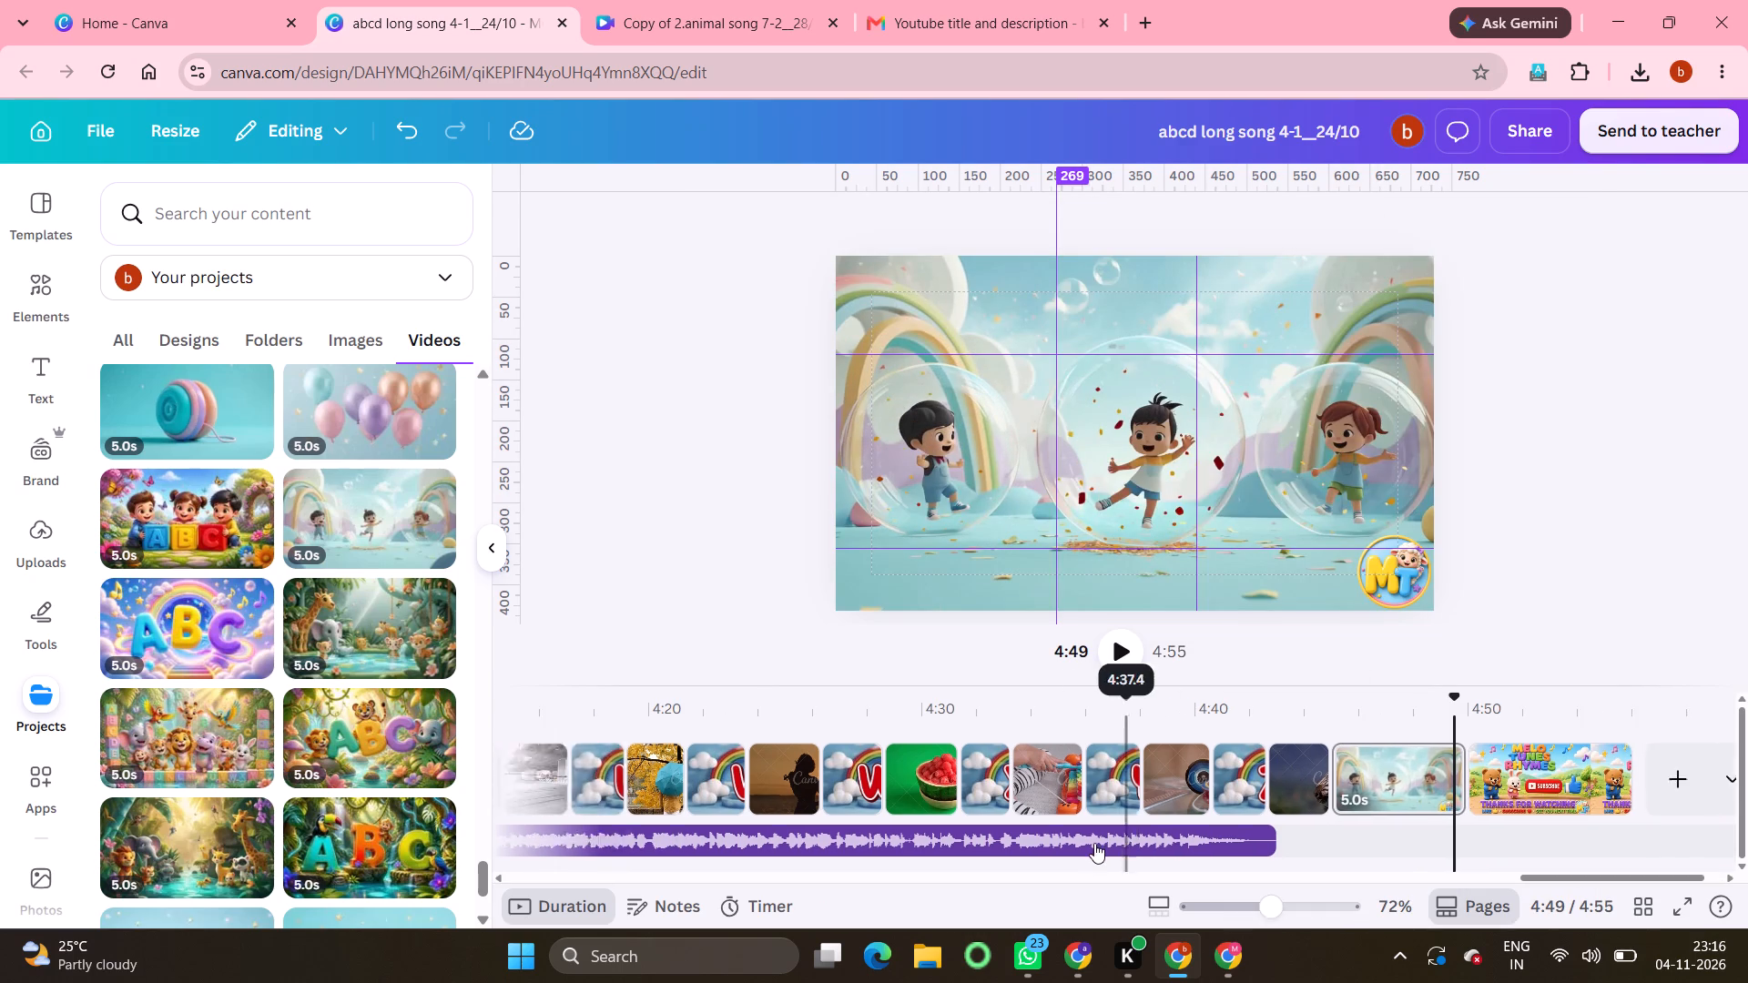
scroll(1094, 843, right, 6)
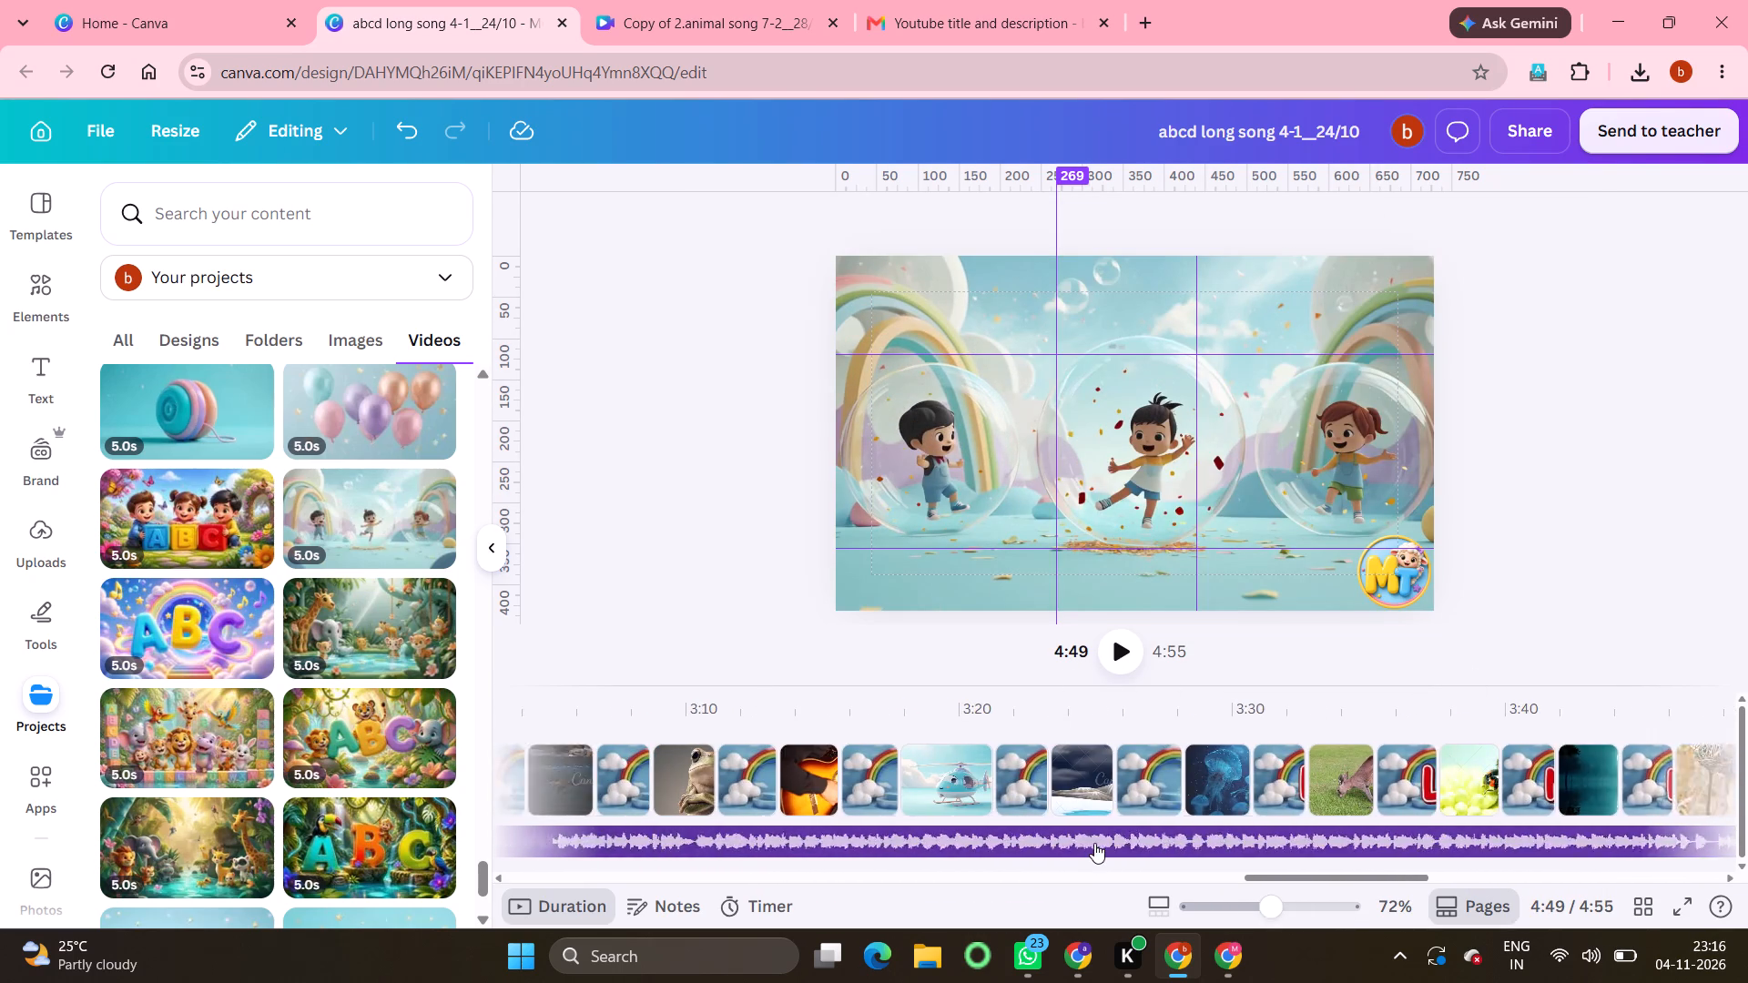
scroll(1094, 843, right, 10)
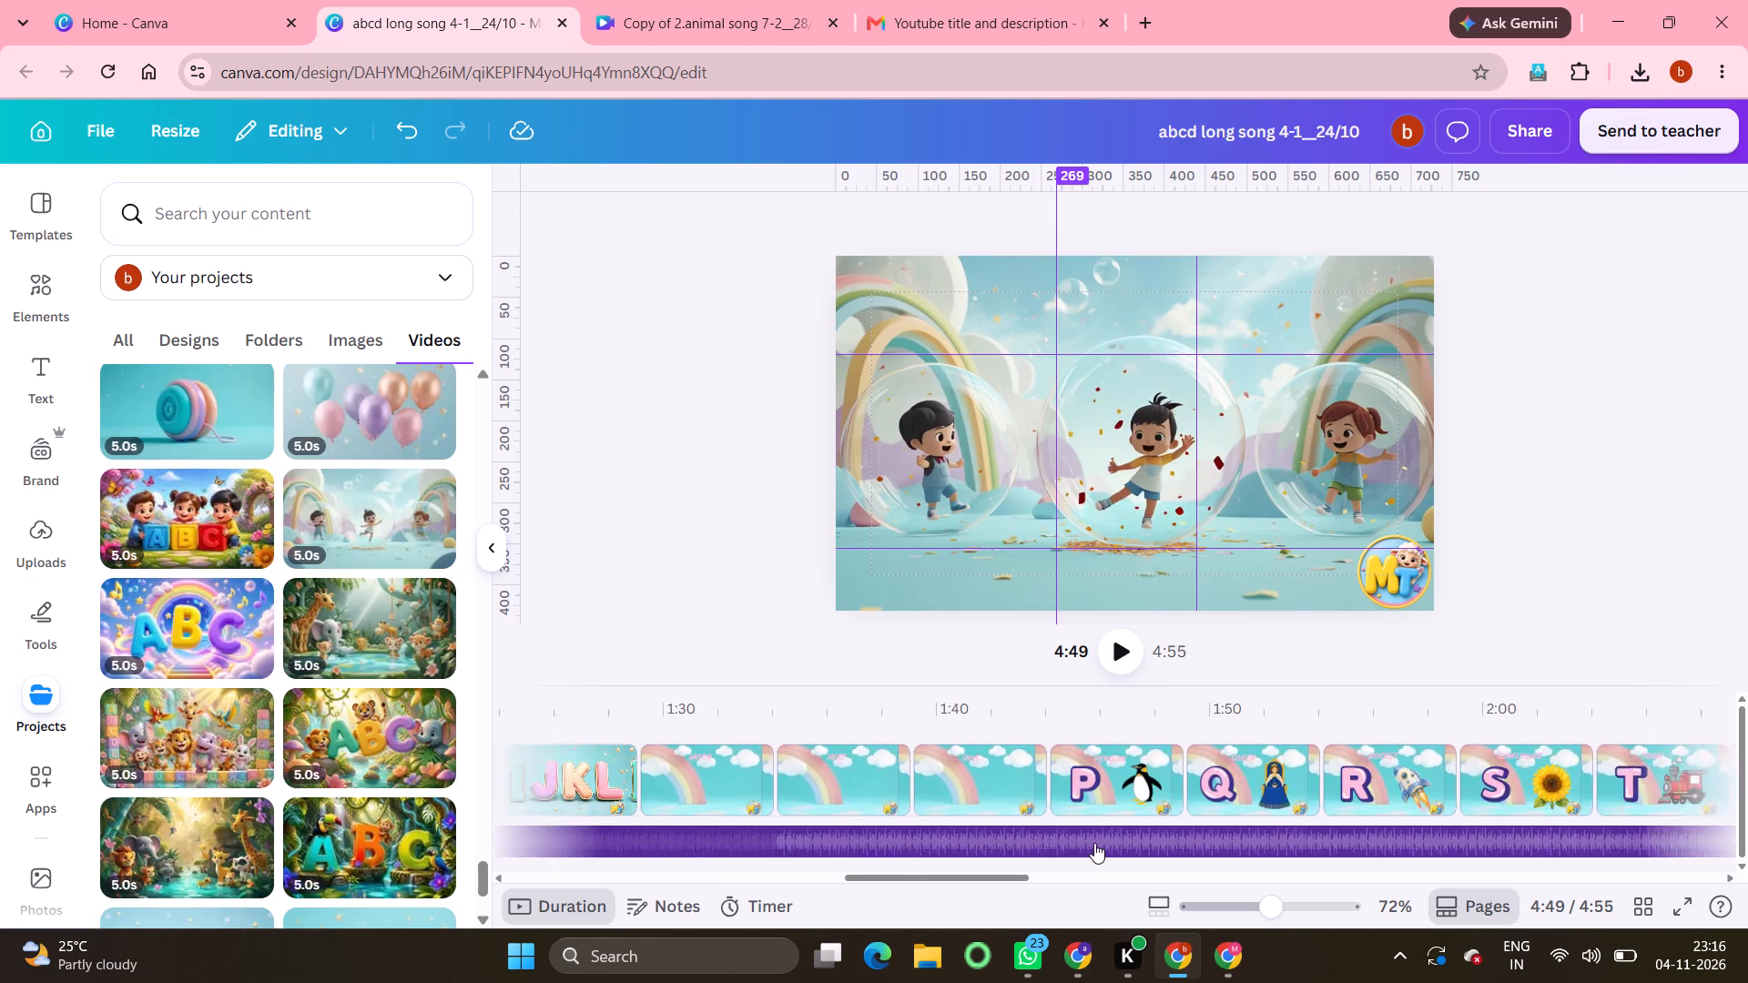
scroll(1094, 843, right, 11)
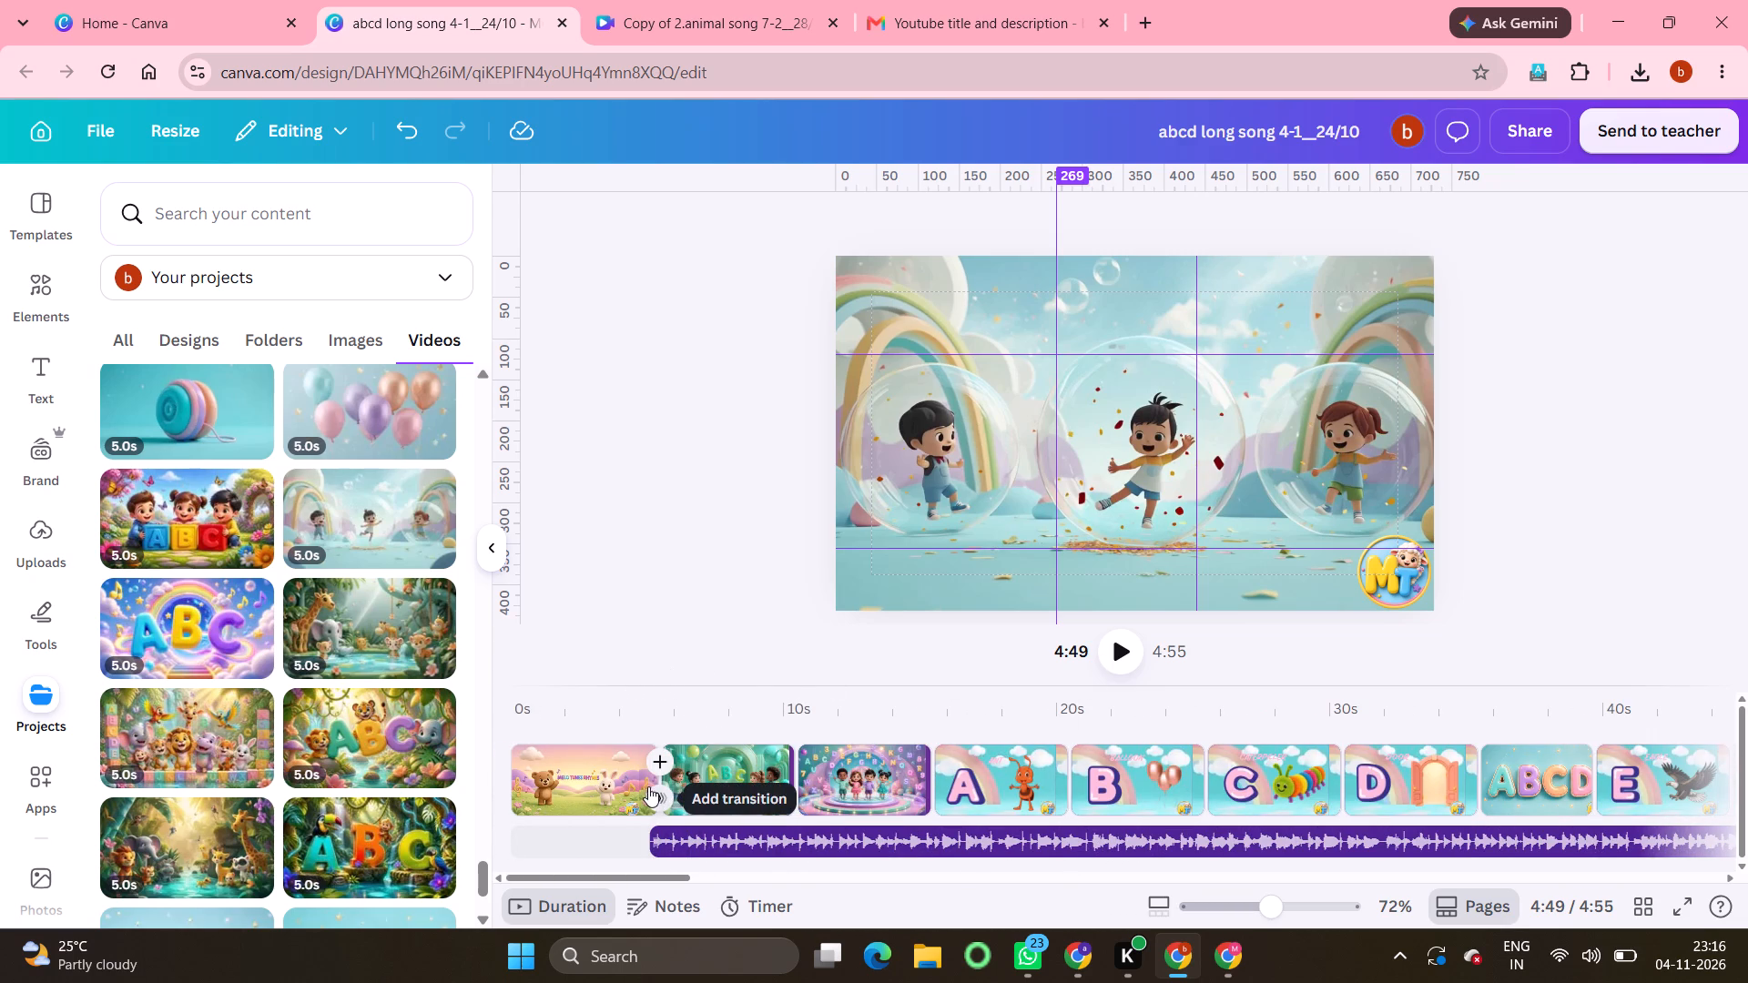
click(648, 785)
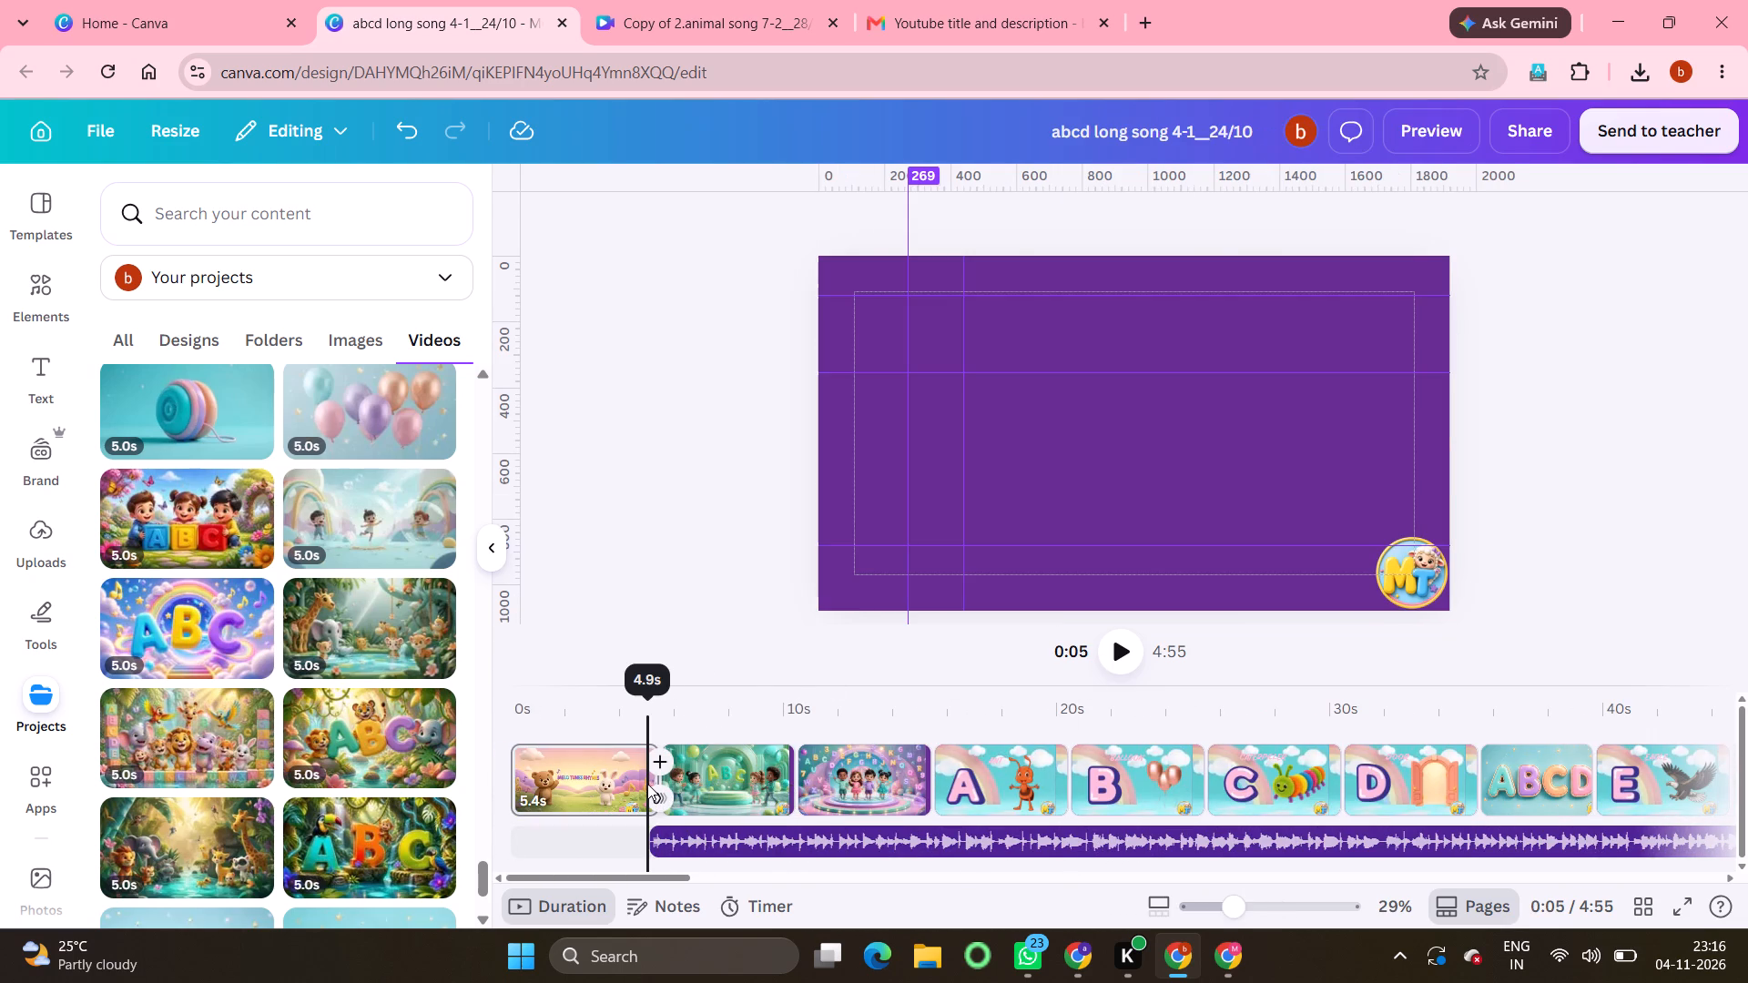
drag(645, 783, 635, 783)
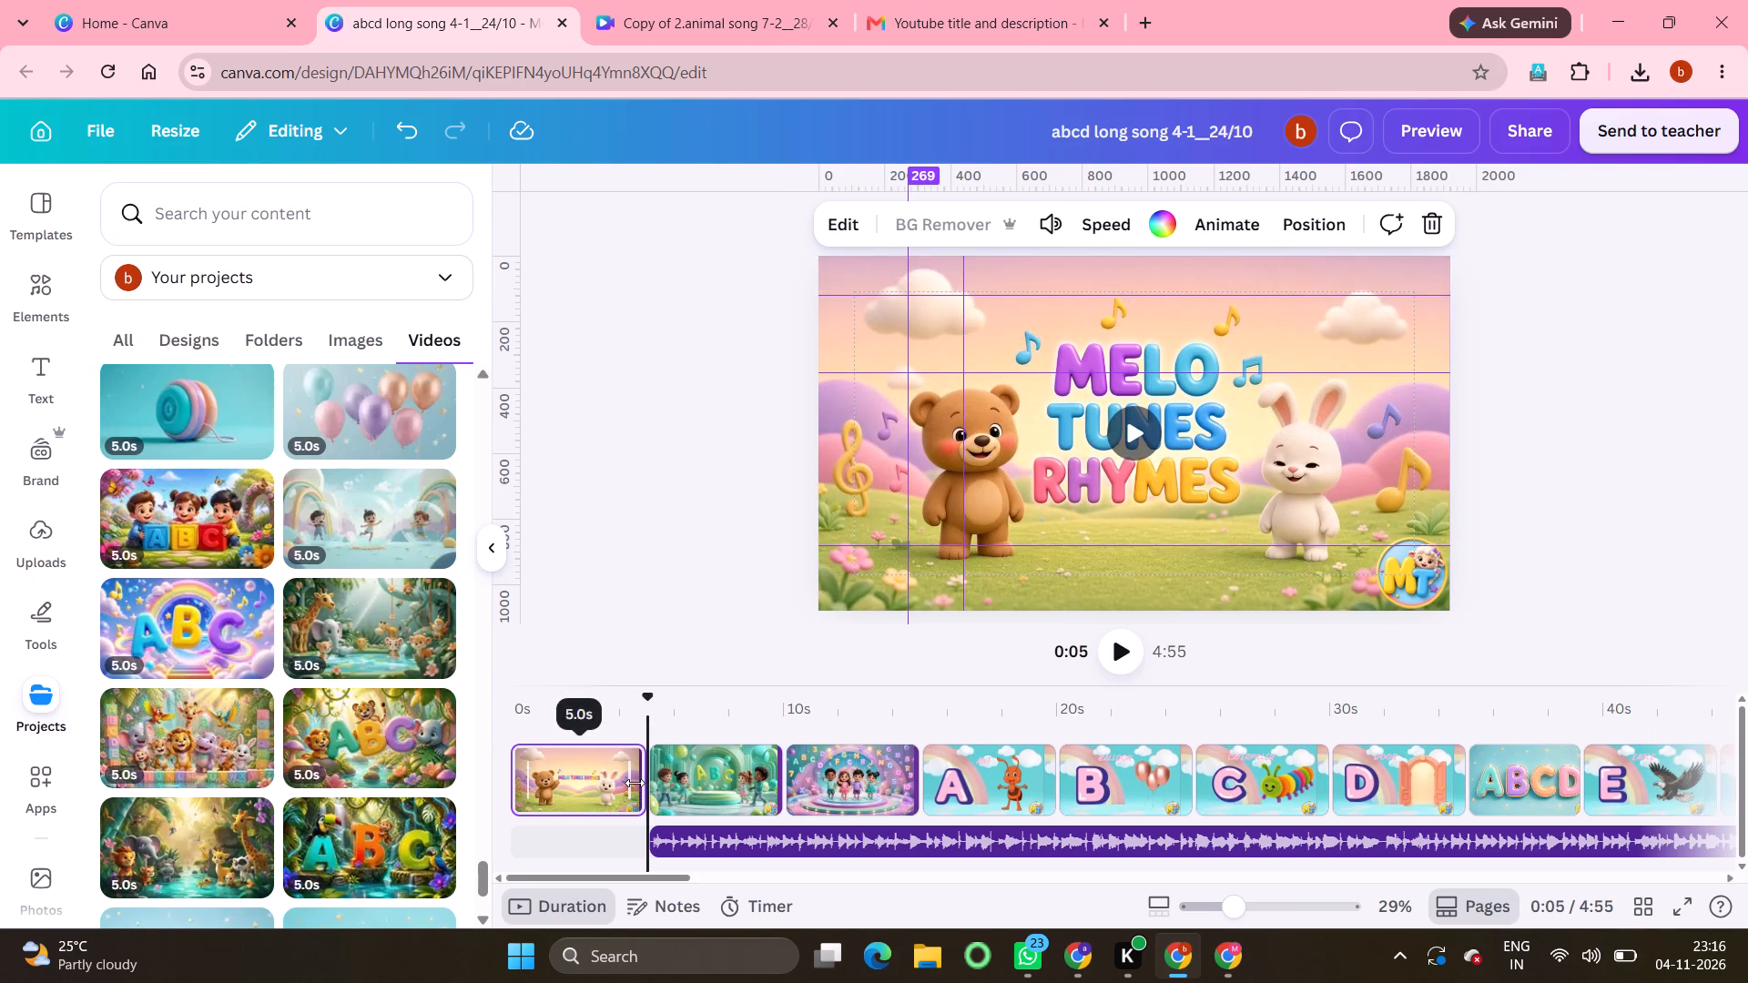
Play back the opening, shorten the green ABC podium page to 4.7 s and the four-children page to 4.6 s, and replay.
click(1119, 641)
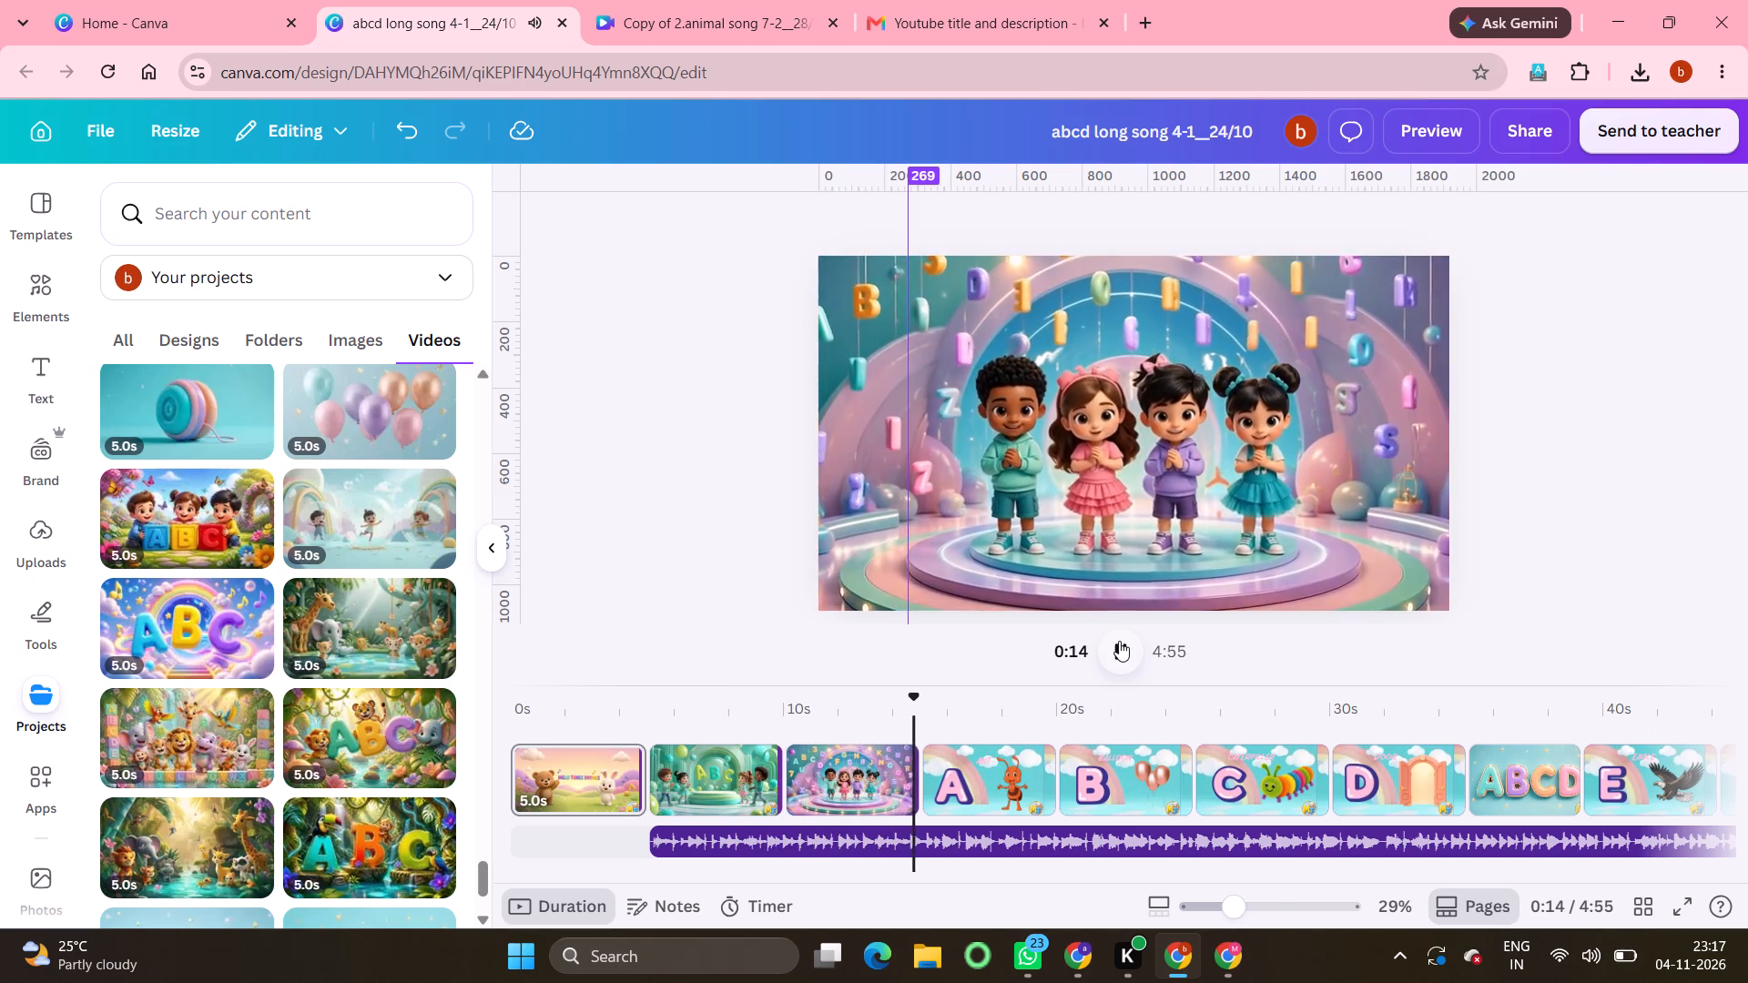
click(1119, 641)
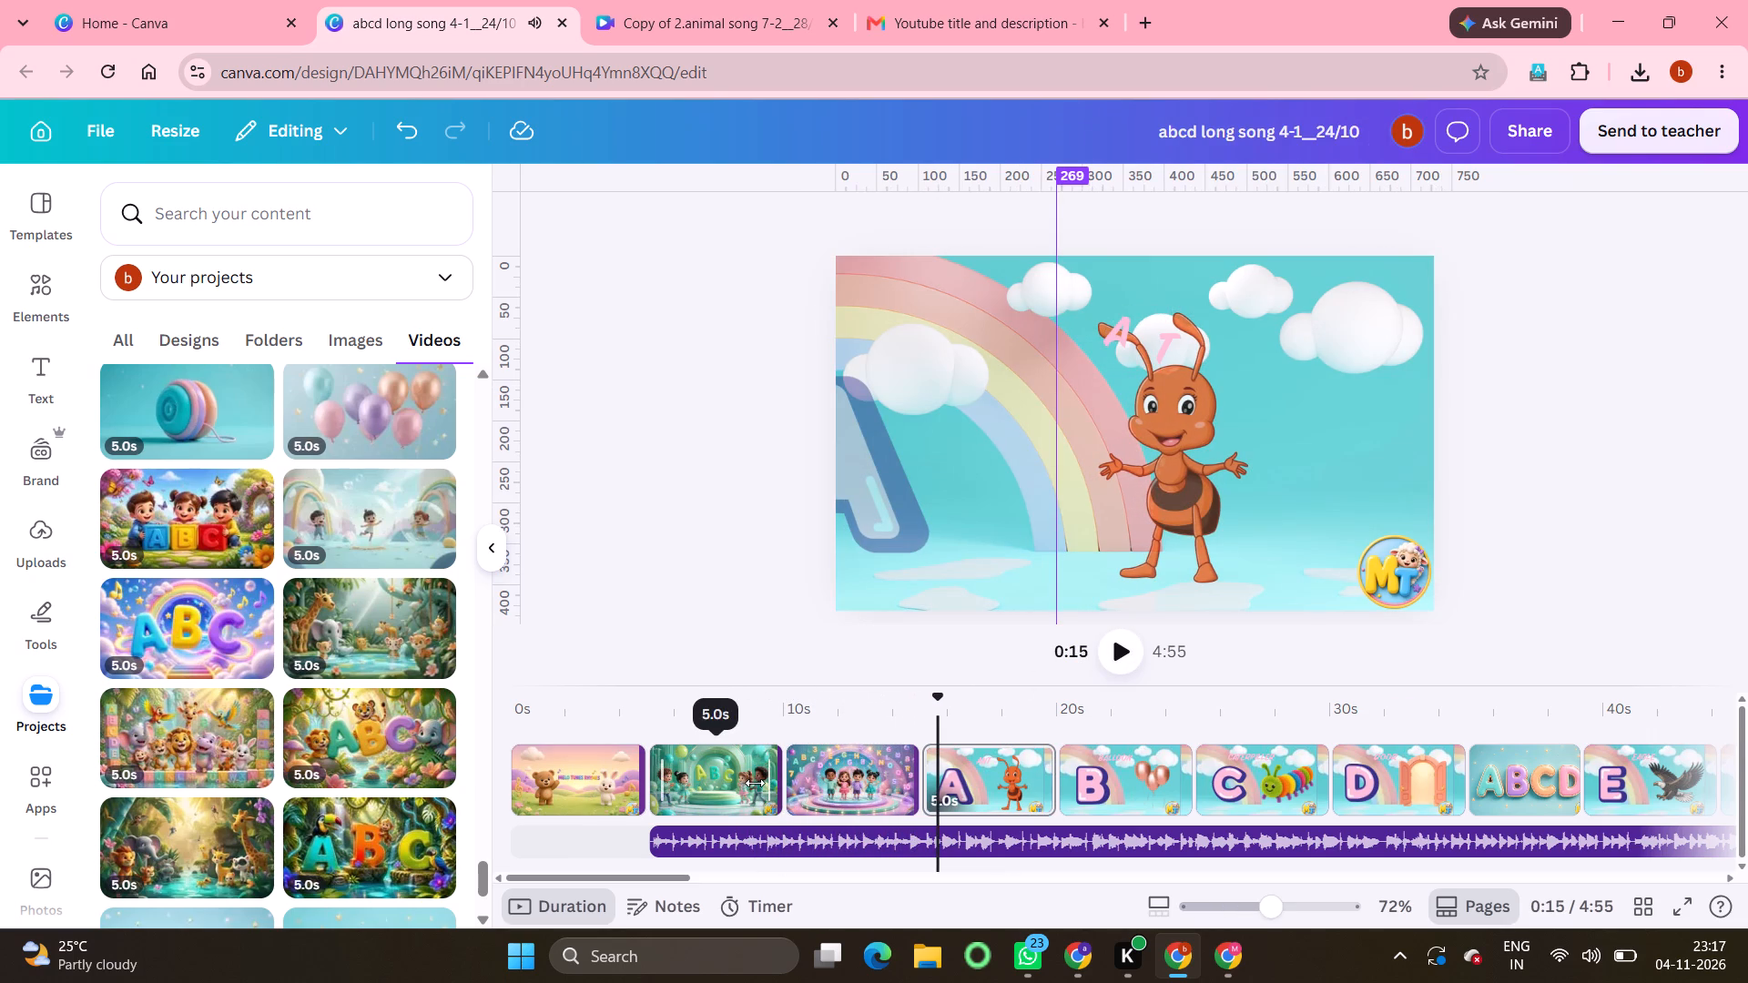
click(755, 783)
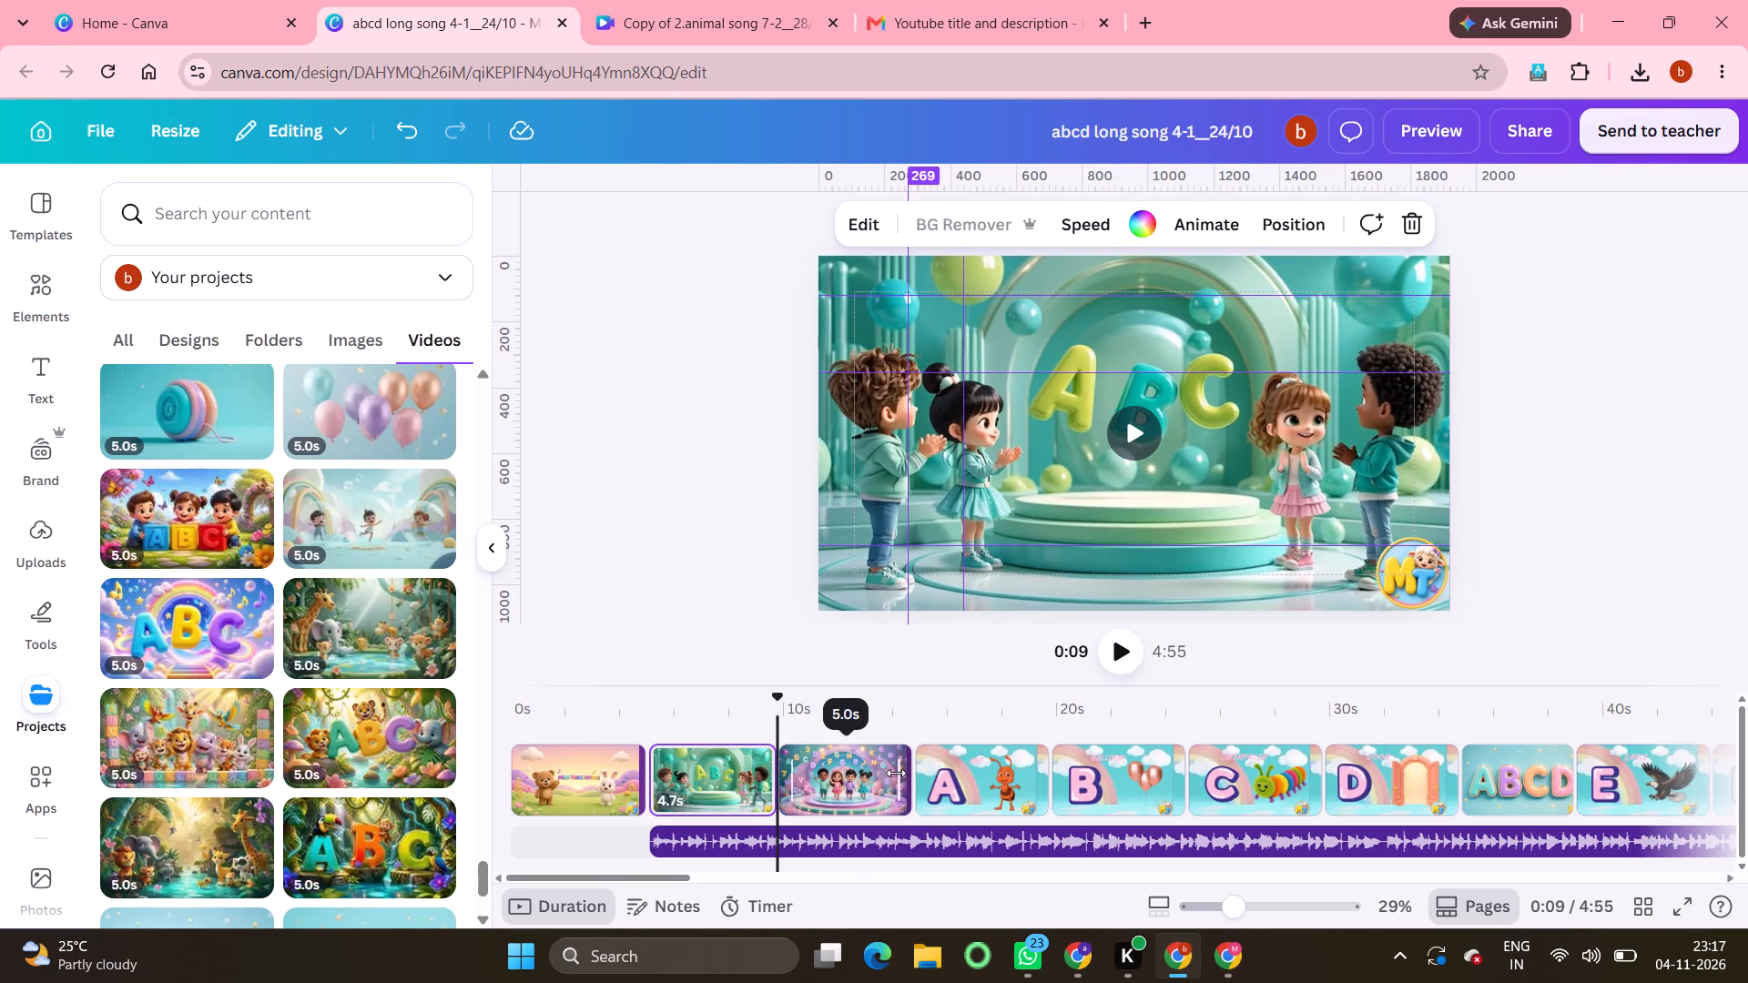
drag(896, 773, 886, 772)
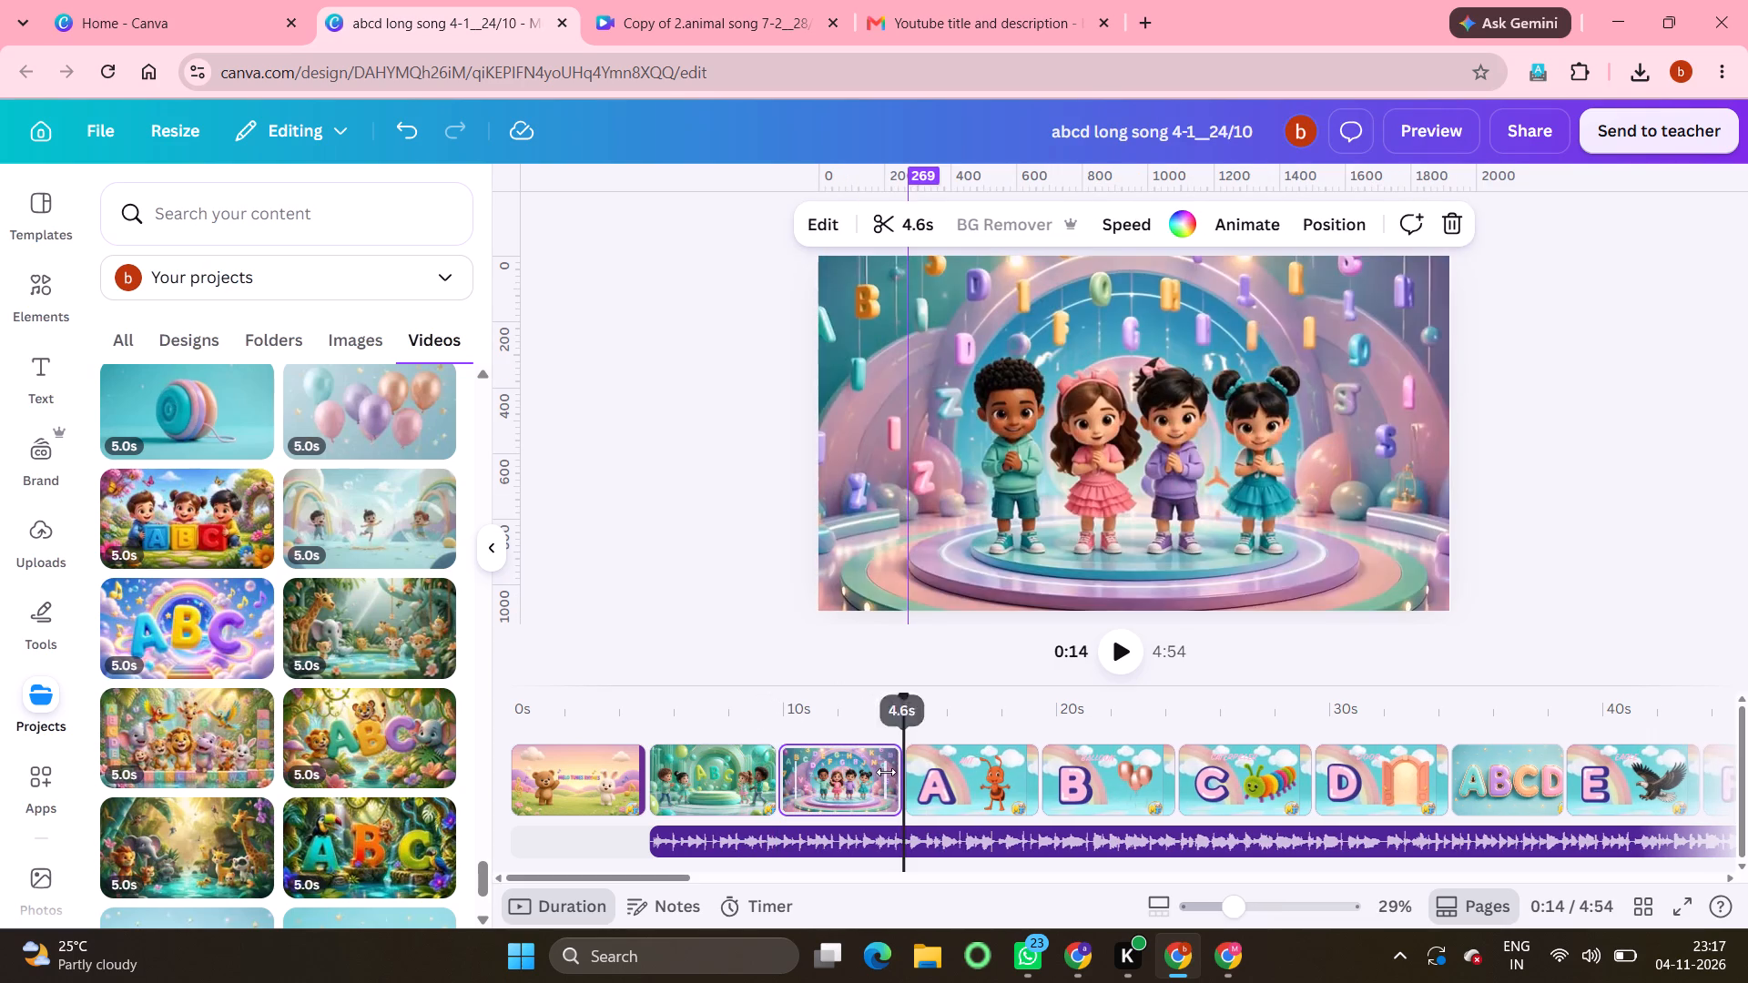
click(1104, 659)
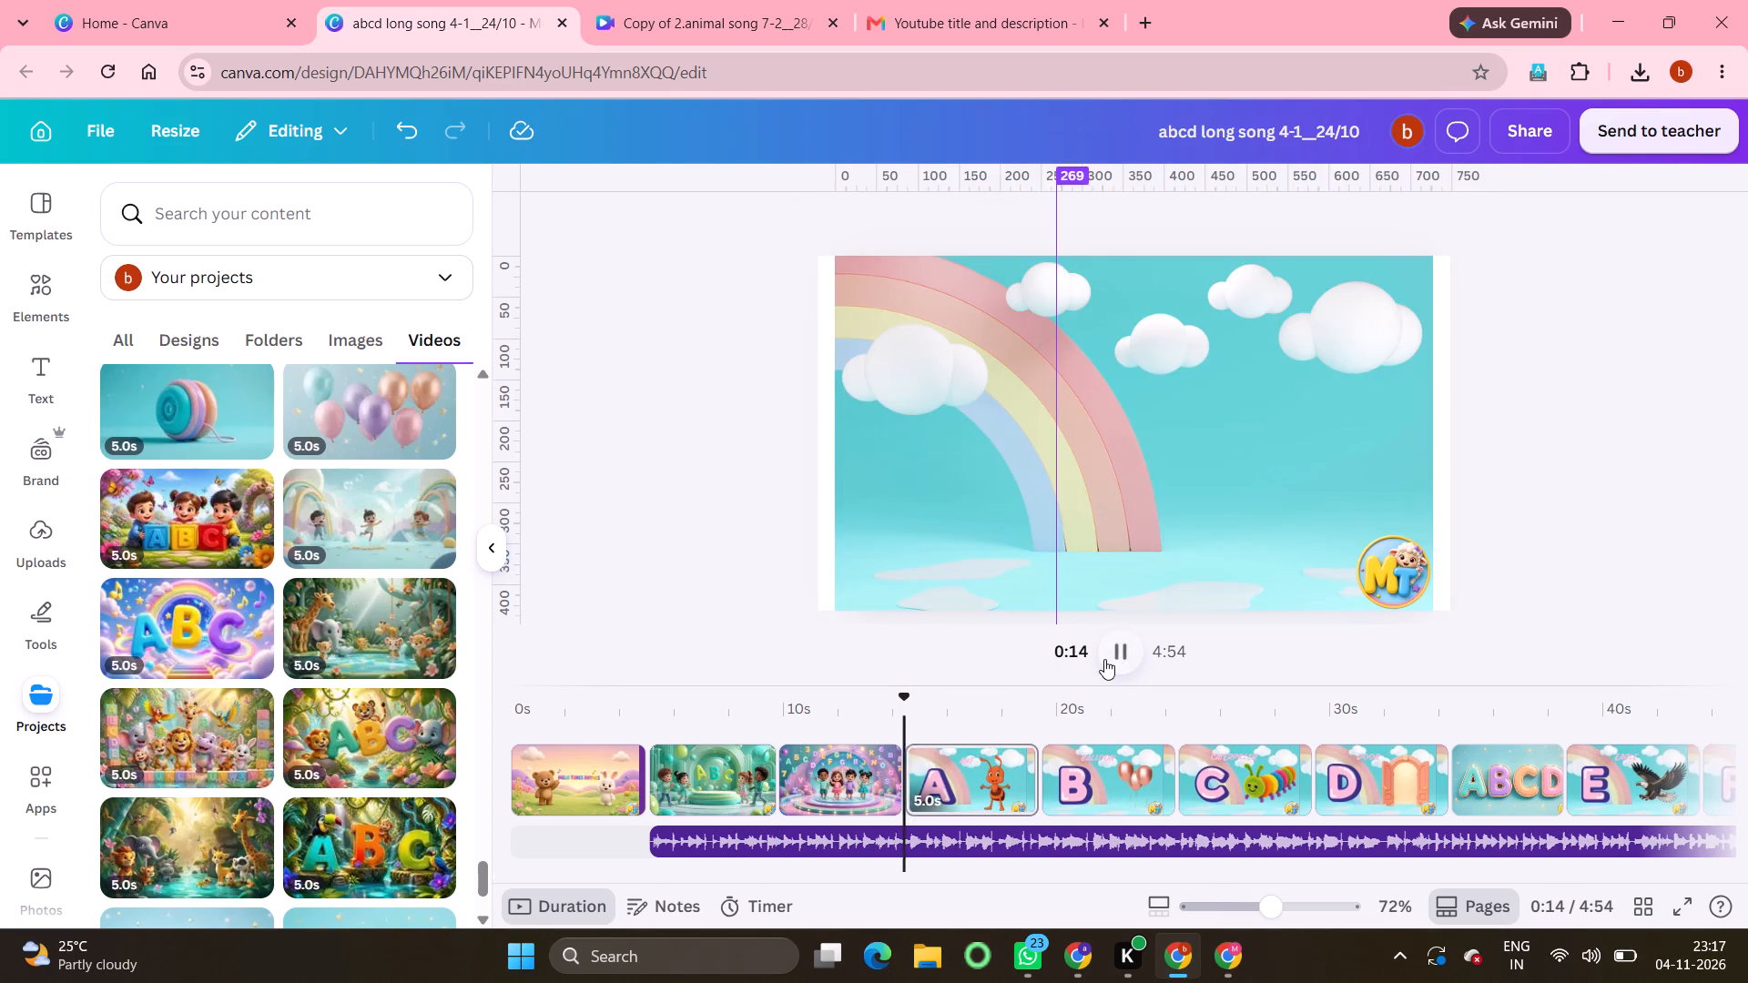
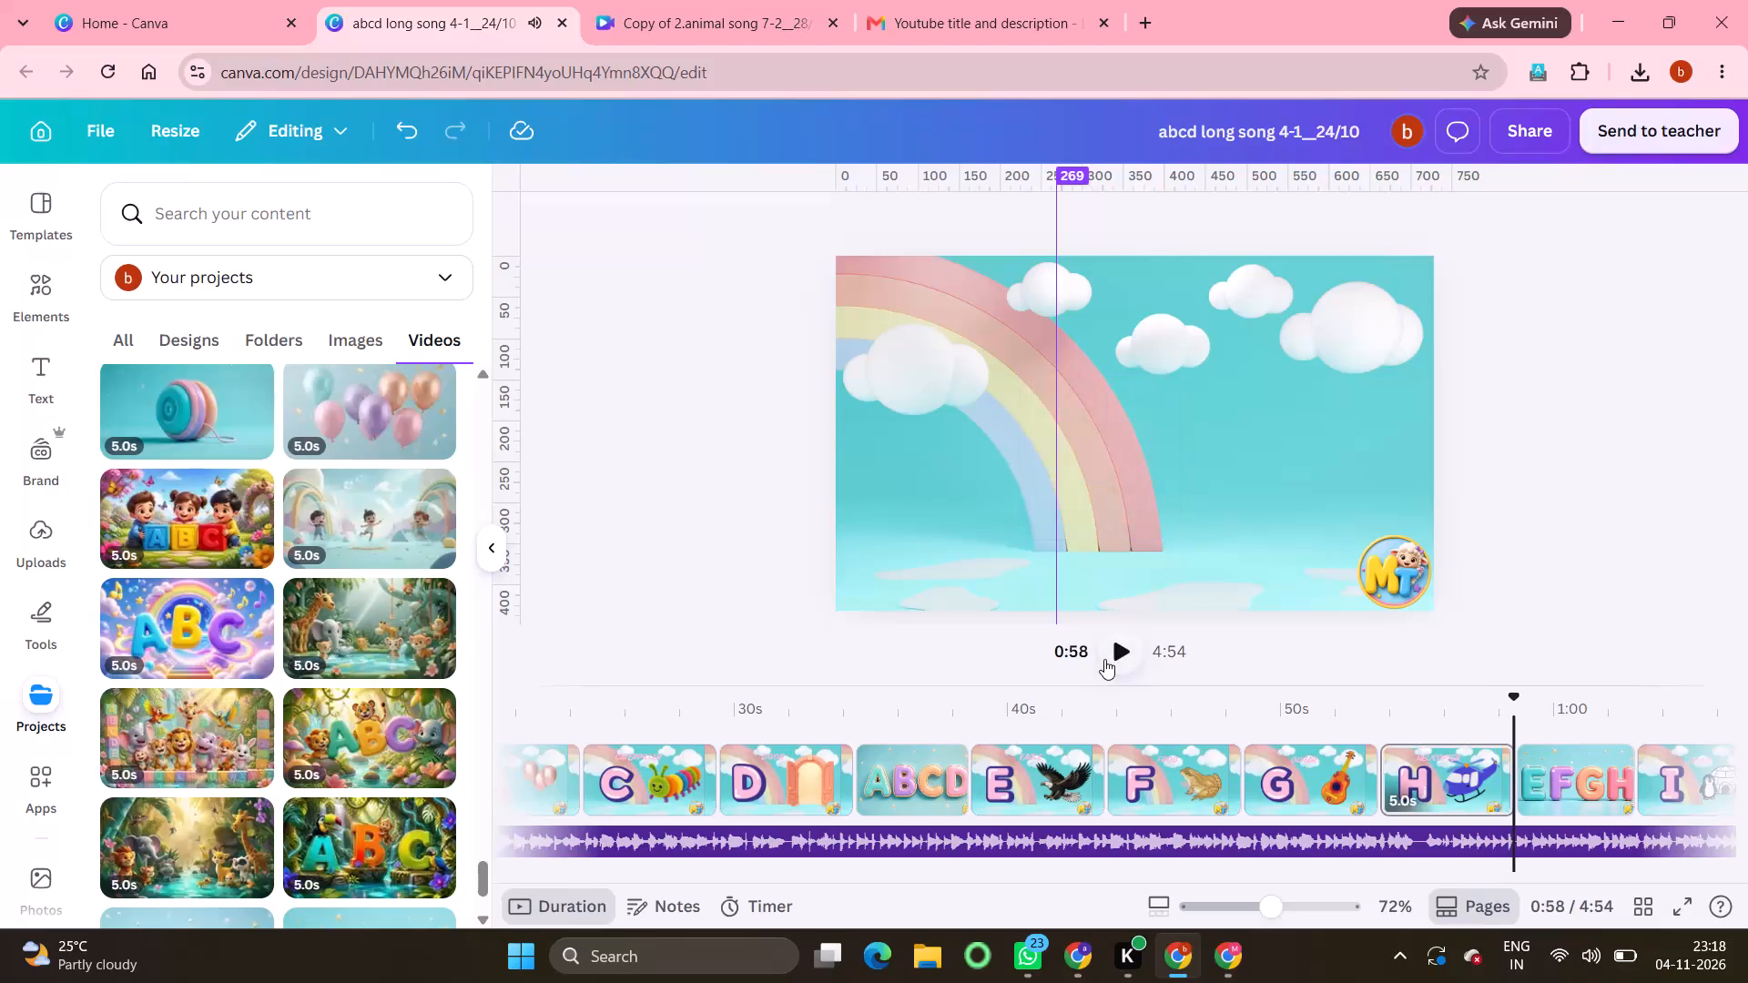
Shorten the H helicopter page to 3.8 s and the EFGH page to 4.0 s, playing back between the trims.
drag(1494, 788, 1462, 786)
click(1112, 650)
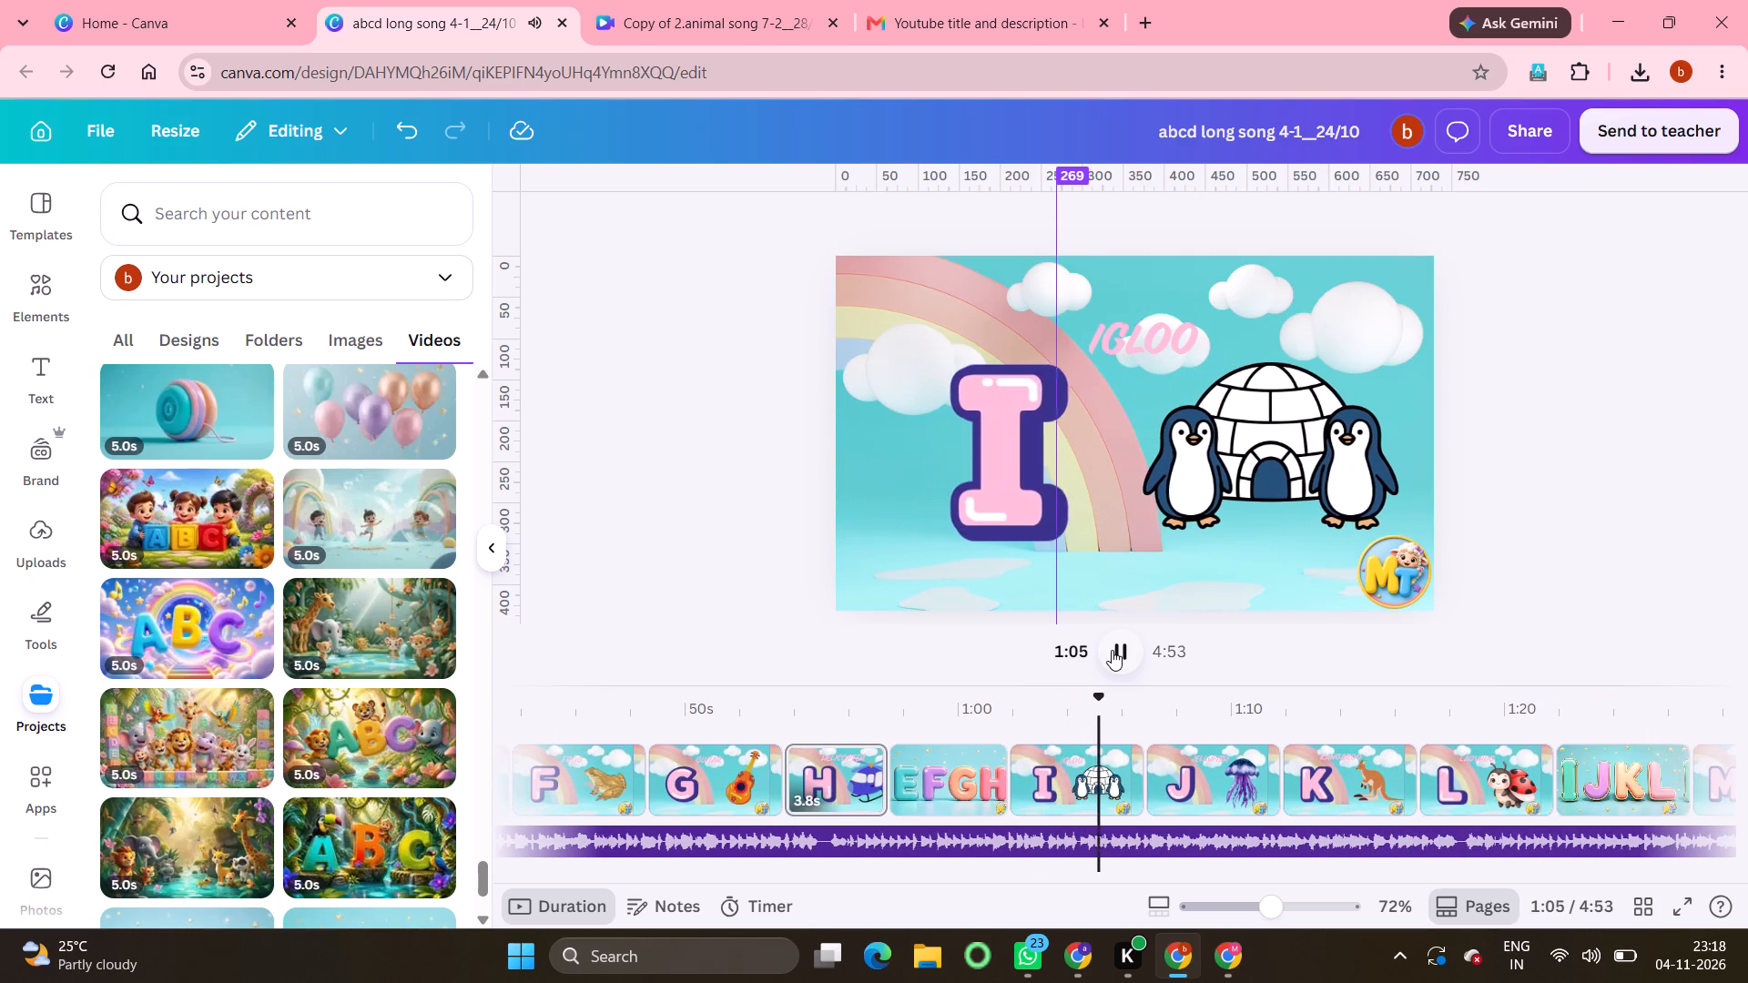
click(1112, 650)
drag(996, 782, 987, 782)
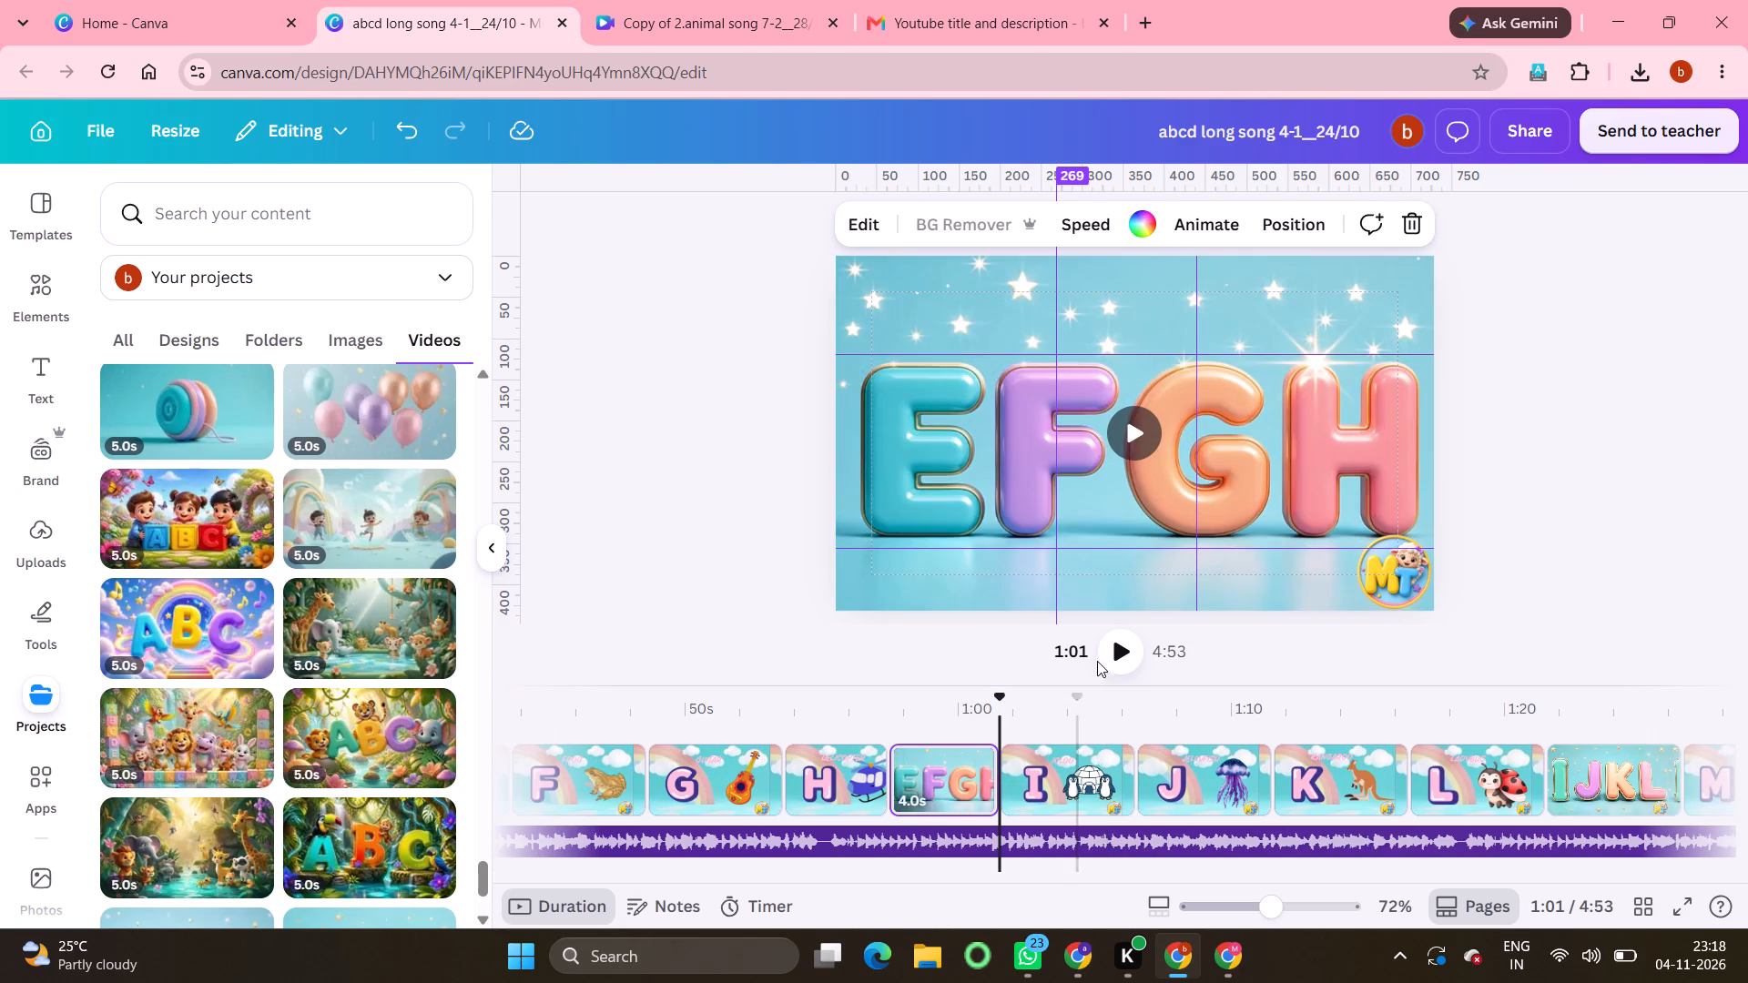
Play on against the song and shorten the I igloo page to 4.3 s and the J jellyfish page to 4.6 s.
click(1107, 660)
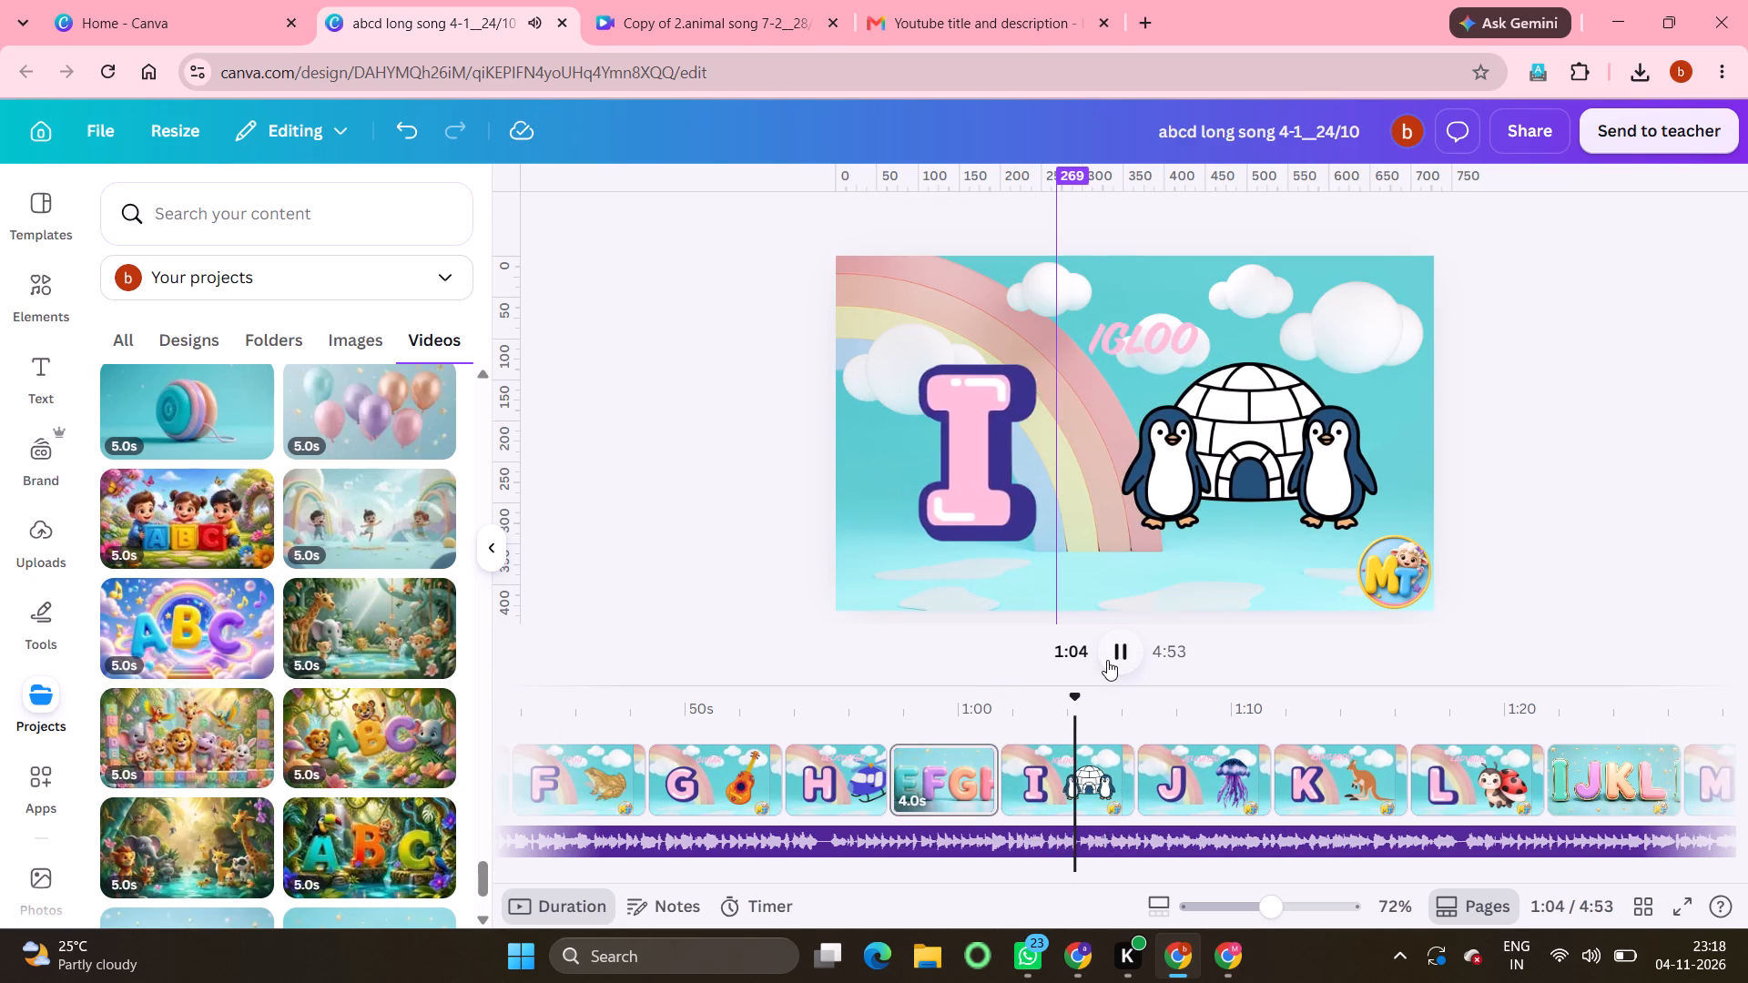
click(1107, 660)
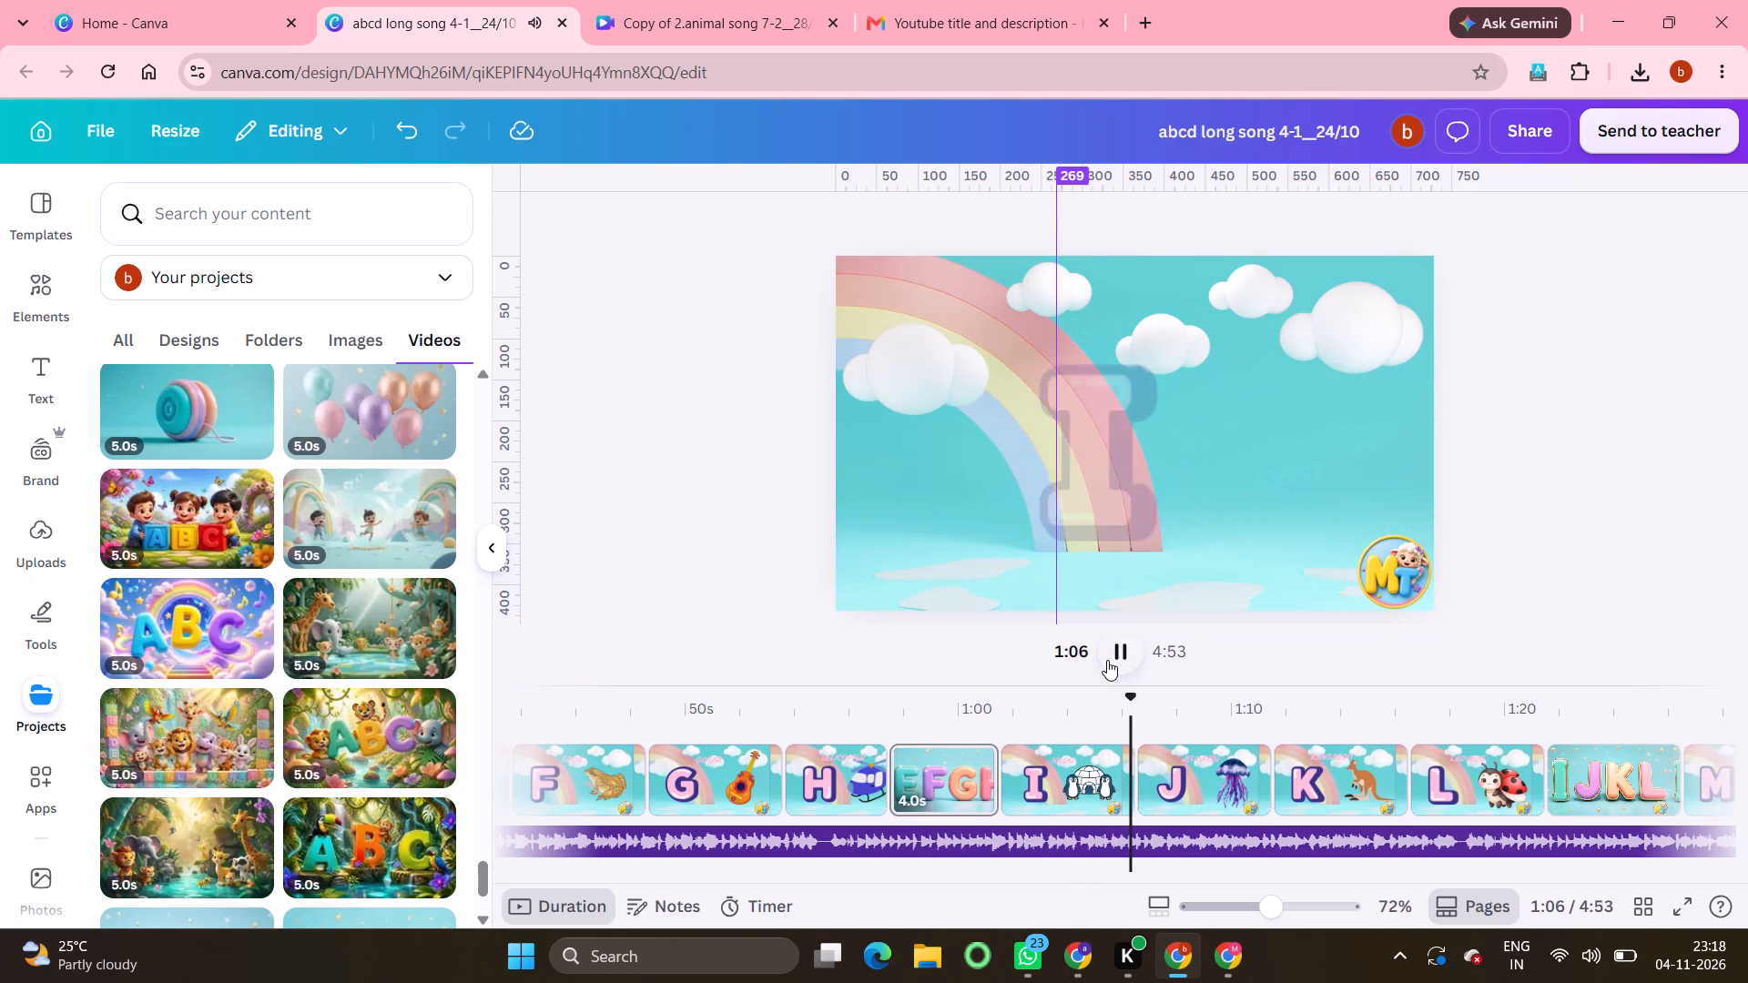
drag(1120, 777, 1103, 779)
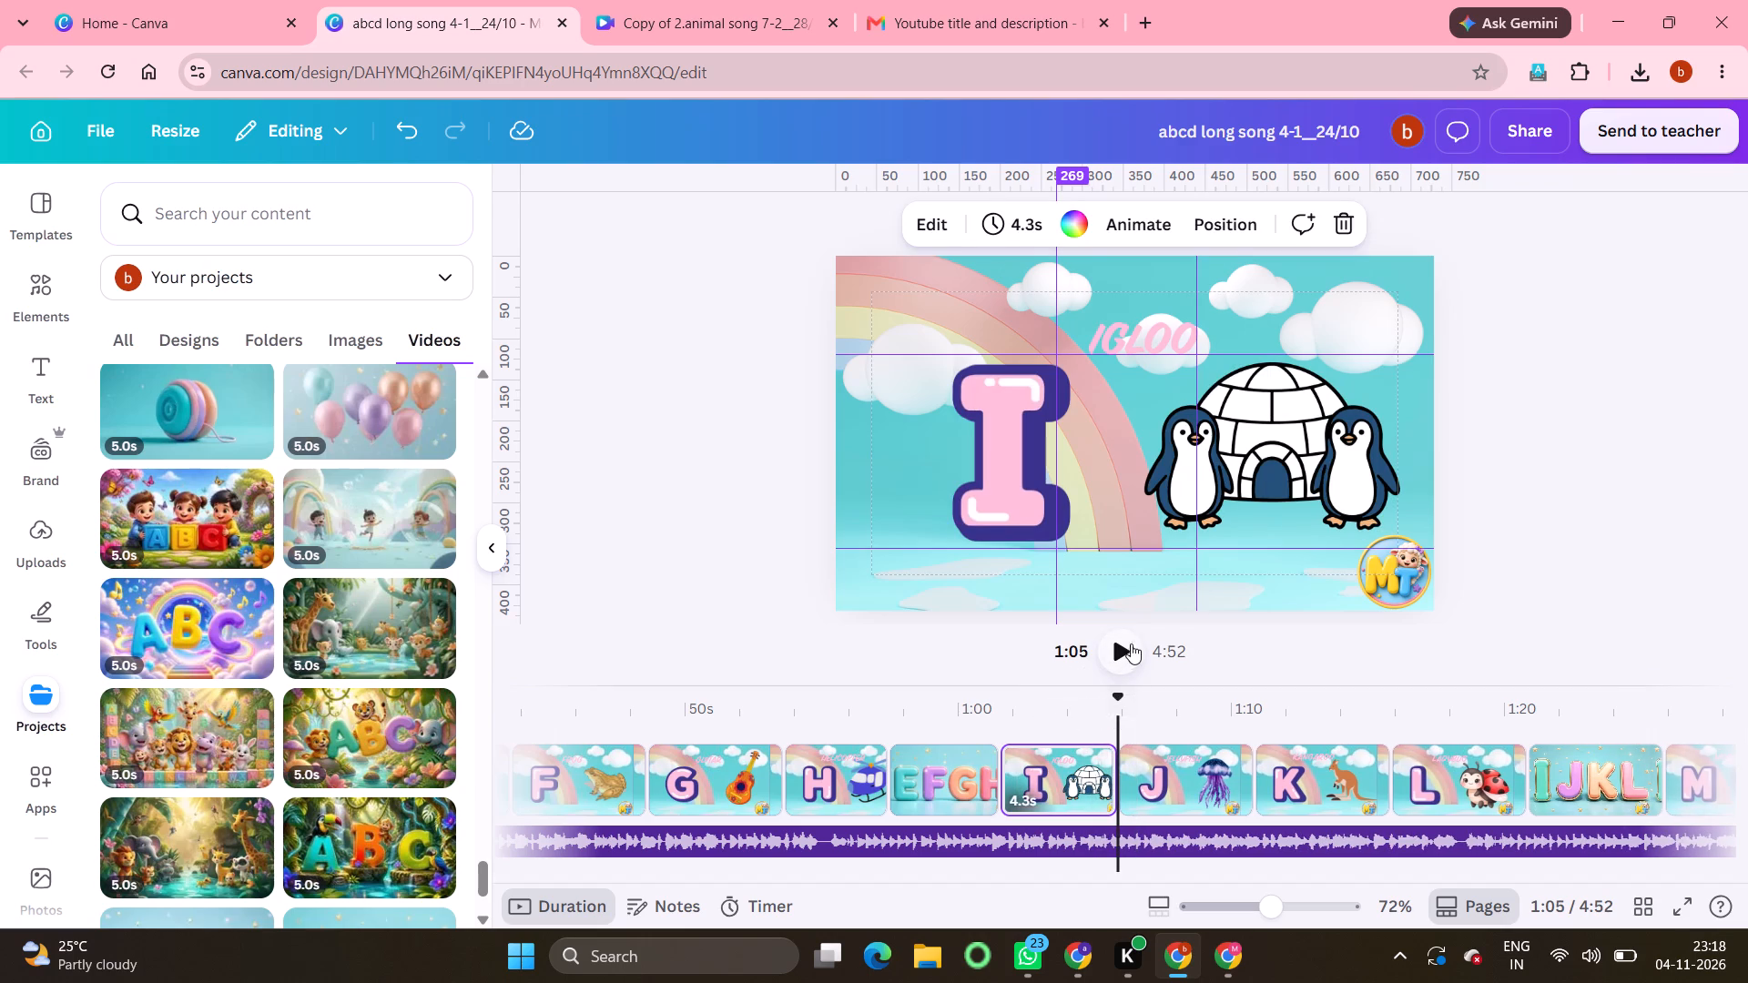
click(1123, 654)
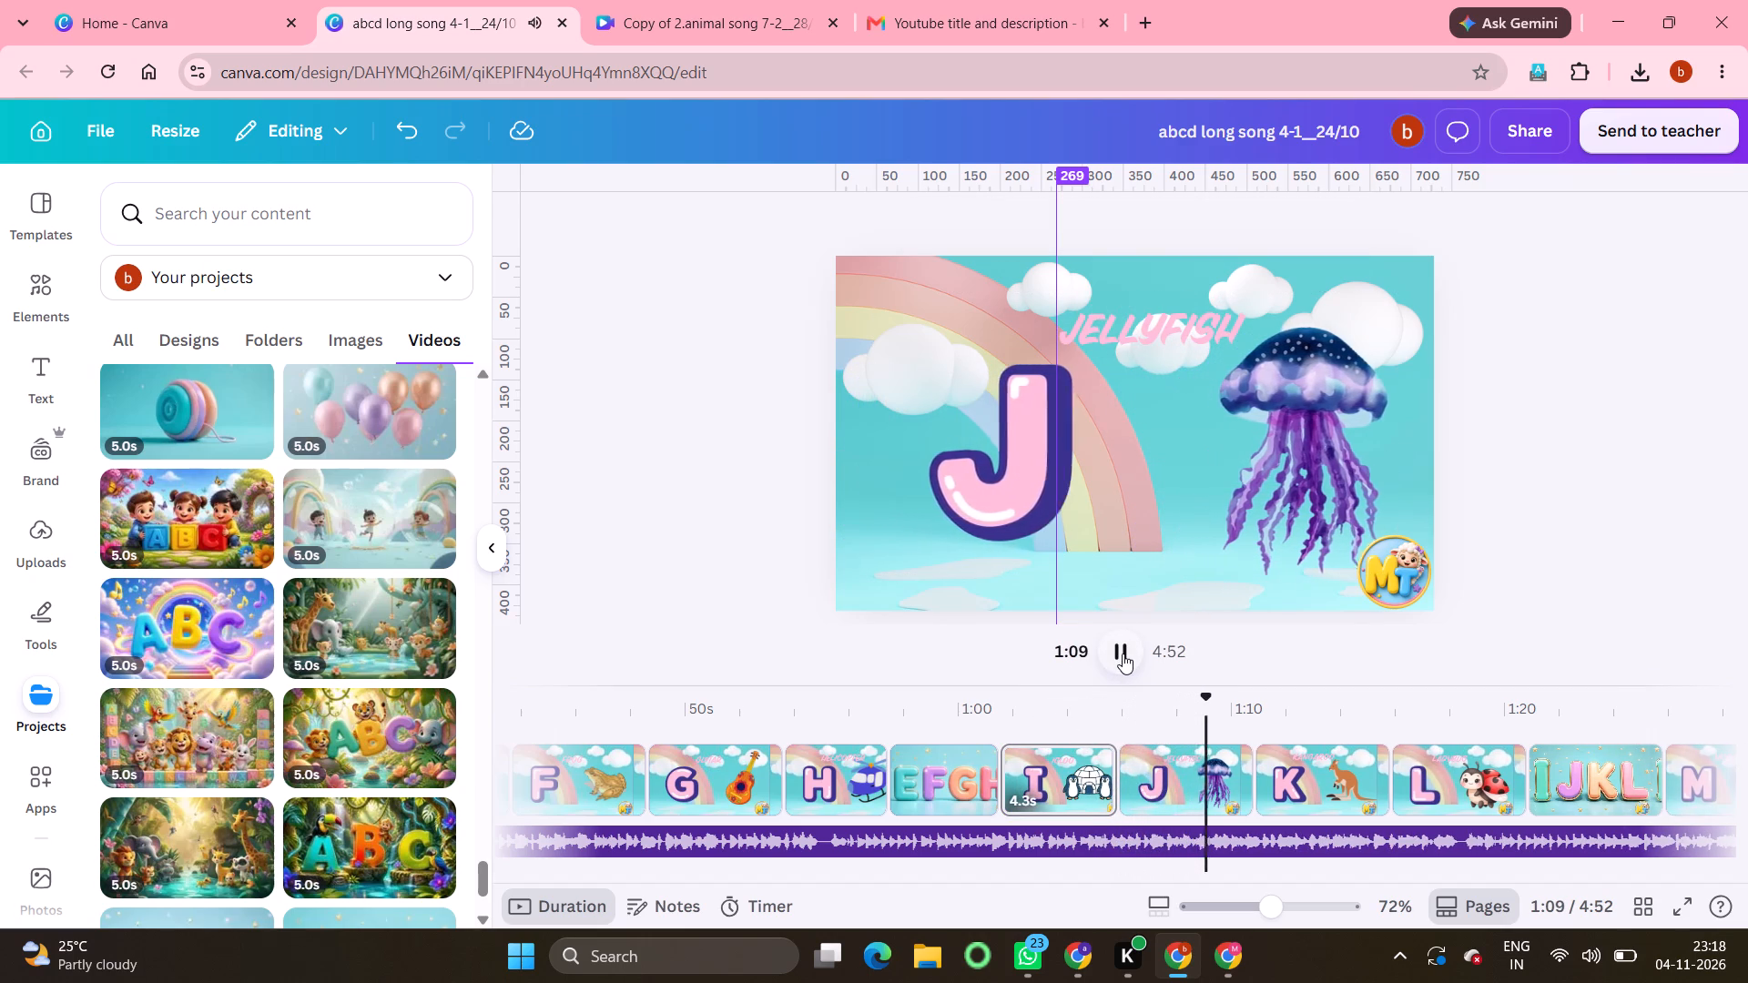
click(1123, 654)
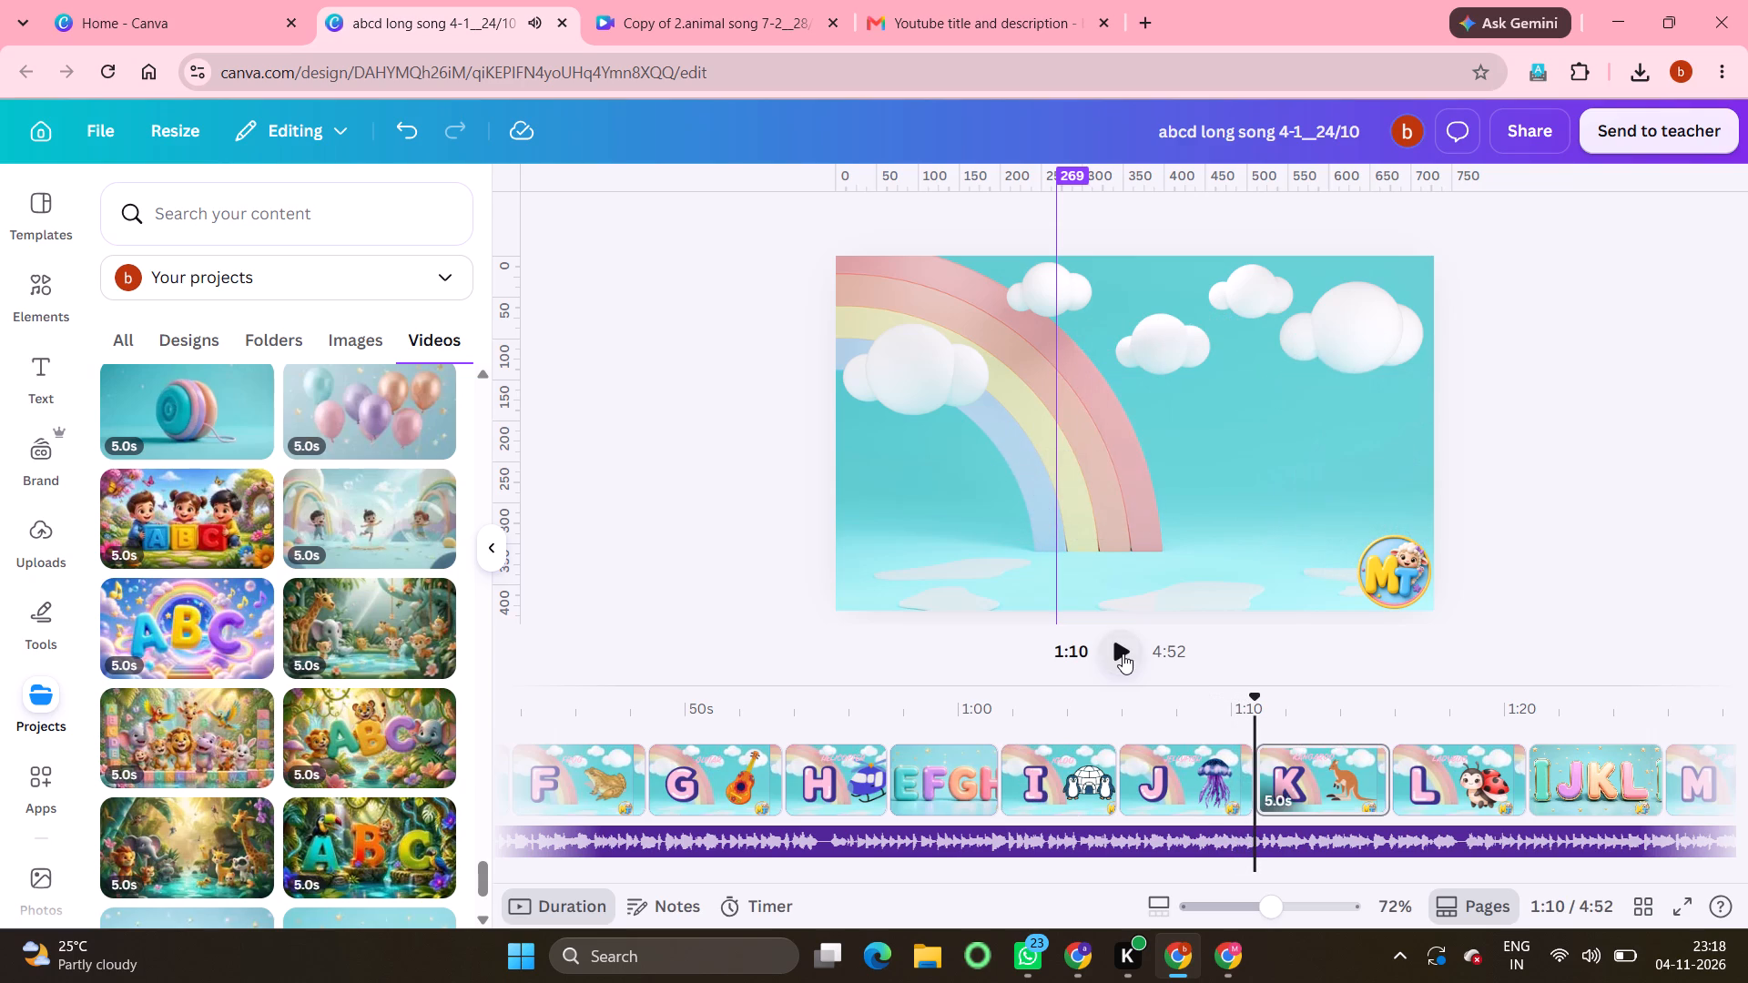
drag(1237, 784, 1231, 785)
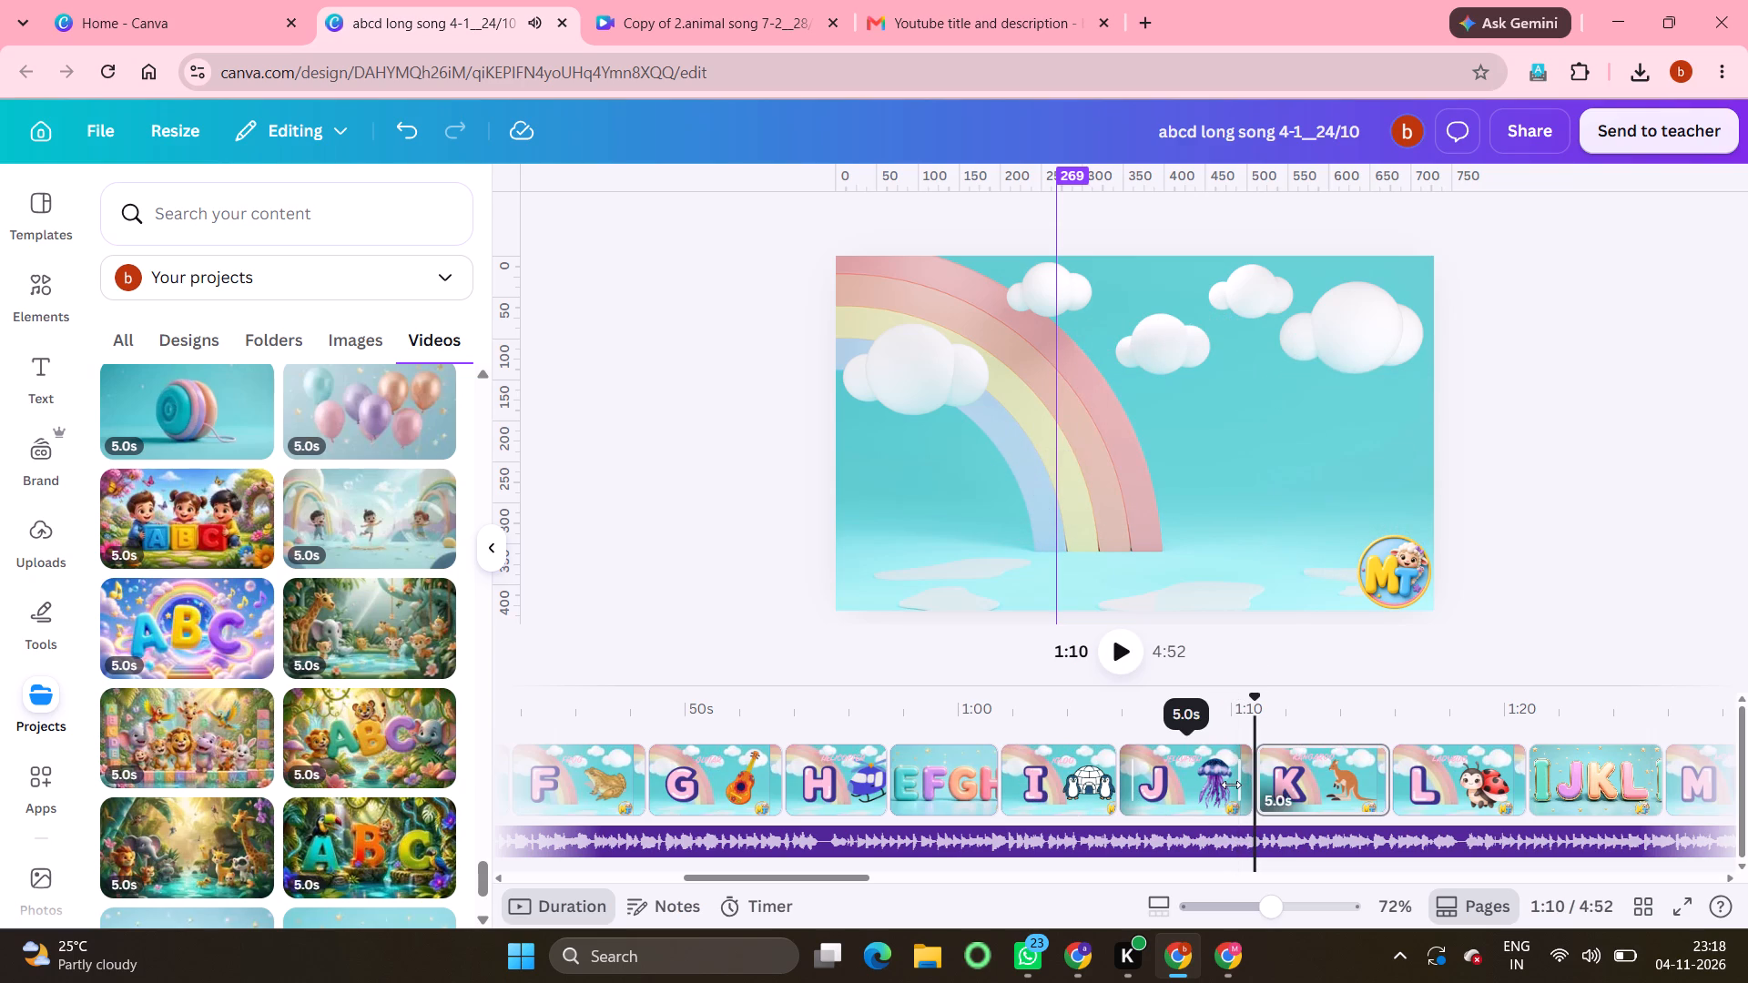
drag(1231, 785, 1228, 785)
Play on against the song and shorten the K kangaroo page to 4.5 s and the IJKL page to 4.5 s.
click(1116, 648)
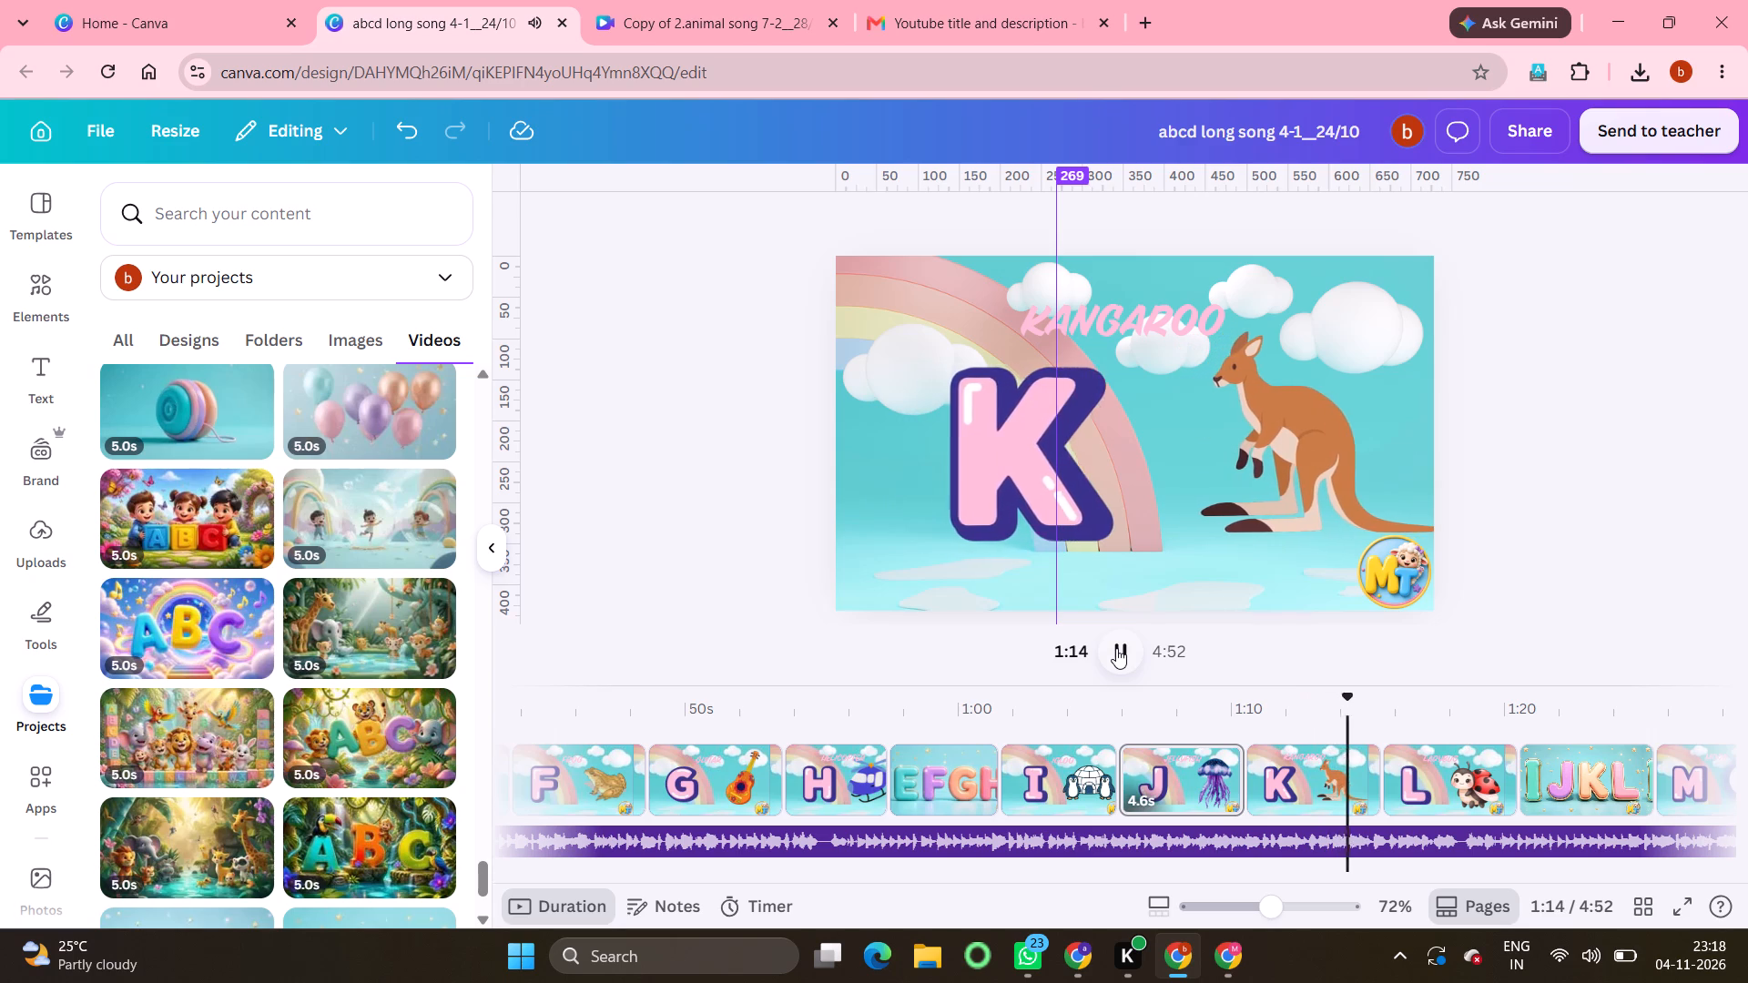
click(1116, 648)
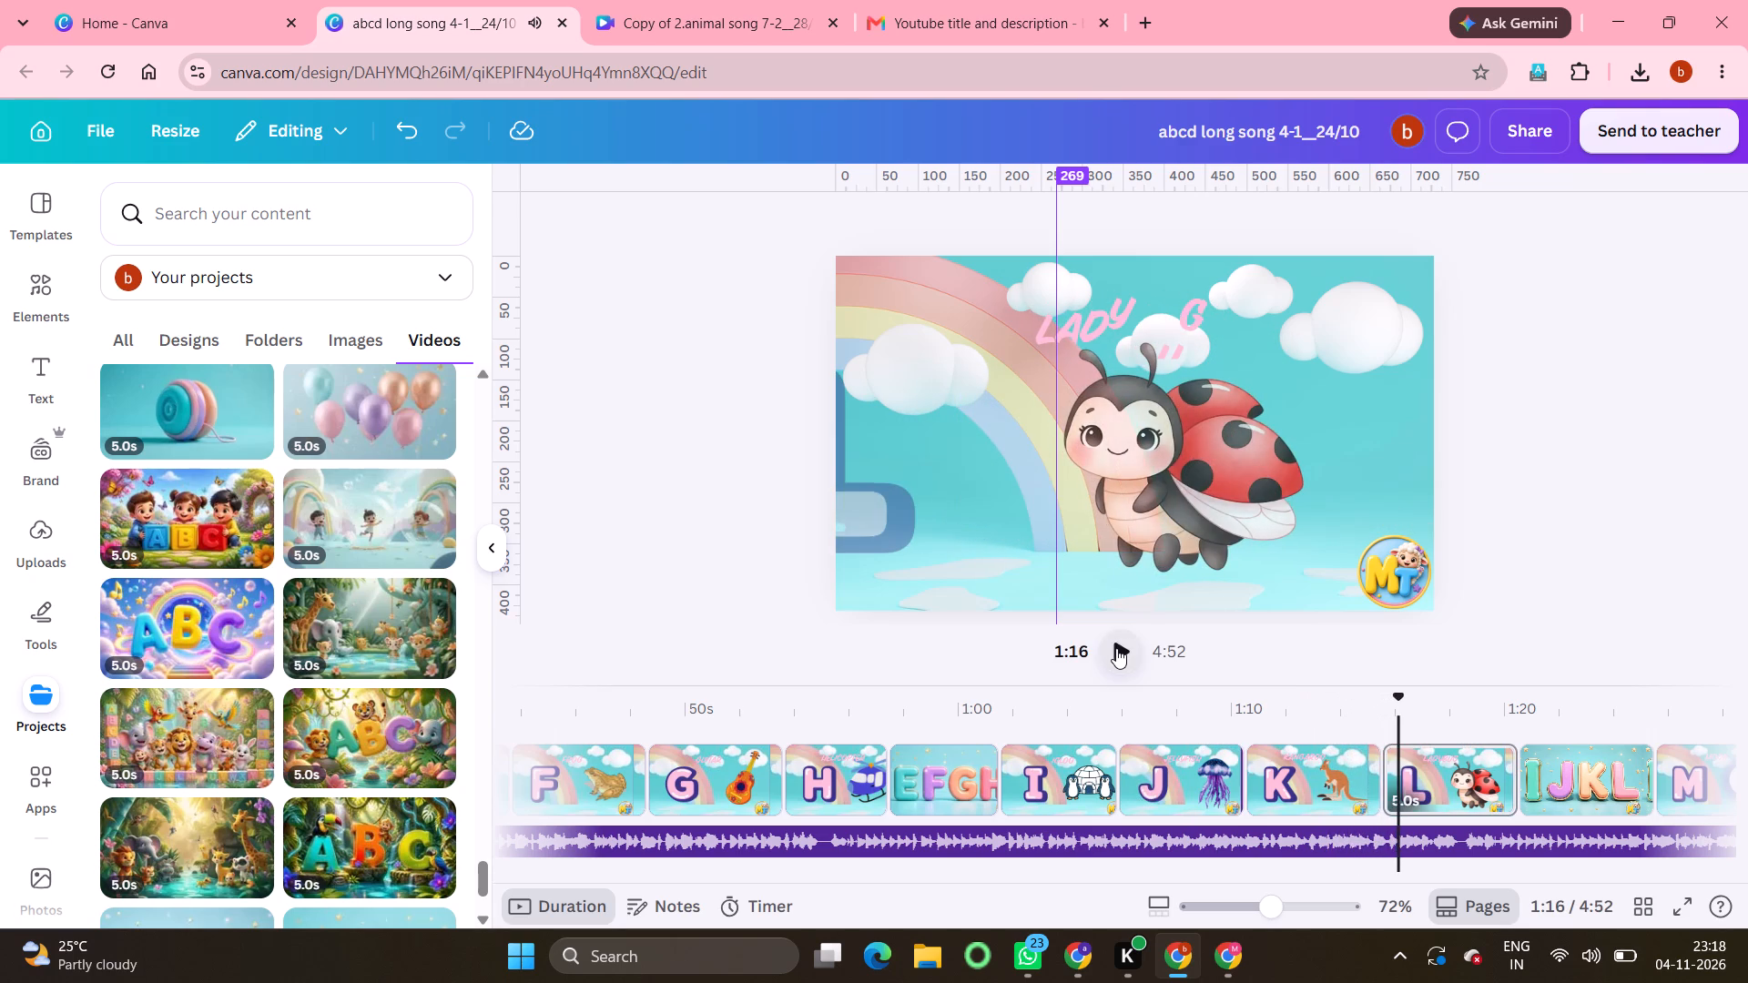
drag(1367, 780, 1366, 780)
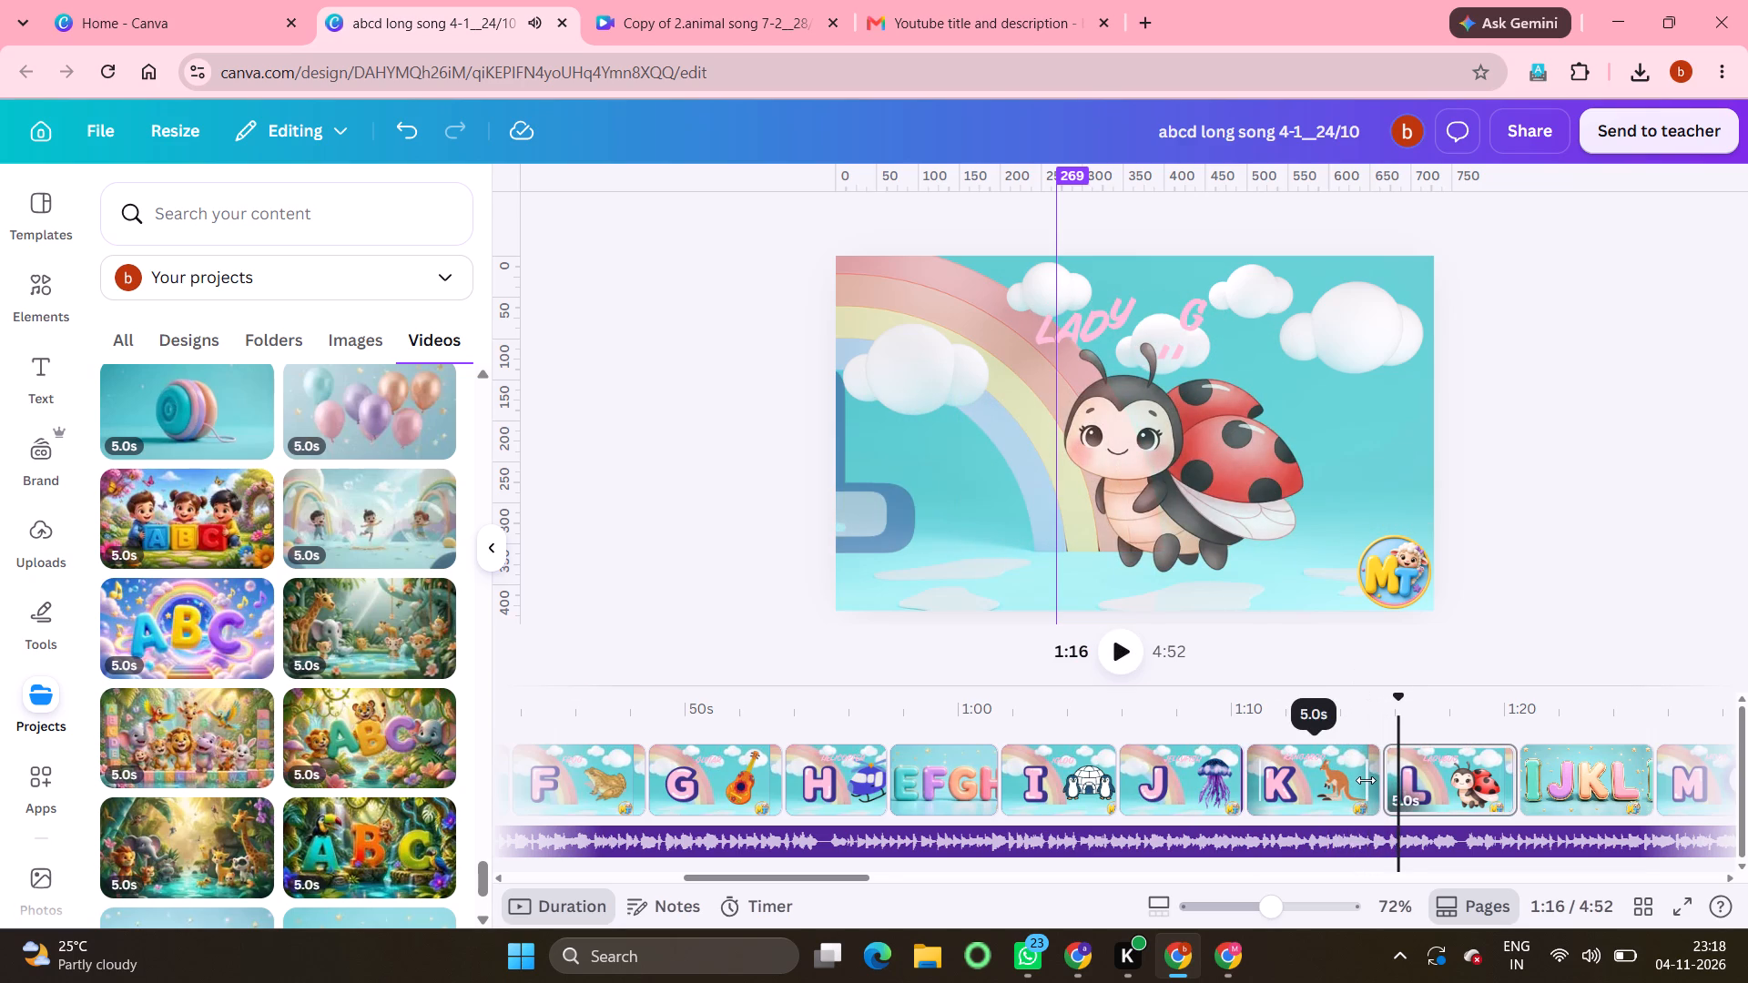
drag(1366, 780, 1355, 778)
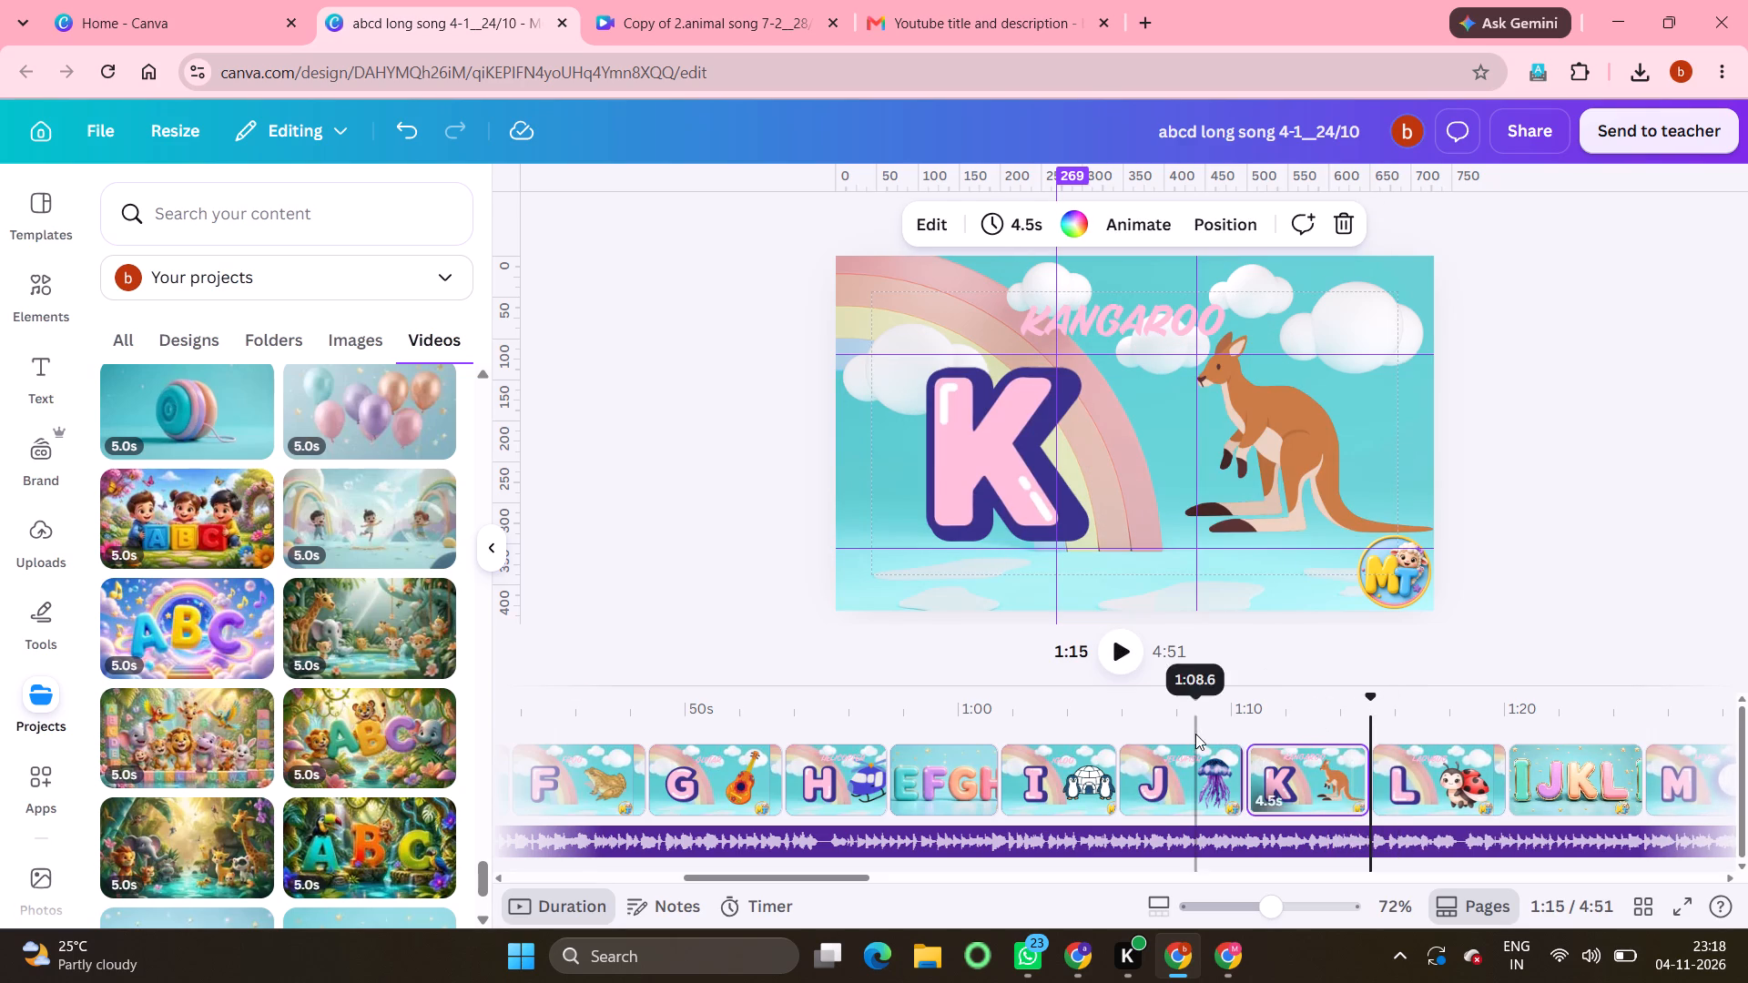
click(1112, 639)
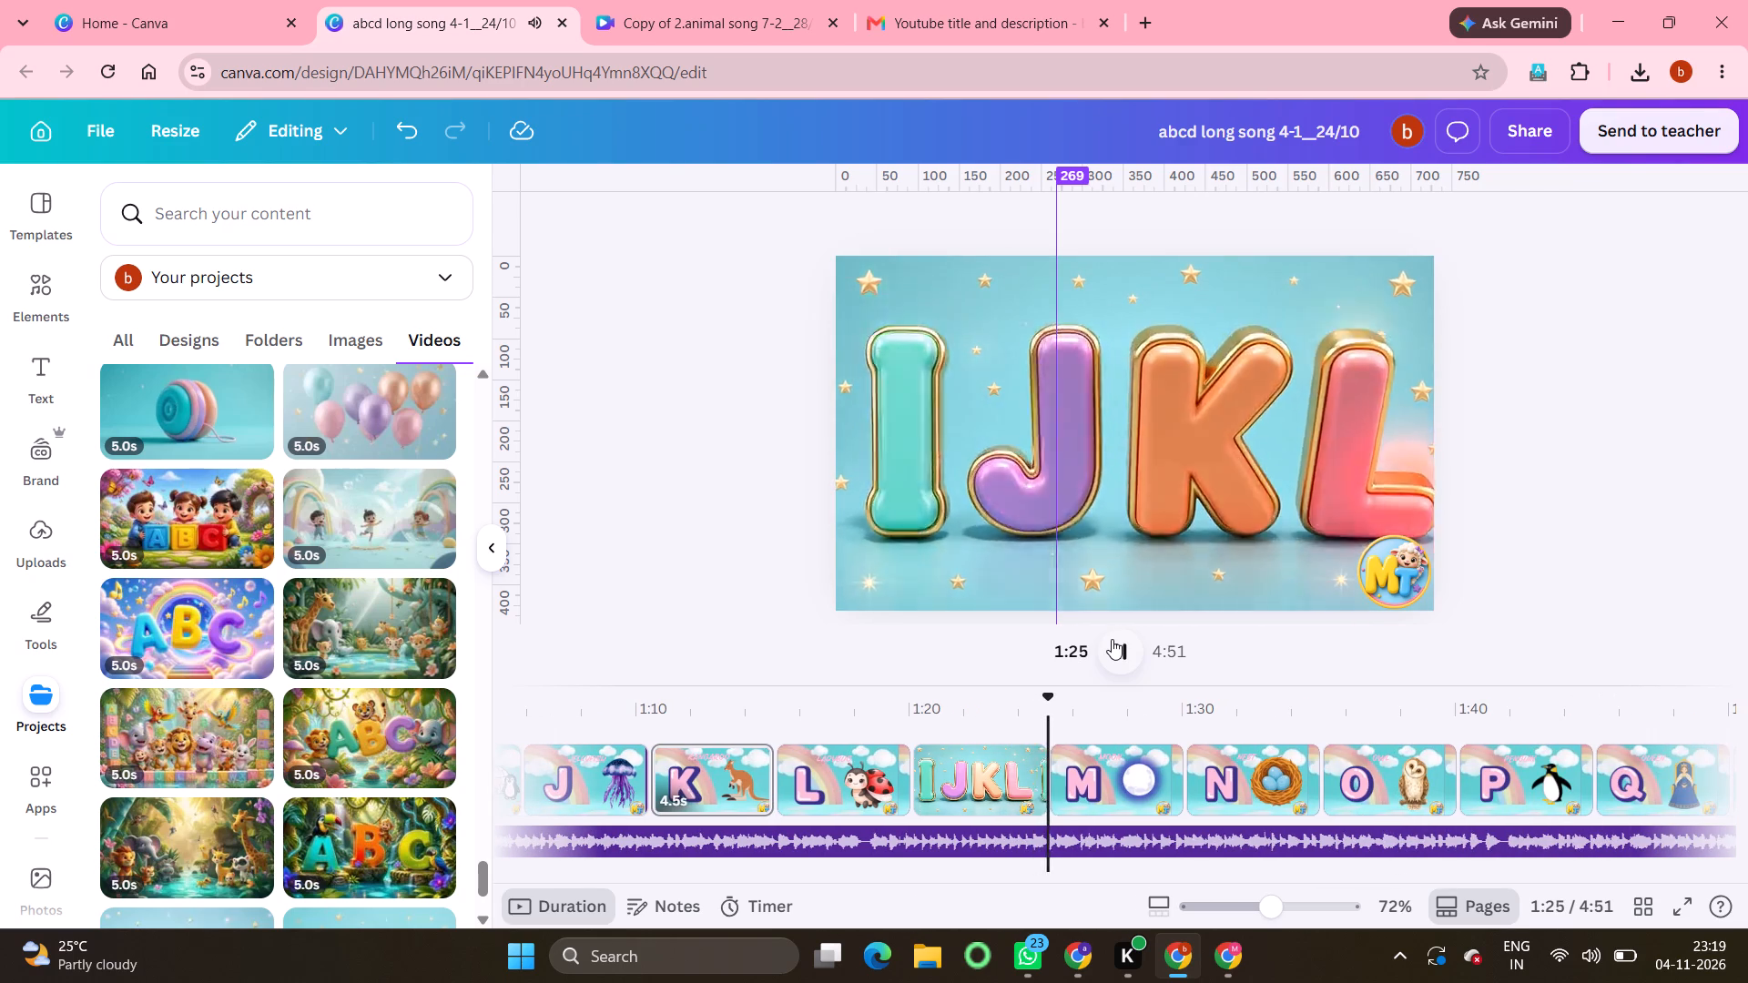
click(1112, 639)
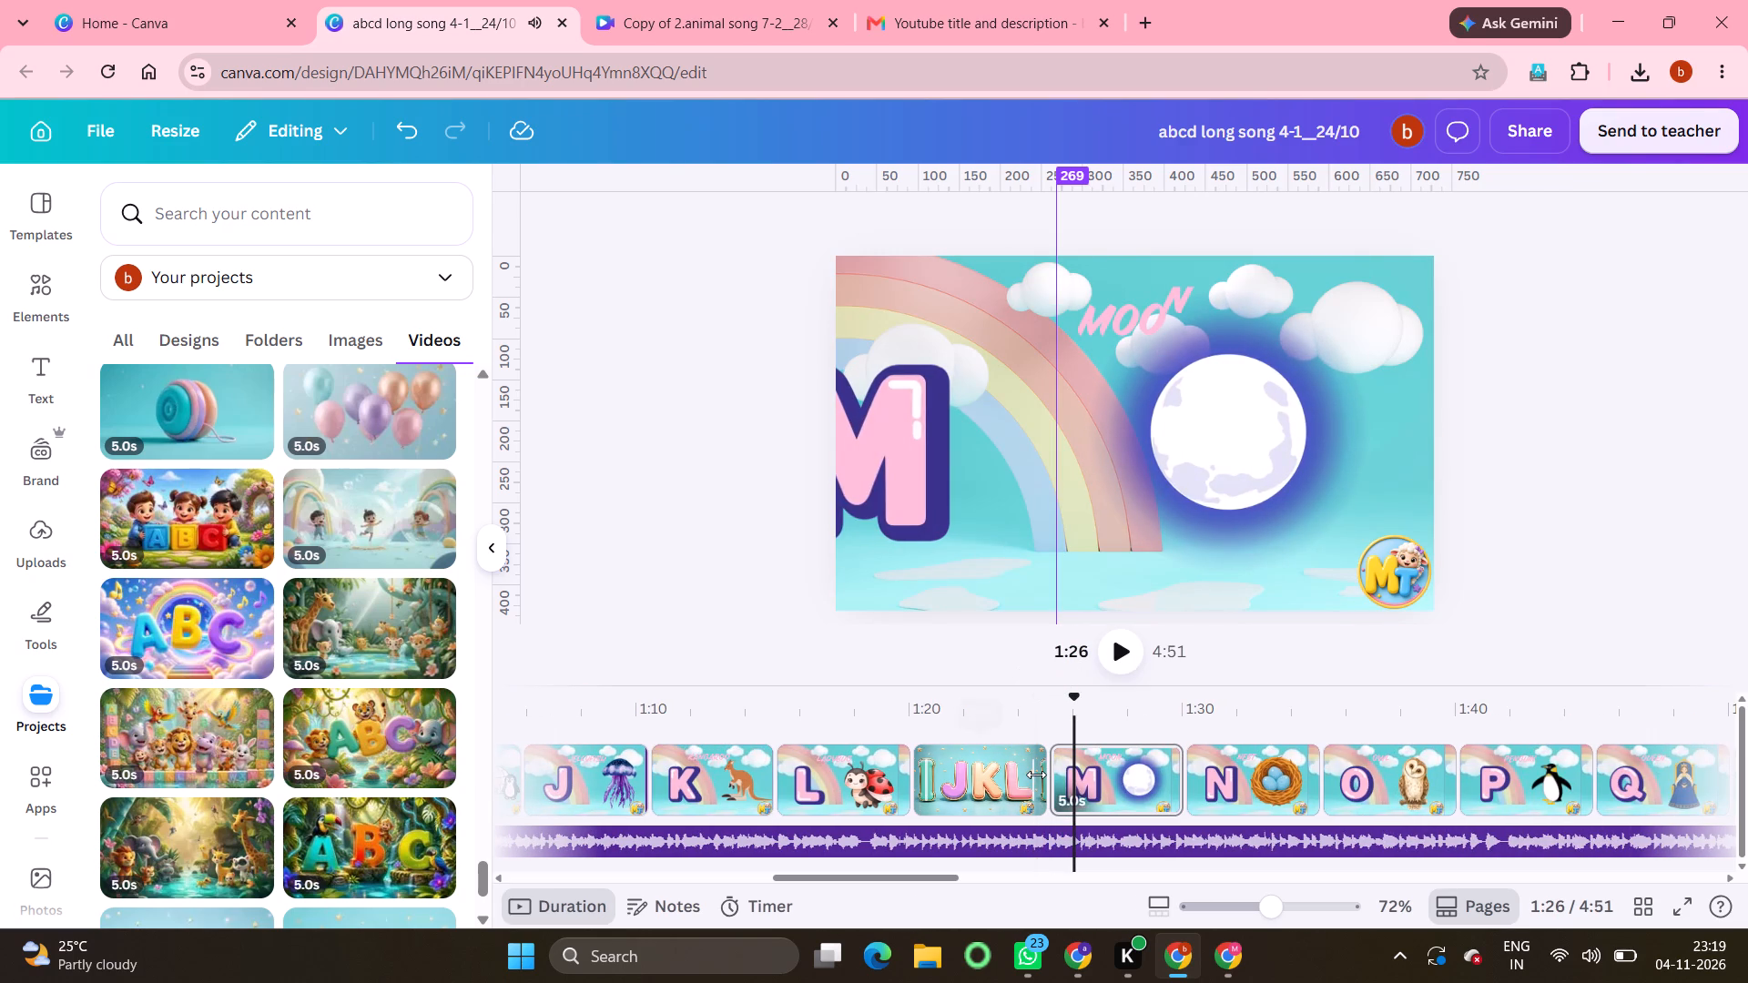
drag(1036, 775, 1024, 774)
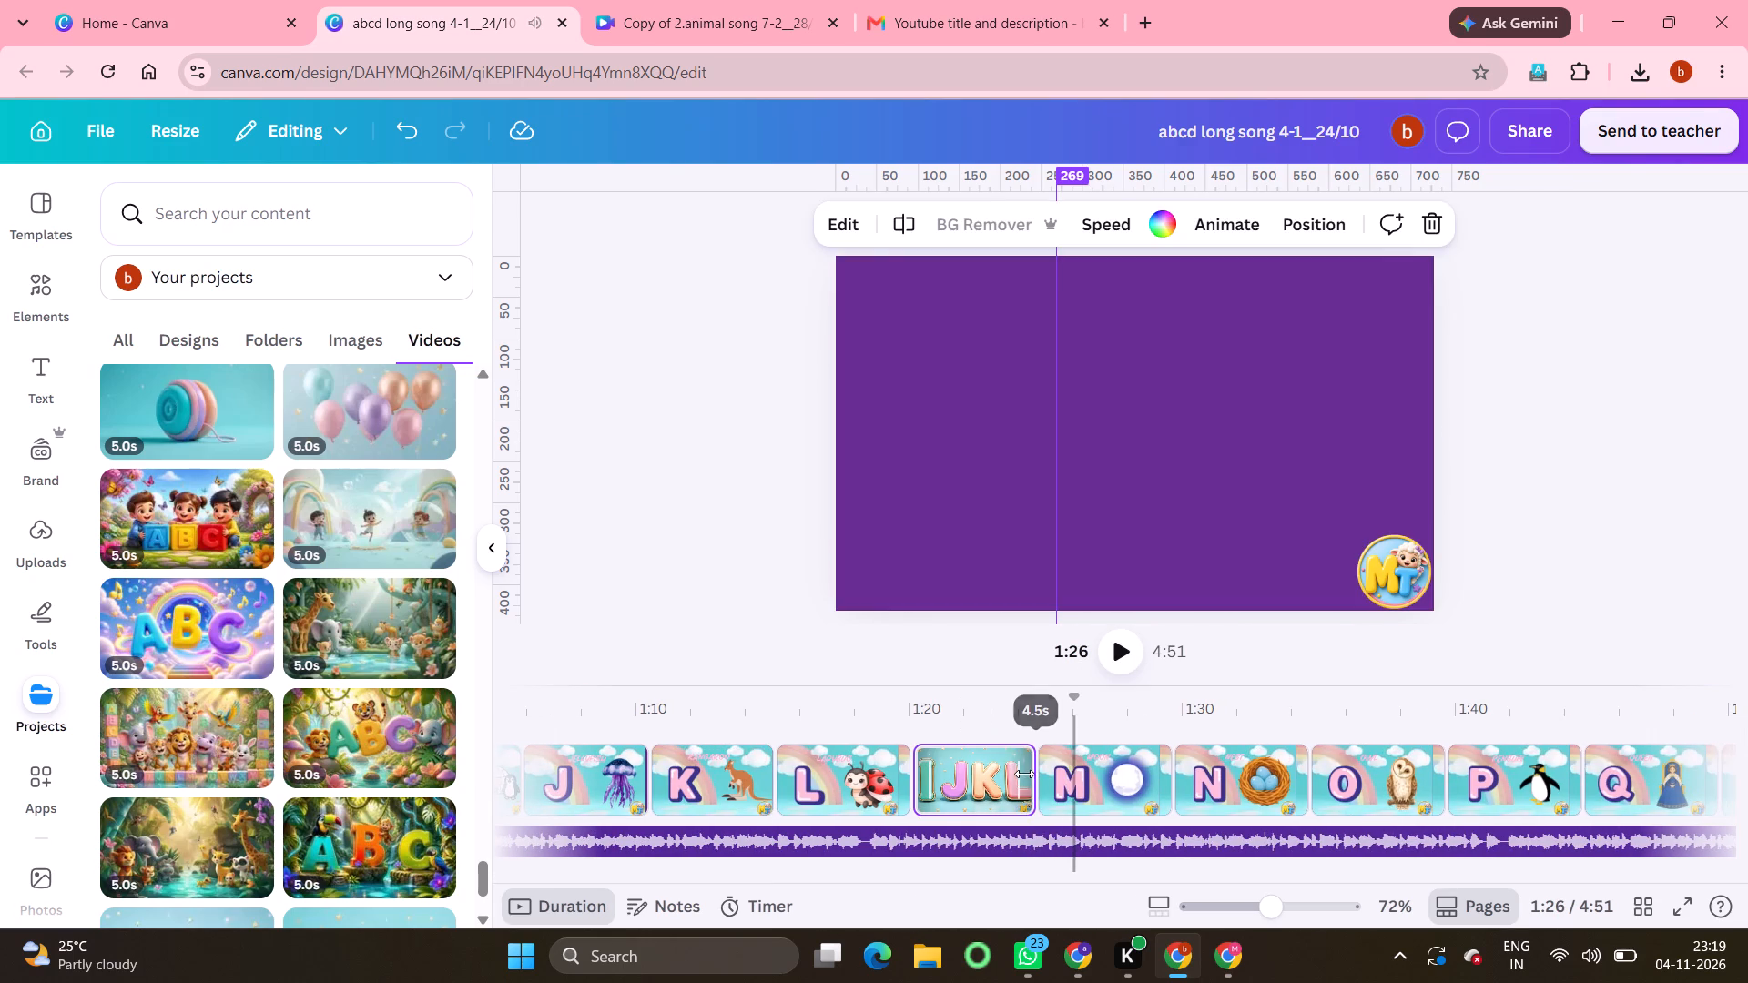
drag(1024, 774, 1023, 773)
Continue playback and shorten the M moon page to 4.2 s and the N nest page to 4.8 s.
click(1113, 654)
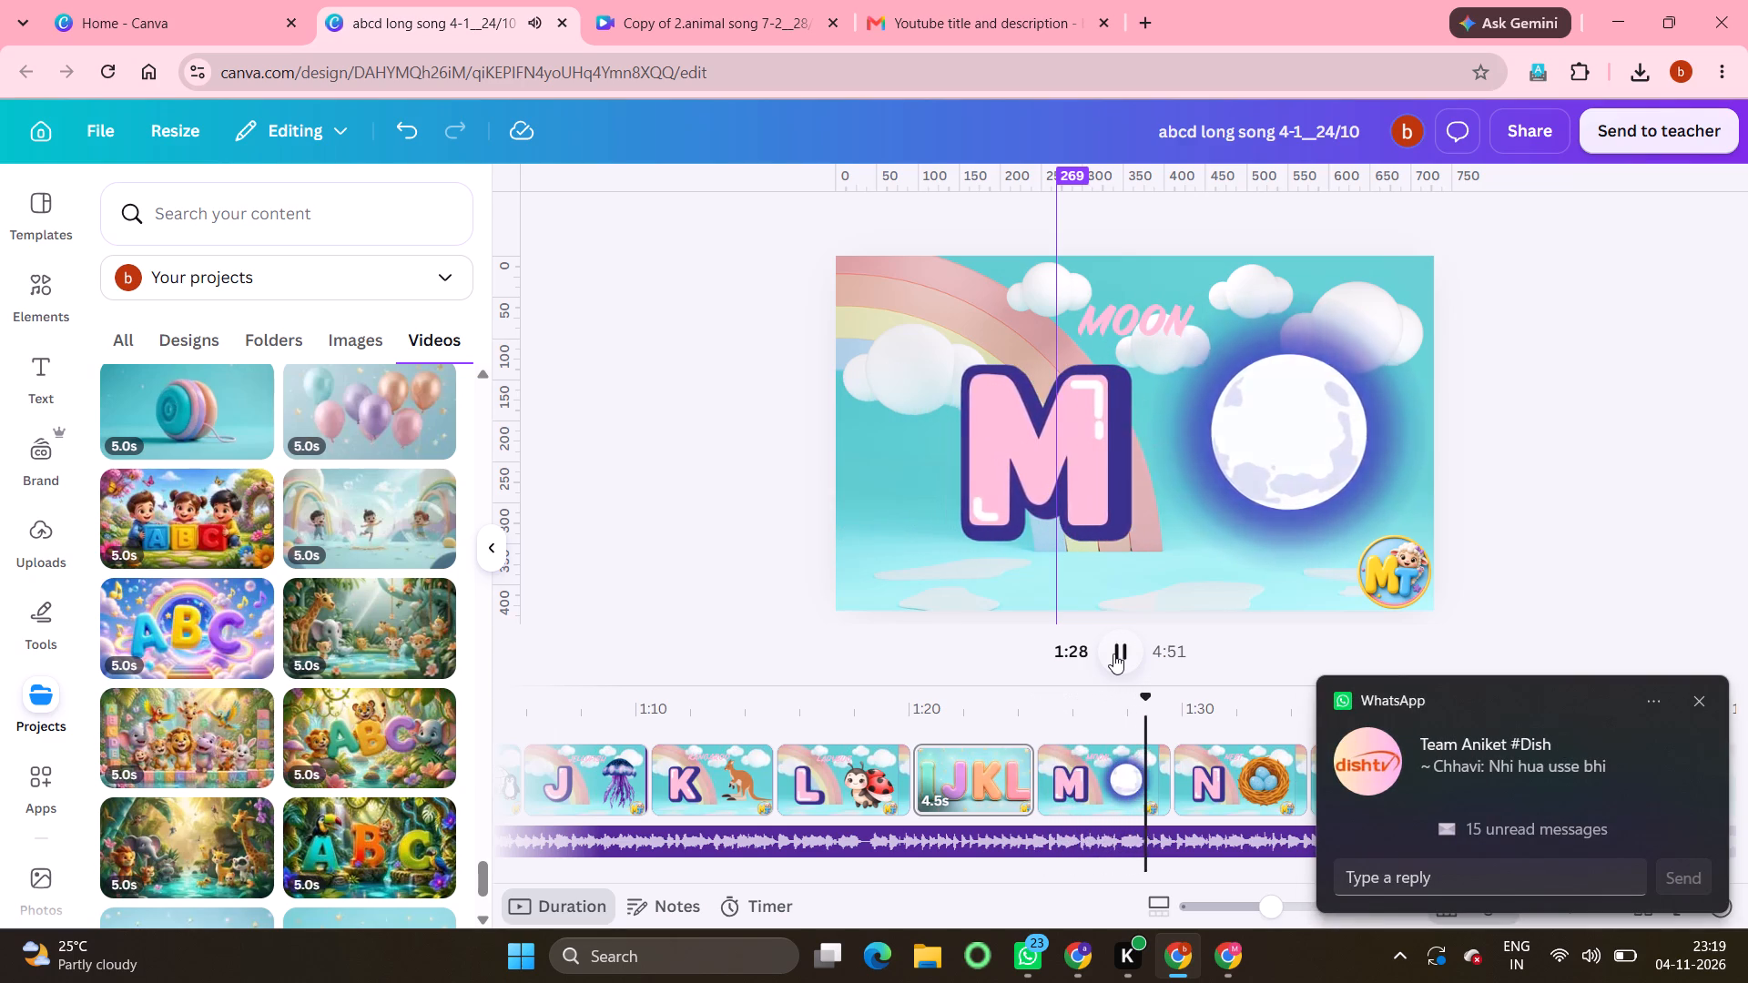
click(1113, 654)
drag(1143, 789, 1143, 789)
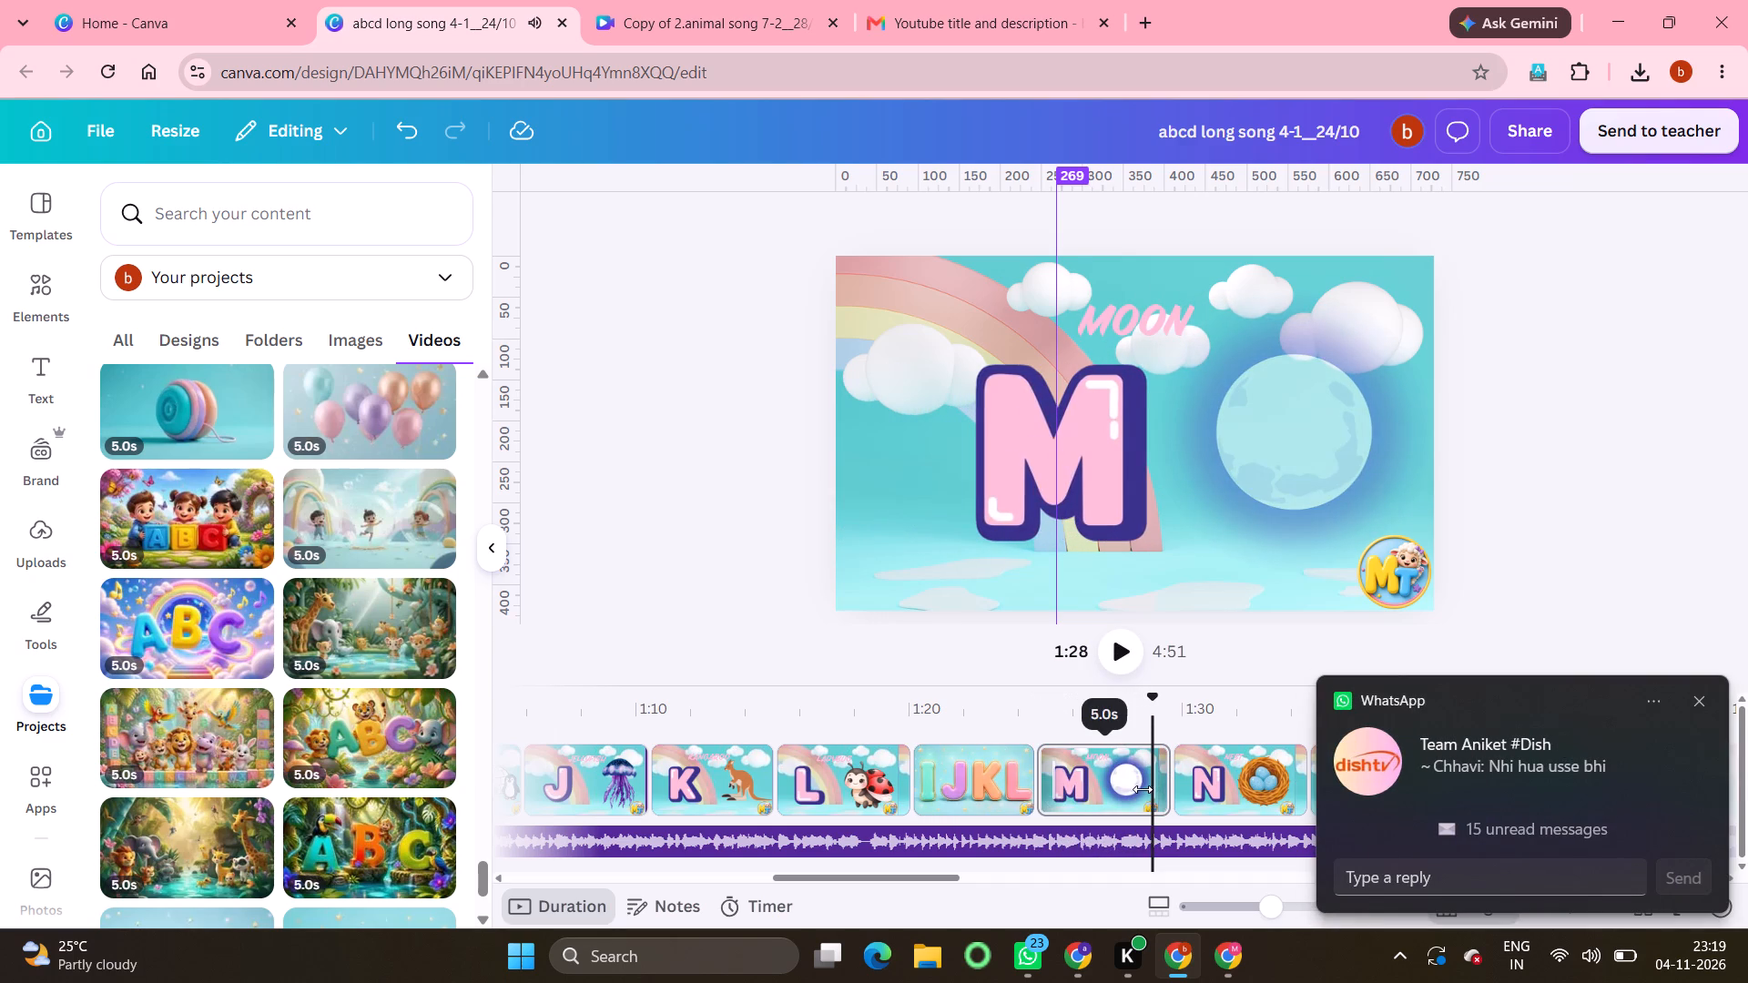
drag(1143, 789, 1131, 789)
click(1127, 652)
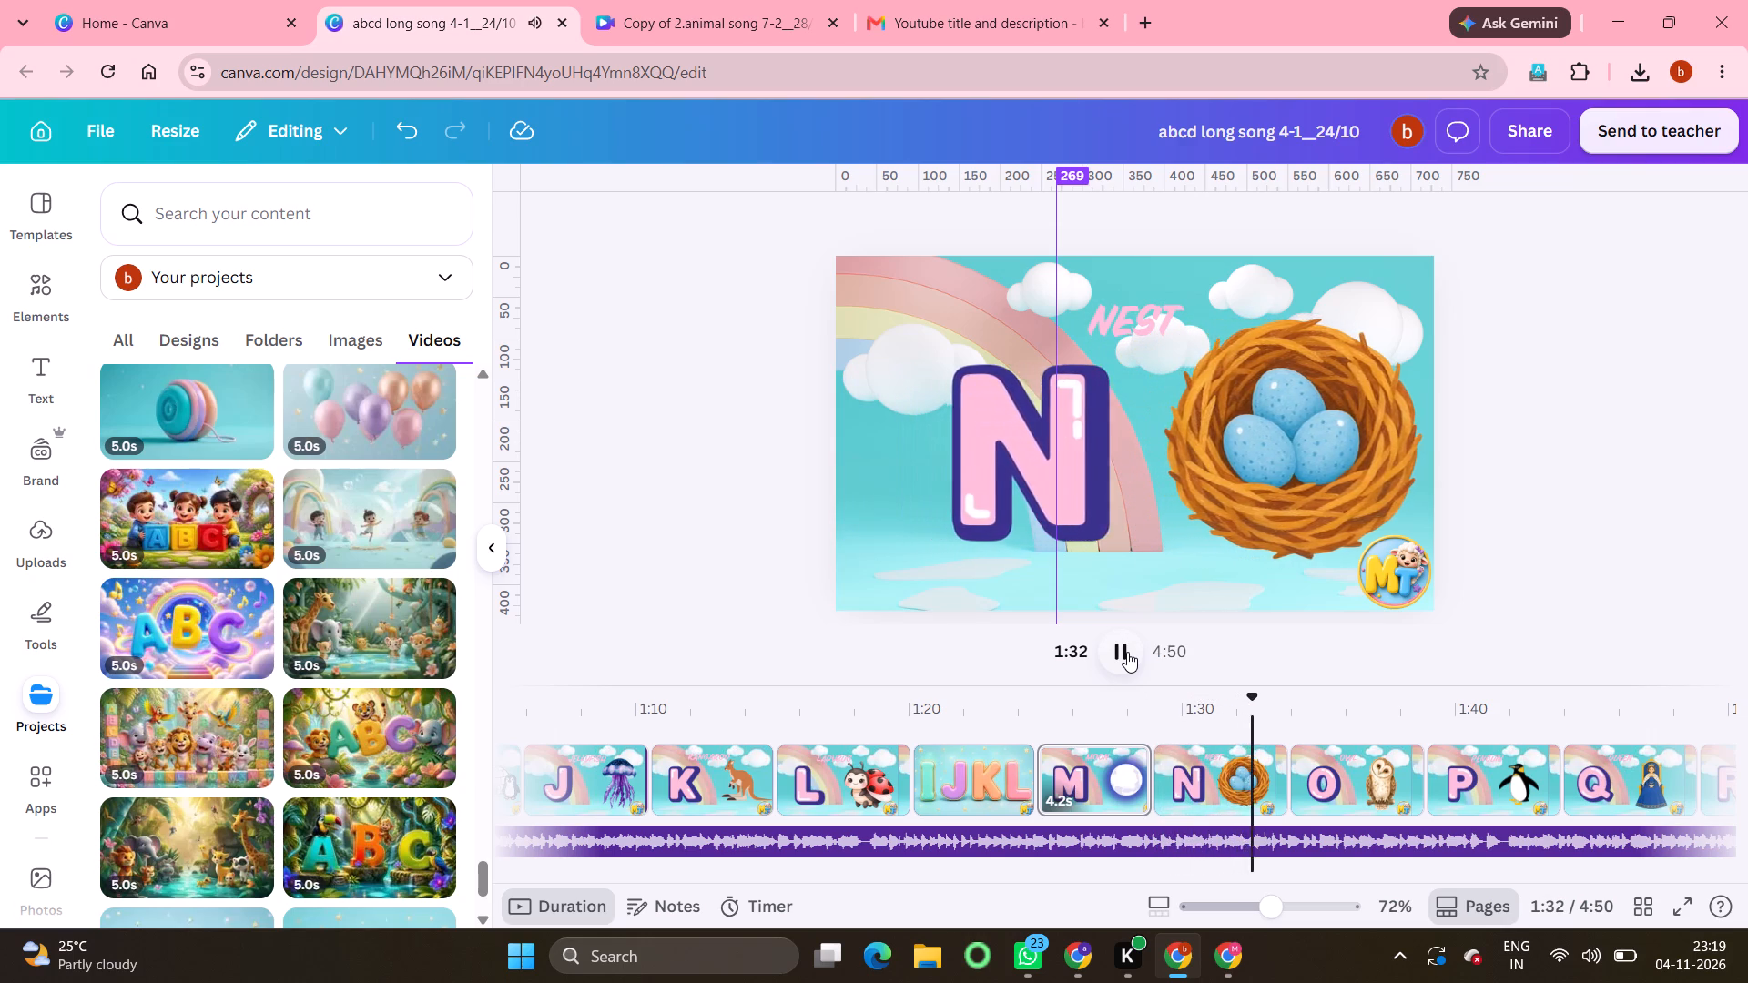
click(1127, 652)
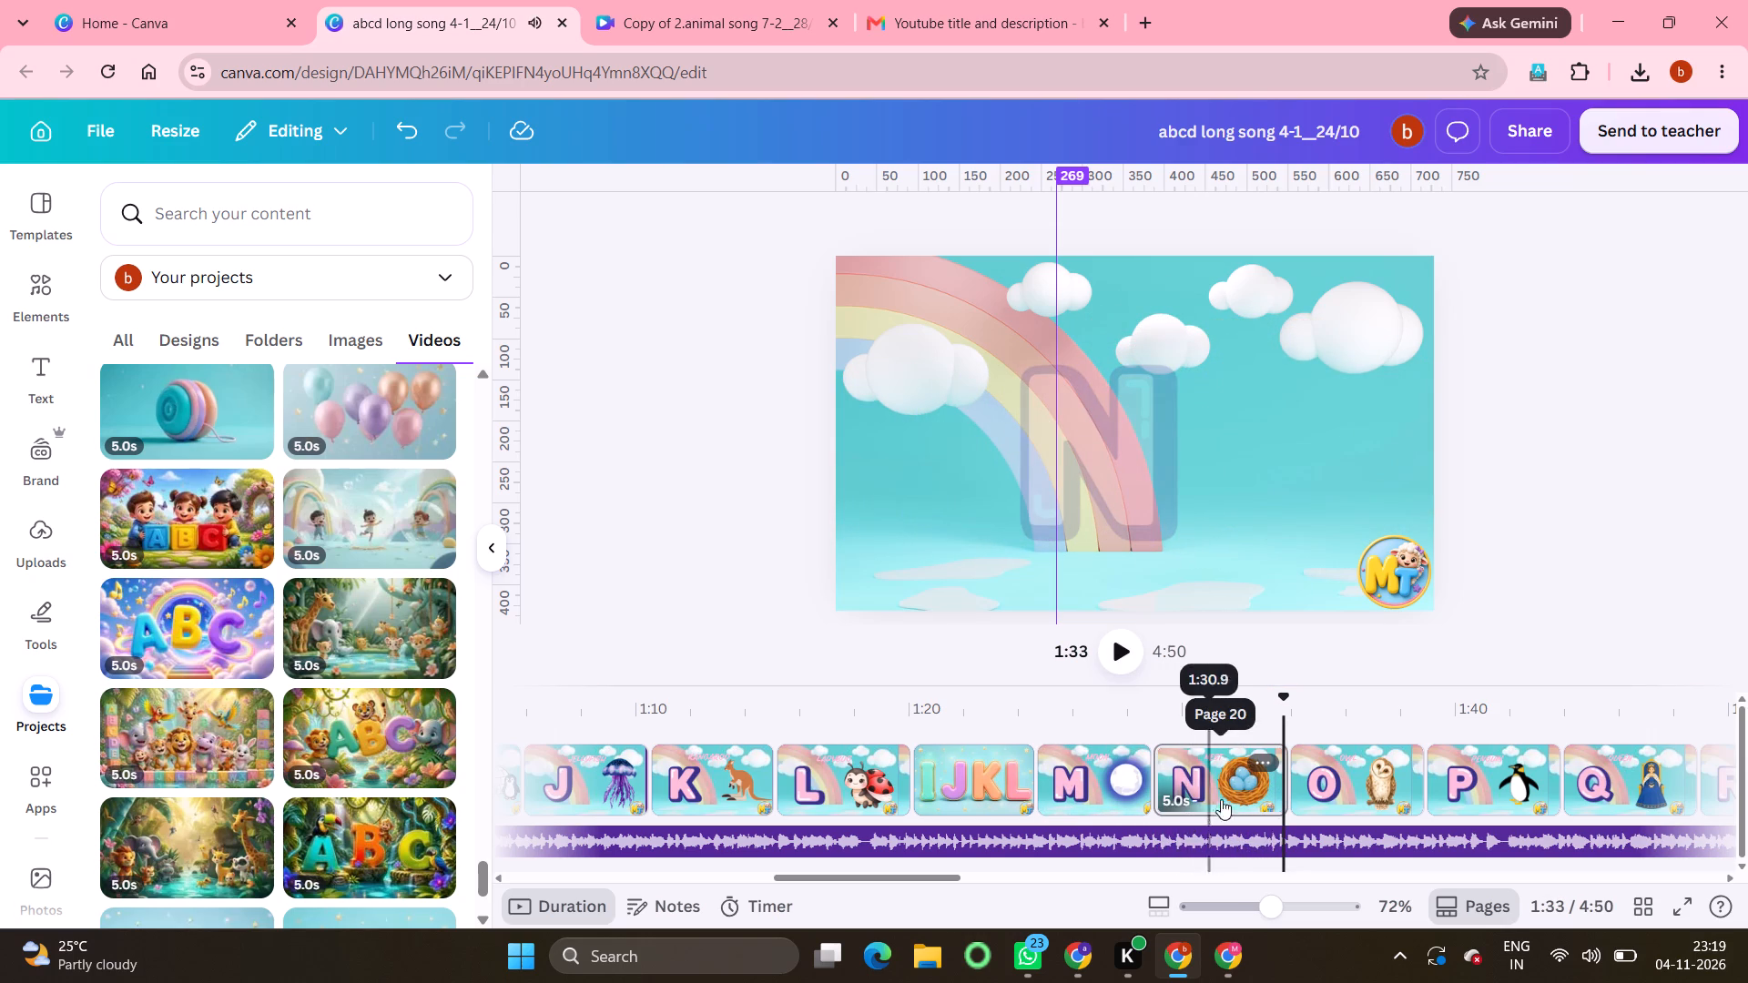
drag(1255, 788, 1247, 785)
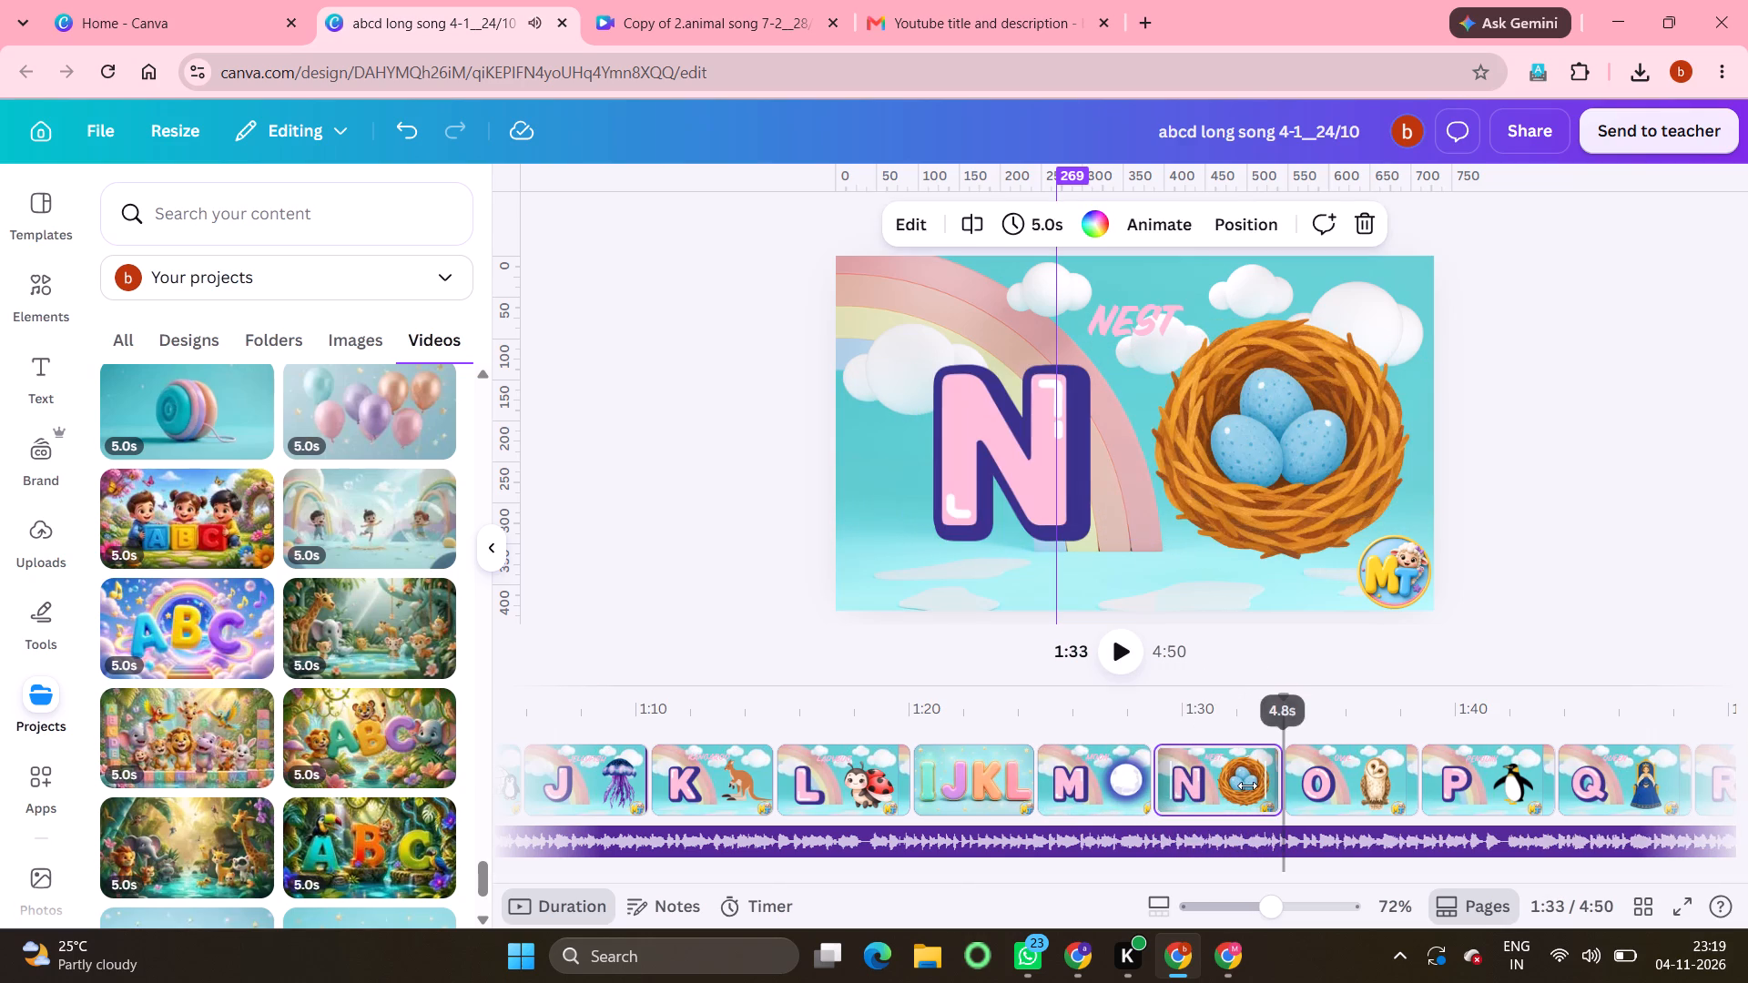
drag(1247, 785, 1246, 785)
Play on against the song and shorten the O owl page to 4.6 s and the P penguin page to 4.5 s.
click(1124, 659)
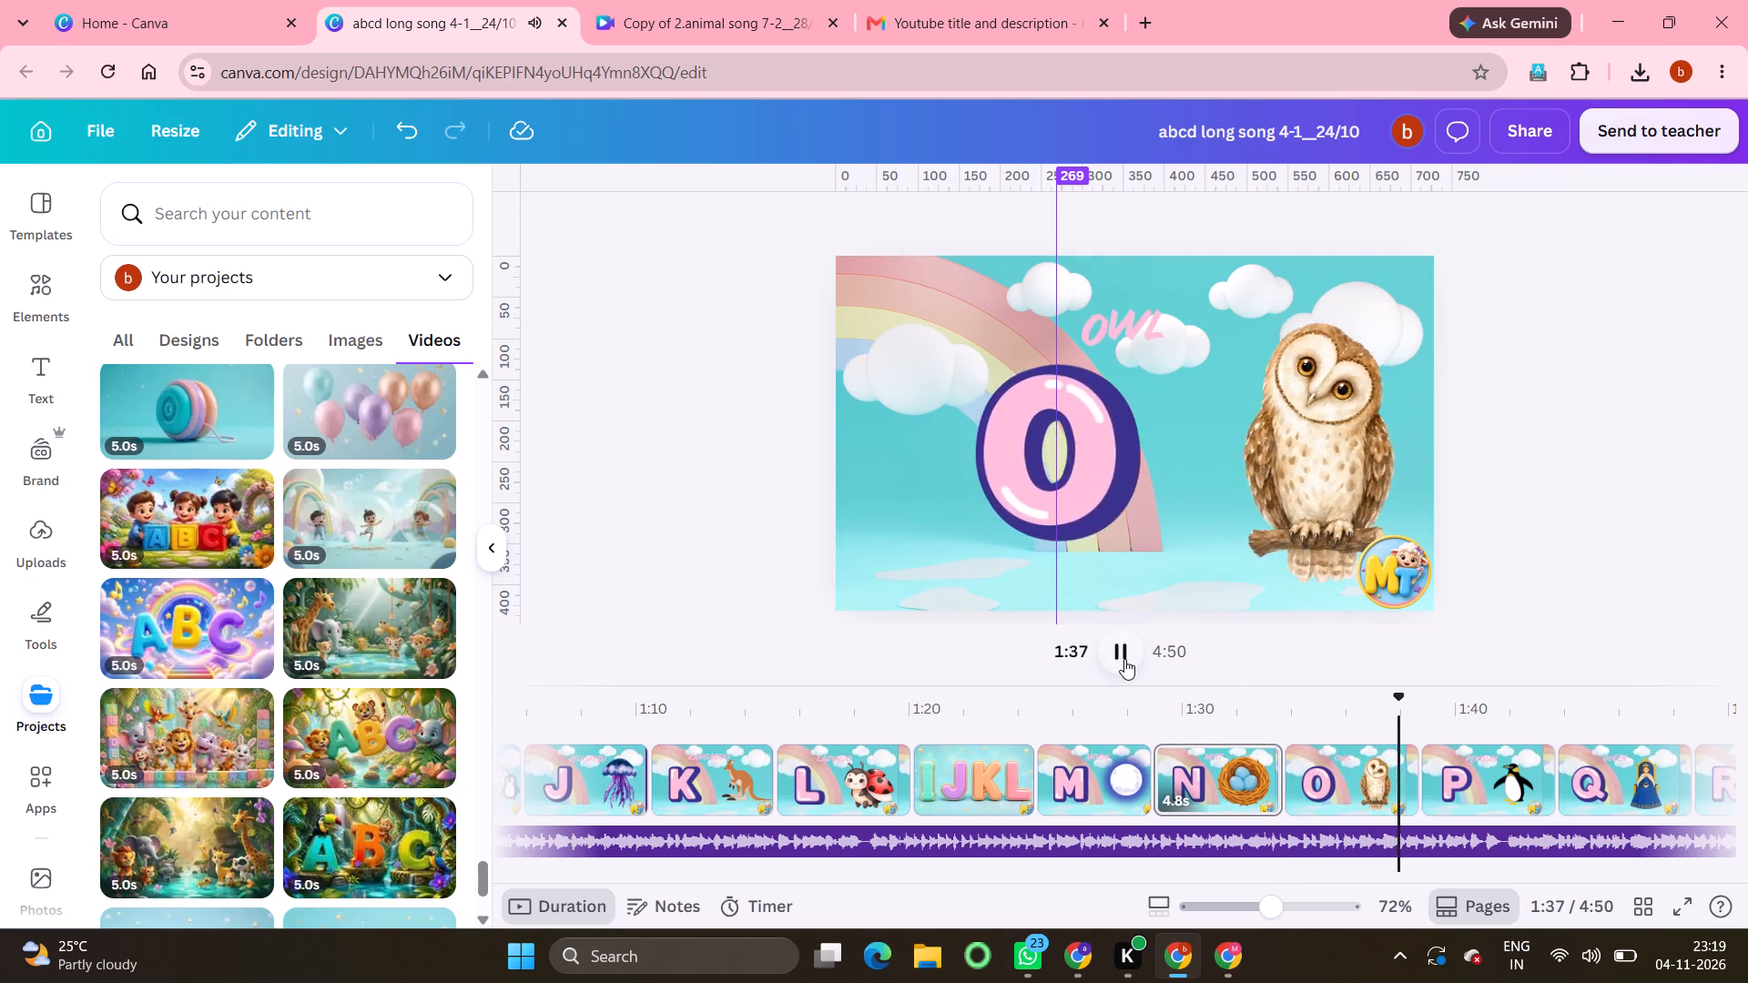
click(1124, 659)
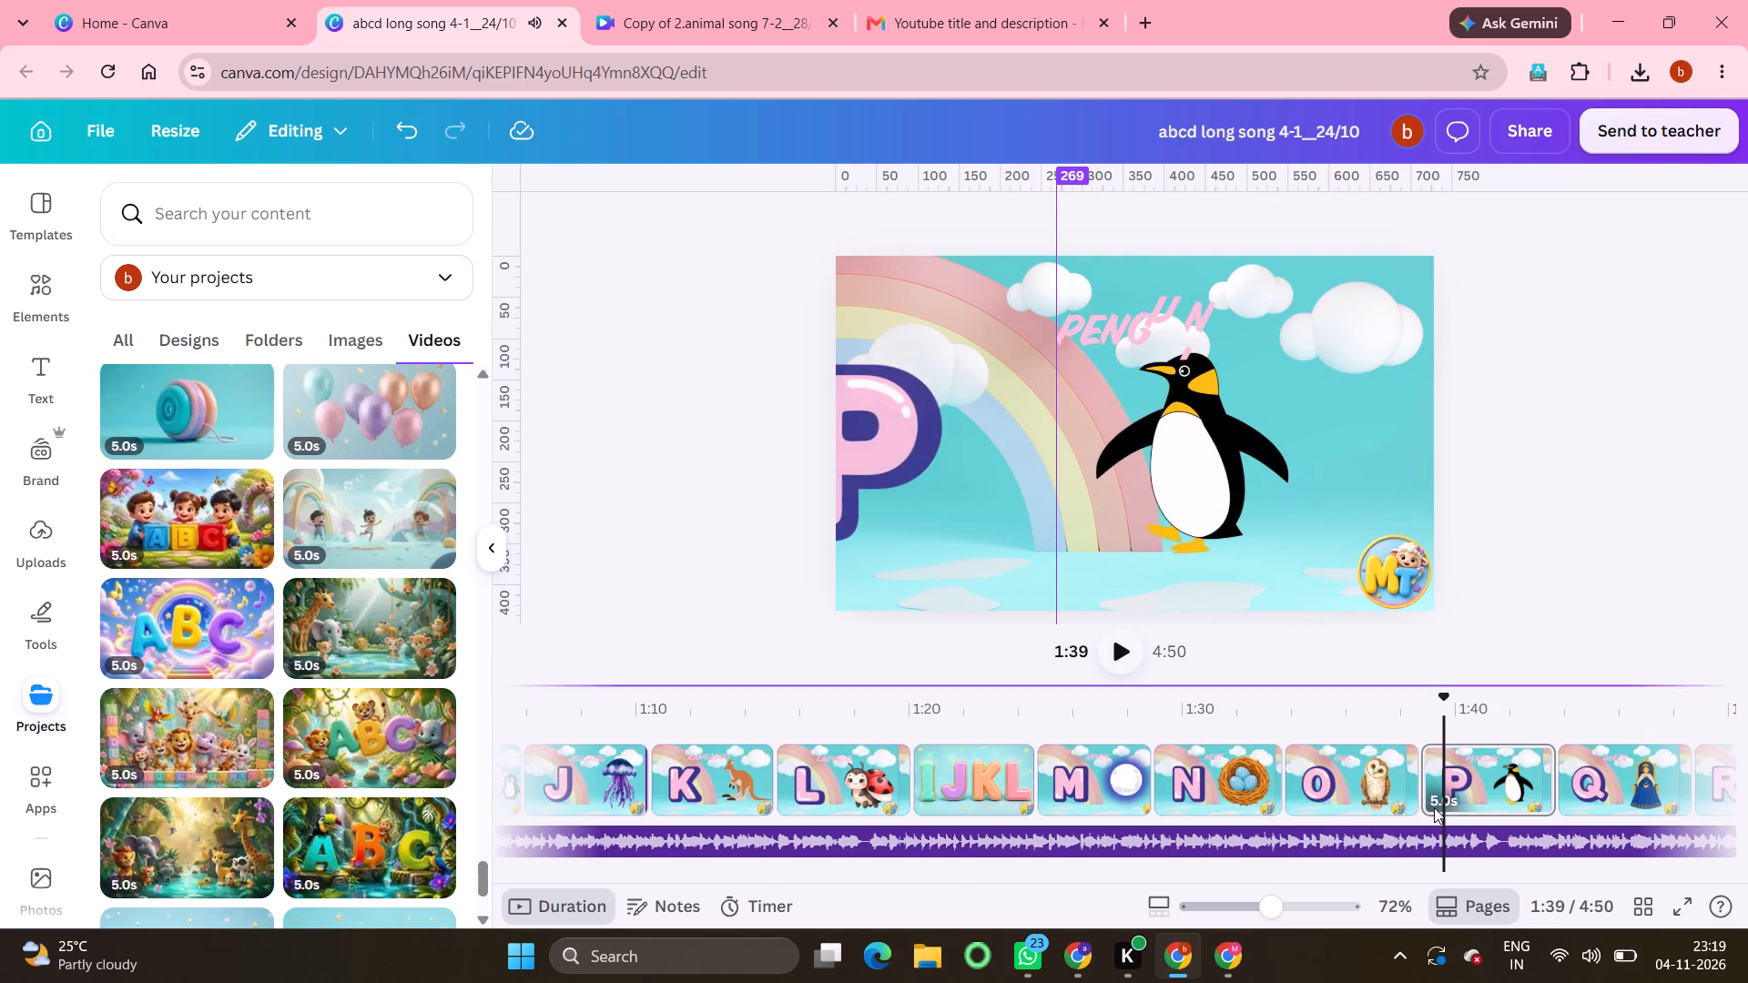
drag(1406, 791, 1400, 791)
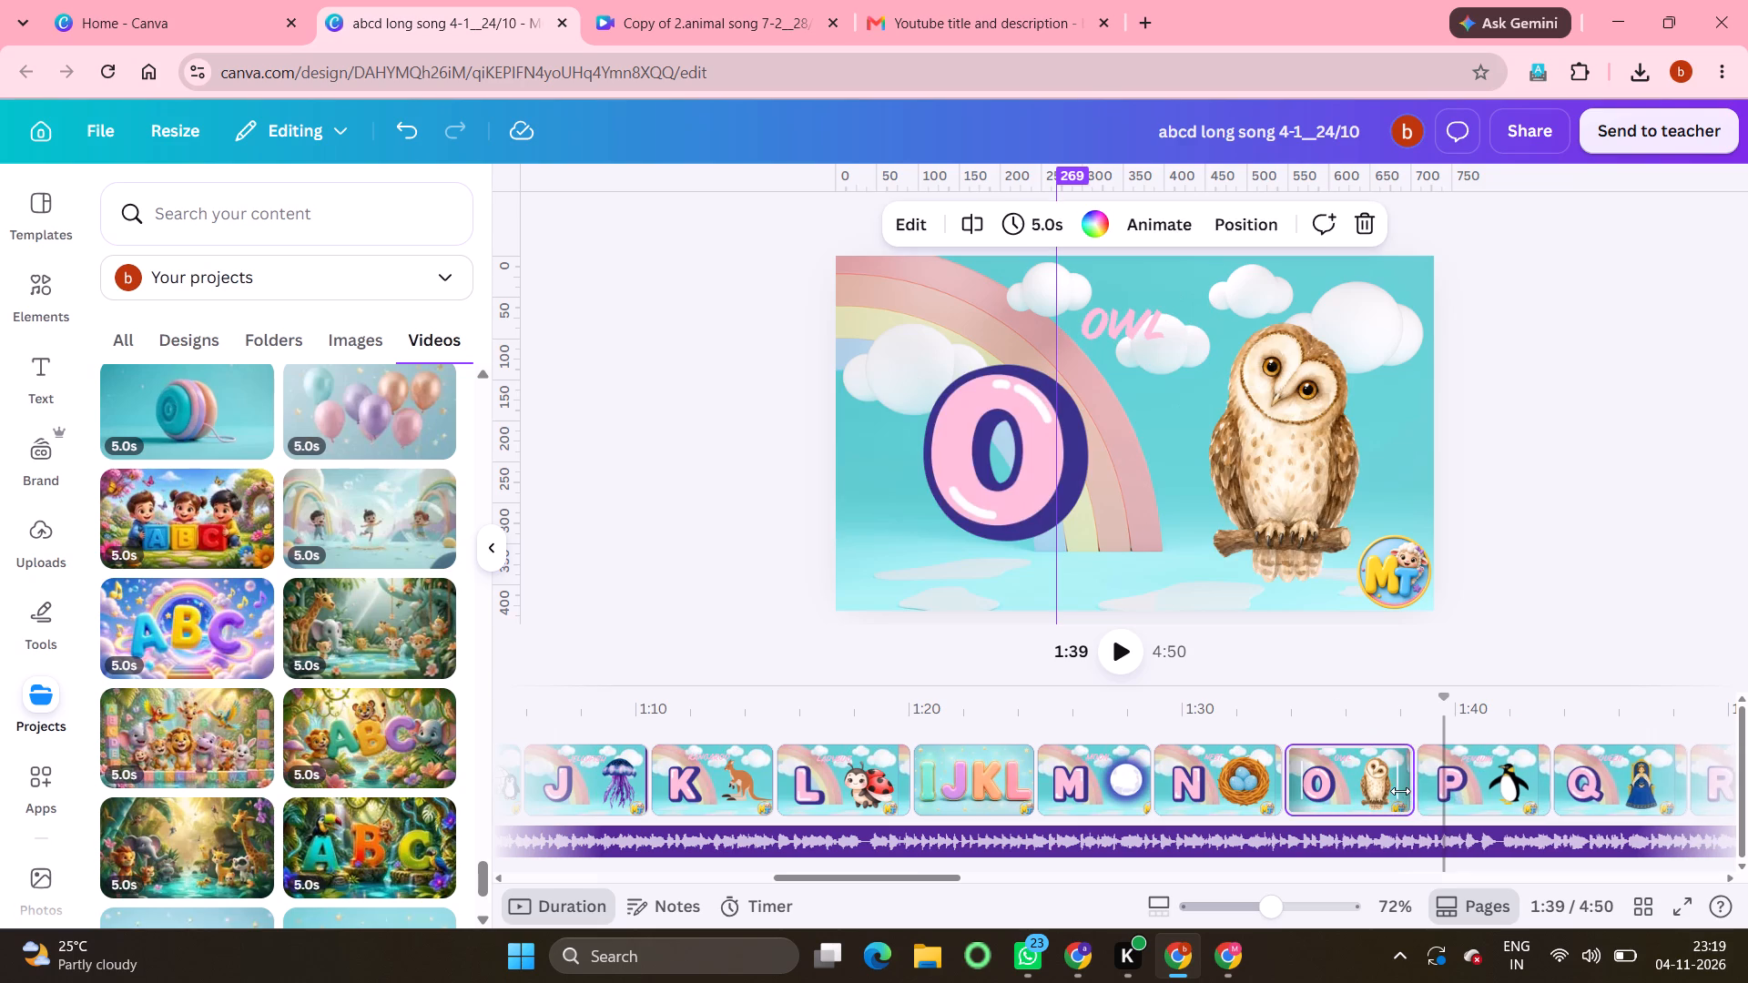
drag(1400, 791, 1396, 790)
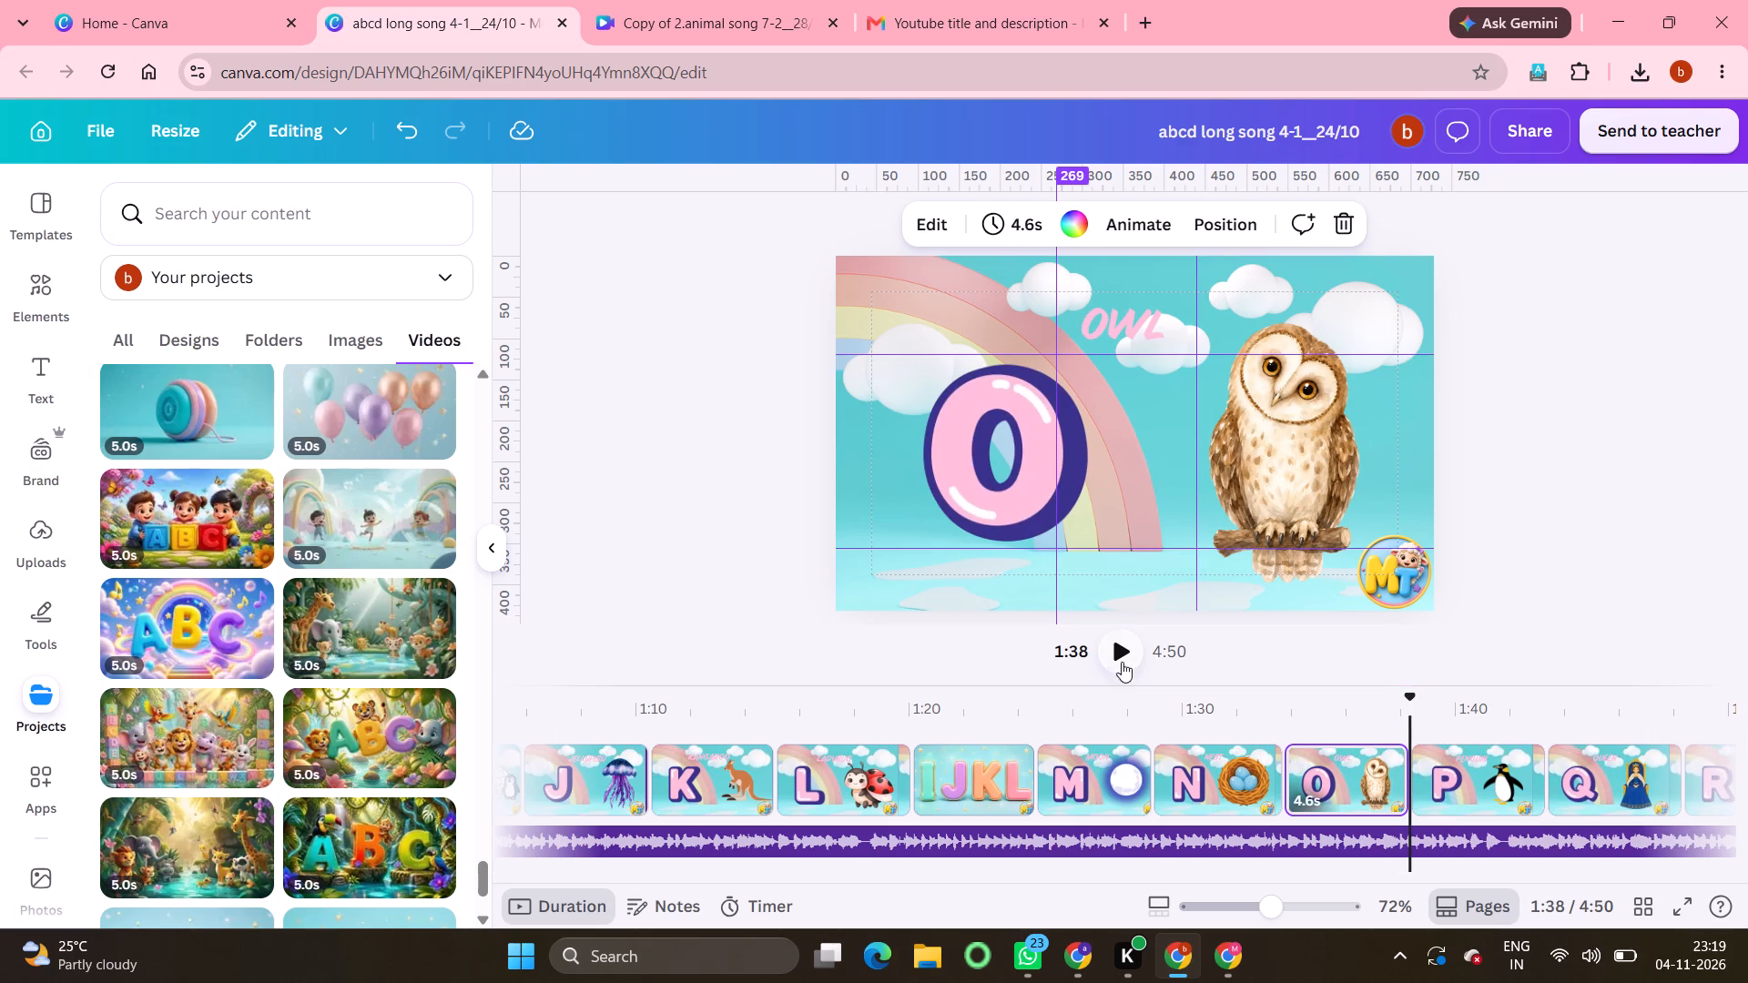
click(1120, 650)
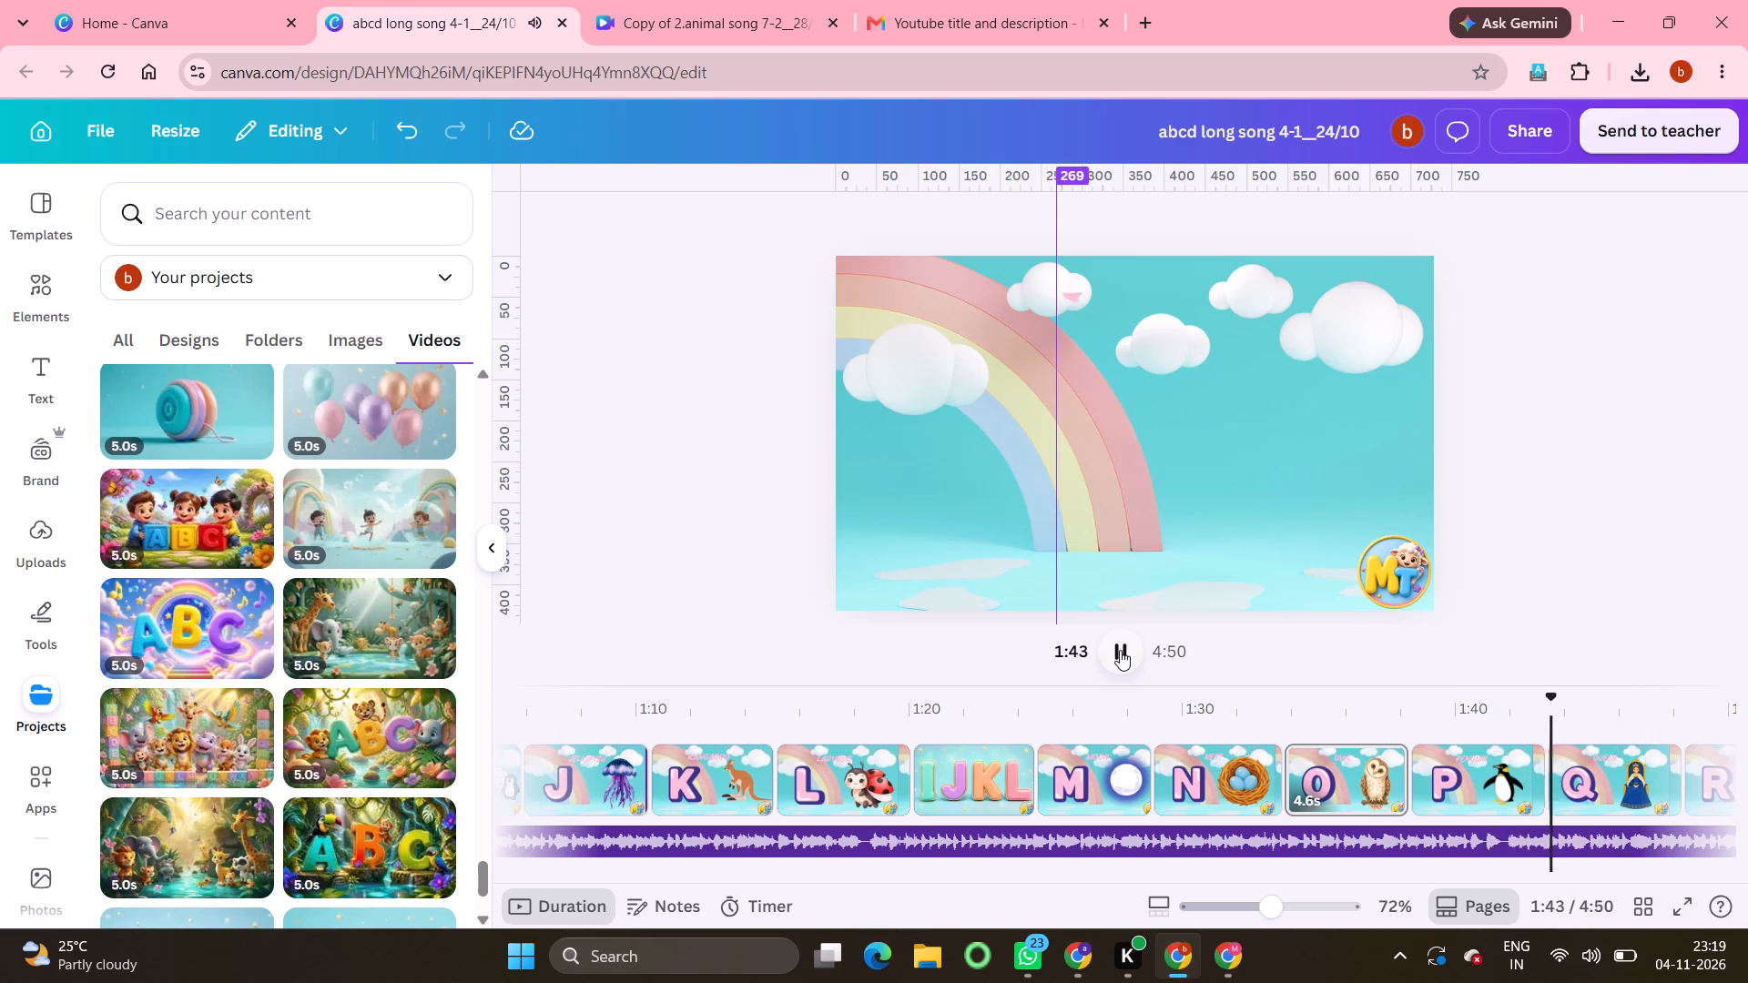
click(1120, 650)
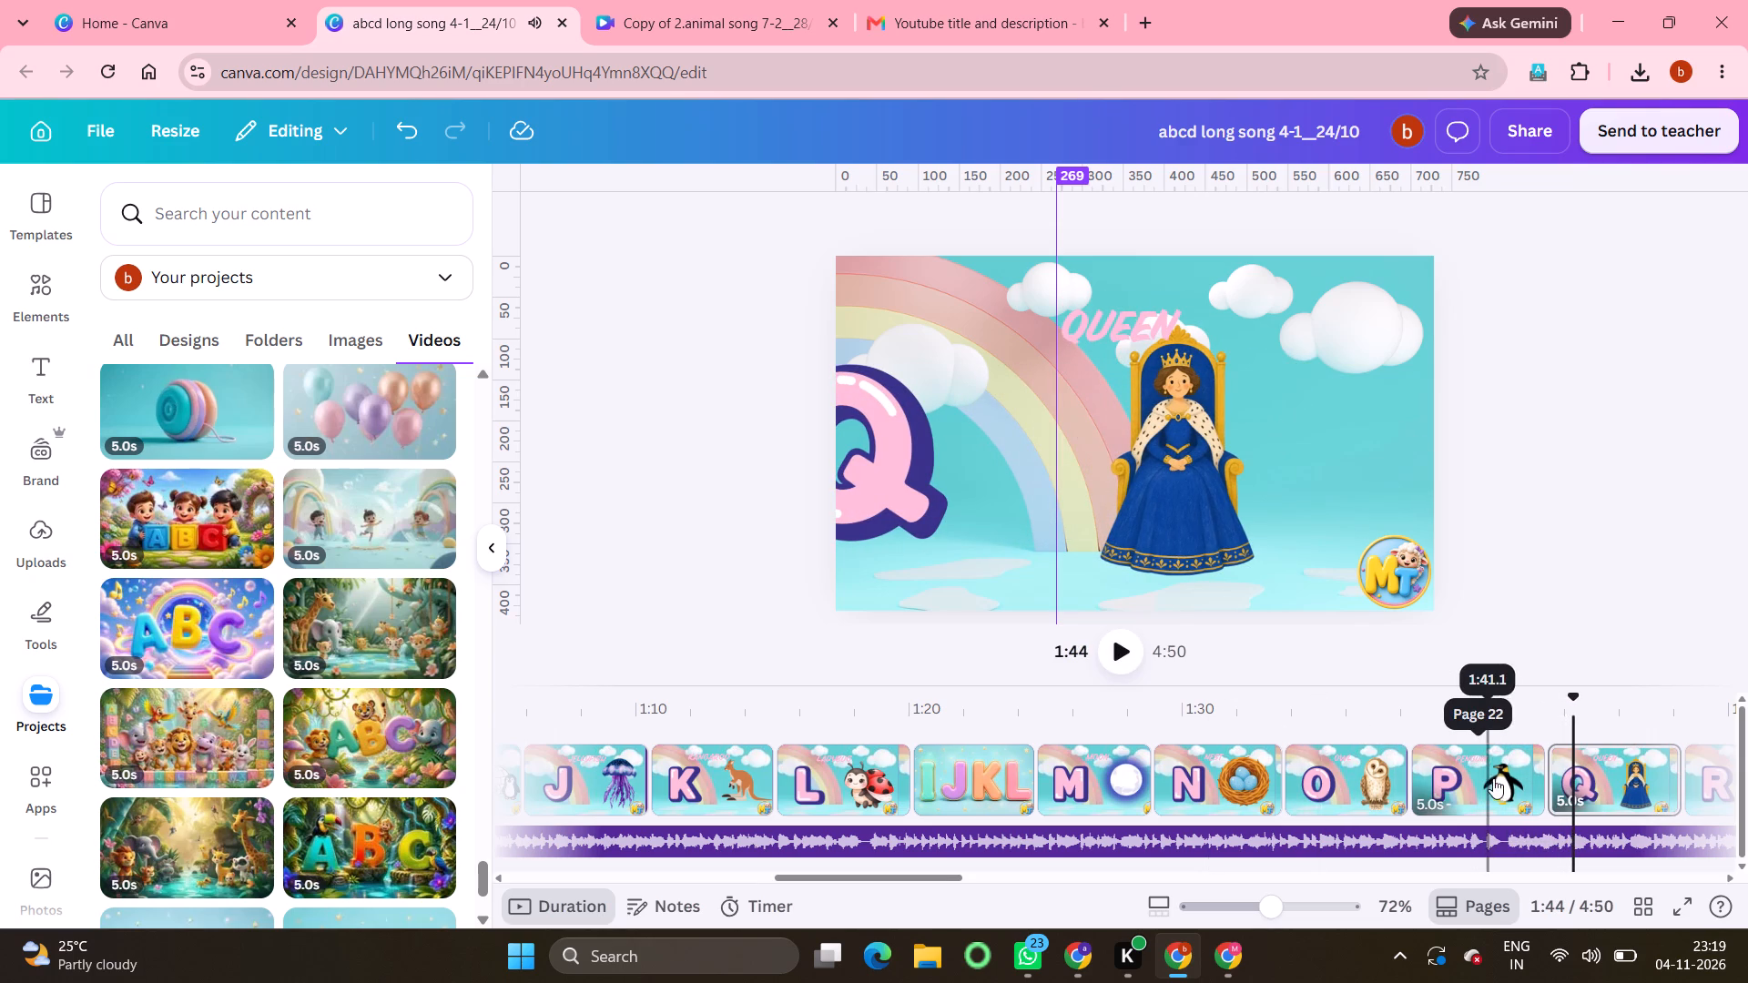
drag(1532, 778, 1526, 778)
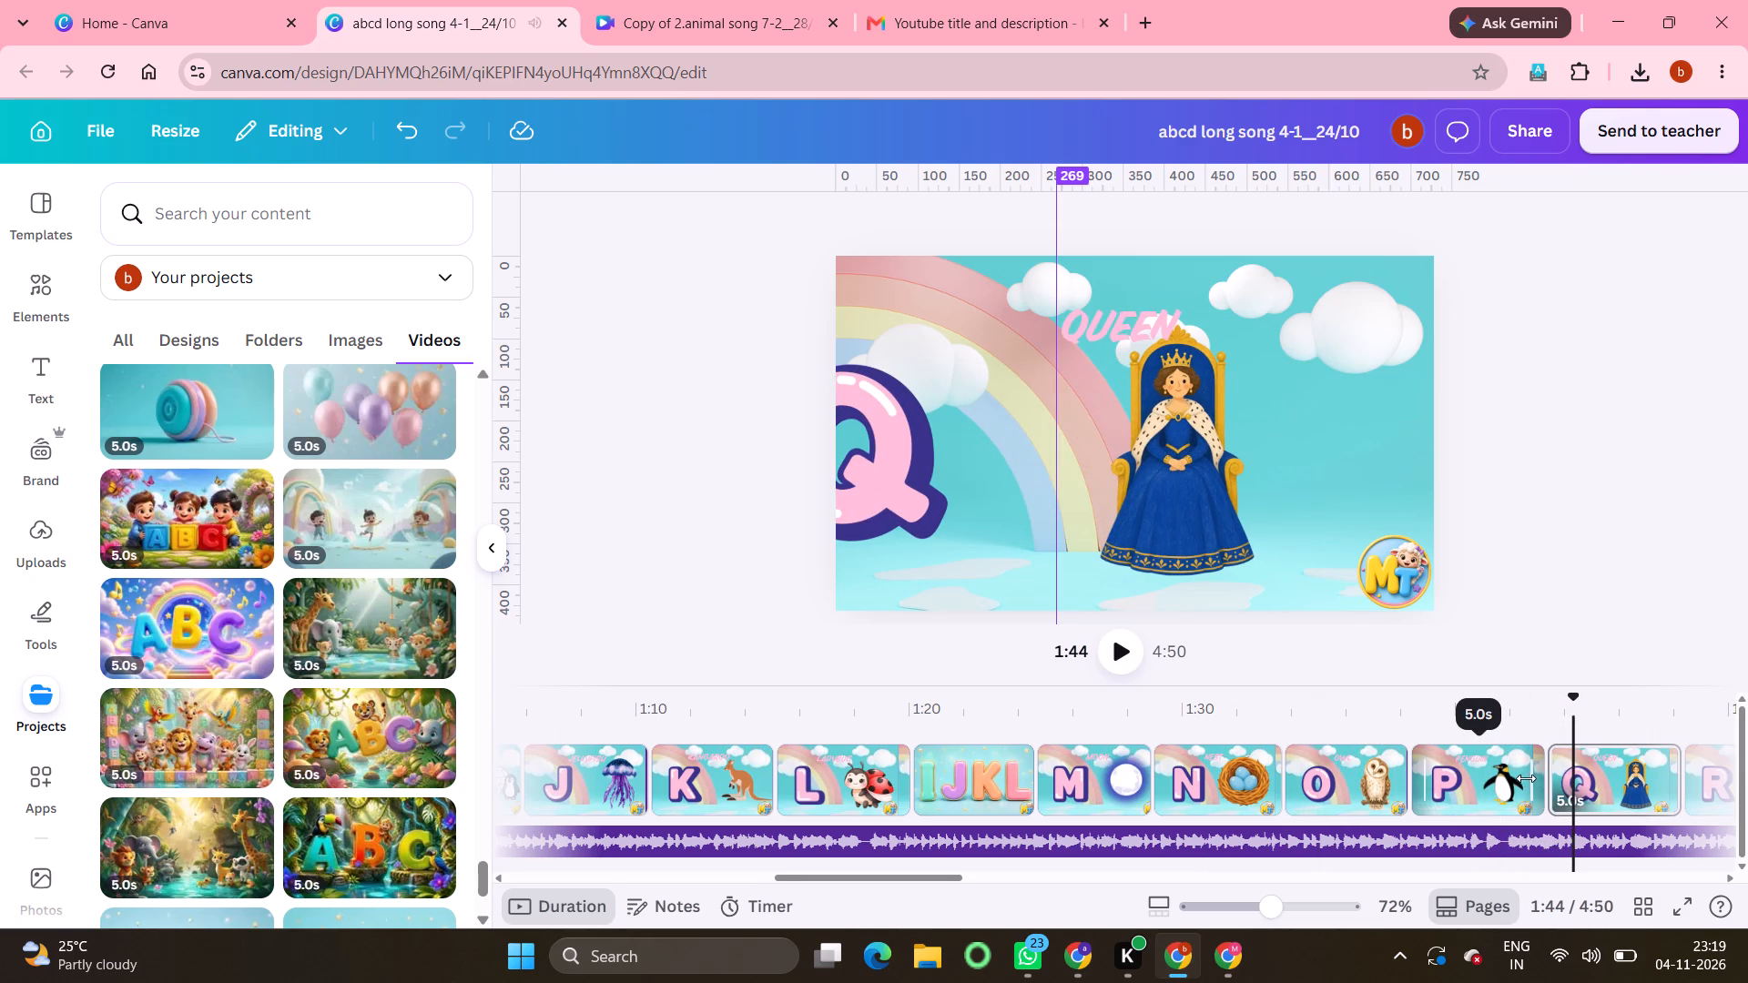
drag(1526, 778, 1521, 776)
Play on against the song and shorten the Q queen page to 4.6 s and the R rocket page to 4.2 s.
click(1133, 652)
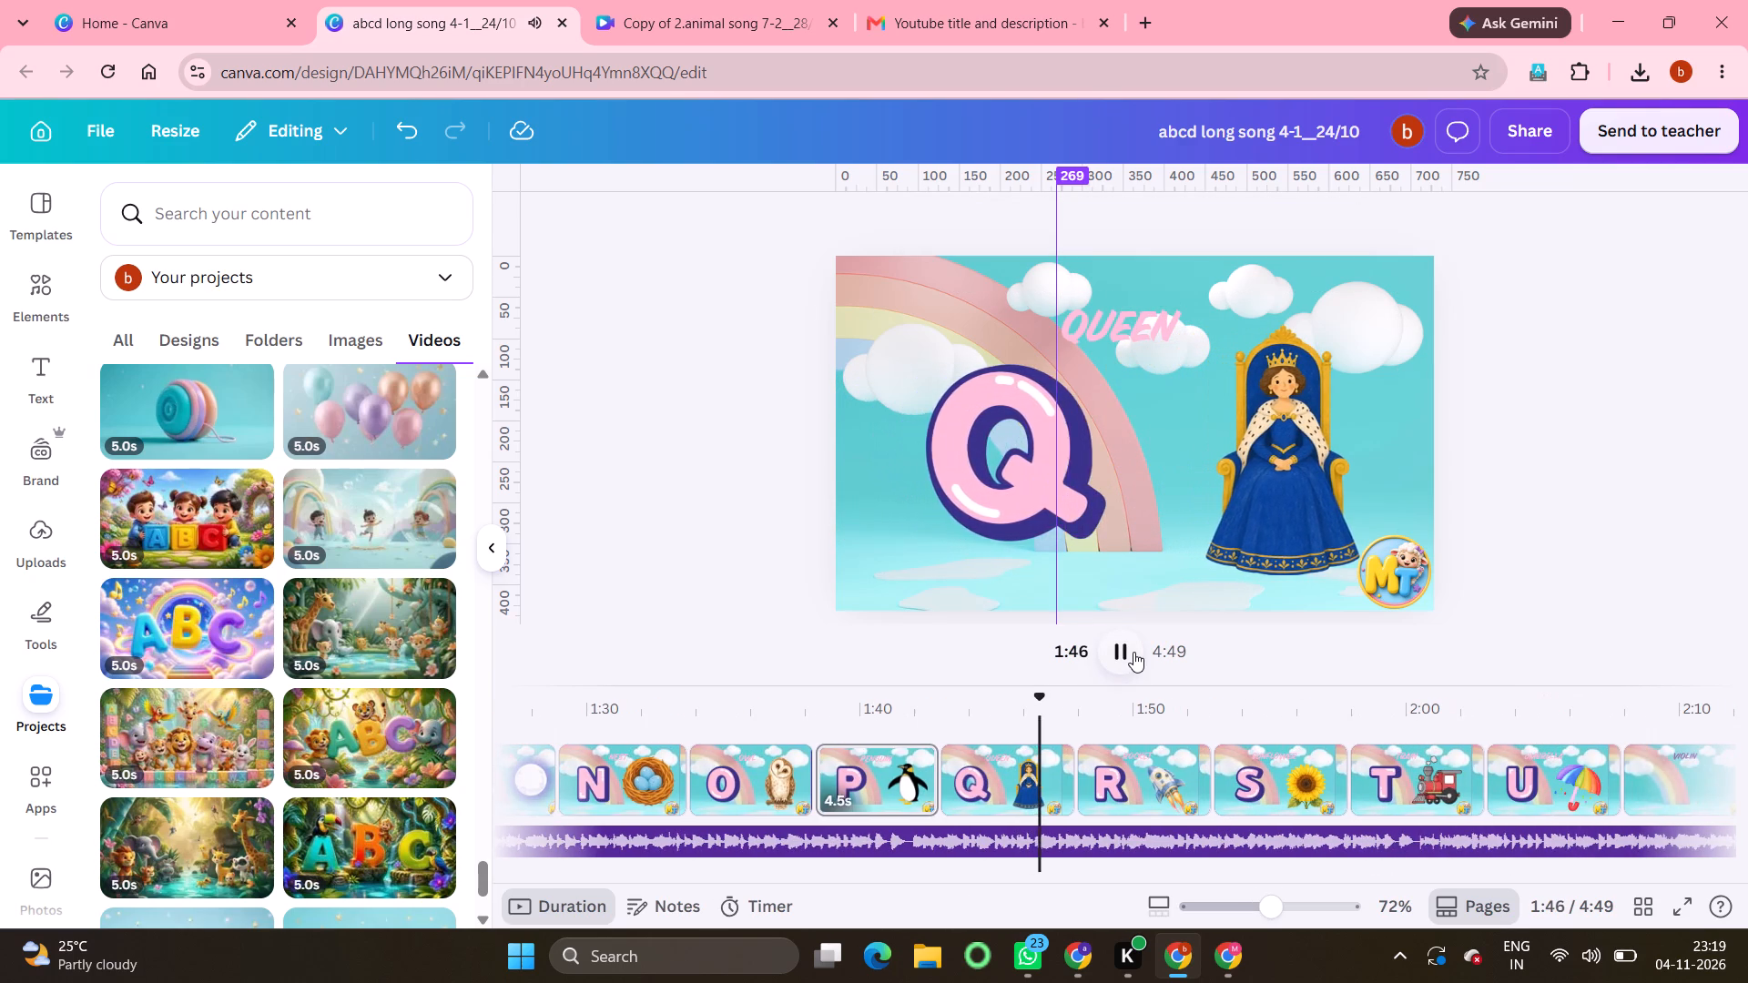
click(1133, 652)
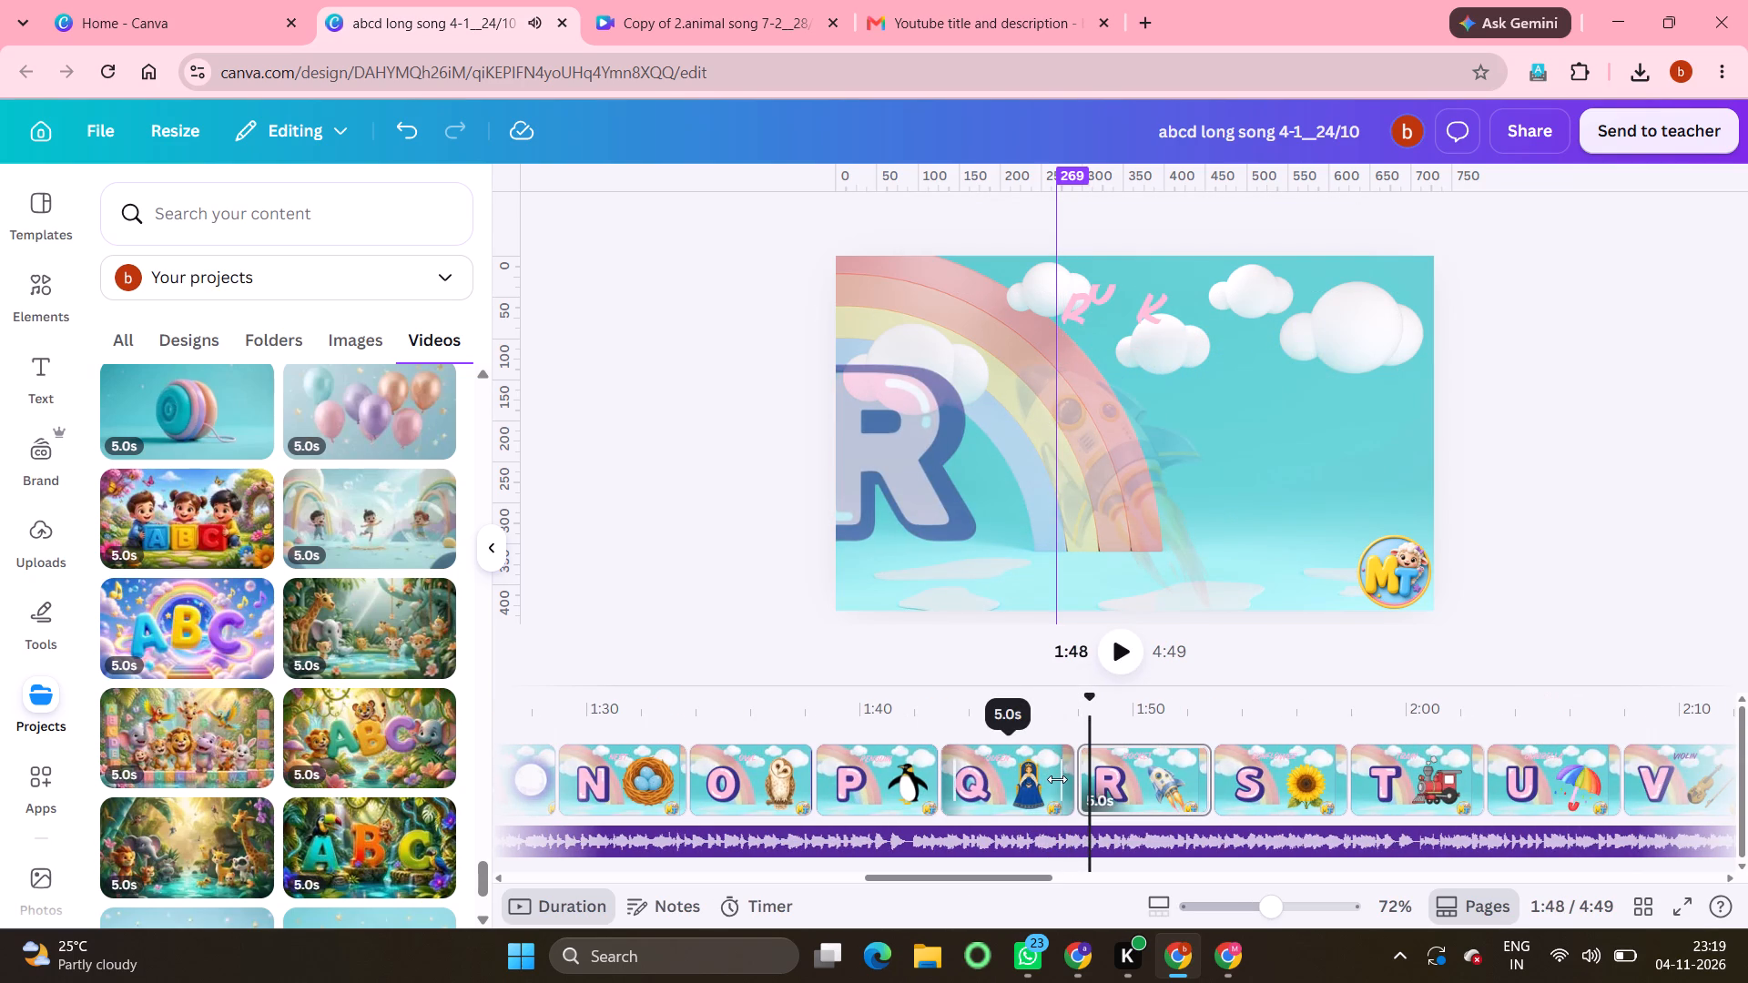
drag(1058, 779, 1048, 779)
click(1121, 653)
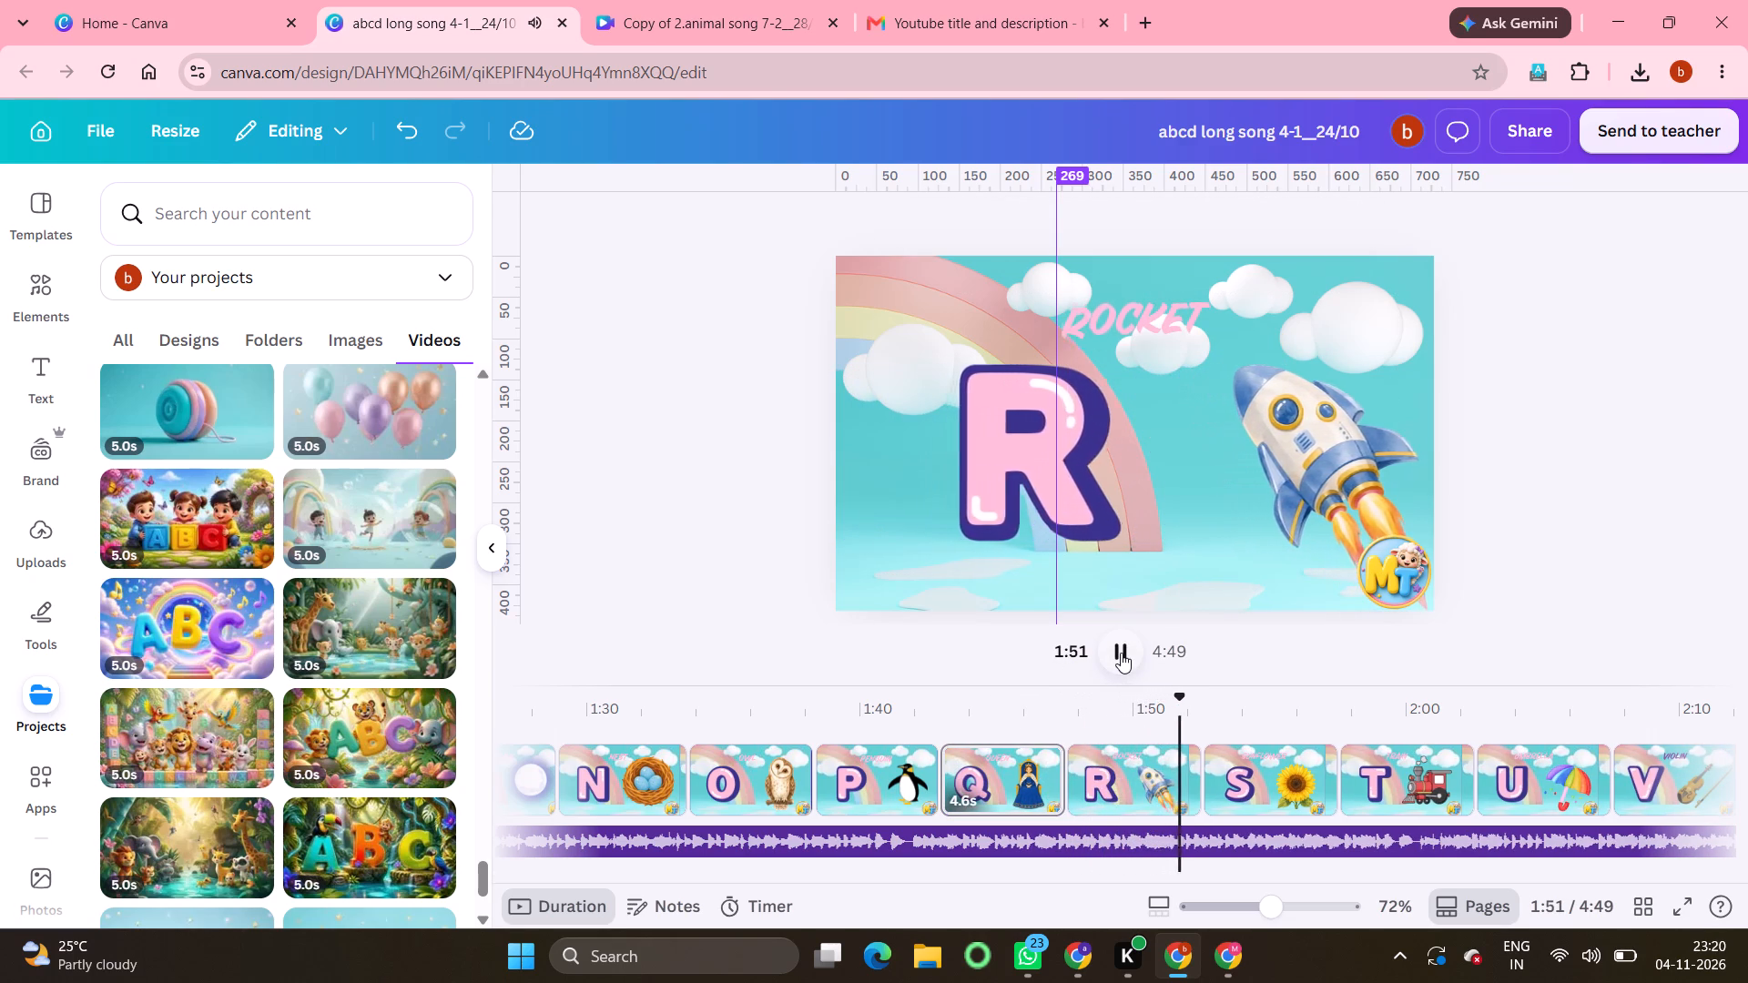
click(1121, 653)
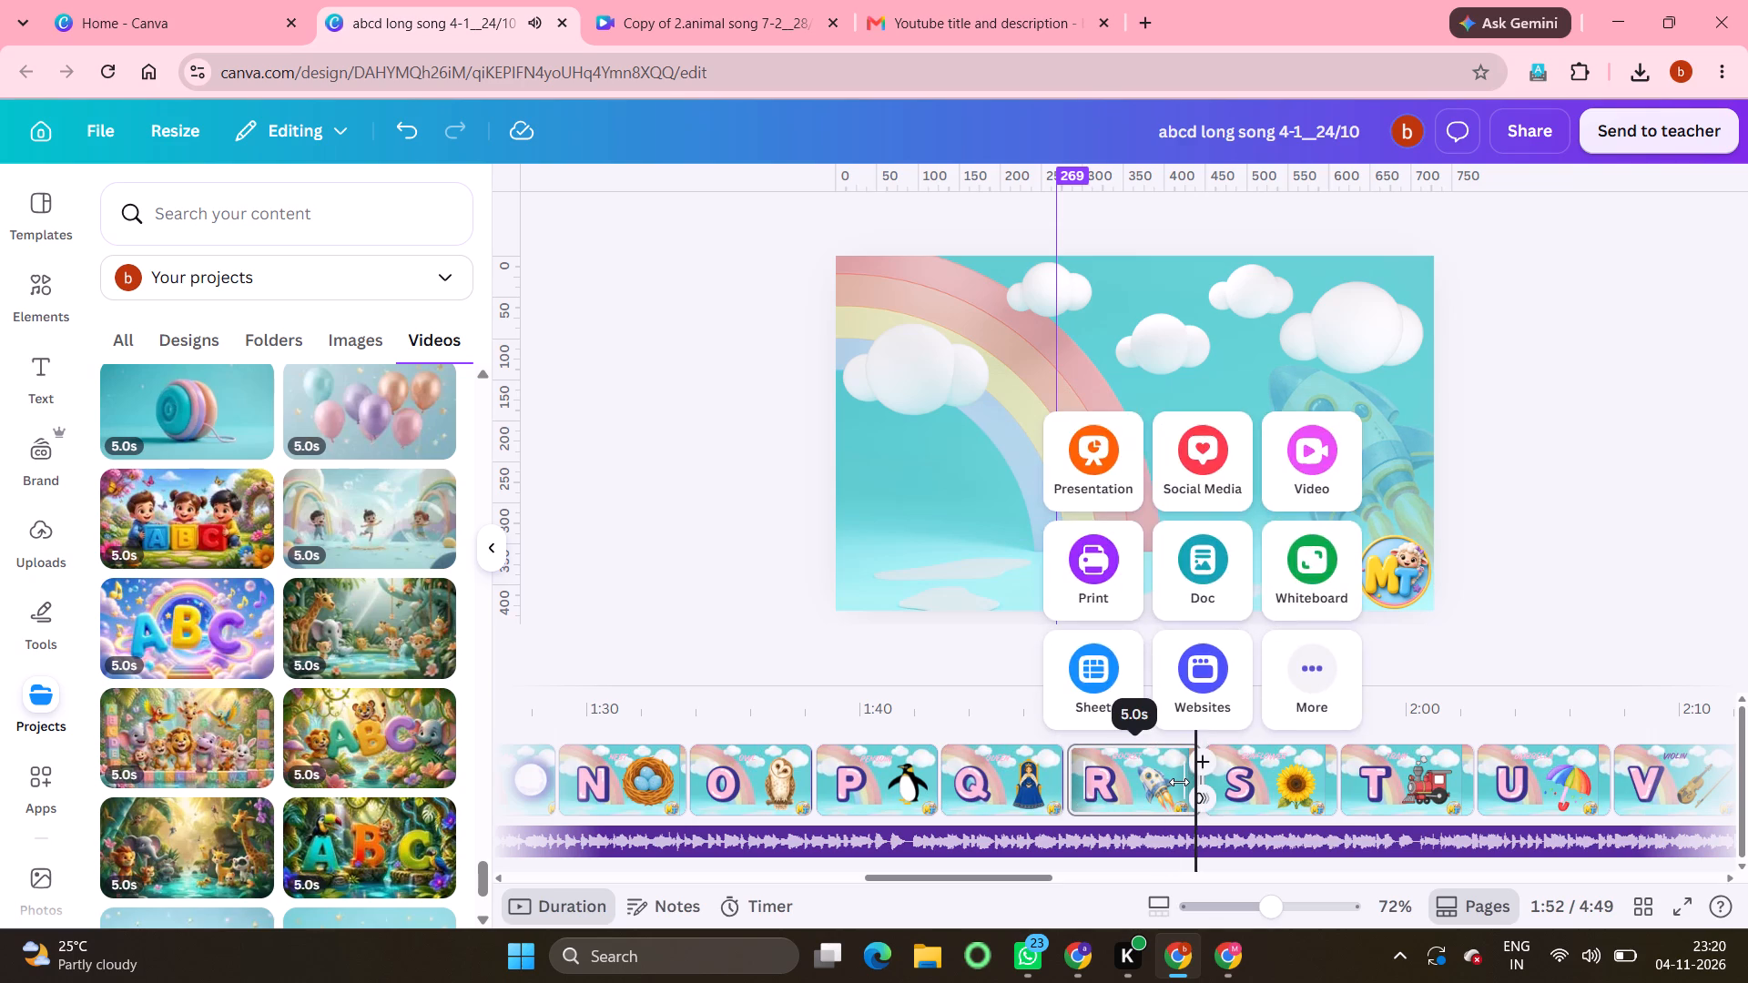
drag(1179, 782, 1164, 779)
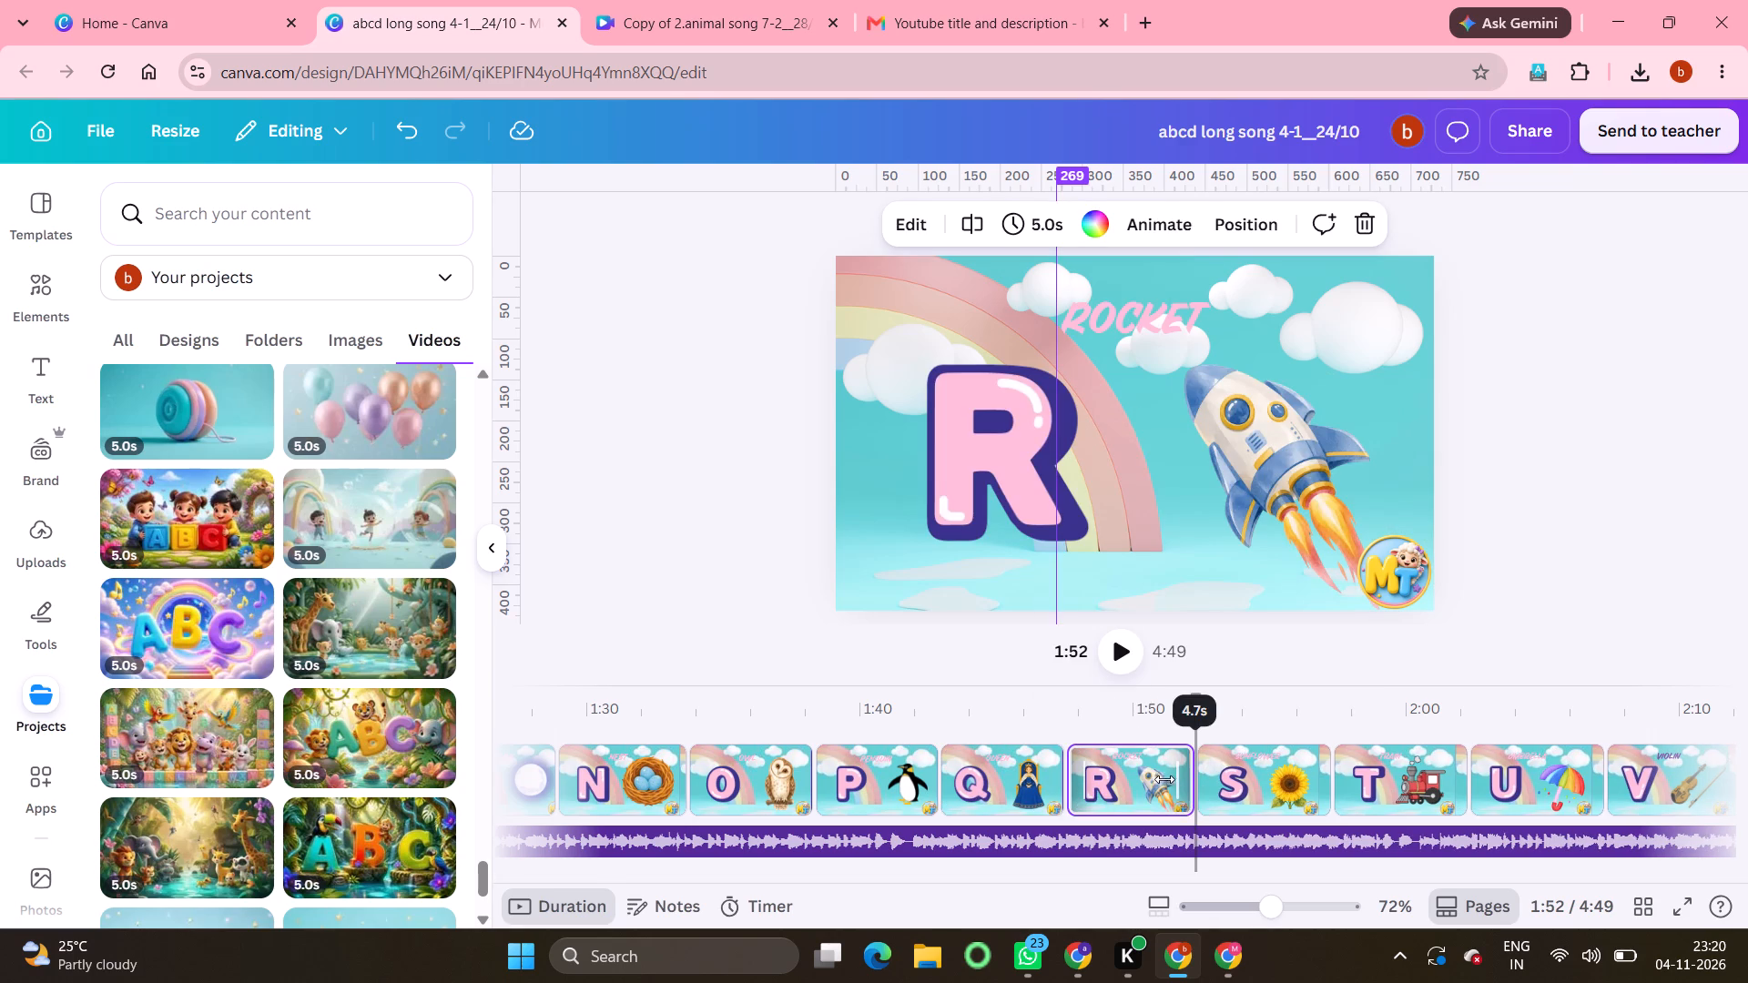
drag(1164, 779, 1160, 778)
Play on against the song, shorten the T train page to 4.6 s, and trim the end of the W watermelon page.
click(1116, 650)
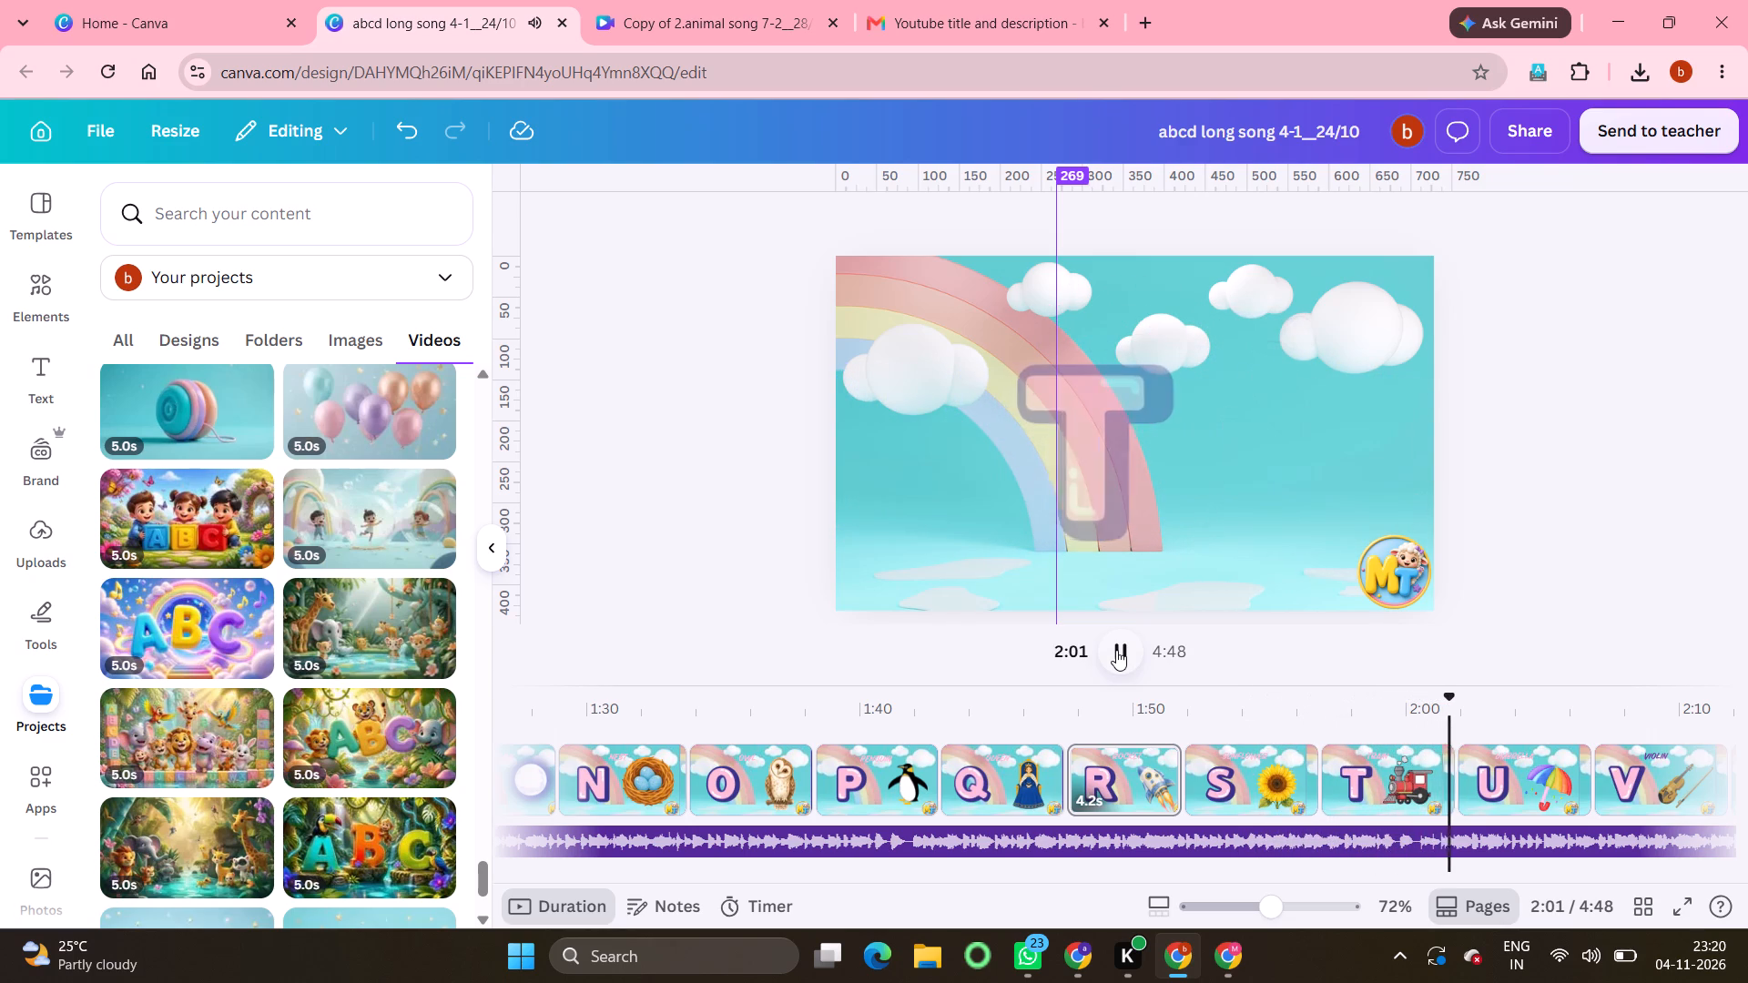
click(1116, 650)
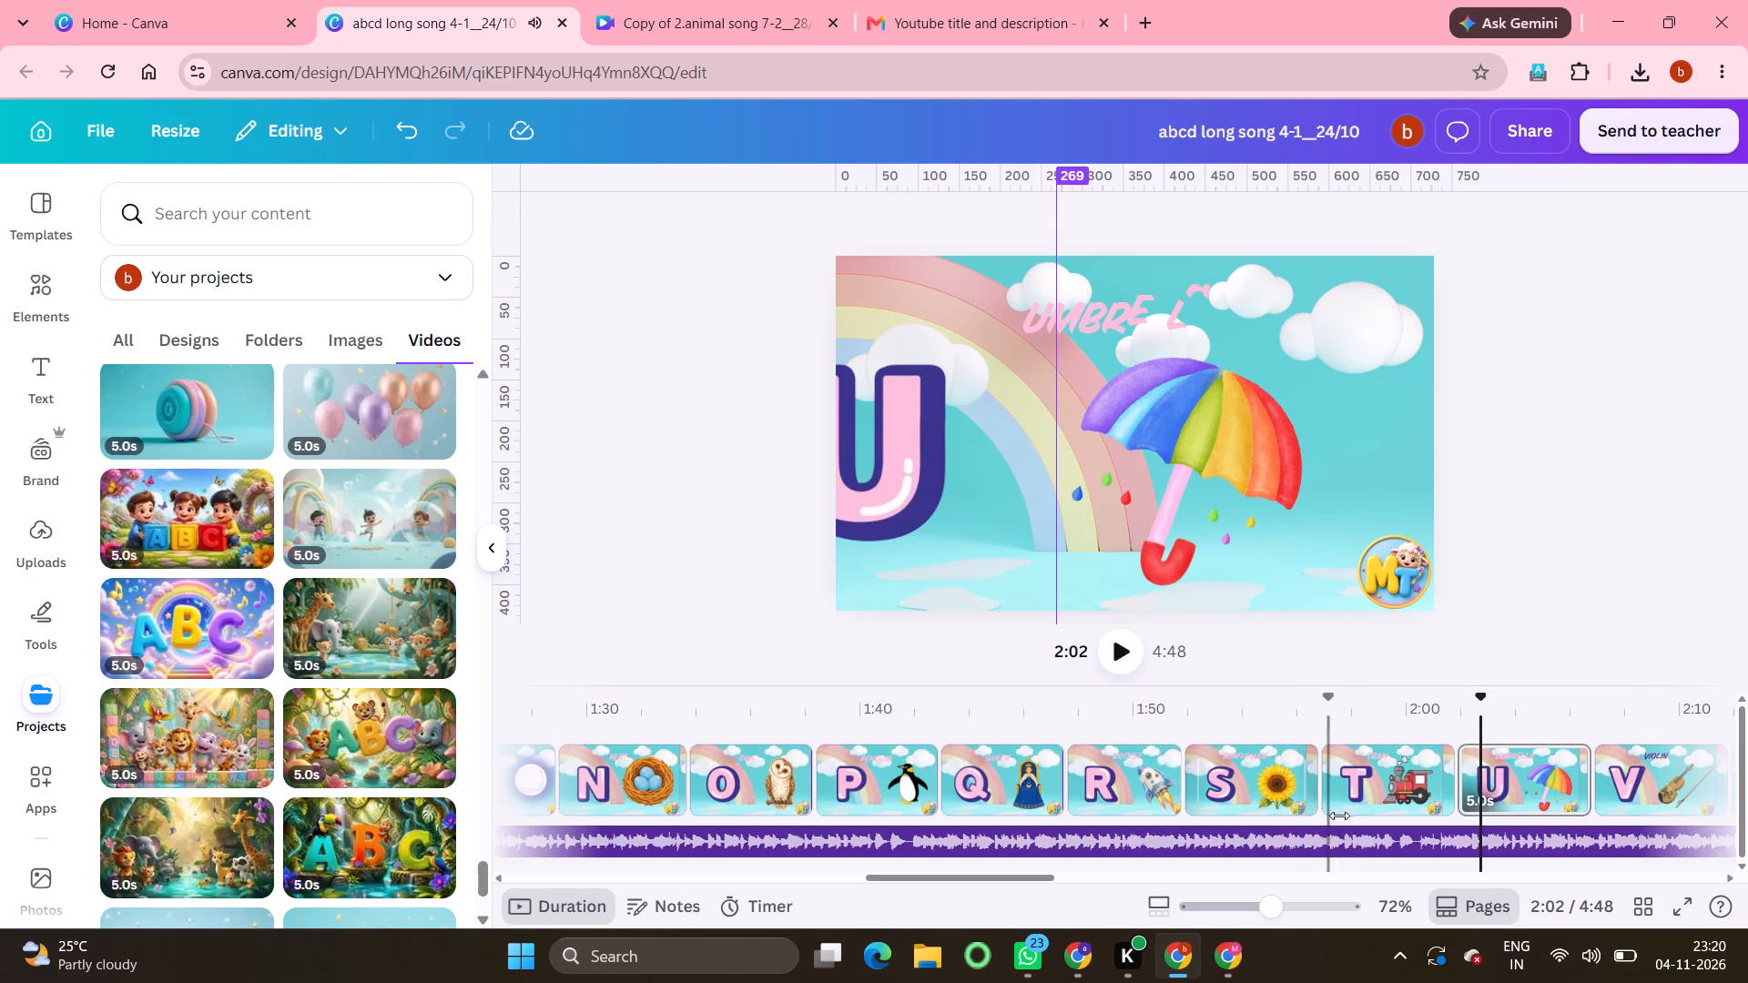
drag(1436, 779, 1426, 776)
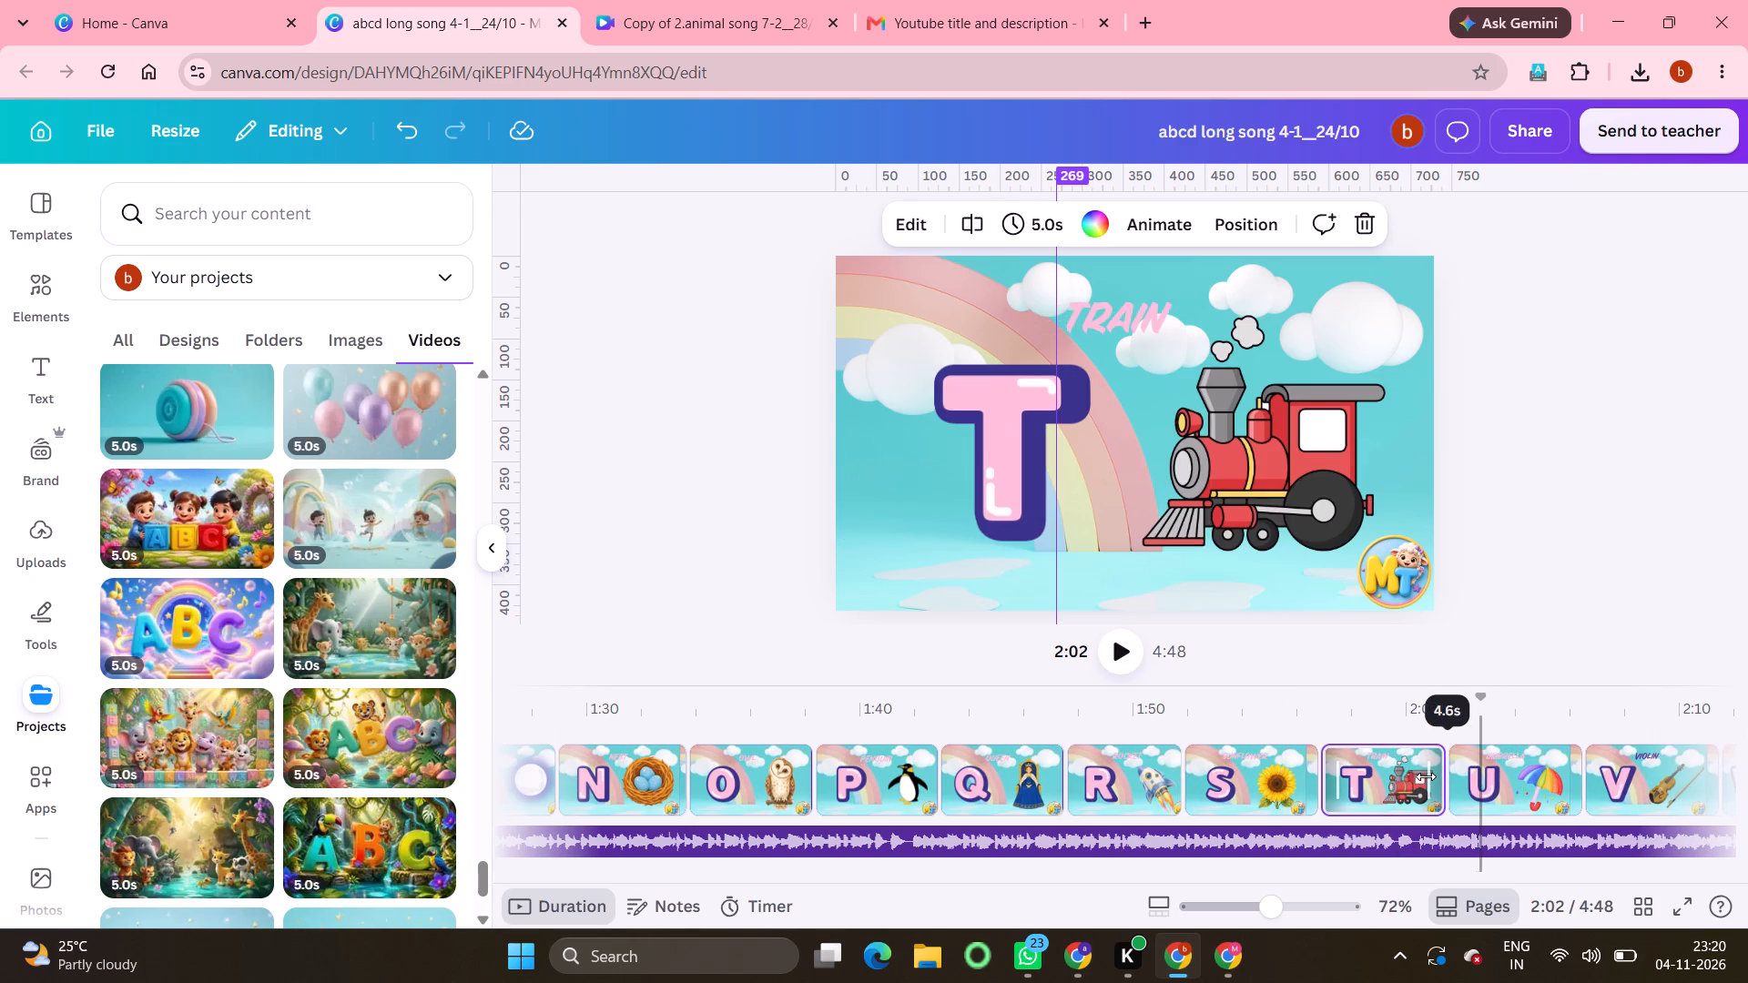
drag(1426, 776, 1426, 775)
click(1117, 647)
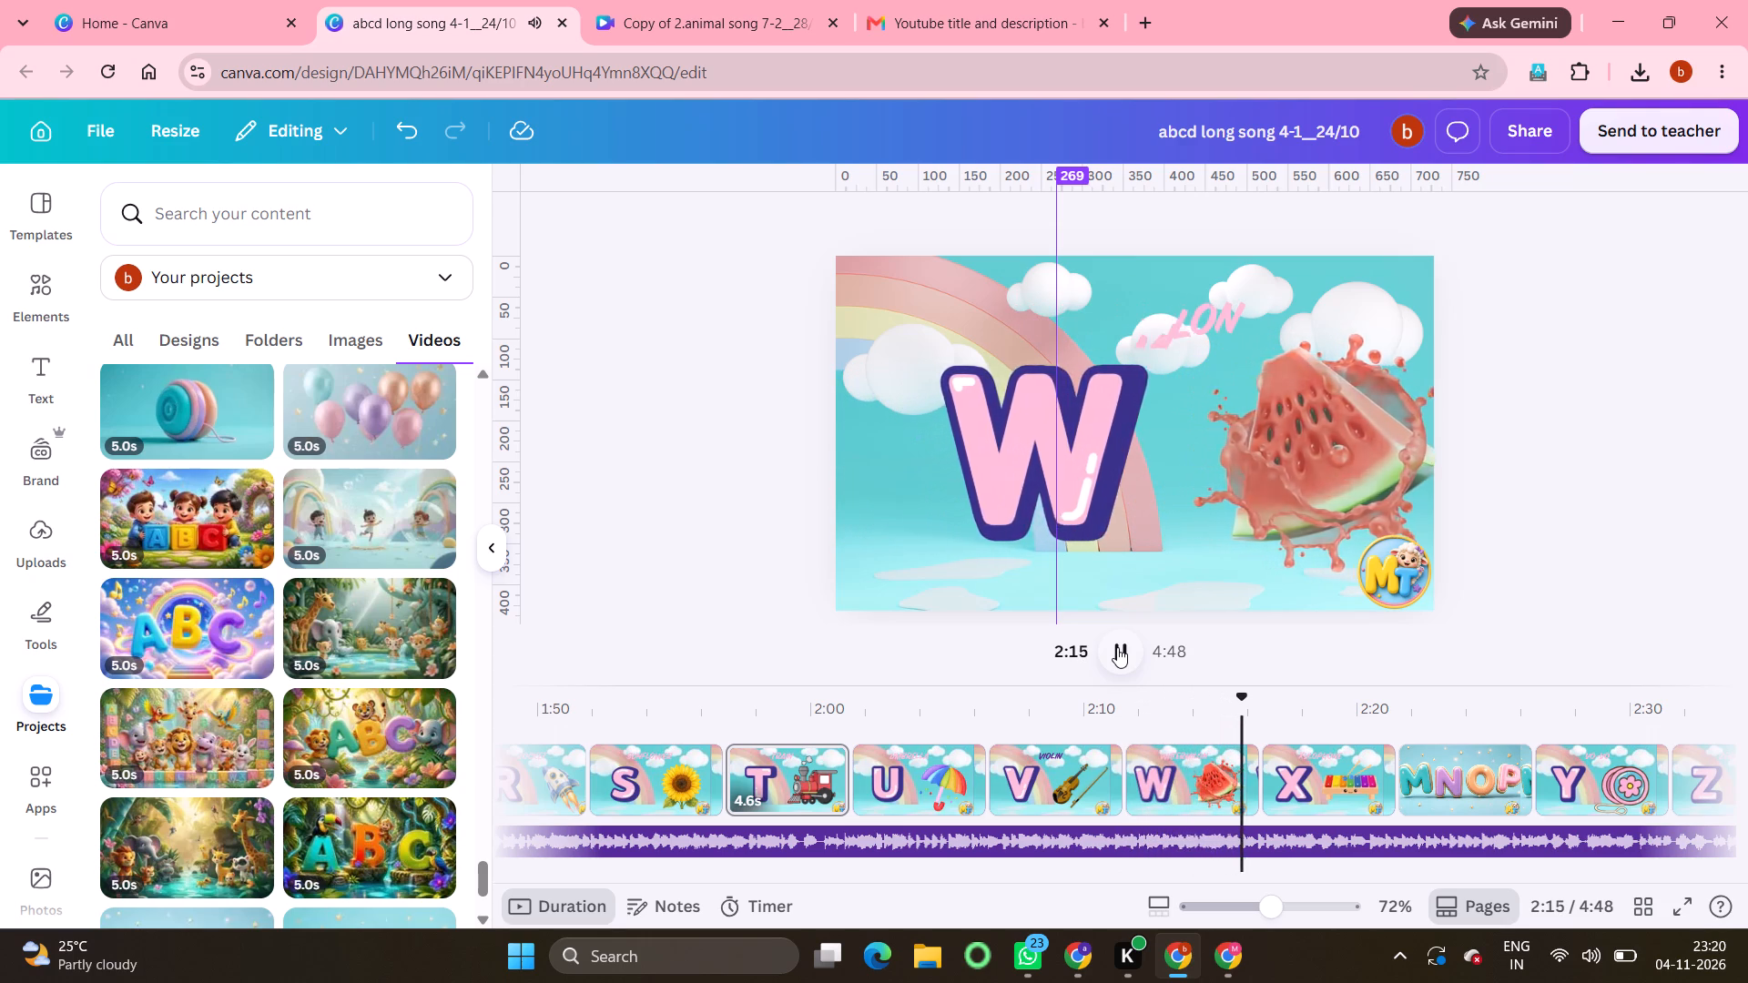
click(1117, 647)
drag(1238, 778, 1225, 782)
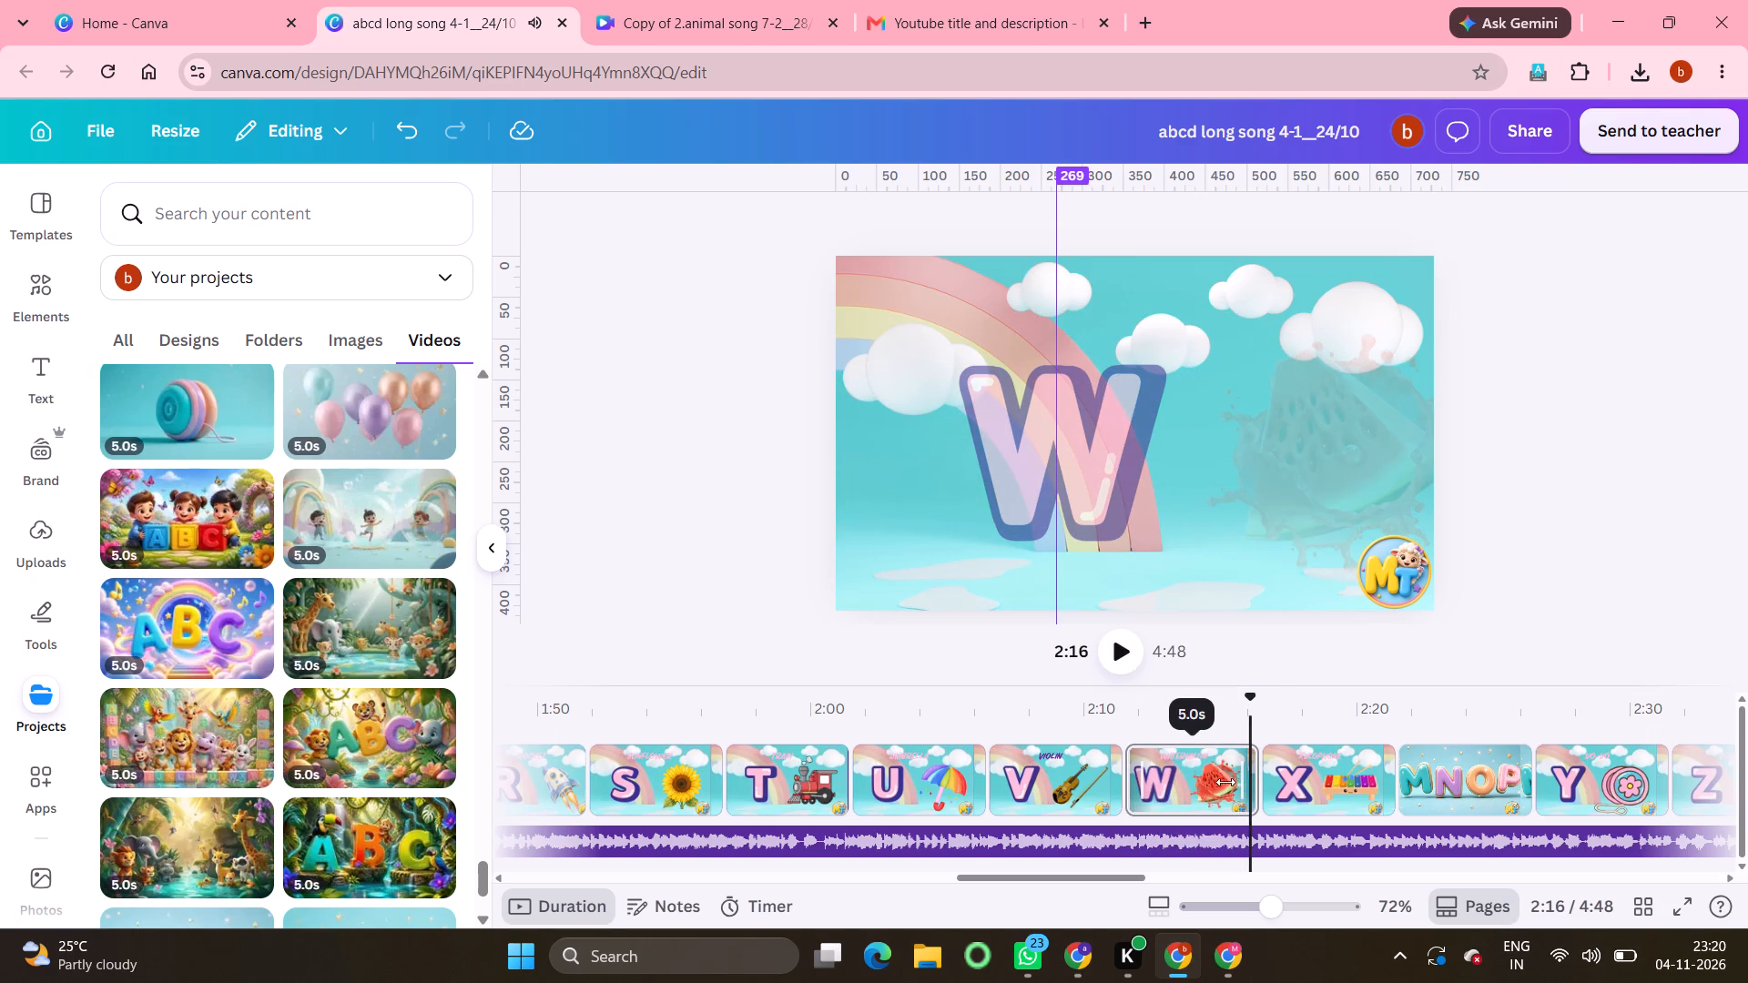
drag(1225, 782, 1218, 783)
Check the V page, play back from the X page, and shorten the MNOP page to 4.5 s.
click(1041, 774)
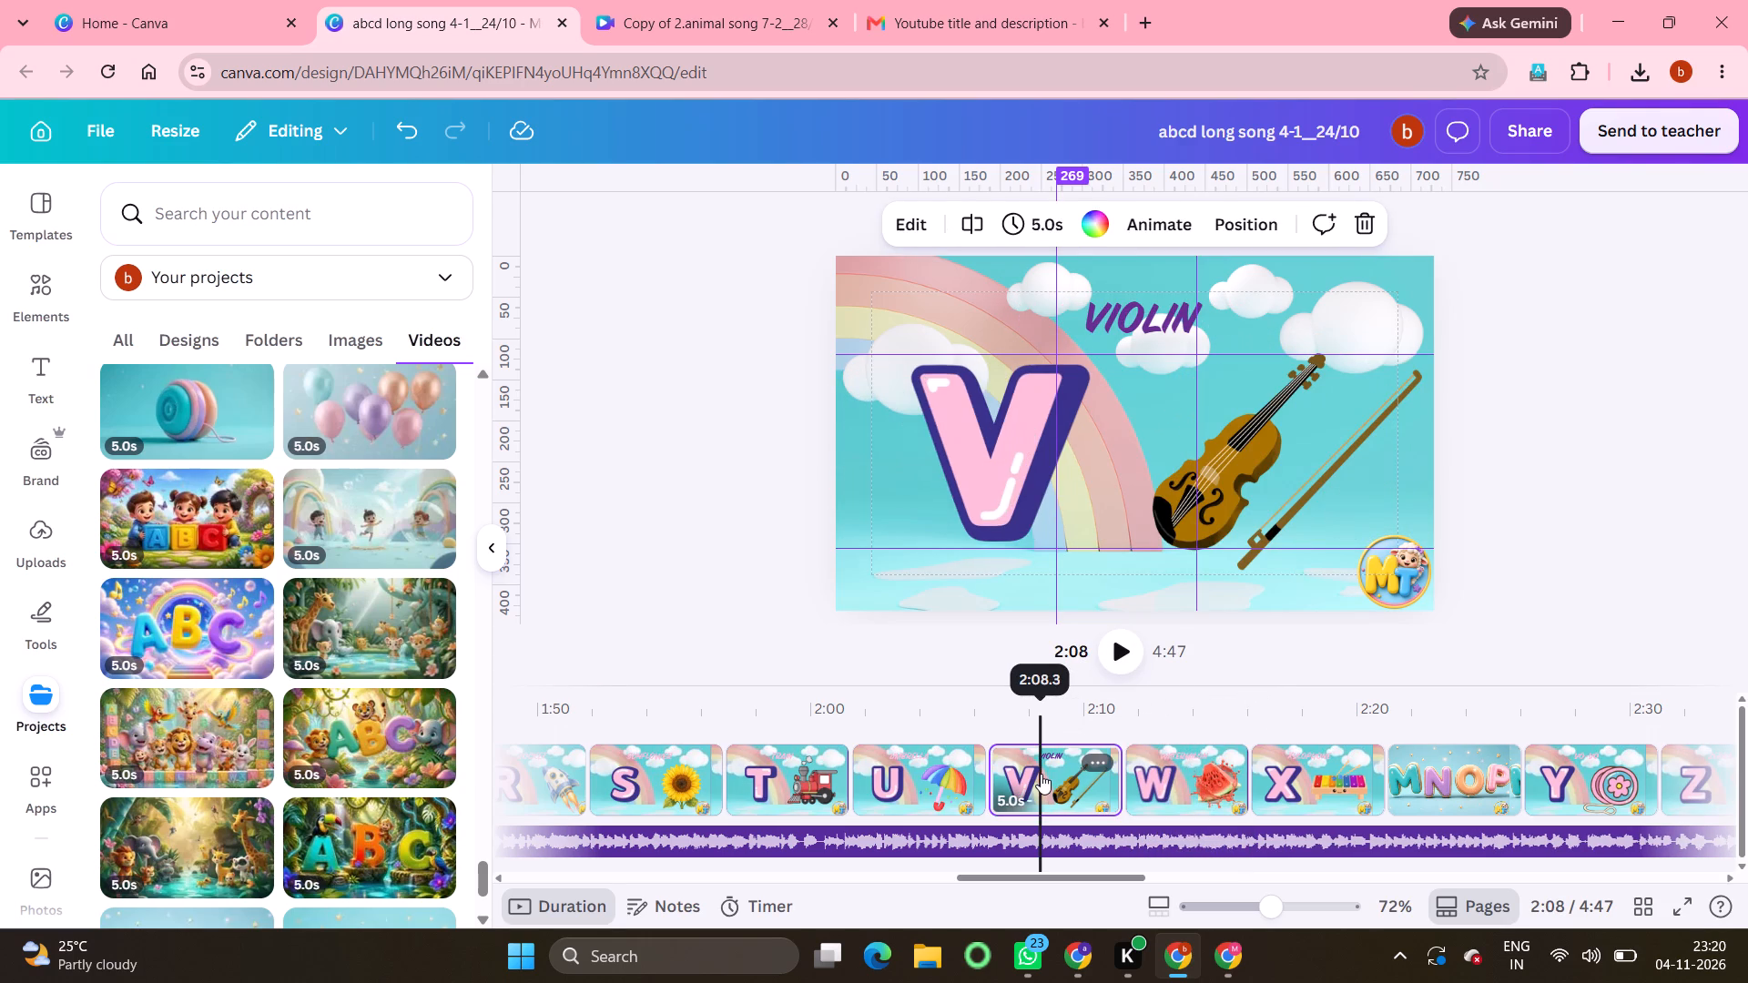
click(1286, 784)
click(1117, 654)
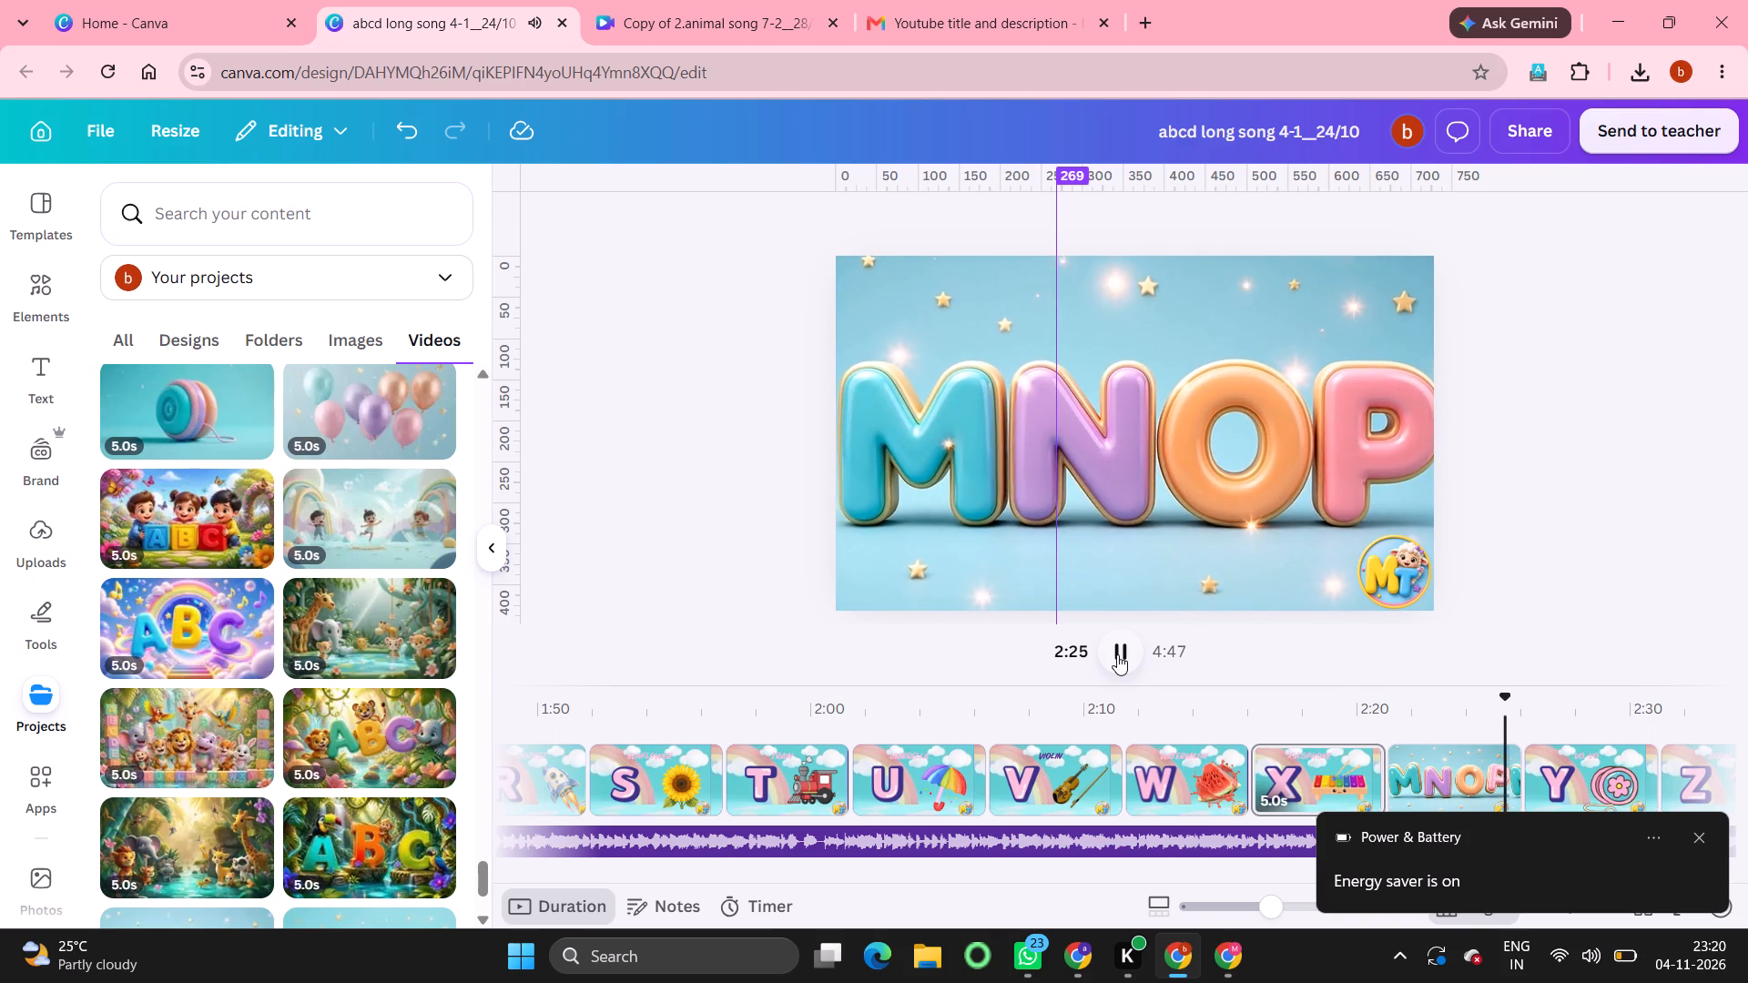
click(1117, 654)
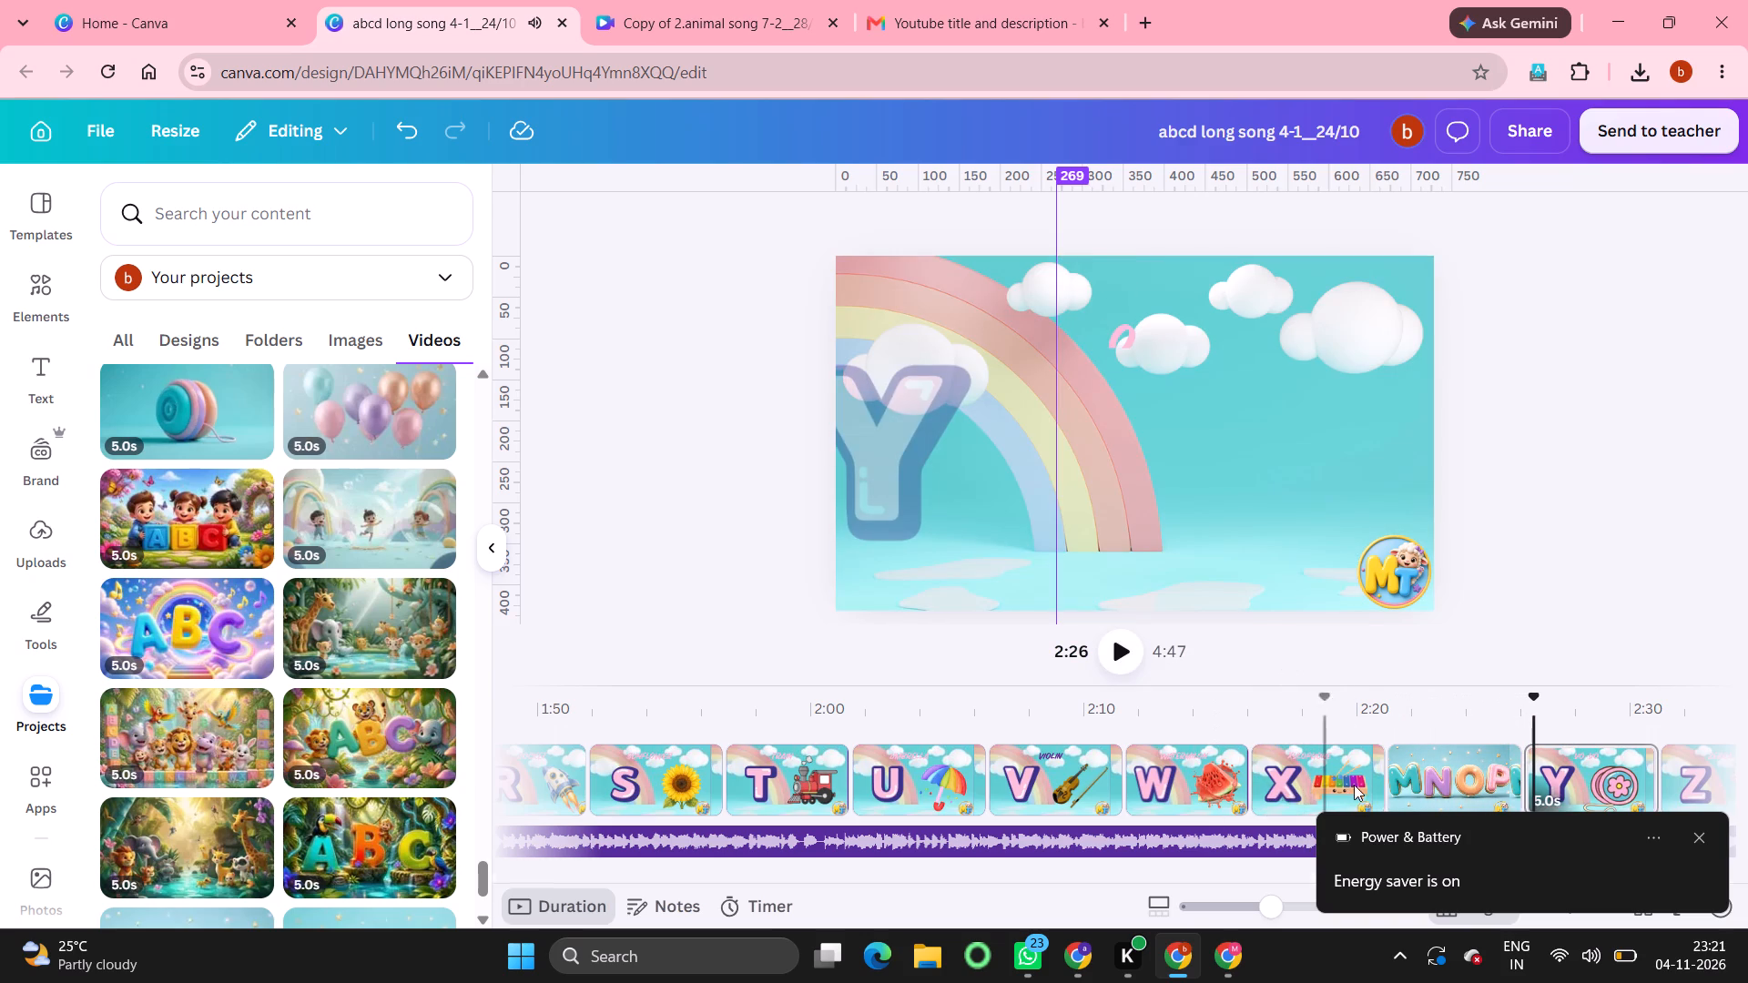
click(1508, 779)
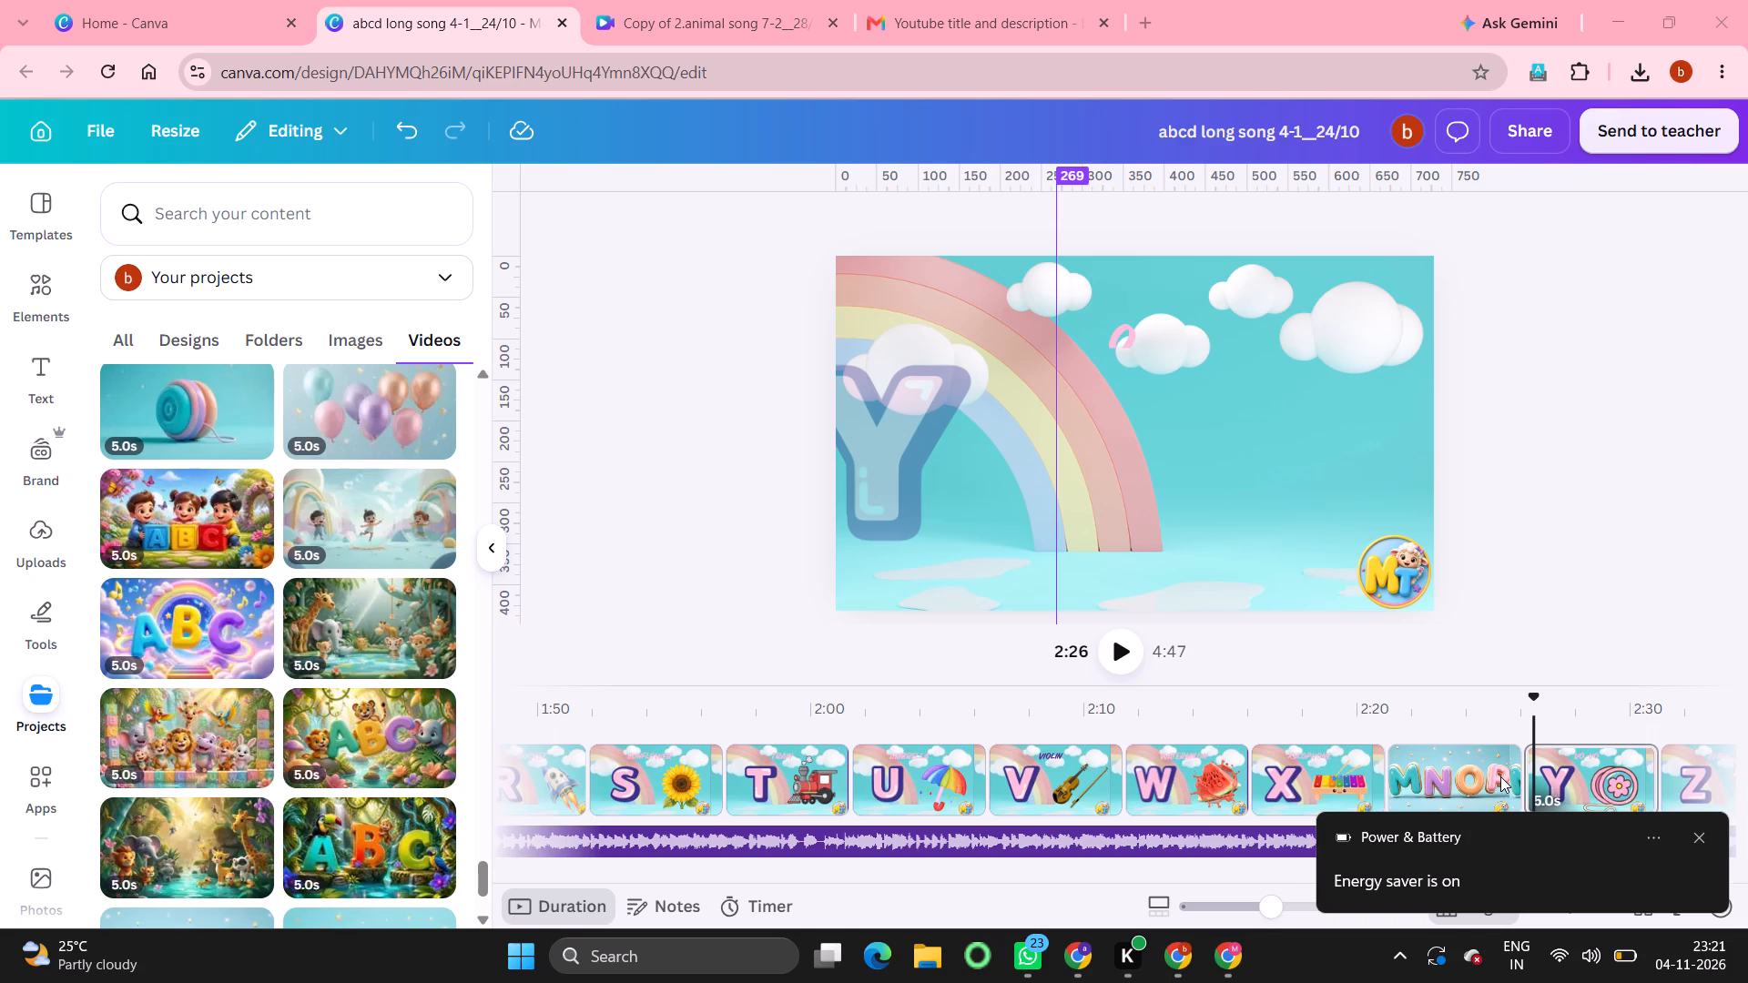
click(1500, 776)
drag(1500, 776, 1490, 775)
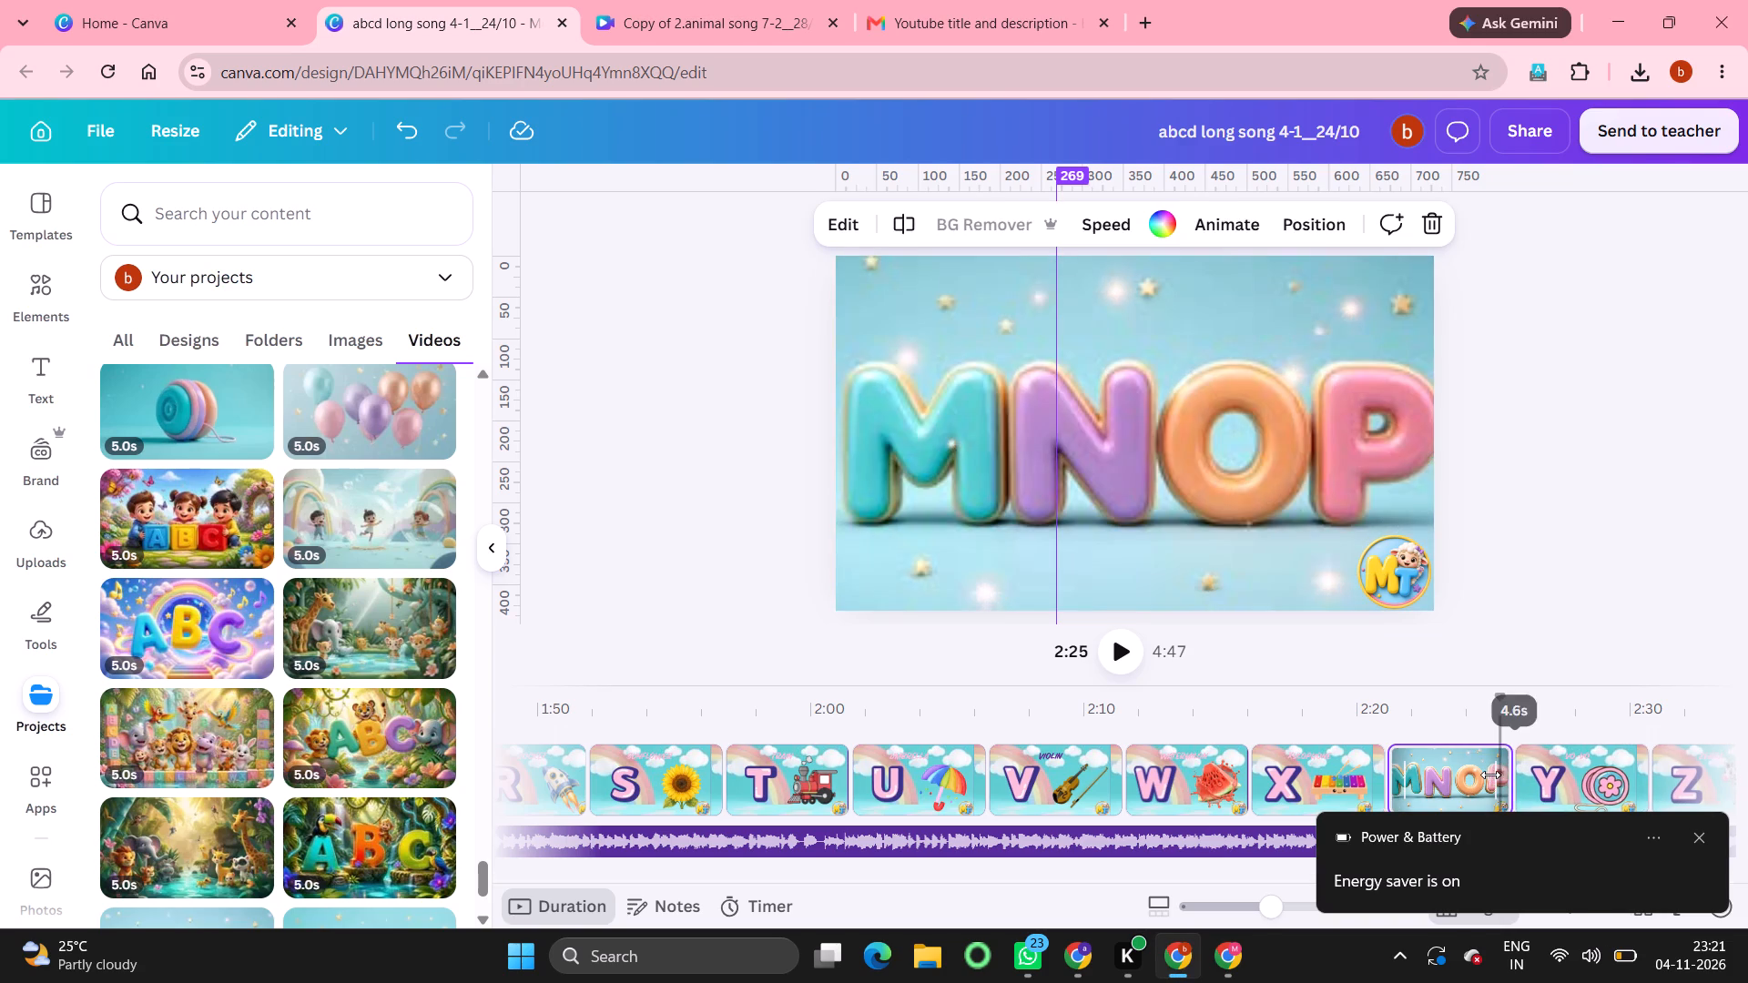
drag(1490, 775, 1489, 775)
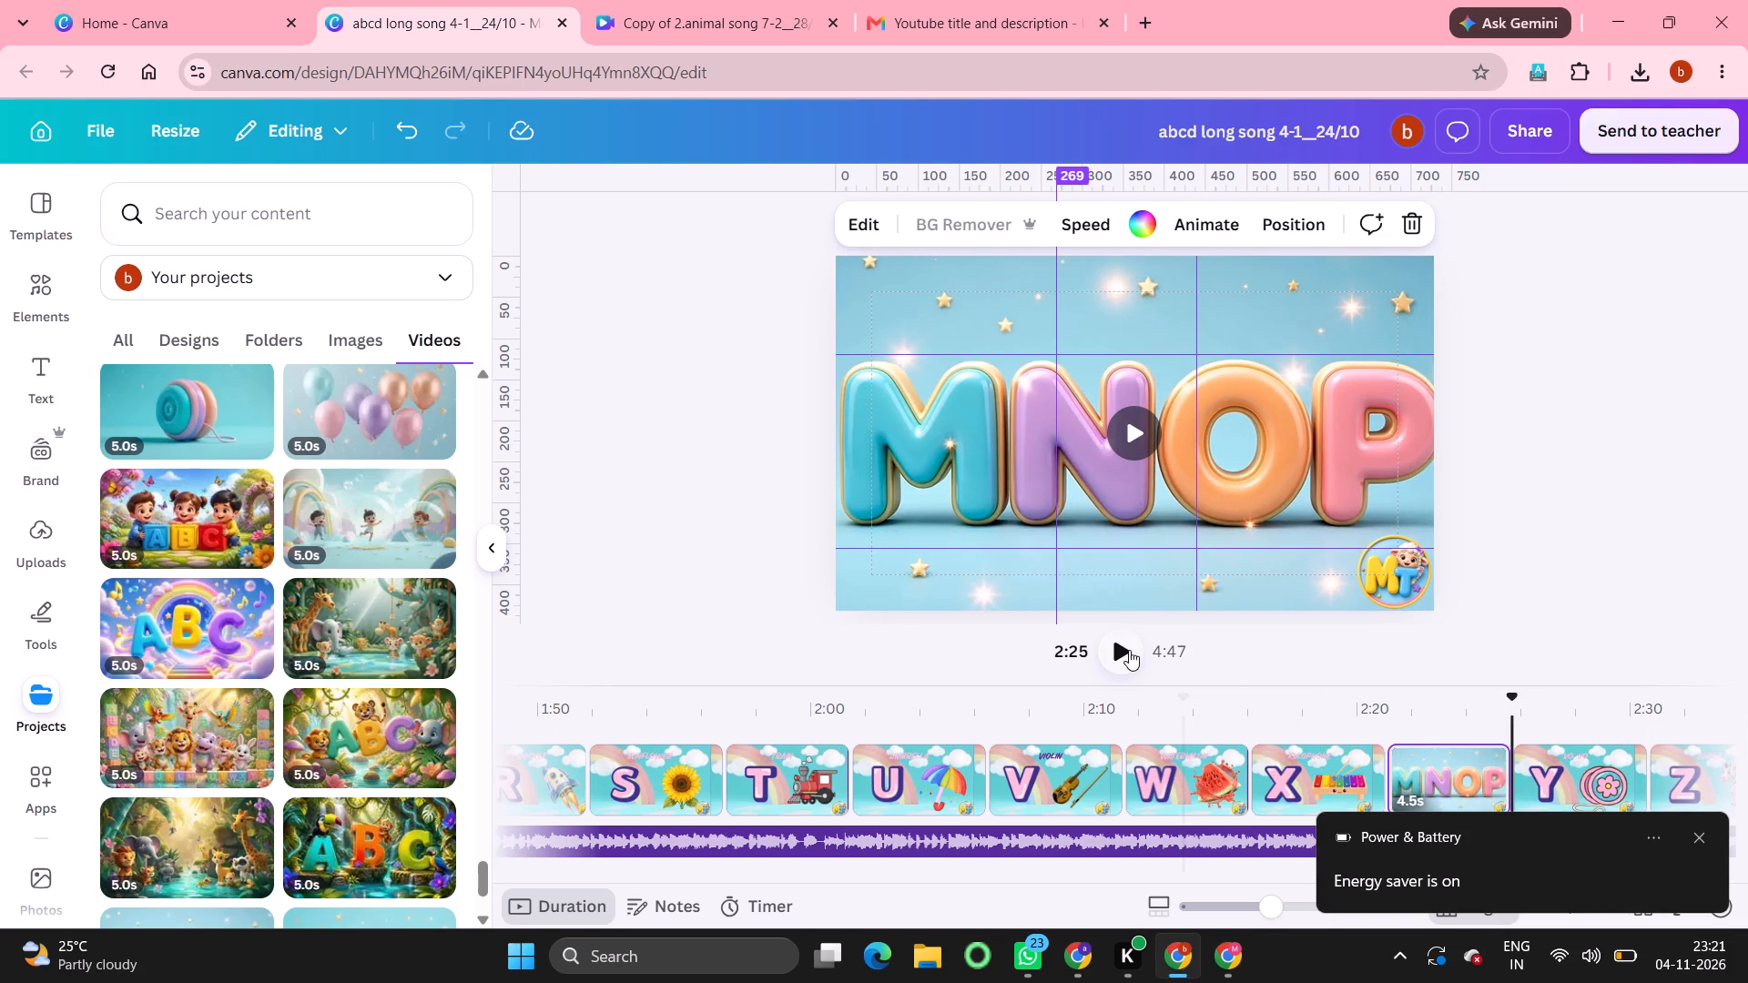
Play on from the MNOP page, dismiss the battery notification, and shorten the Y yo-yo page to 4.5 s.
click(1129, 650)
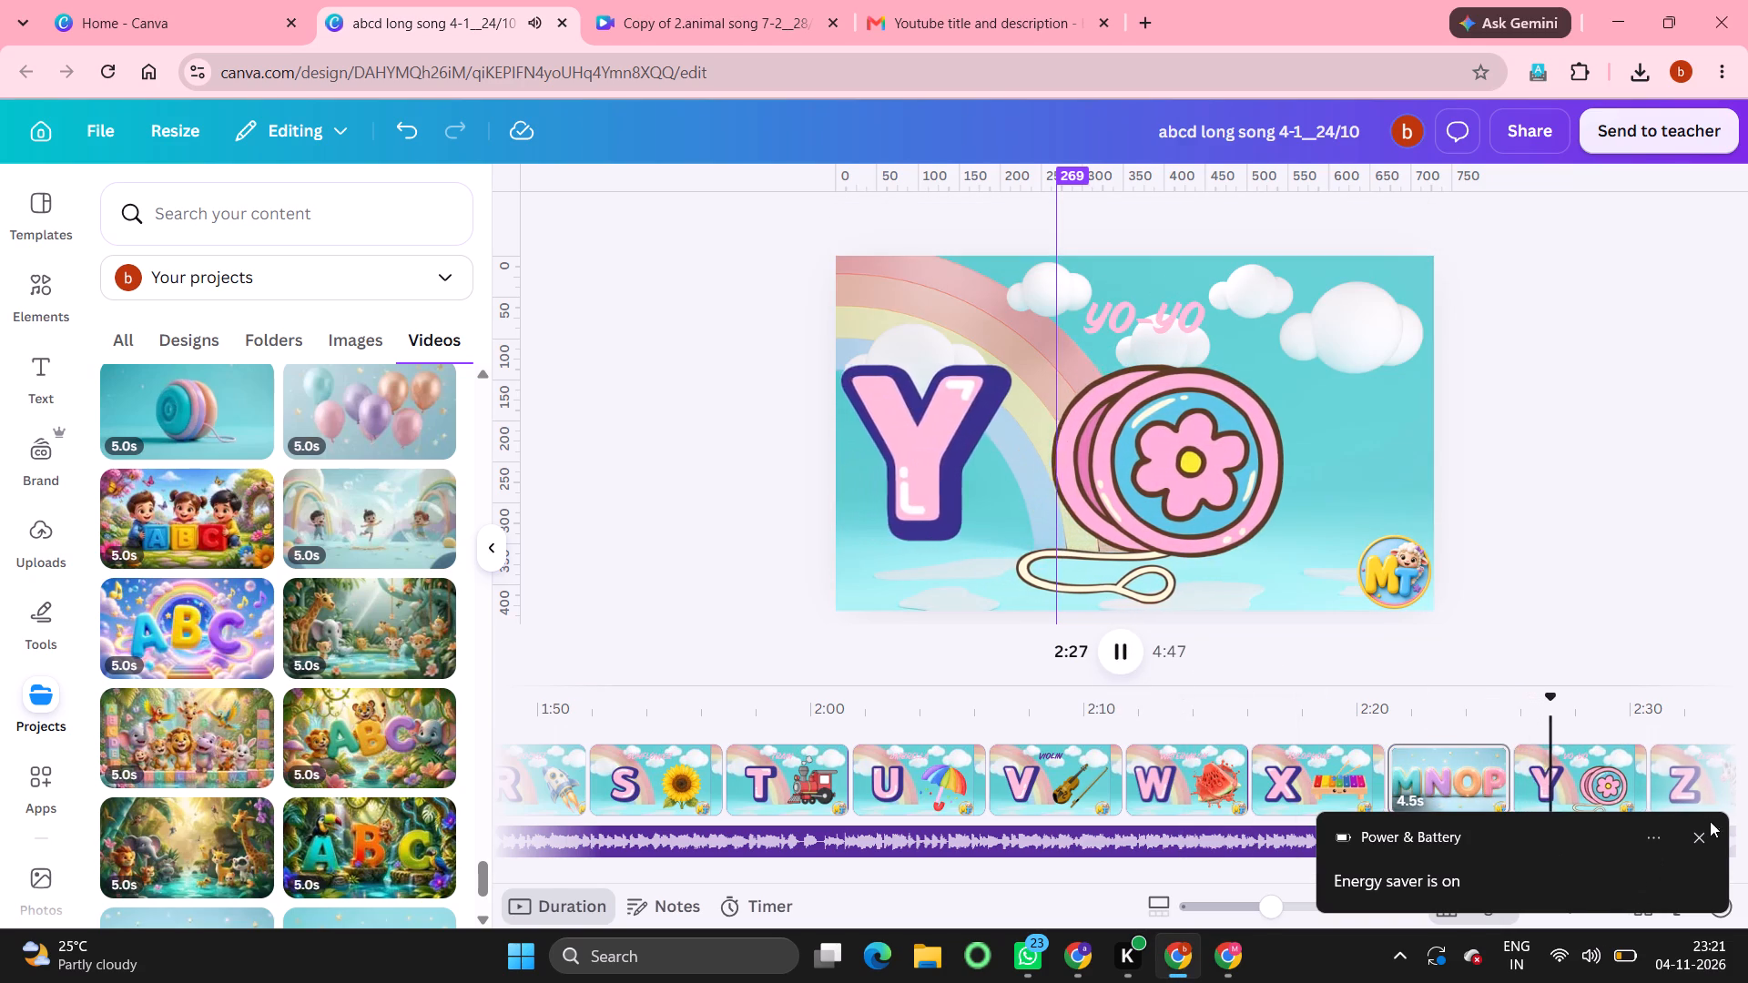
click(1708, 830)
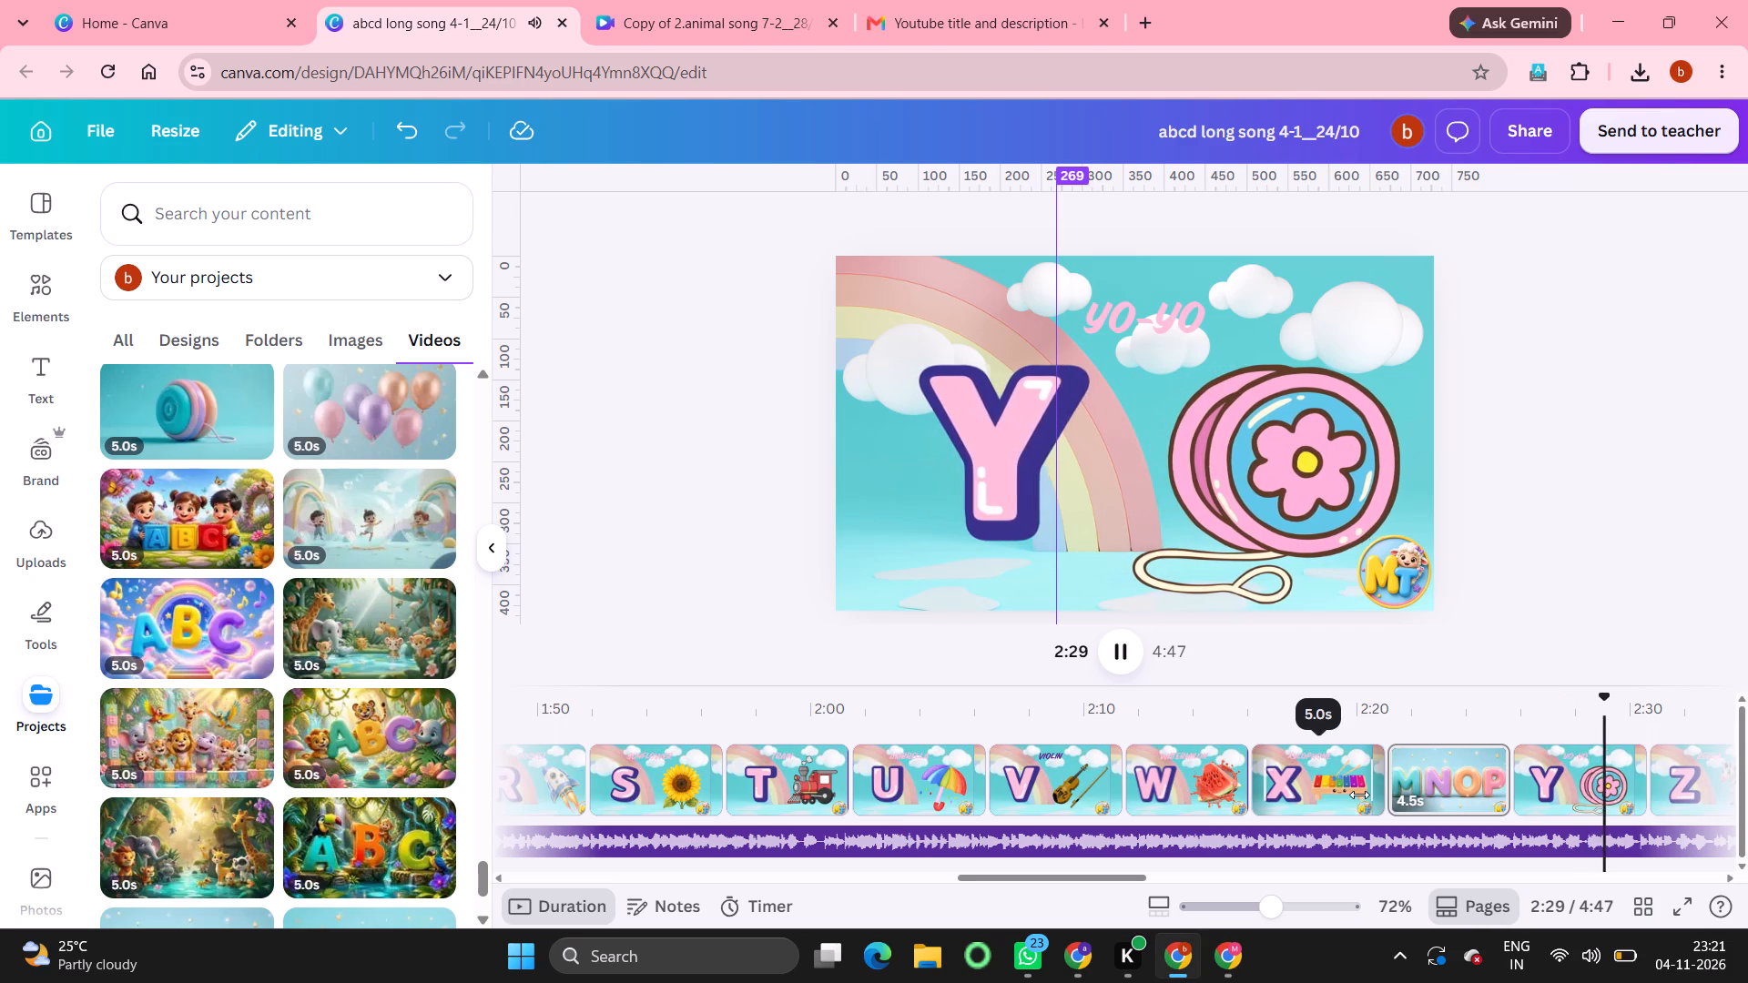
click(1112, 654)
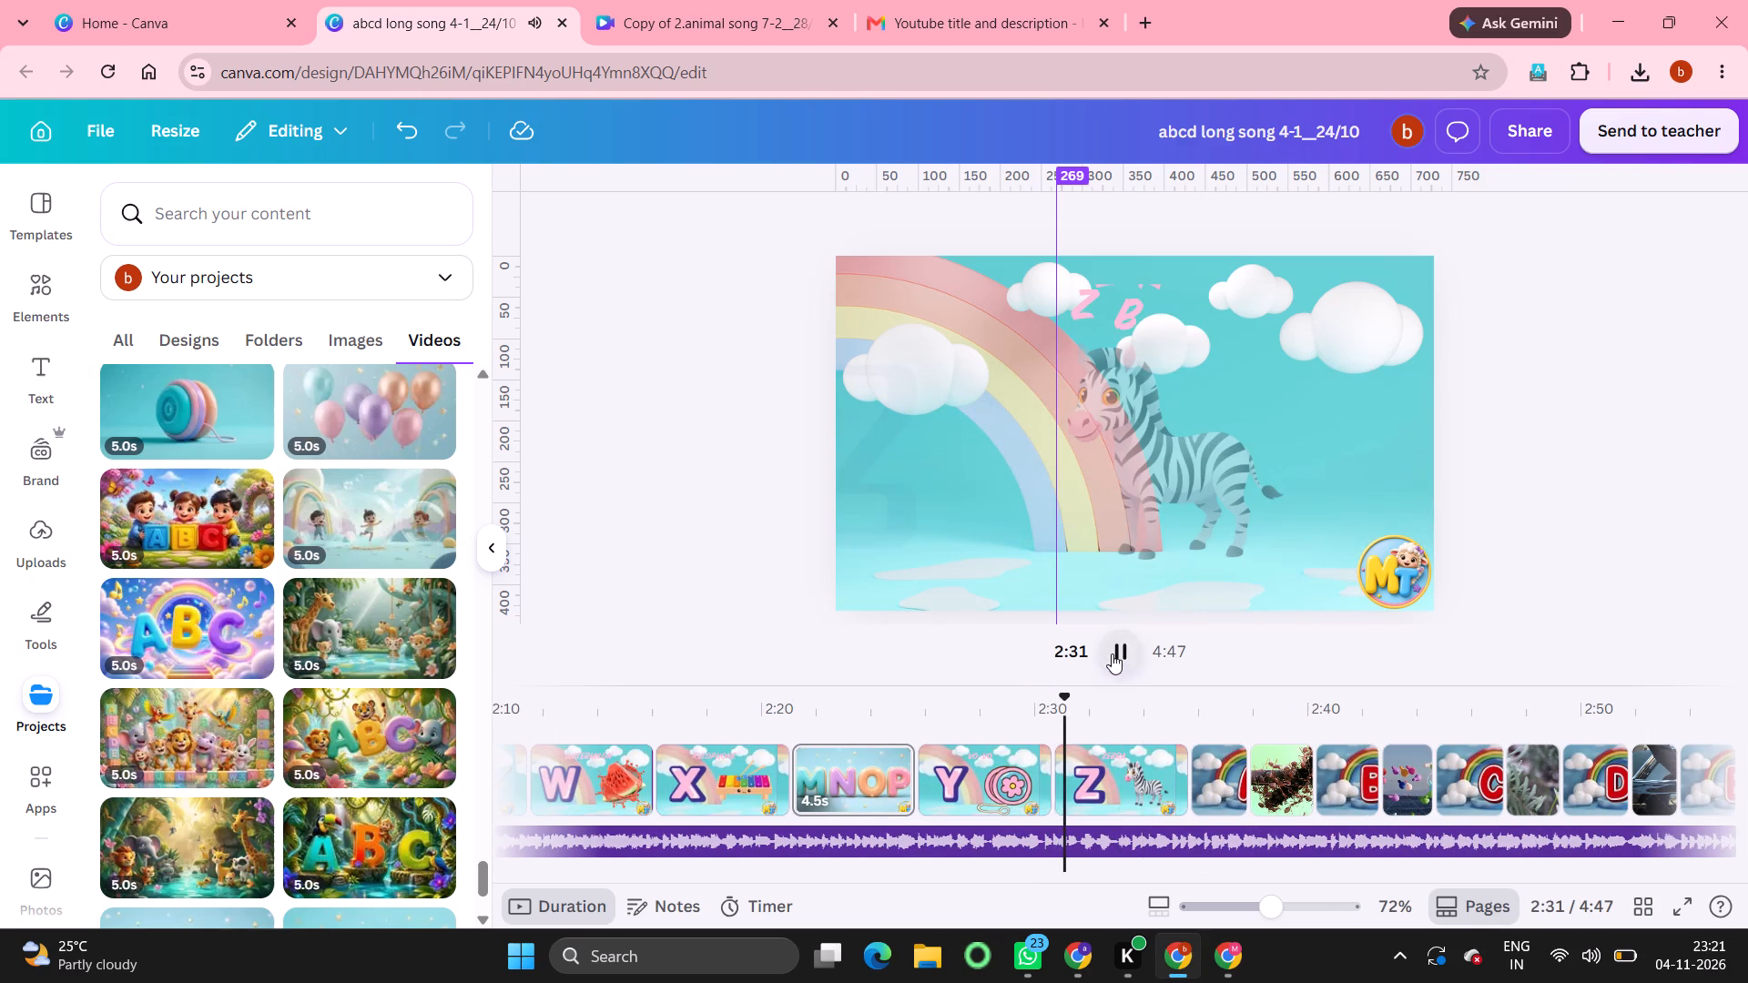
drag(1033, 784, 1028, 785)
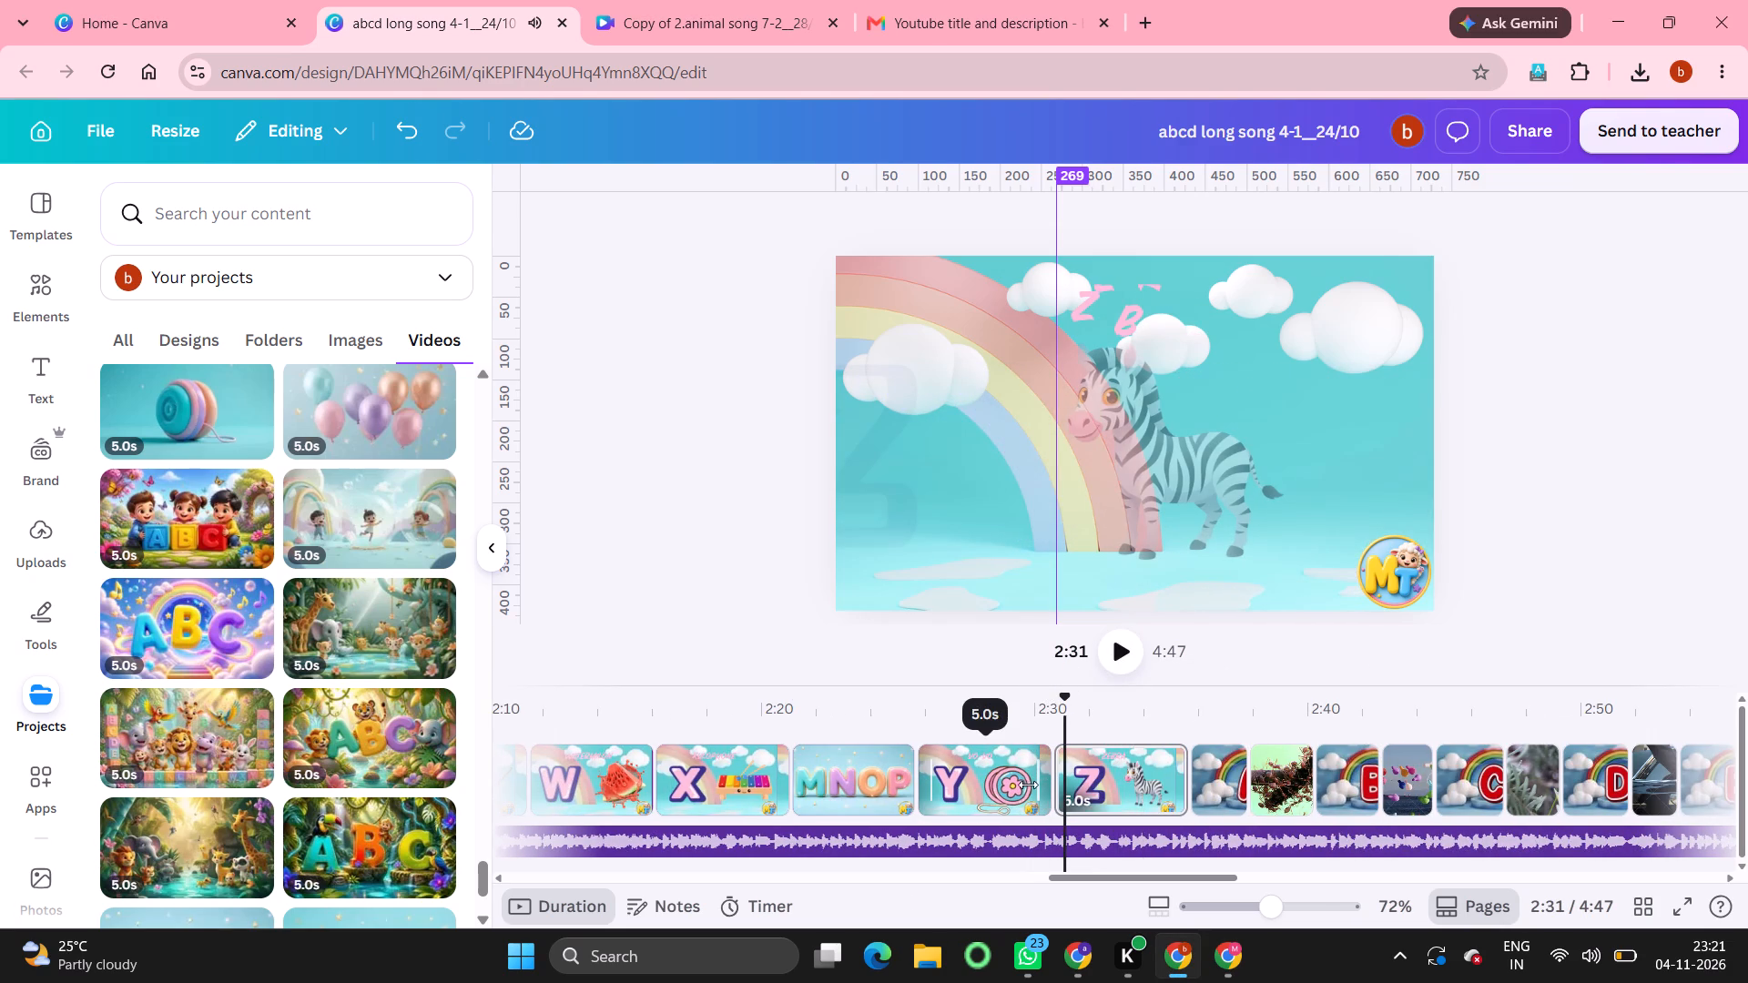
drag(1028, 785, 1020, 785)
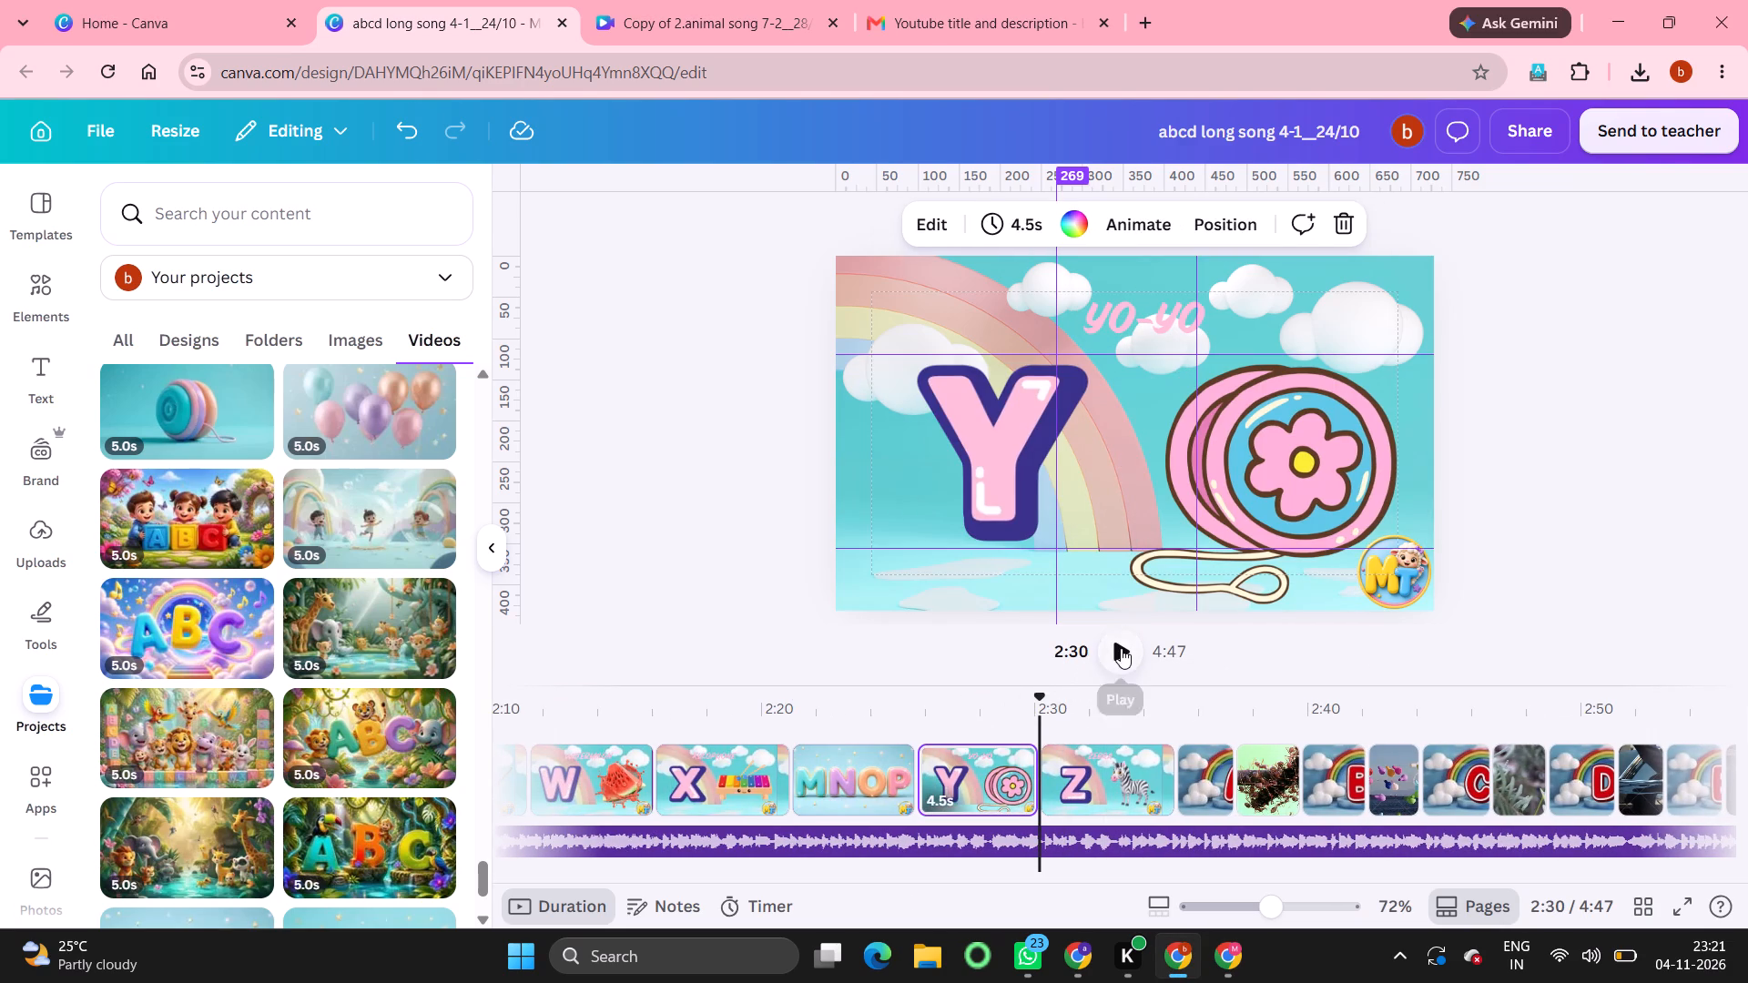
Play on from the end of the Y page, shorten the Z zebra page to 4.4 s, and resume playback into the A page.
click(1122, 646)
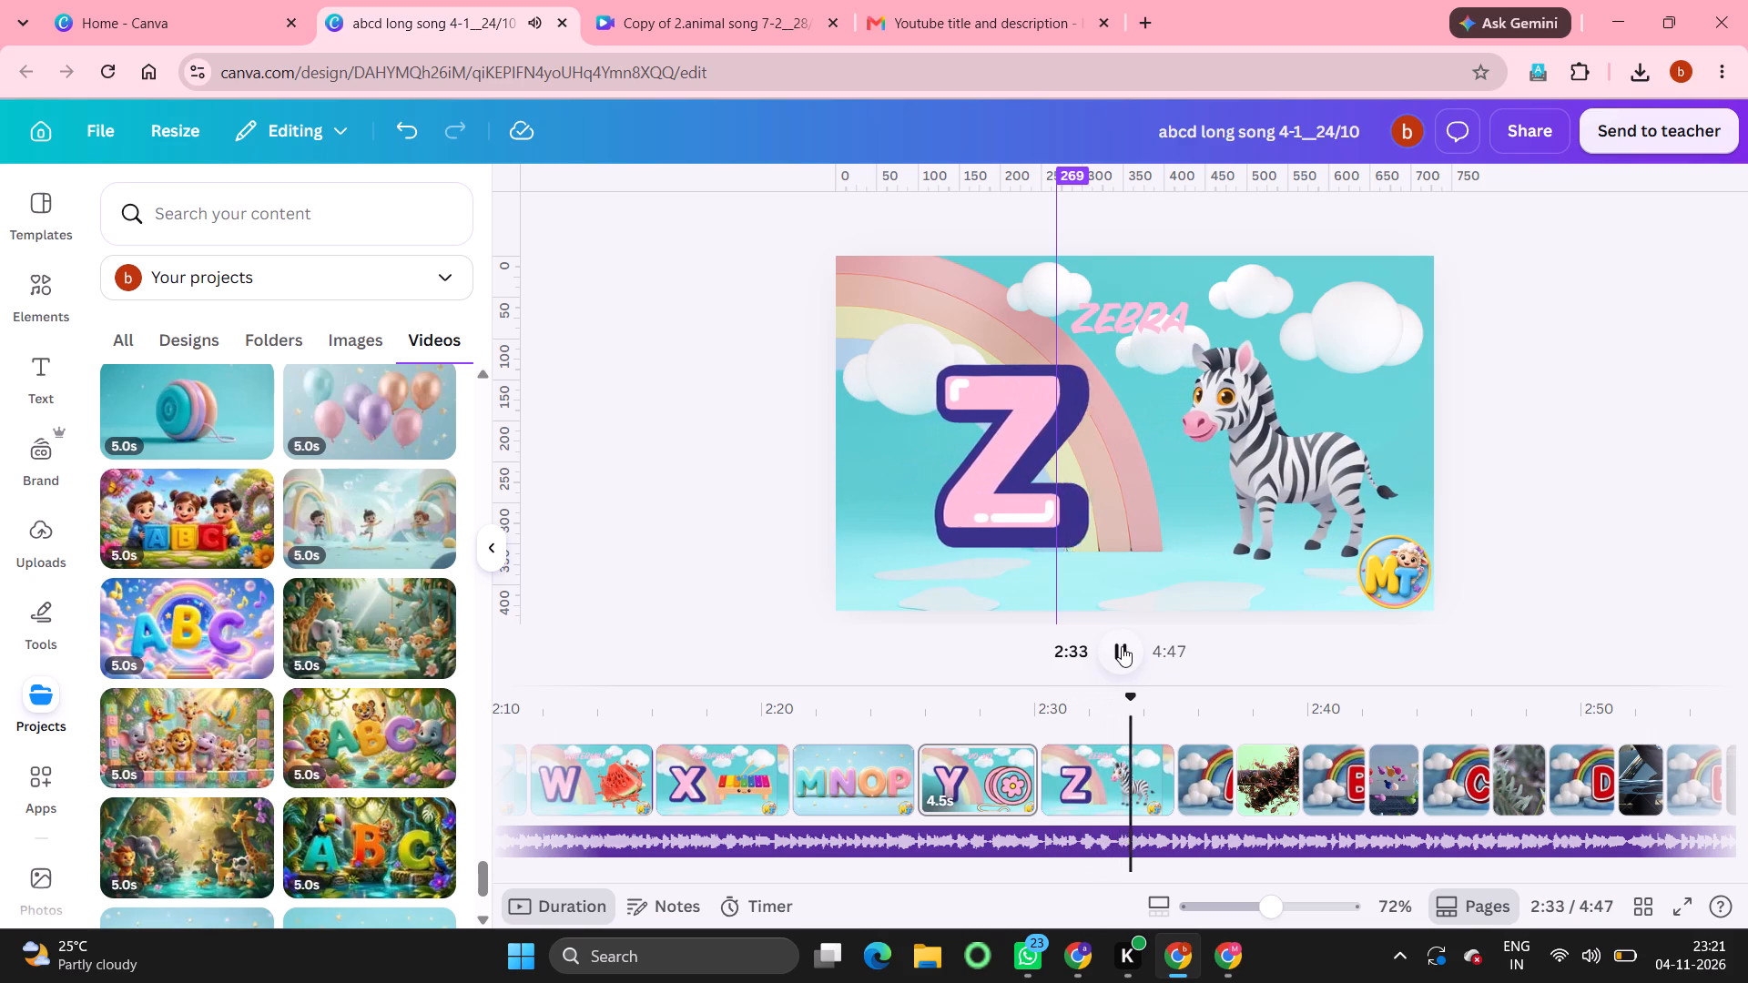
click(1122, 646)
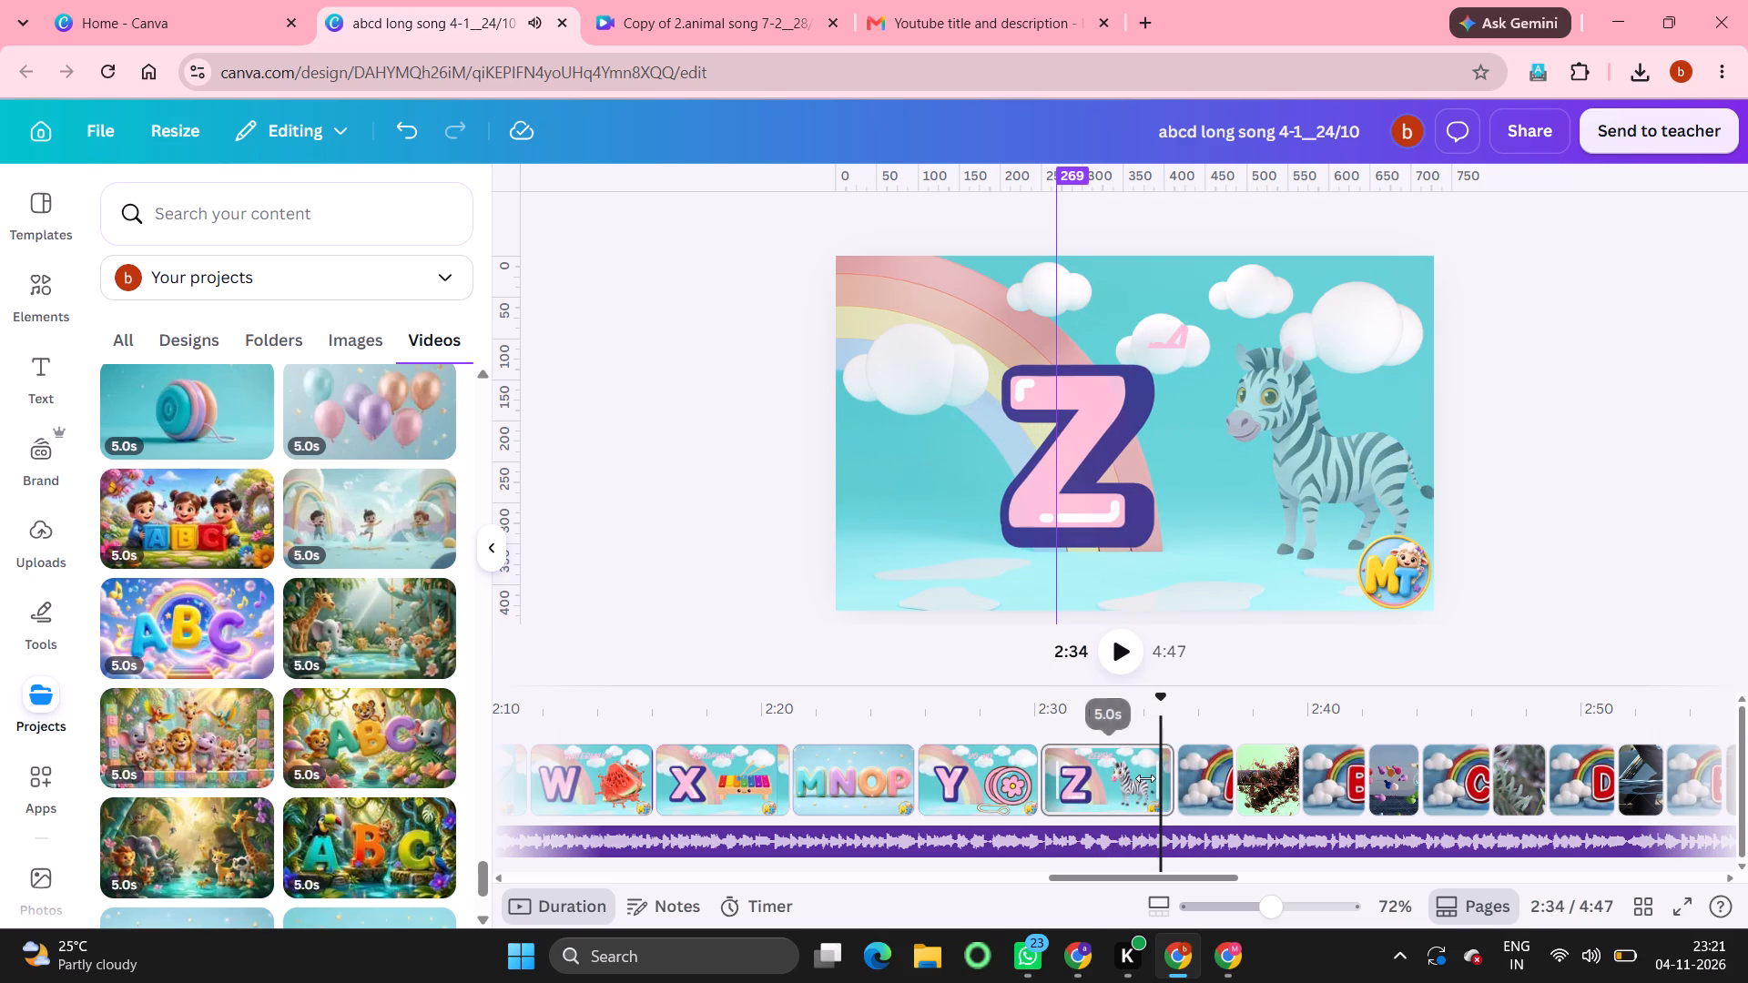
drag(1145, 777, 1128, 775)
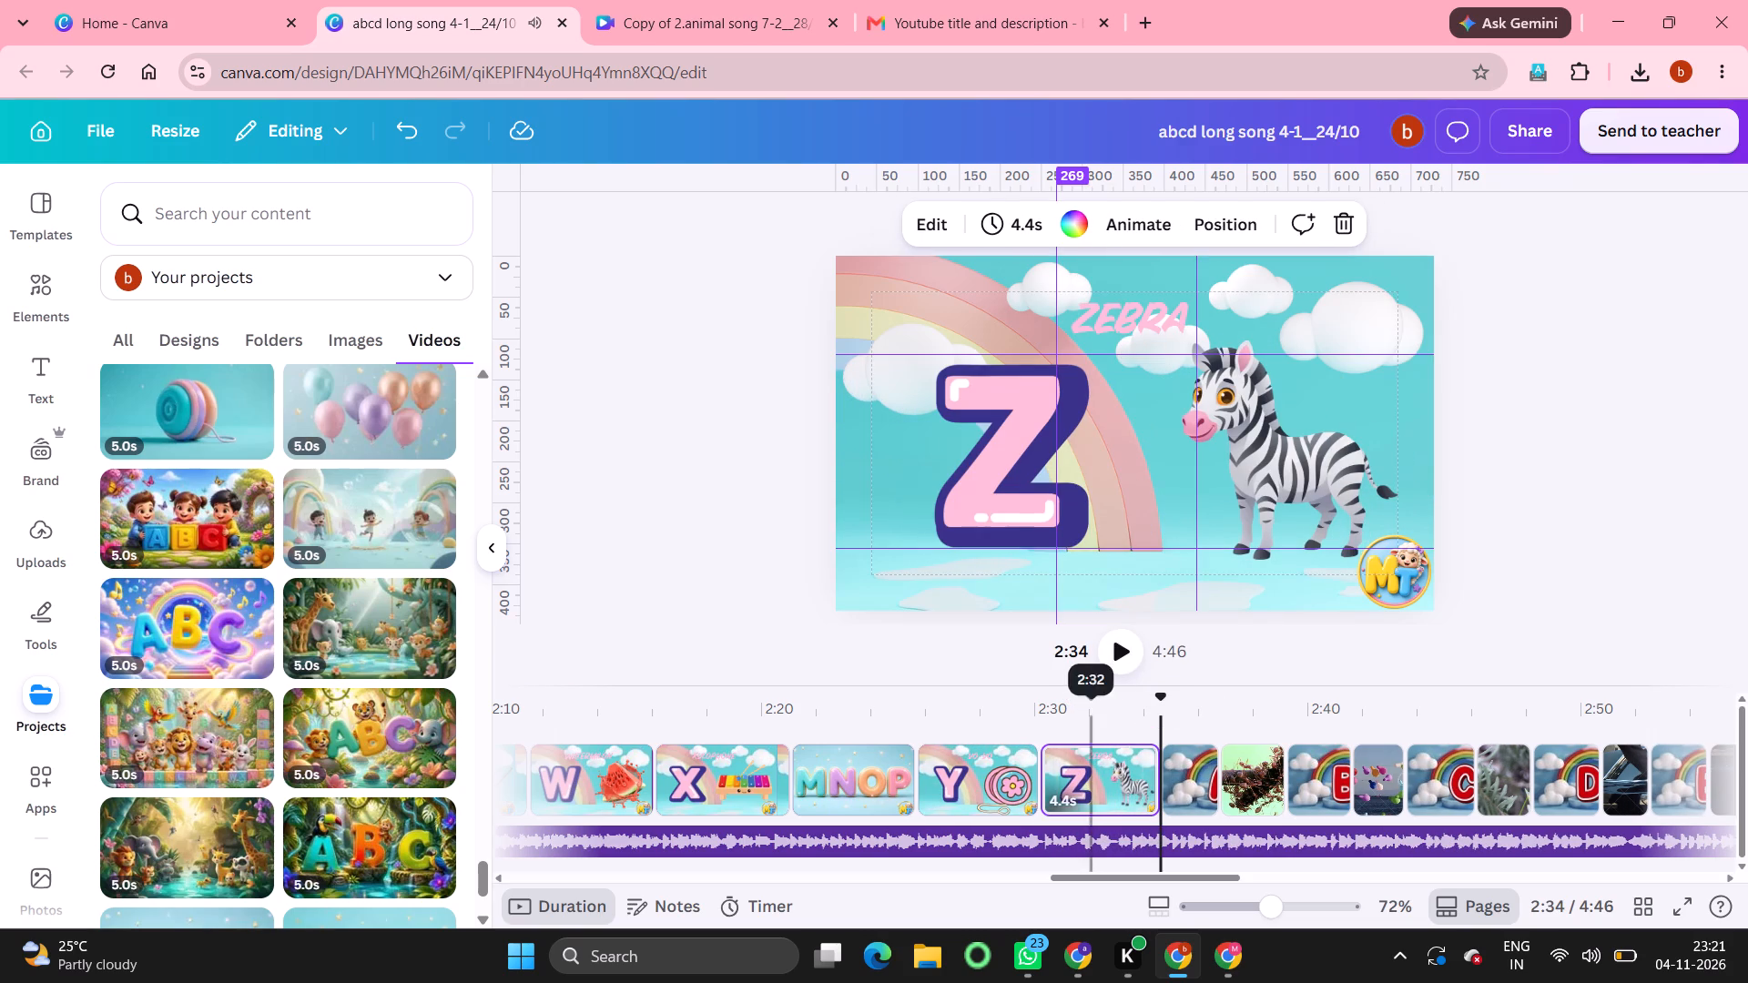
click(1122, 647)
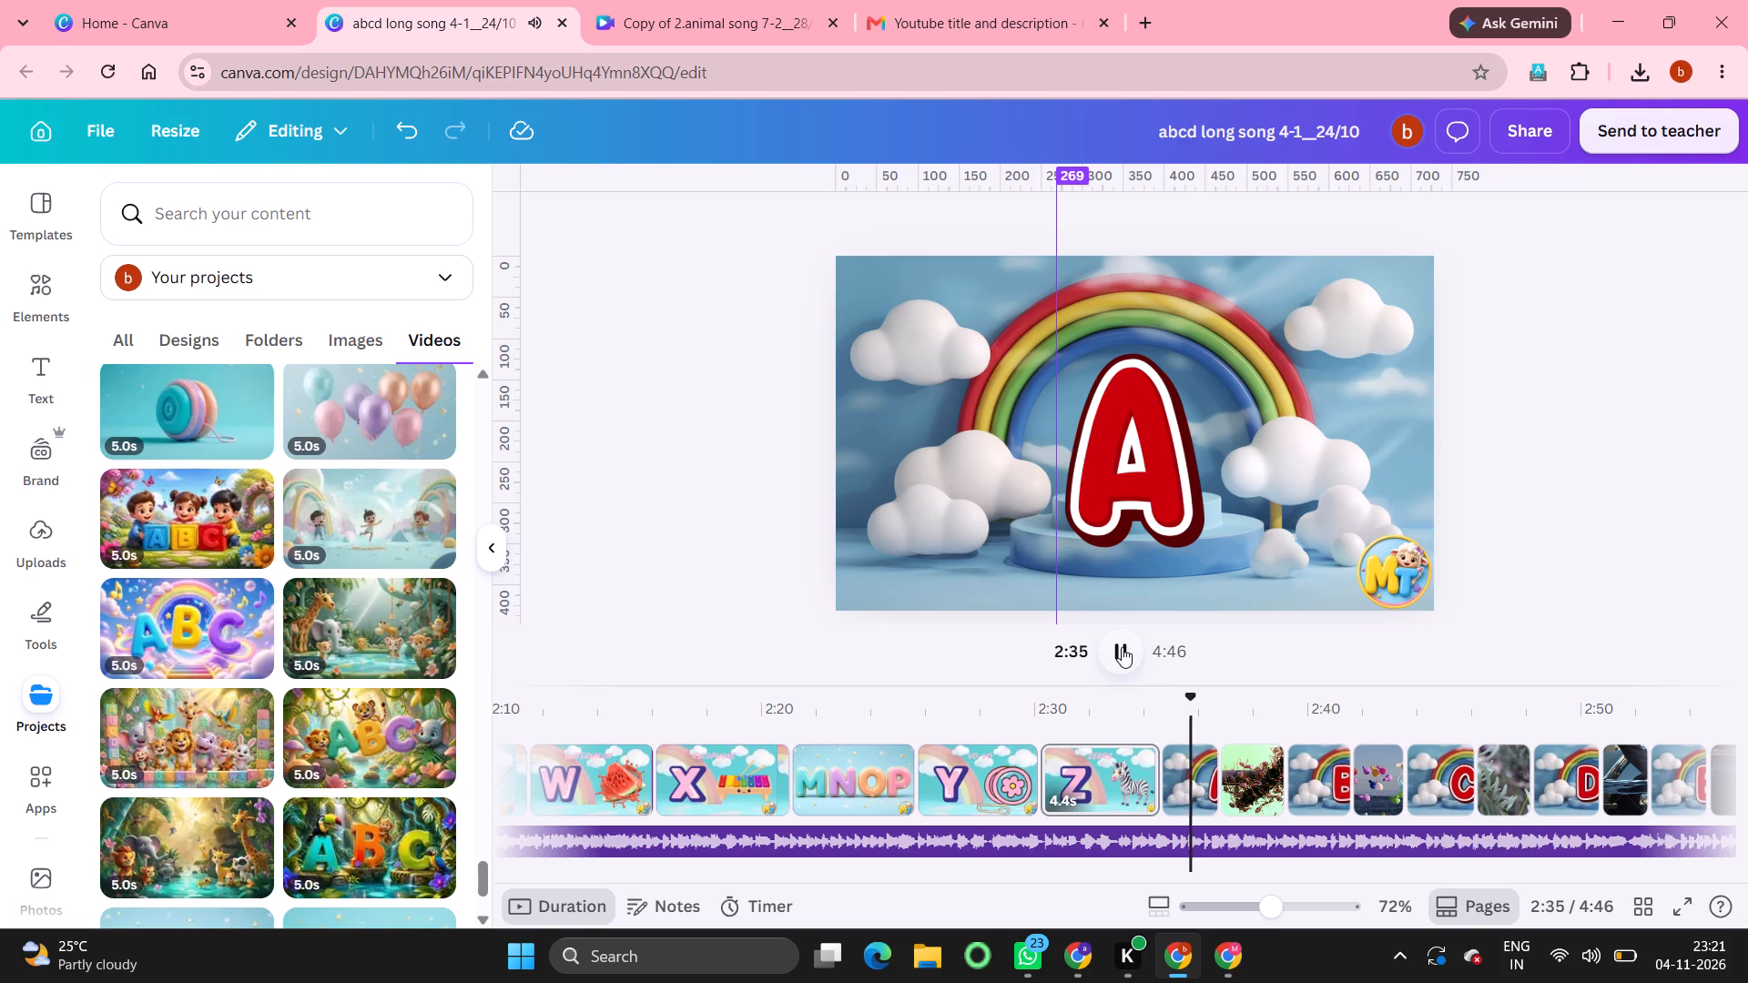
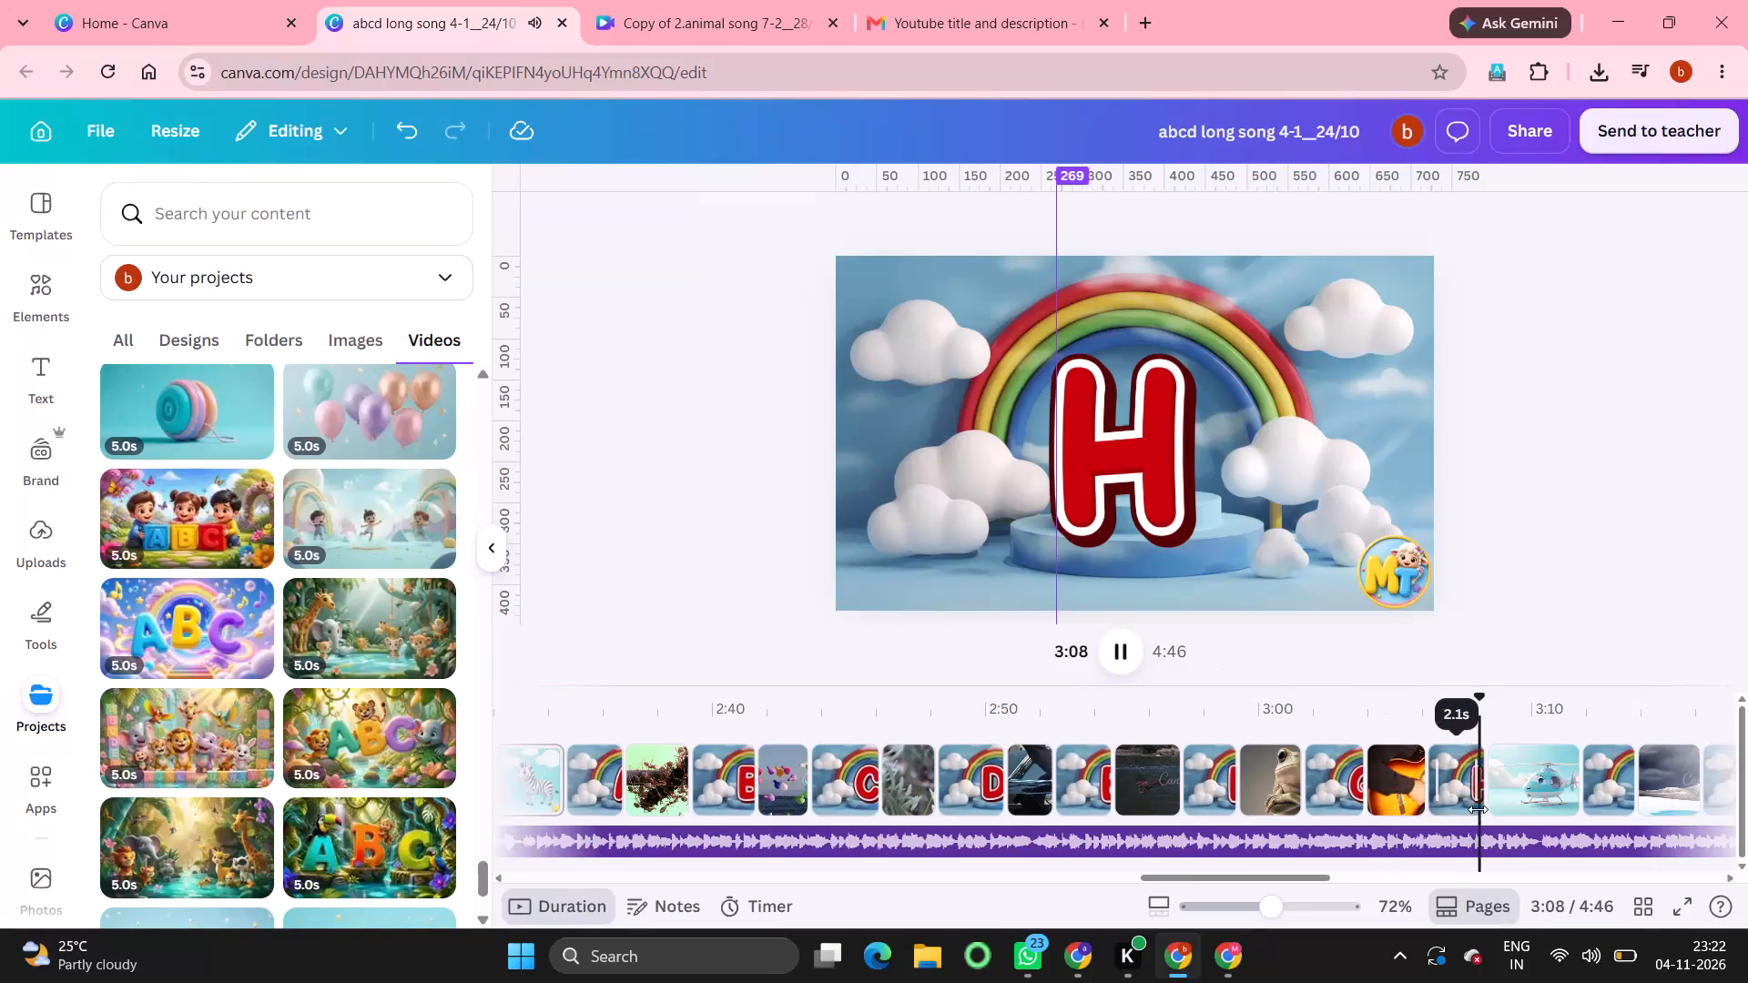
Go to the A ant page, select the letter A graphic, and open the full default solid colours for its dark blue outline.
scroll(1478, 809, left, 6)
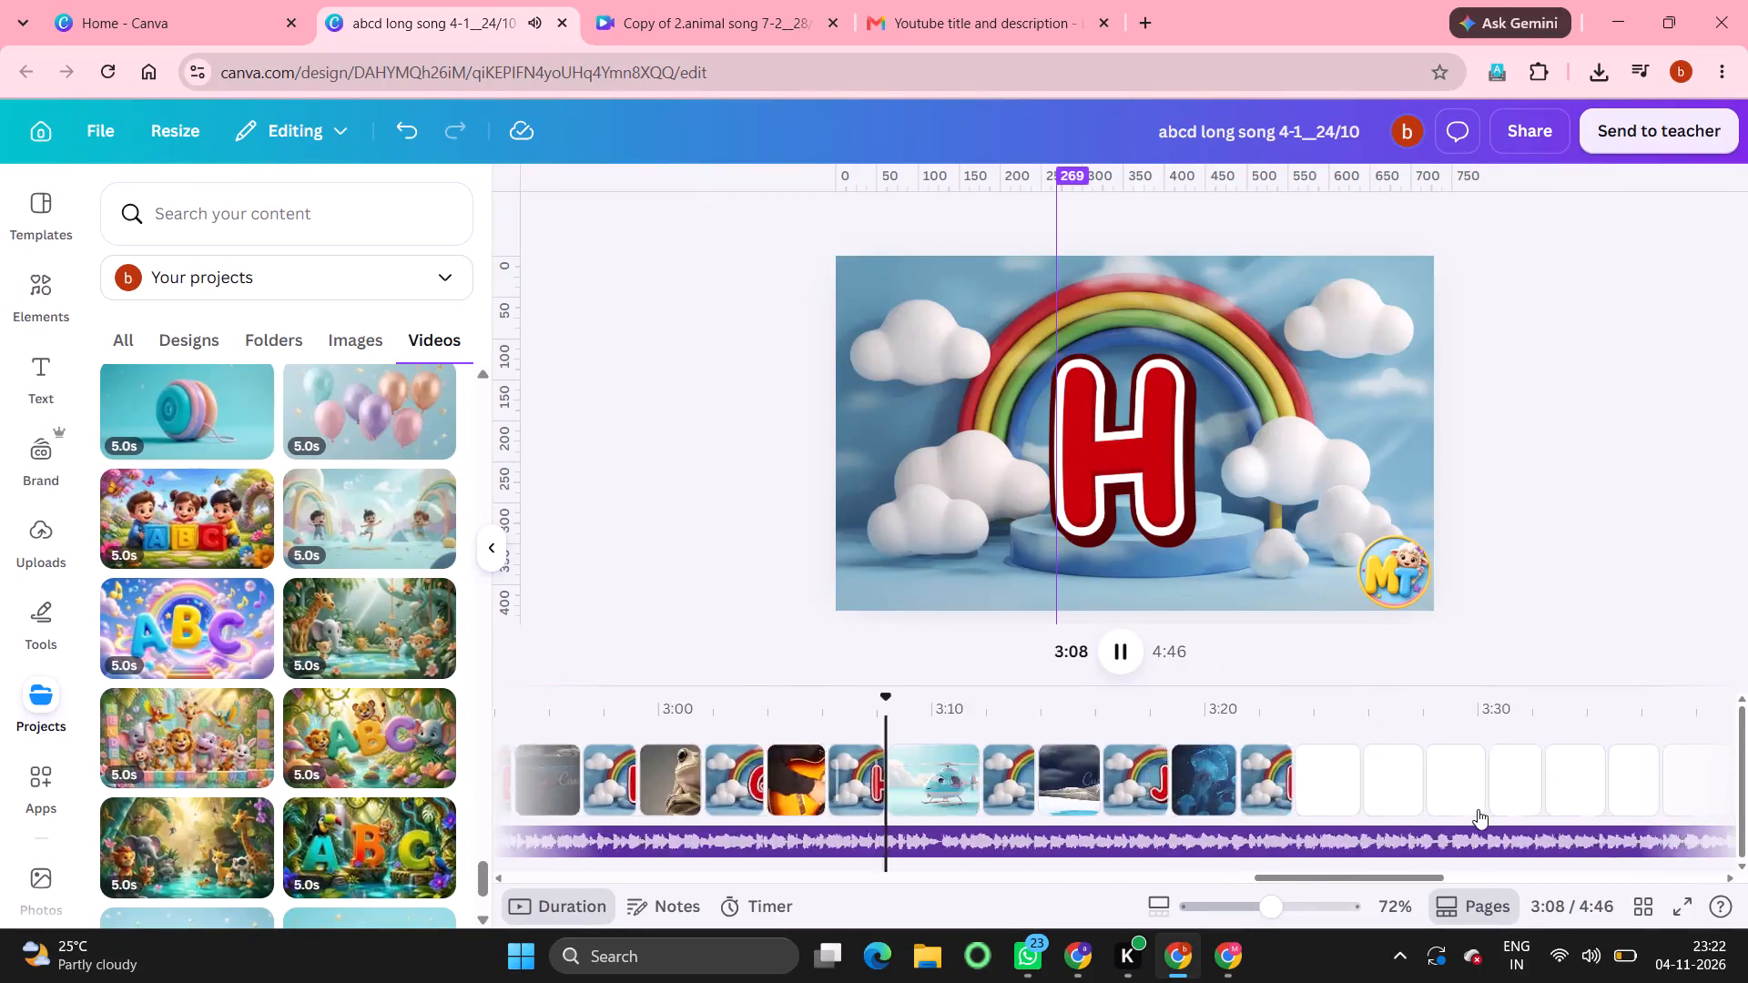
scroll(1478, 809, left, 6)
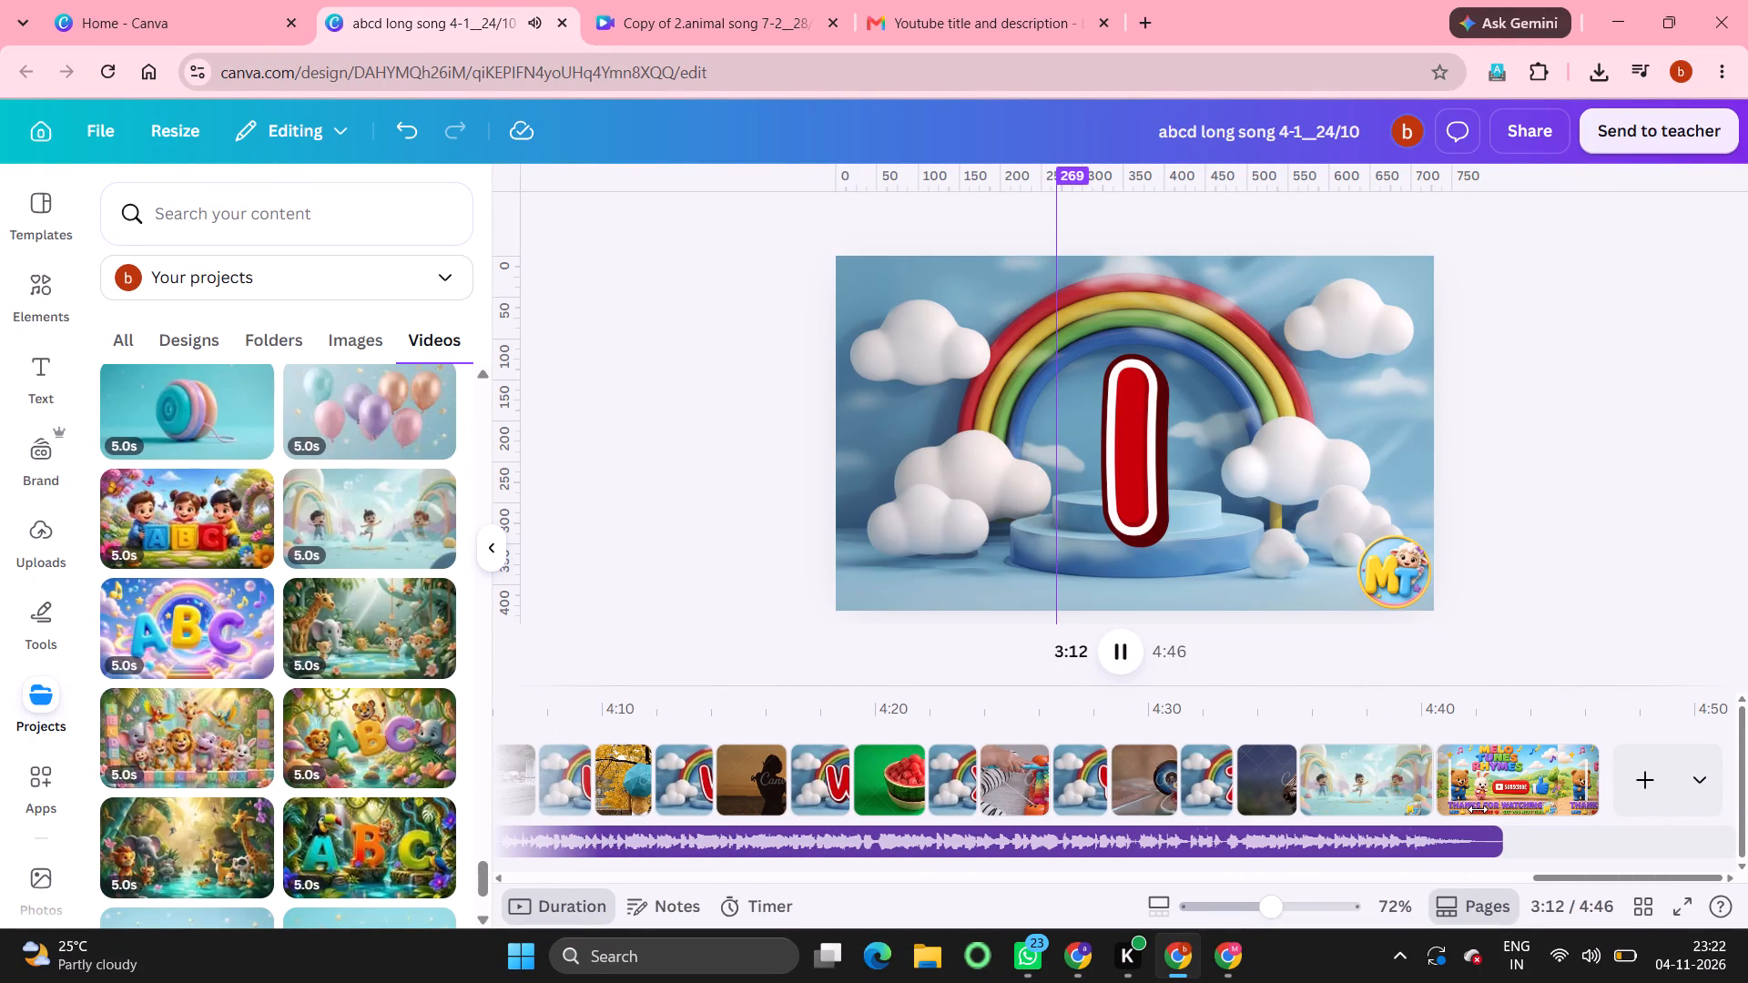
scroll(1478, 809, right, 12)
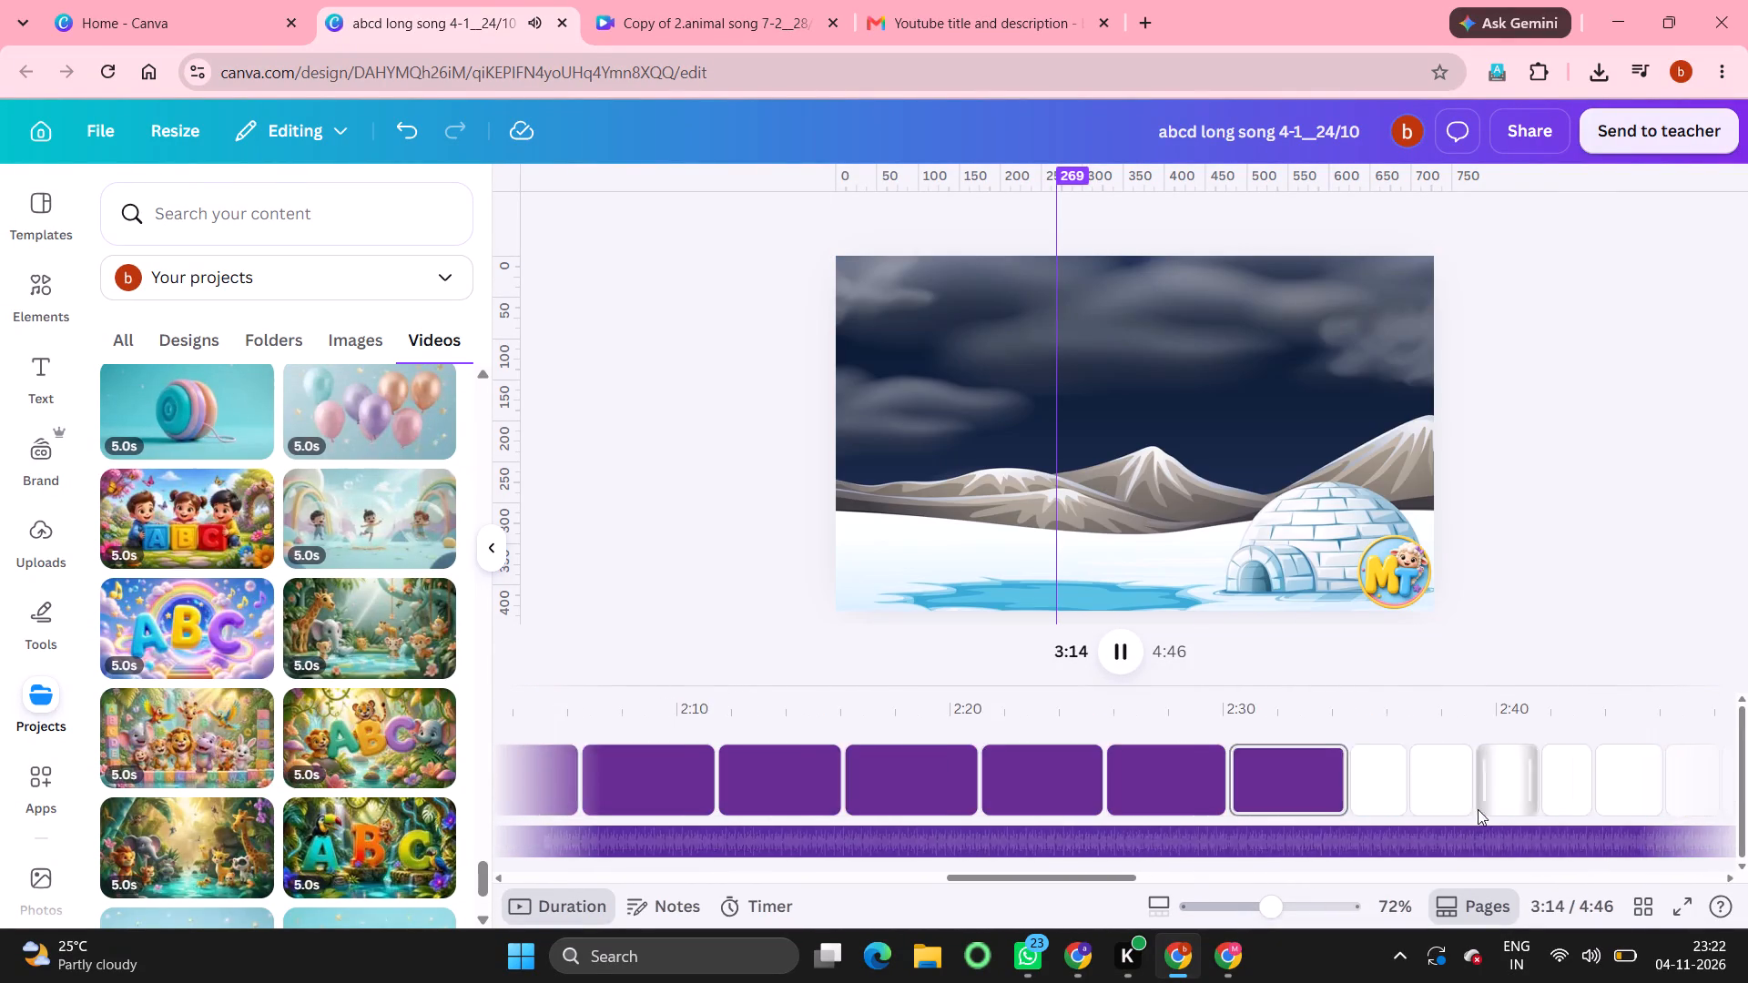
scroll(1478, 809, right, 1)
scroll(1478, 809, left, 6)
scroll(1478, 809, right, 5)
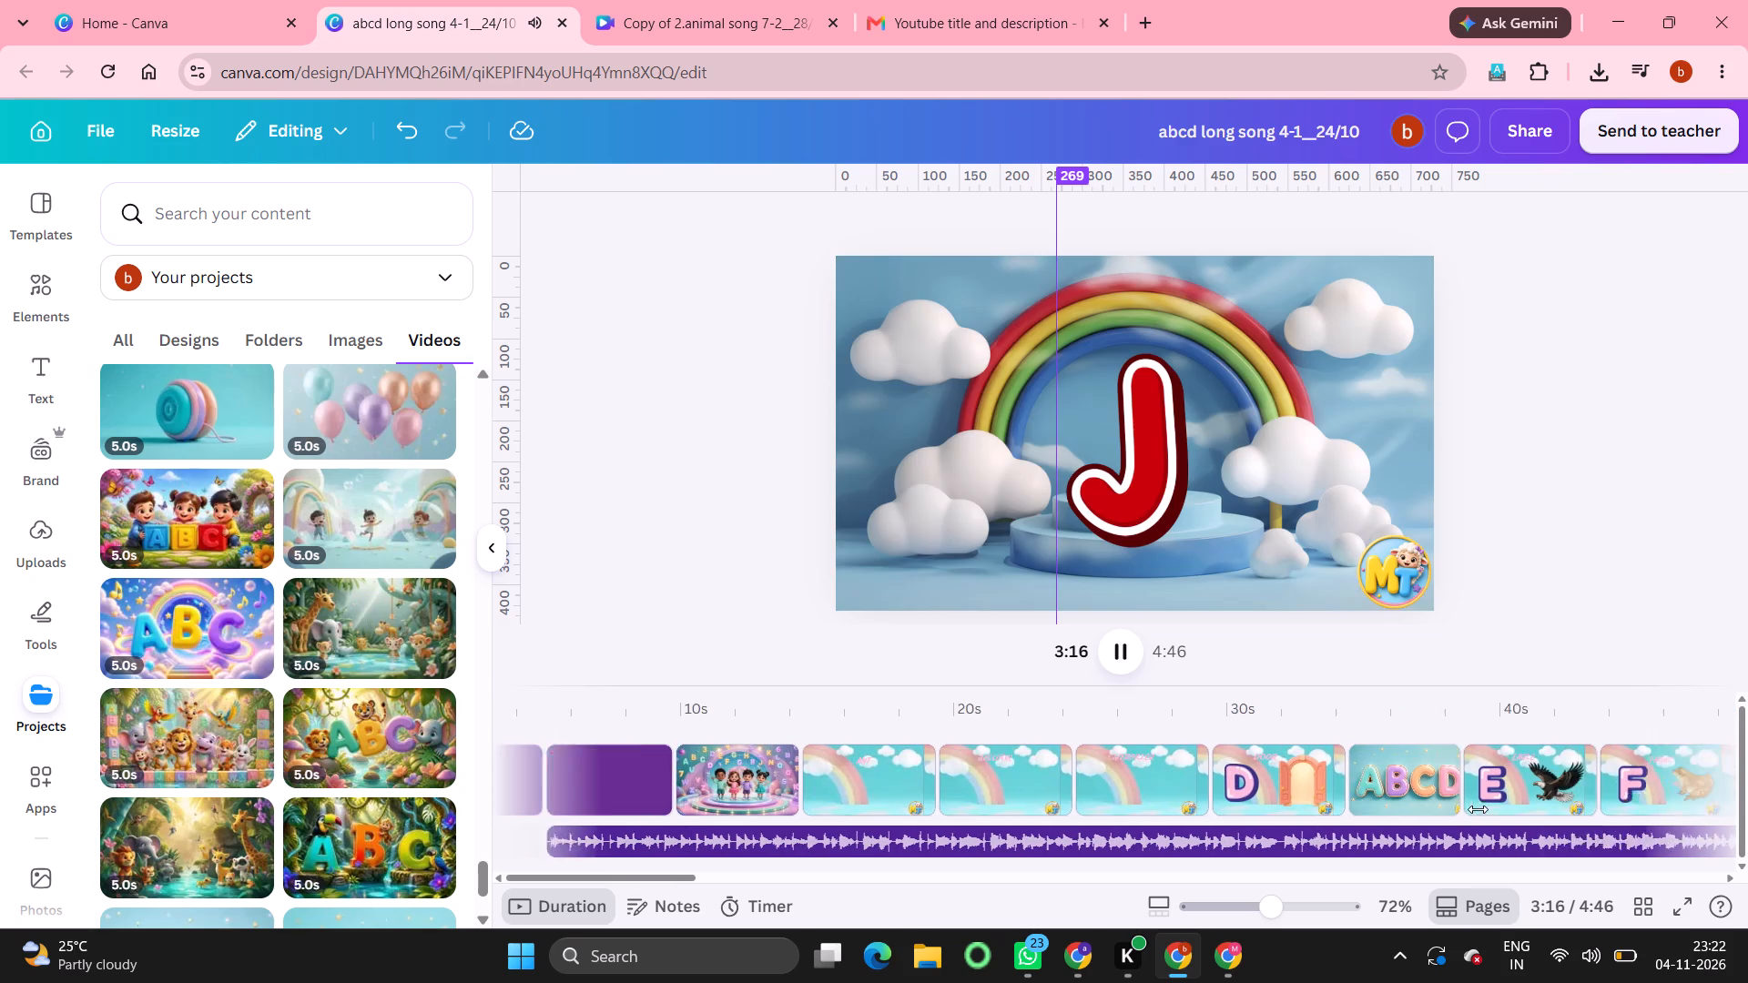
scroll(1478, 809, right, 4)
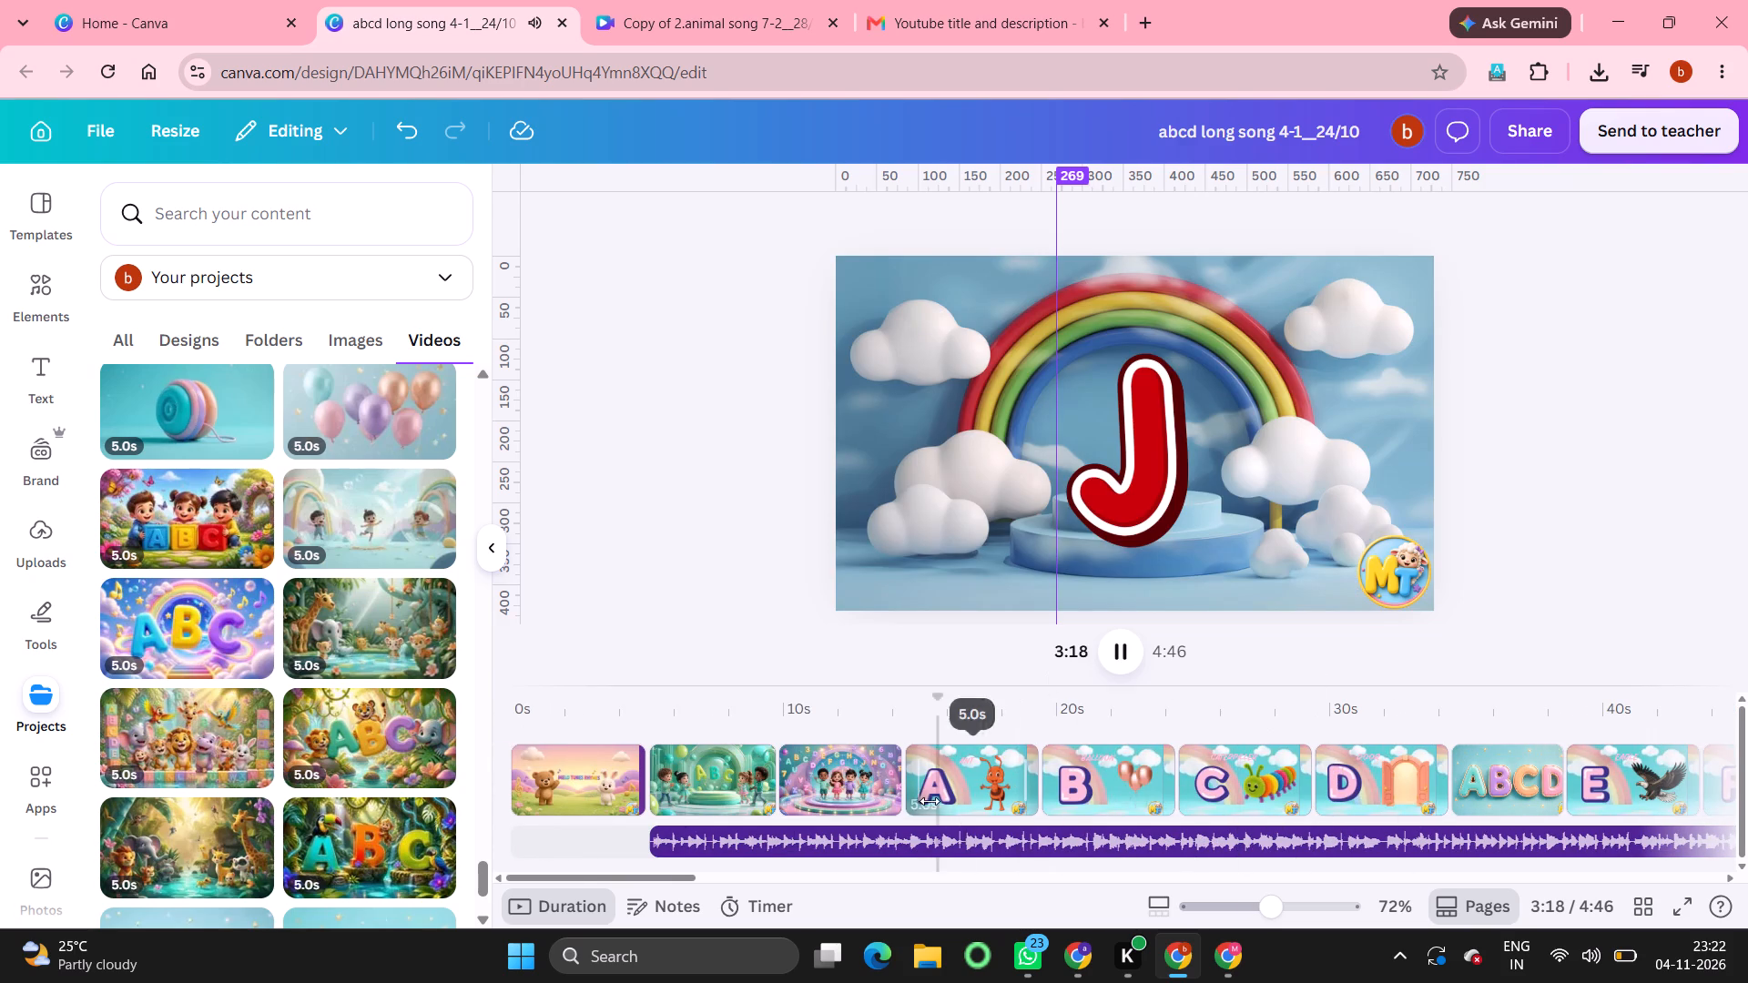
click(924, 800)
click(1020, 475)
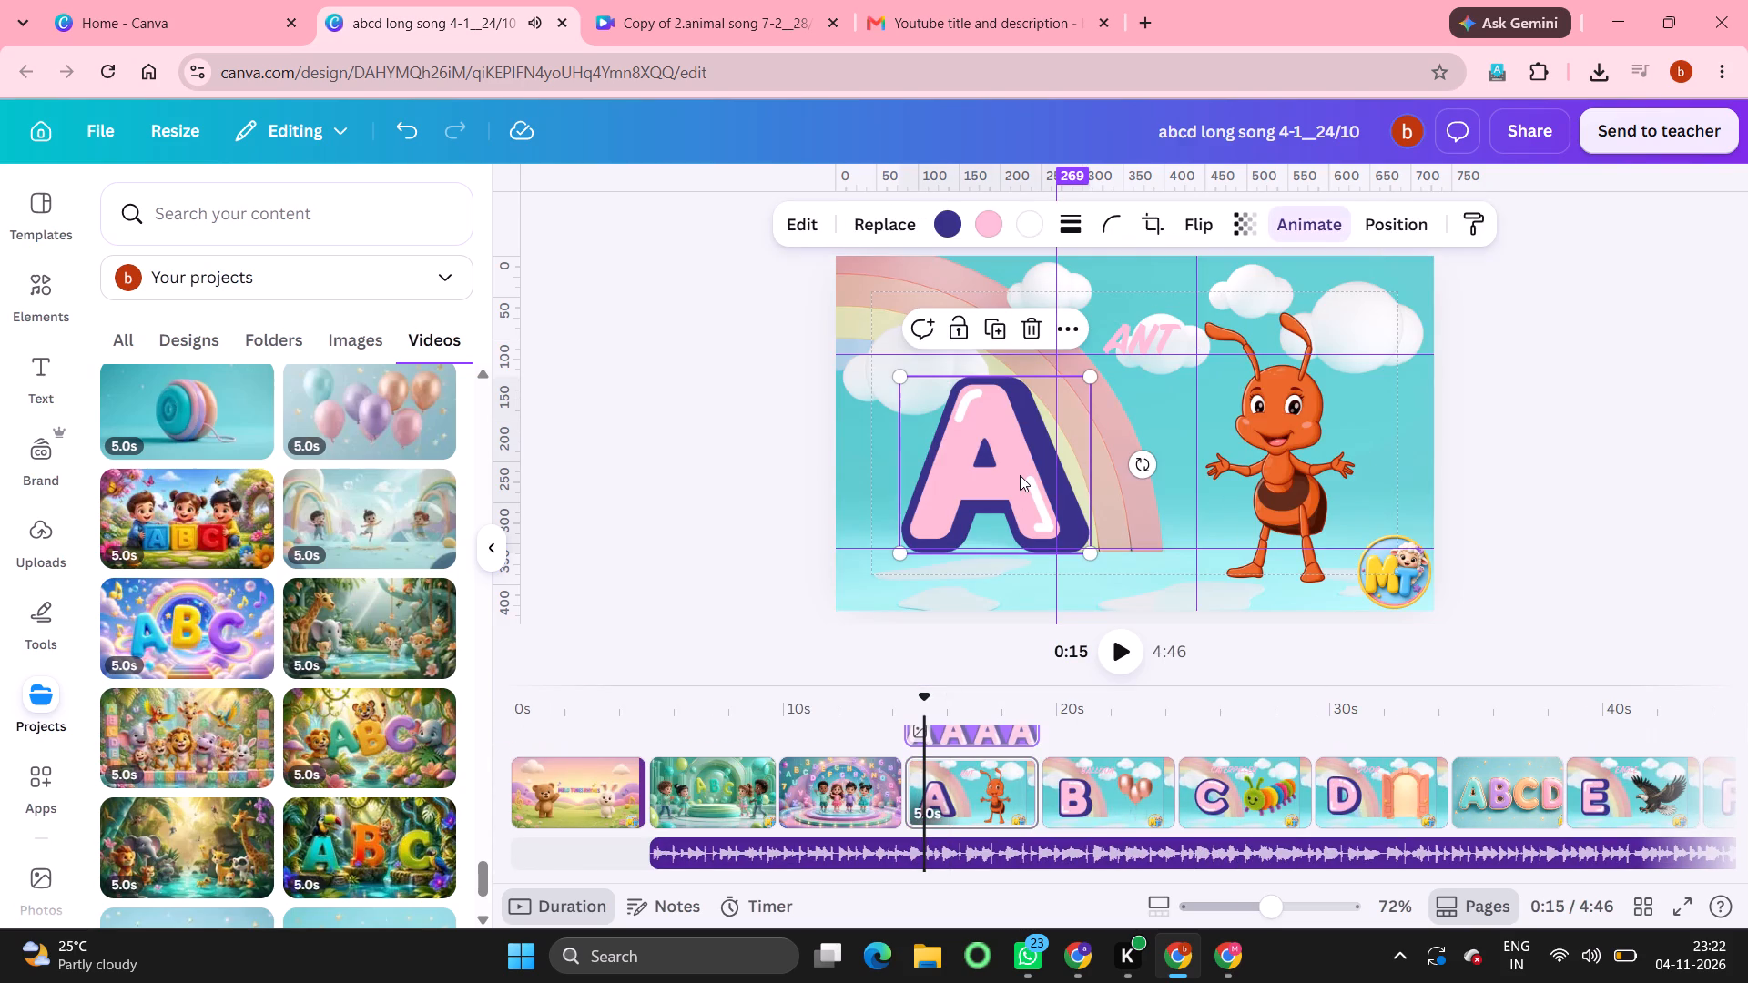
click(925, 226)
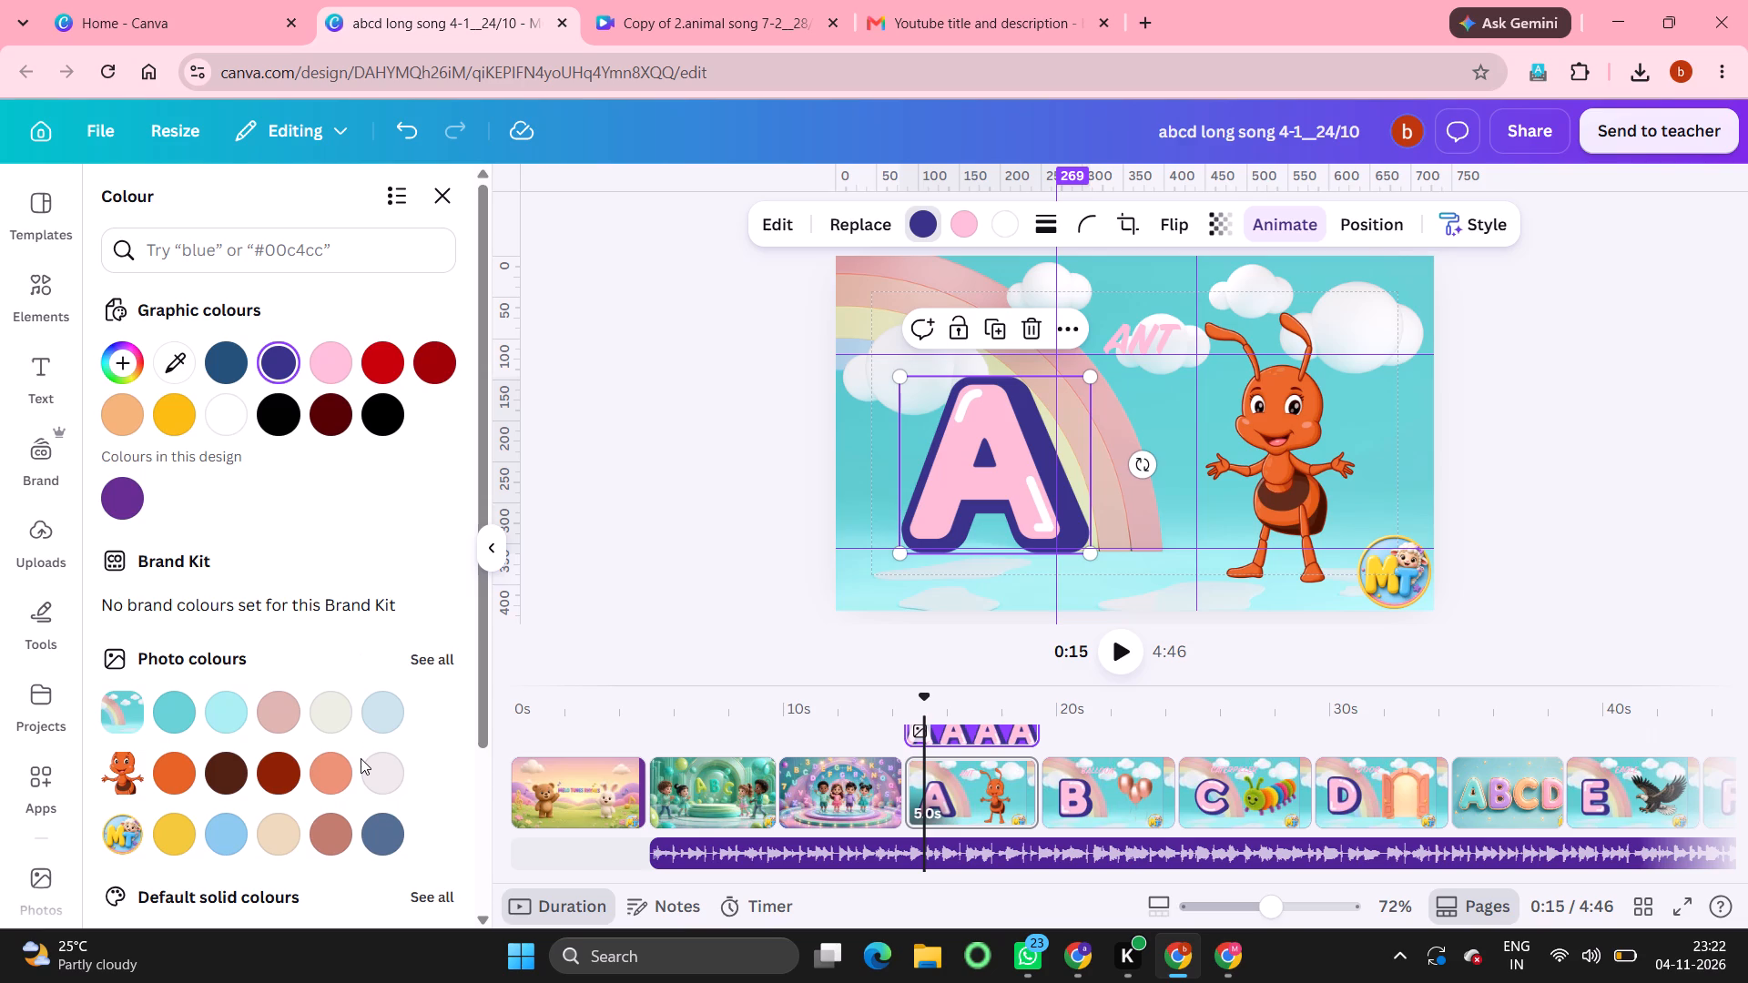
scroll(361, 758, down, 2)
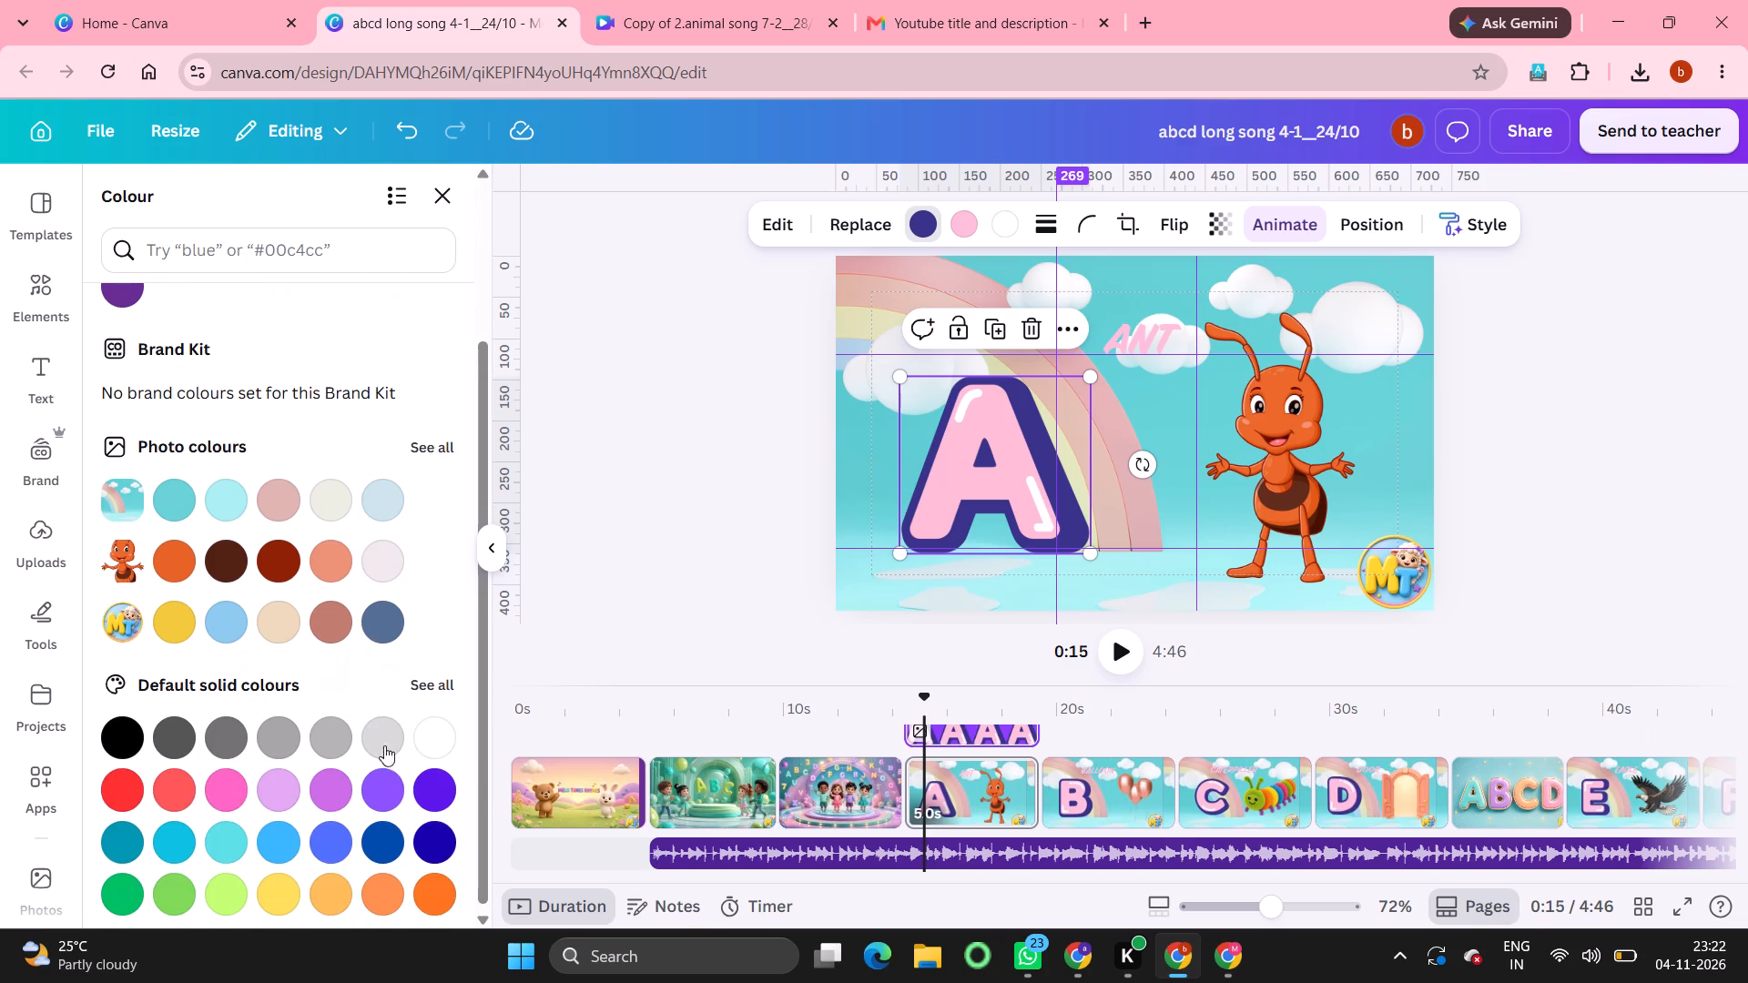
click(440, 674)
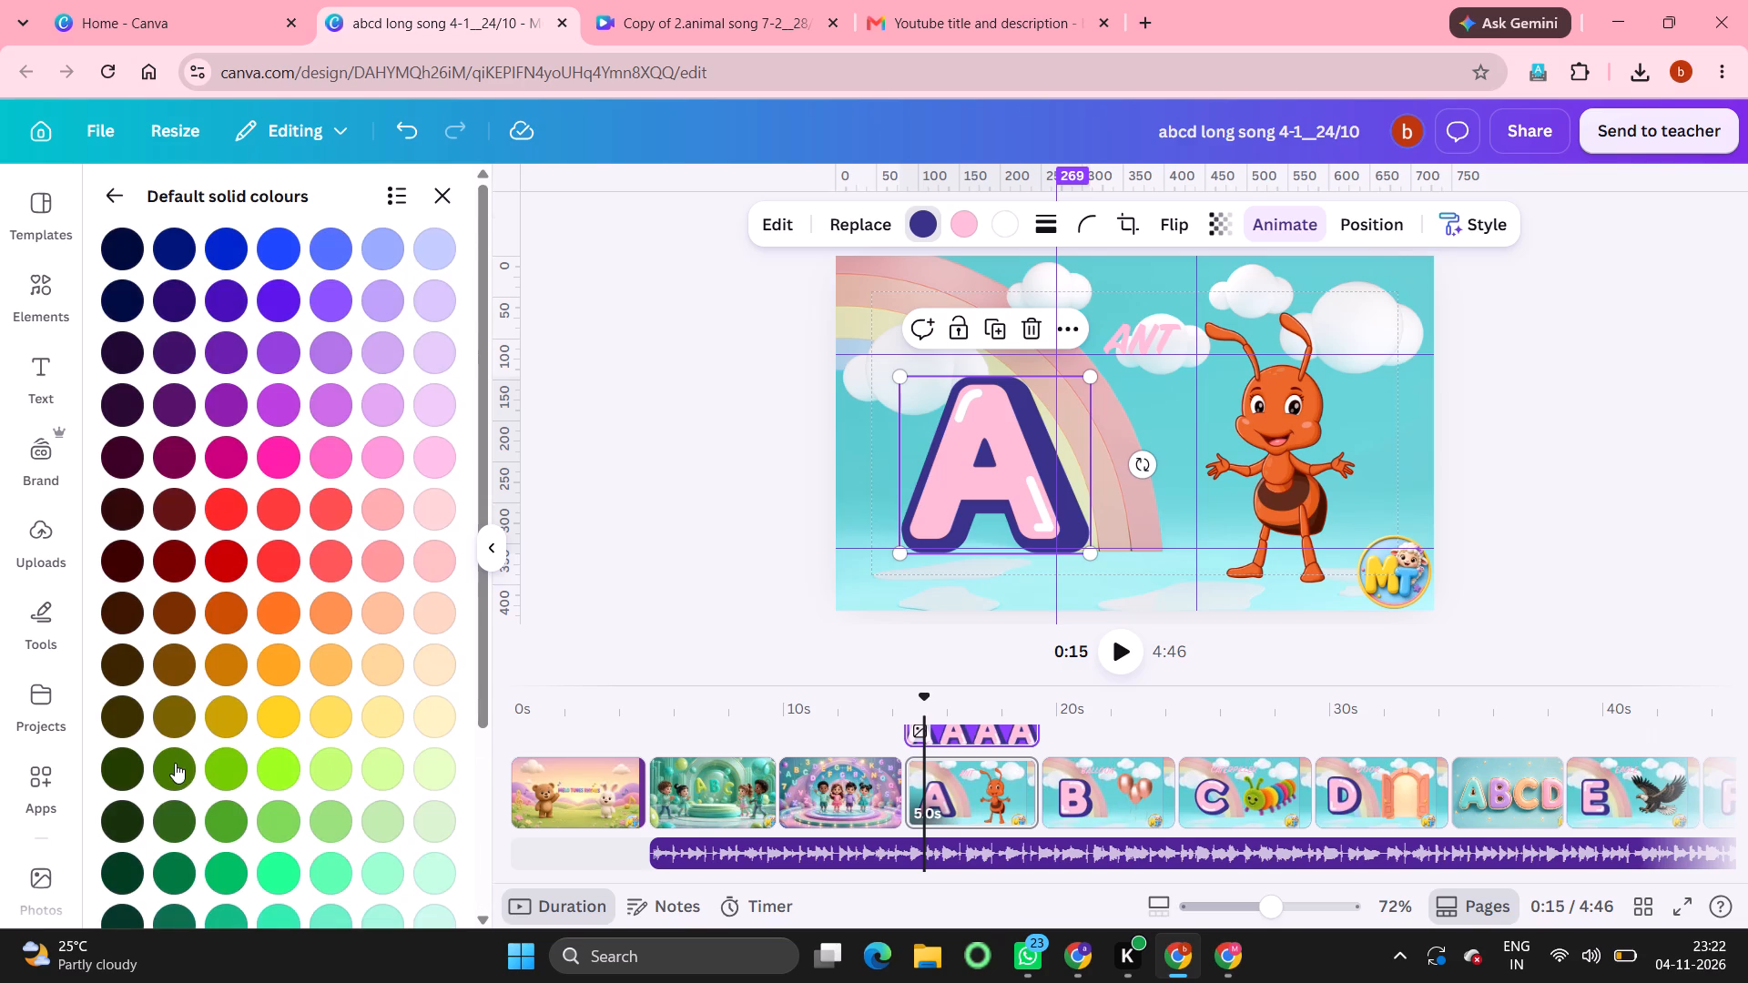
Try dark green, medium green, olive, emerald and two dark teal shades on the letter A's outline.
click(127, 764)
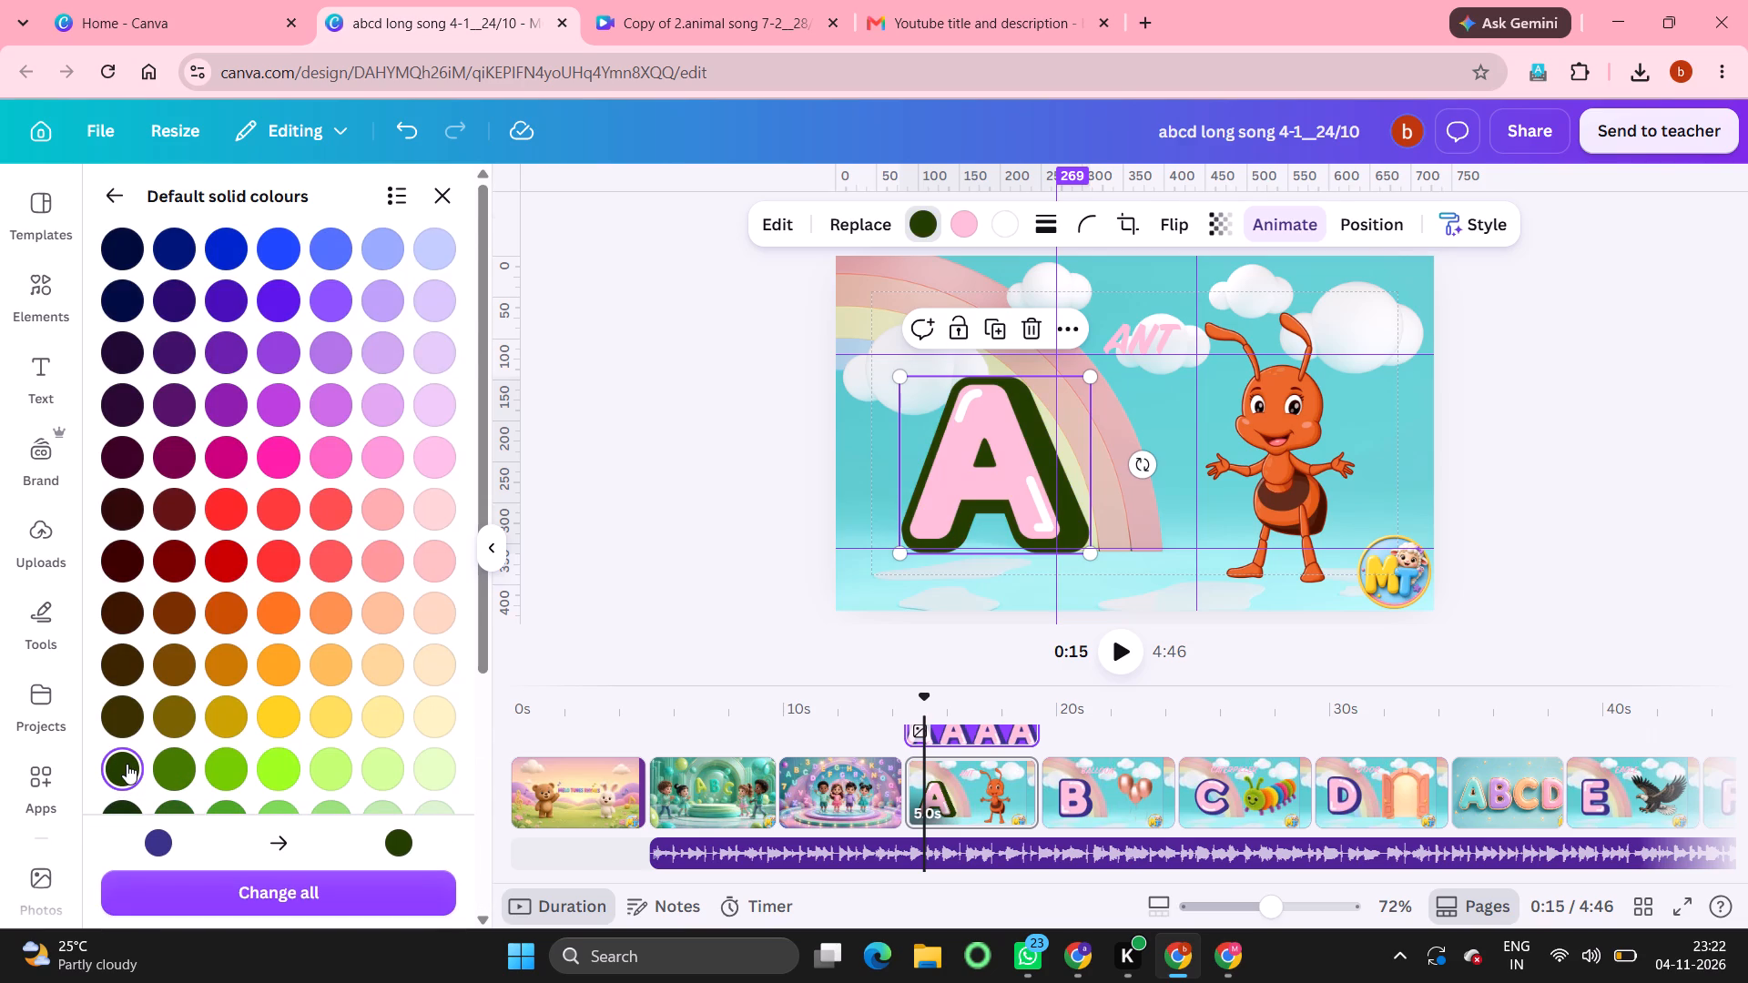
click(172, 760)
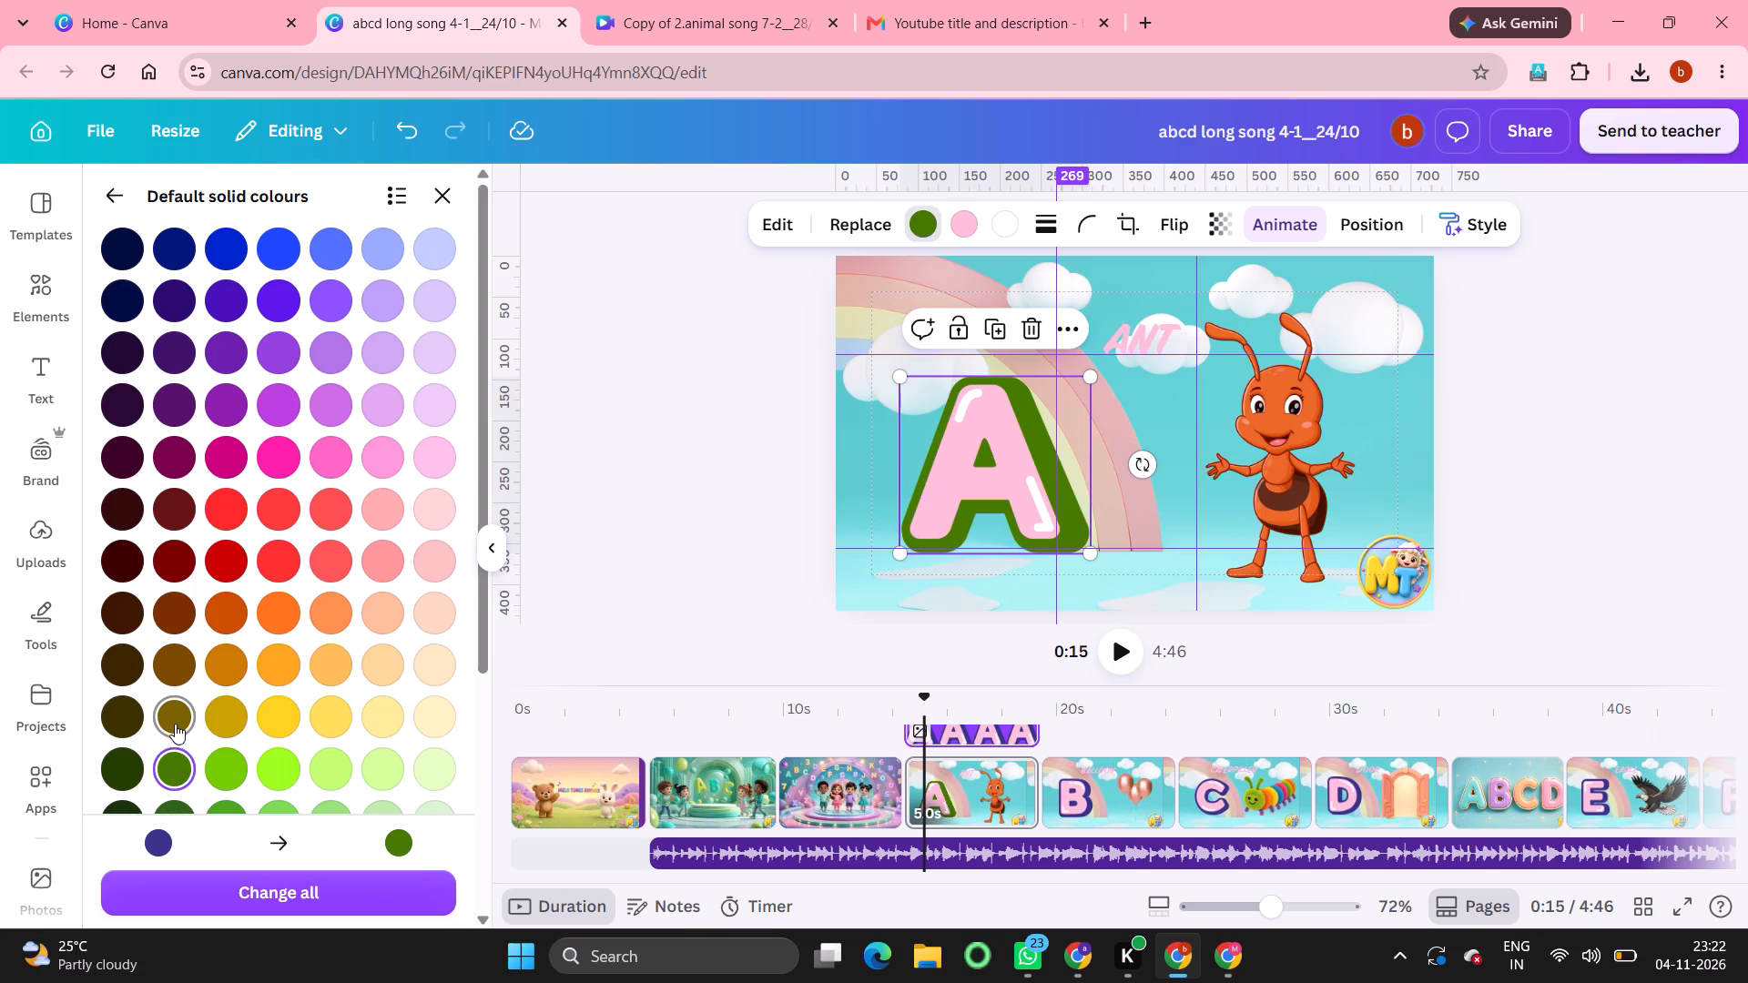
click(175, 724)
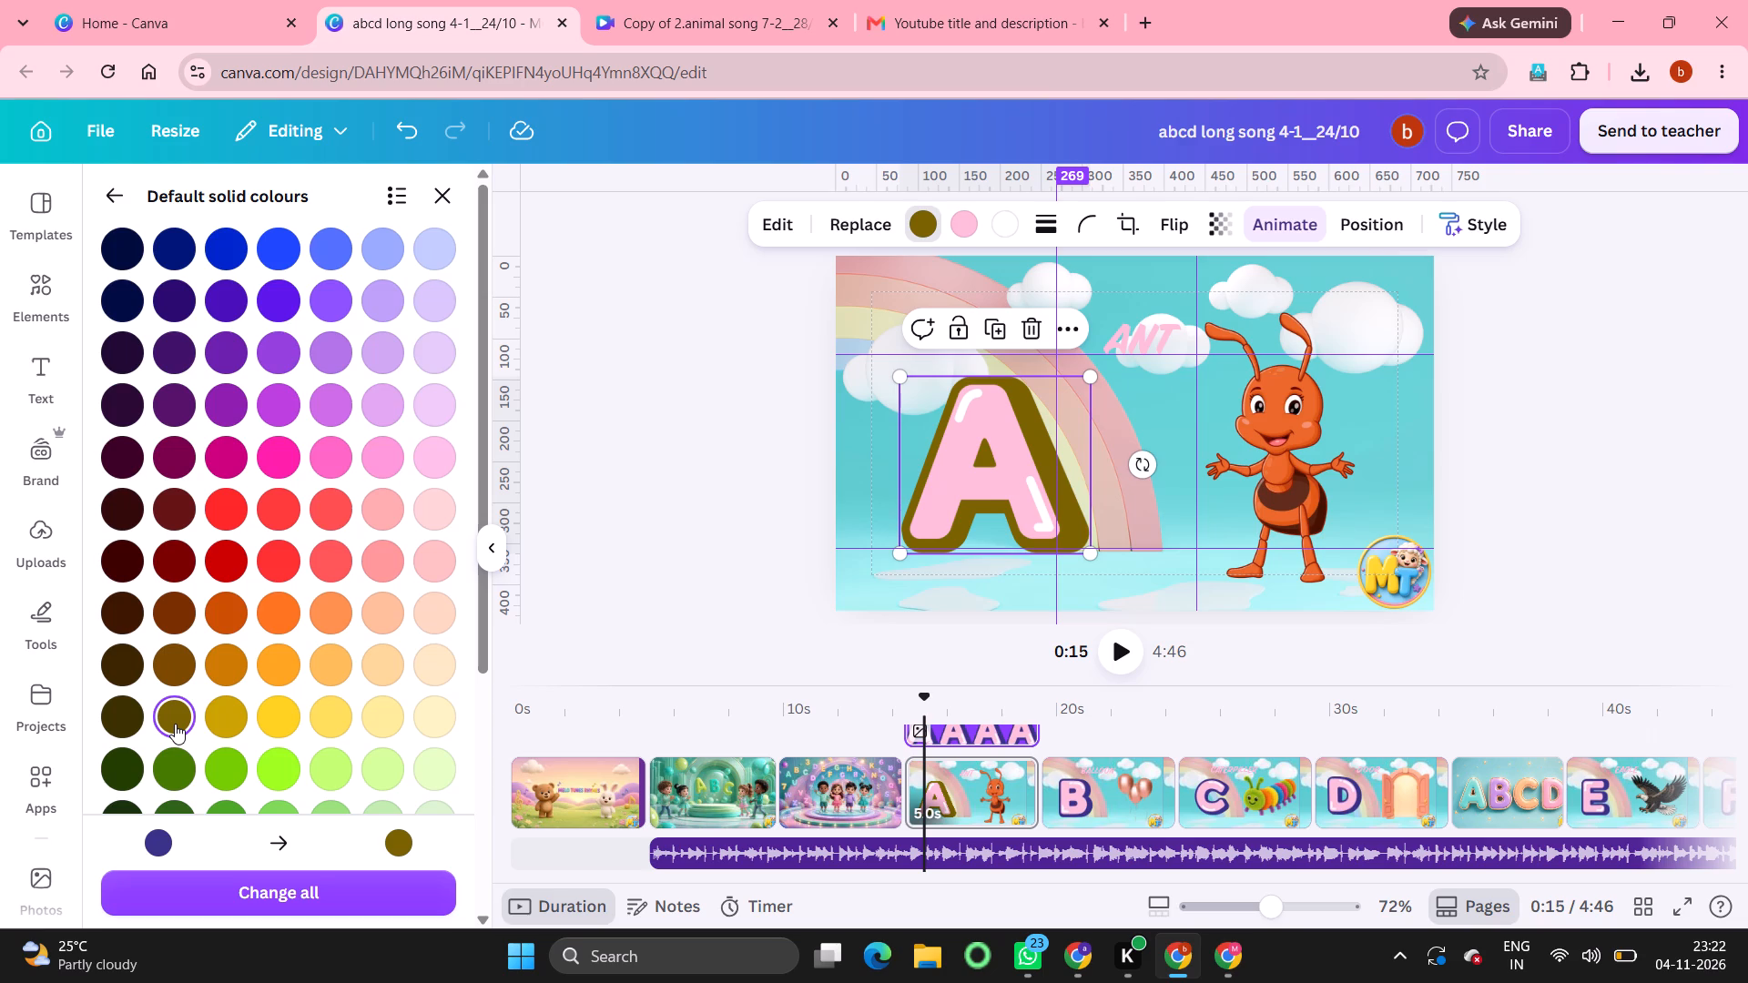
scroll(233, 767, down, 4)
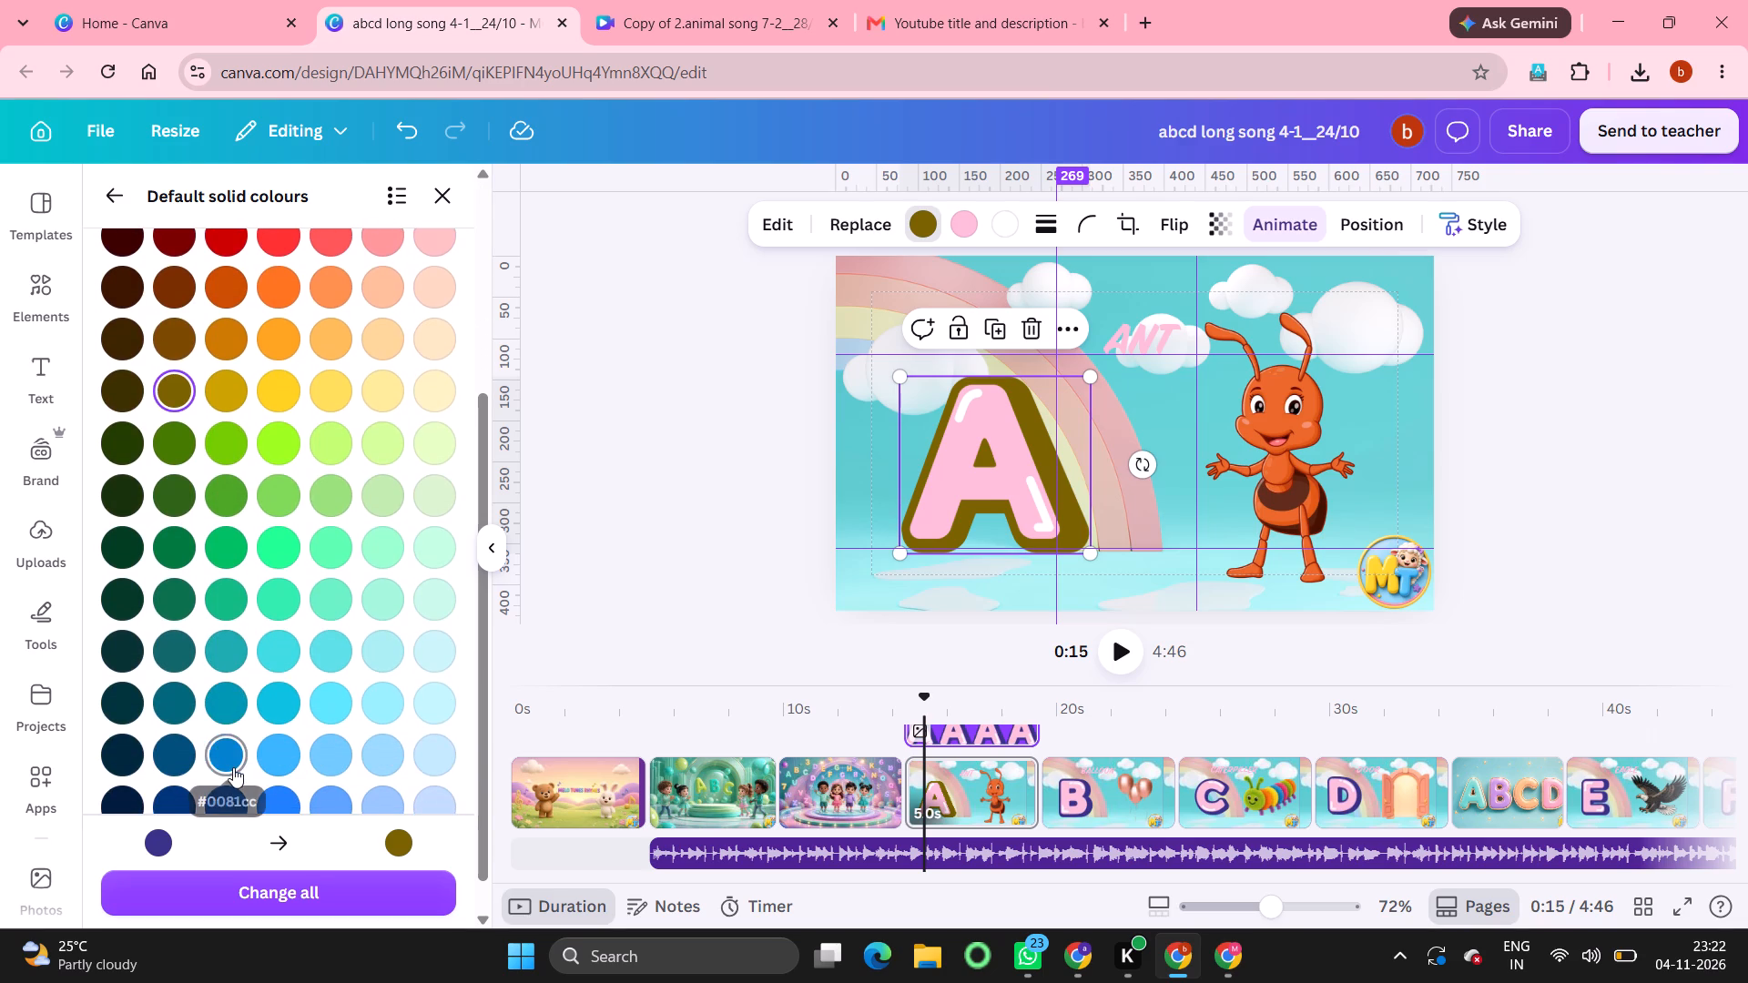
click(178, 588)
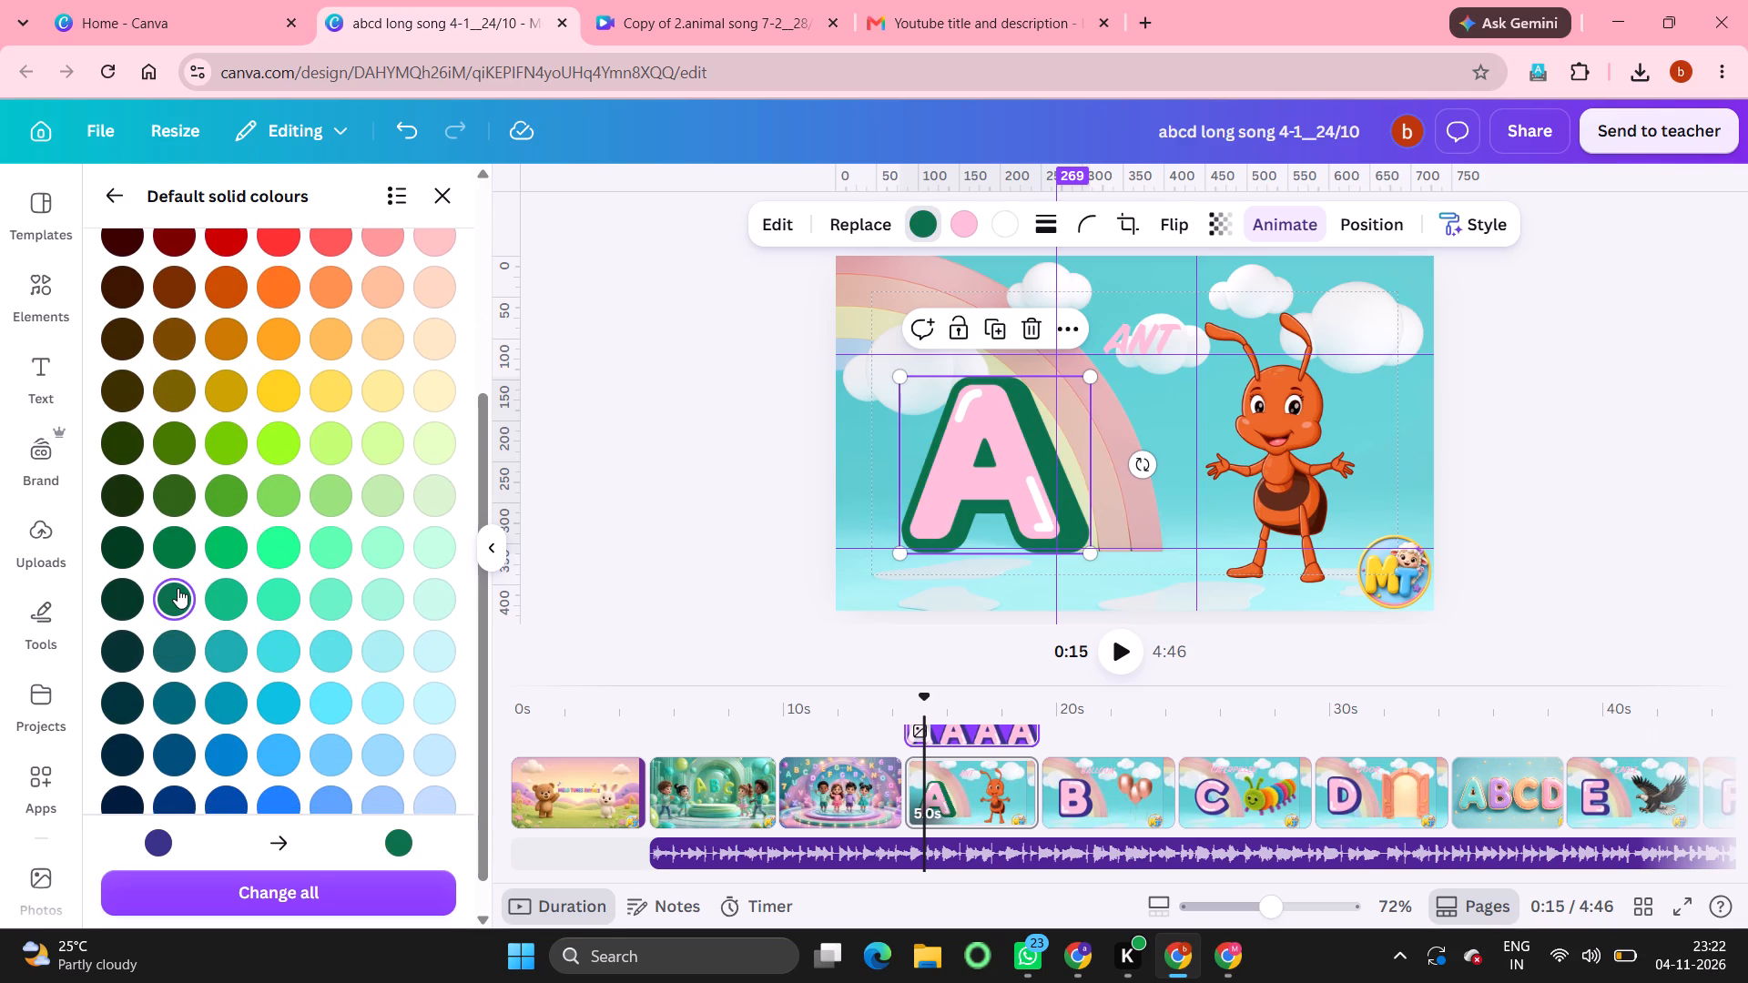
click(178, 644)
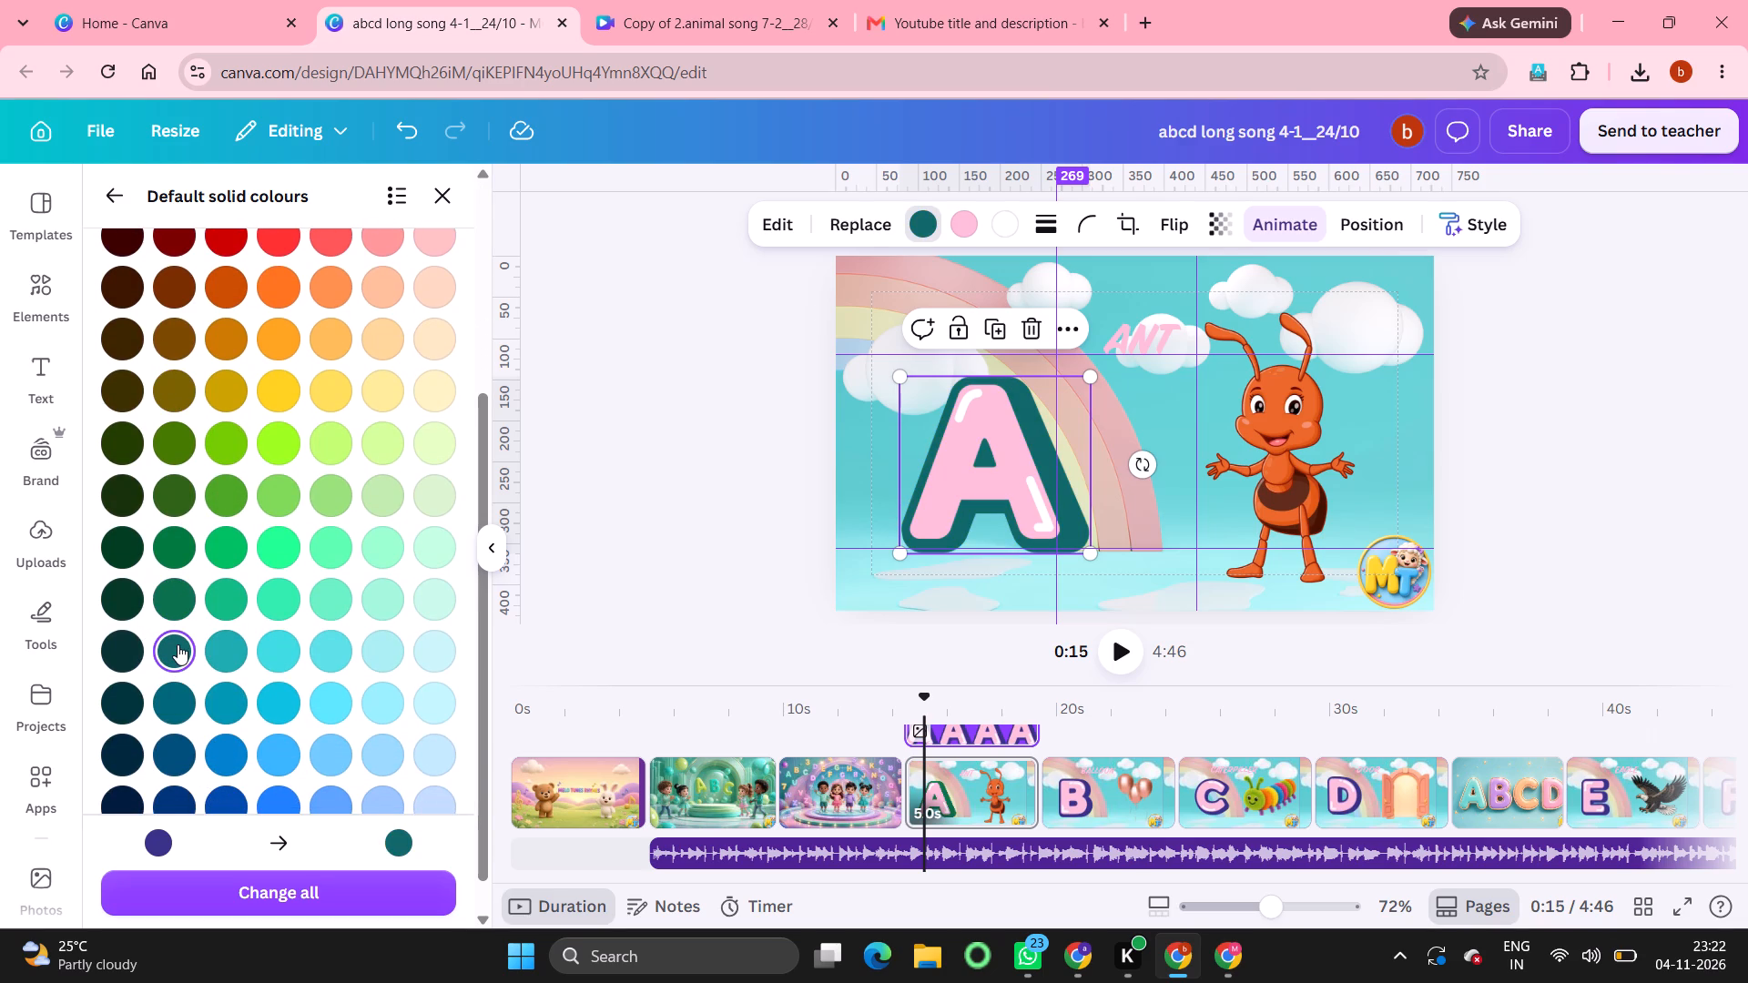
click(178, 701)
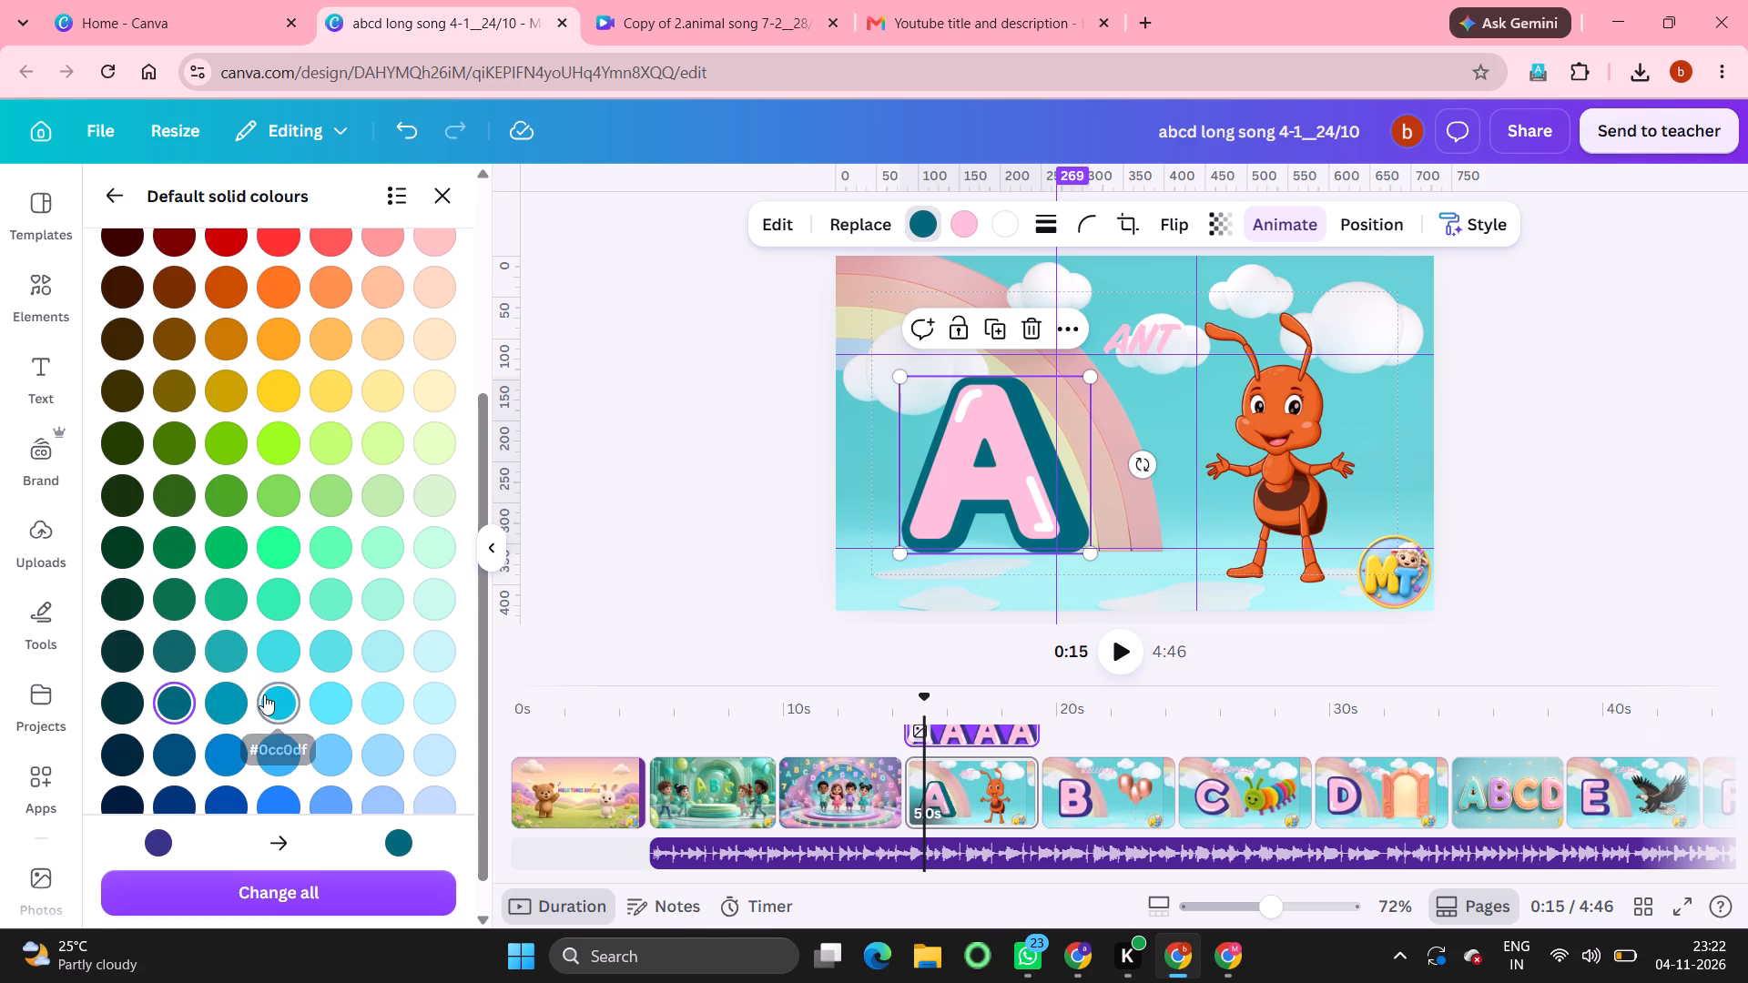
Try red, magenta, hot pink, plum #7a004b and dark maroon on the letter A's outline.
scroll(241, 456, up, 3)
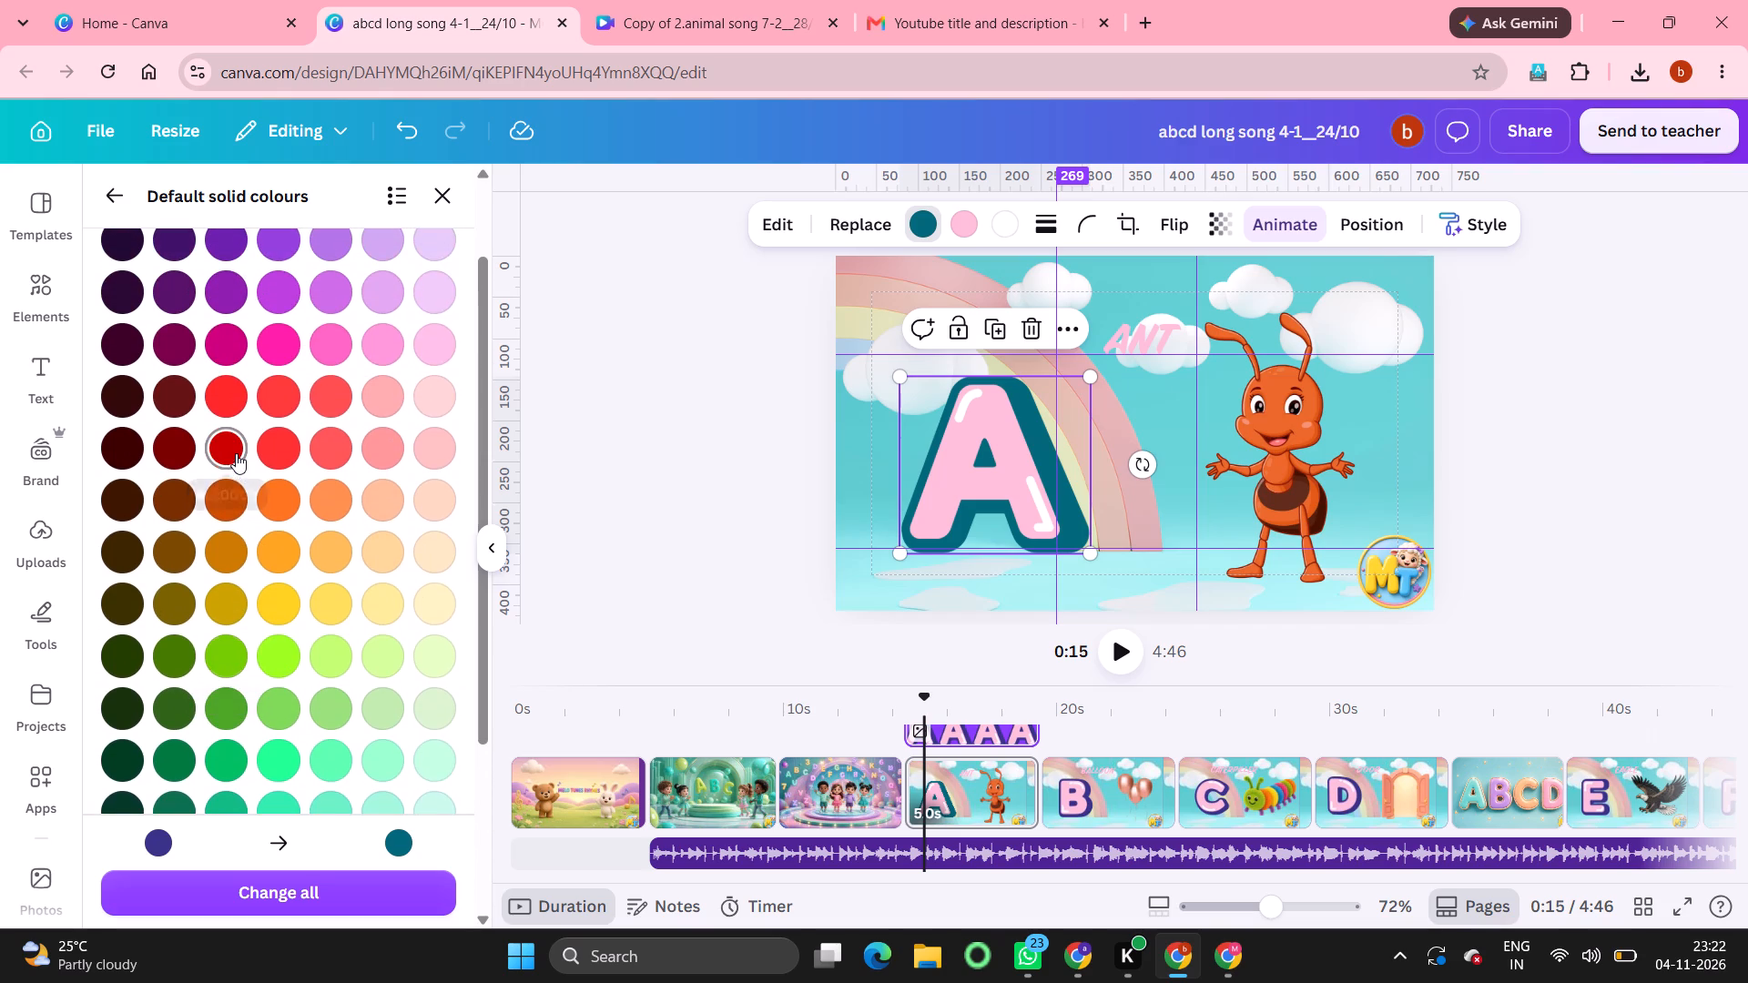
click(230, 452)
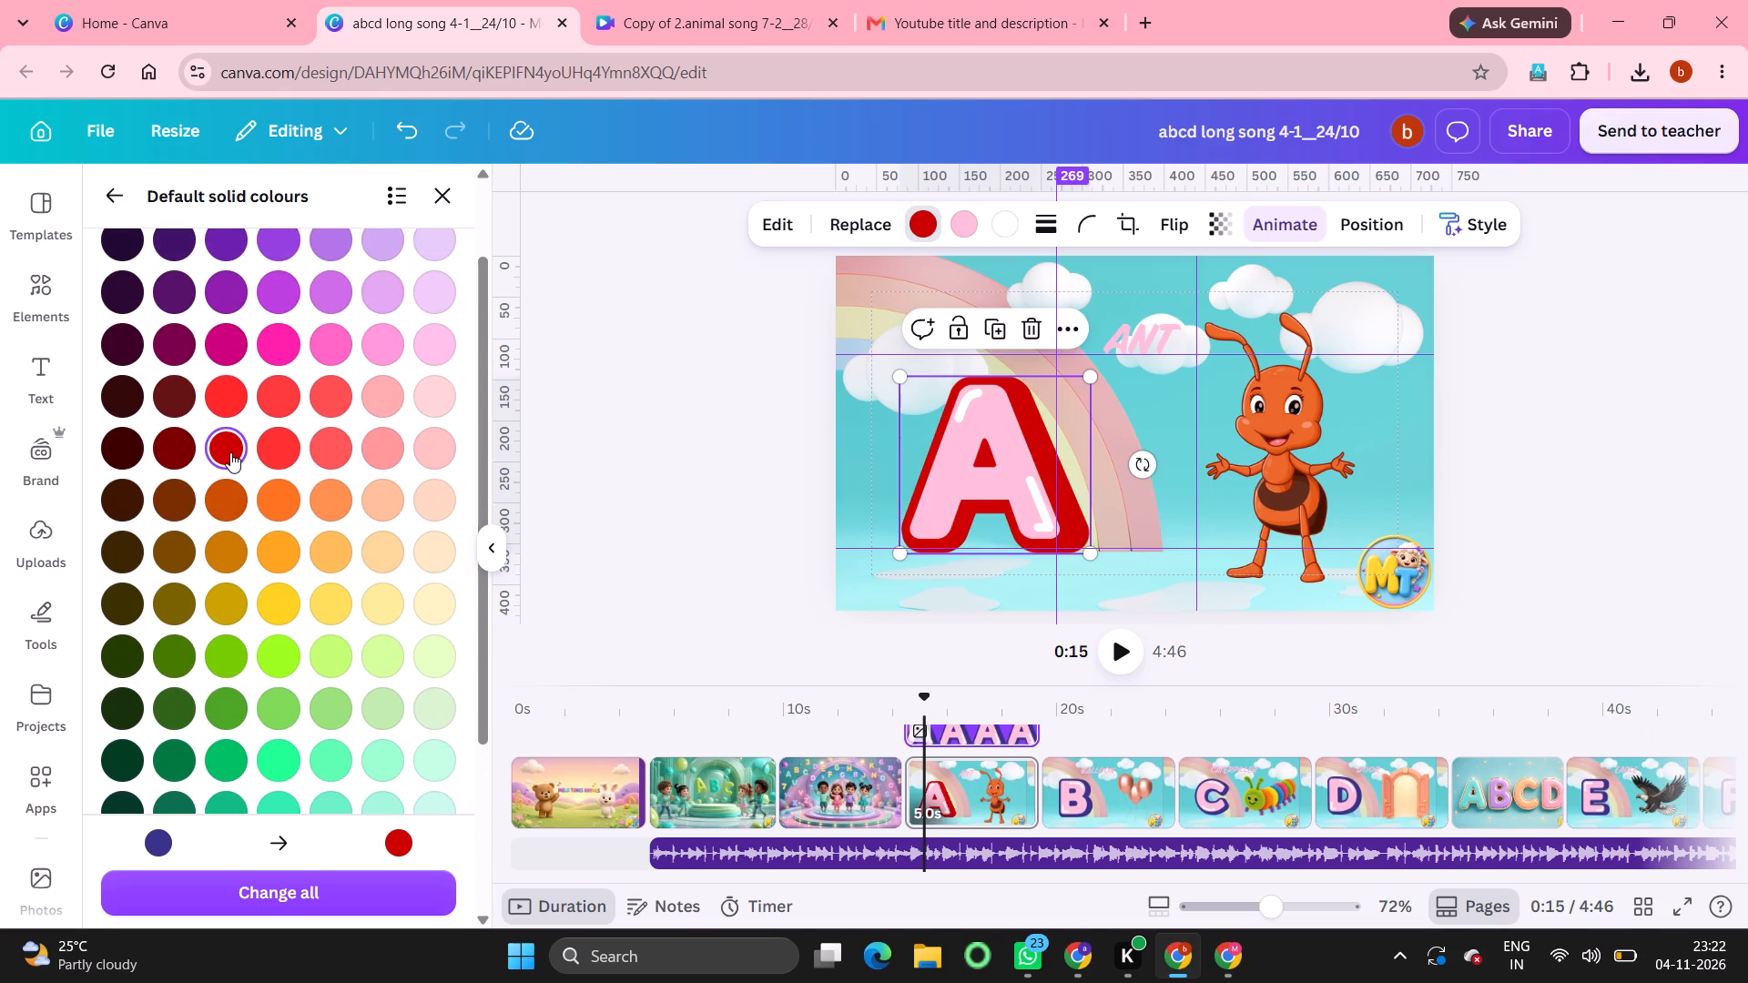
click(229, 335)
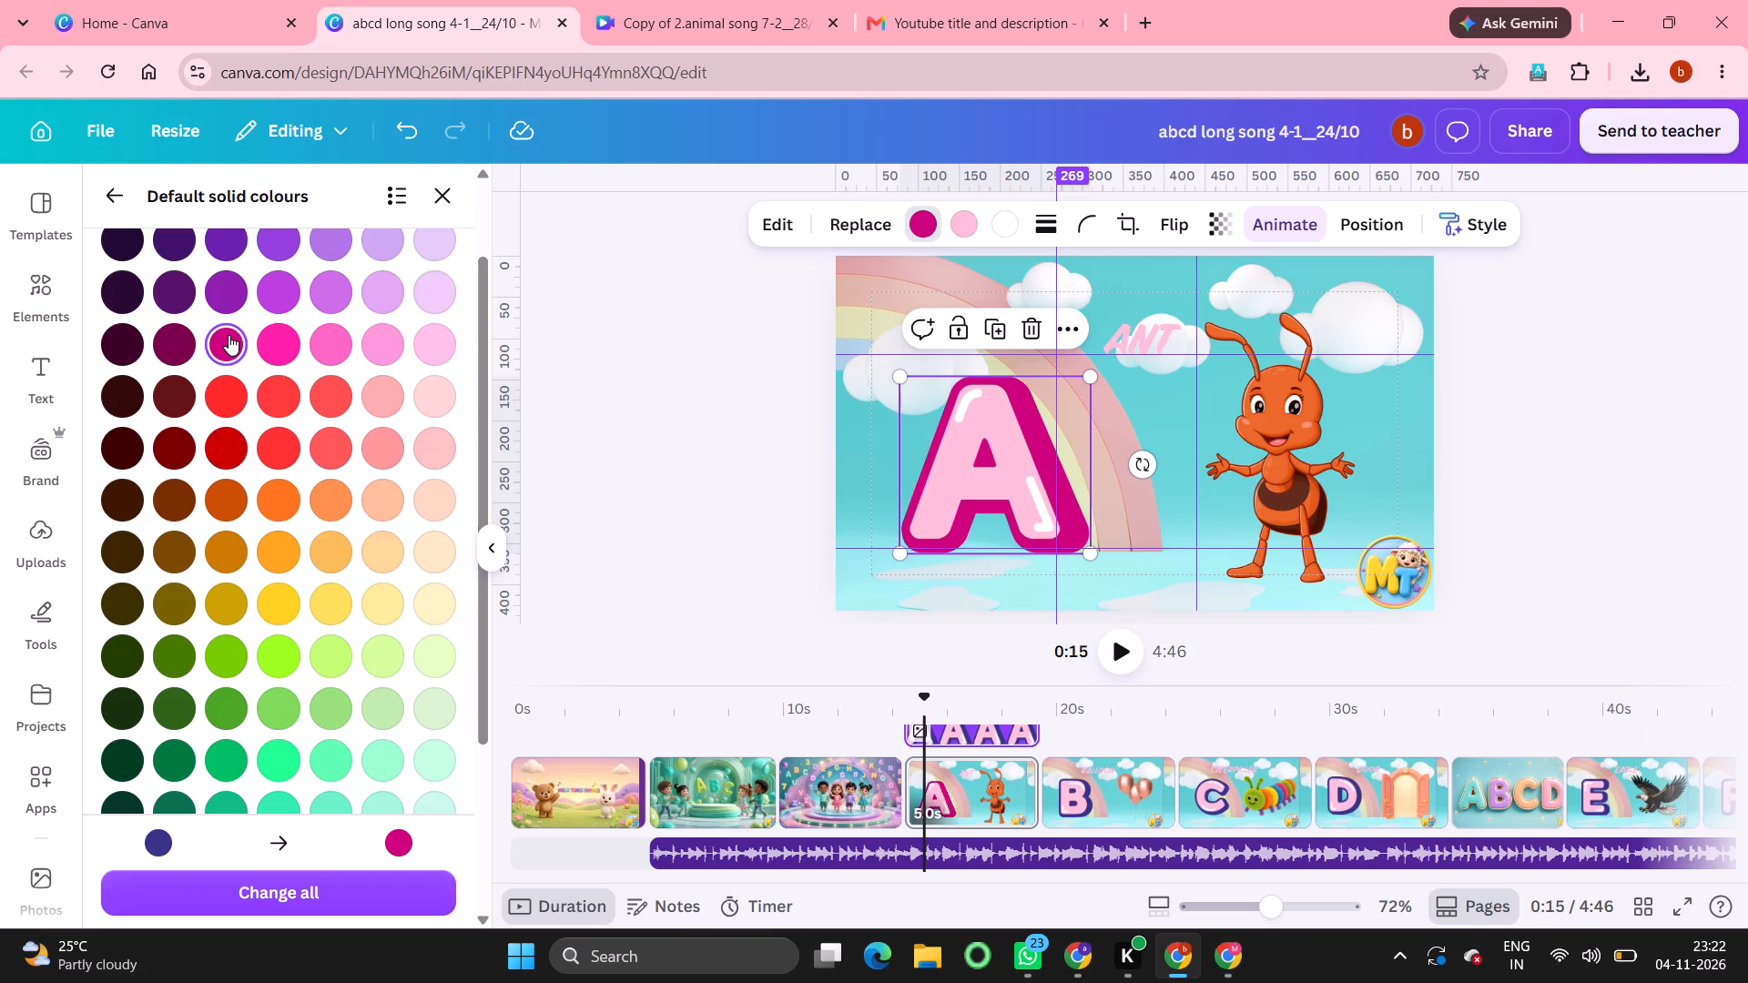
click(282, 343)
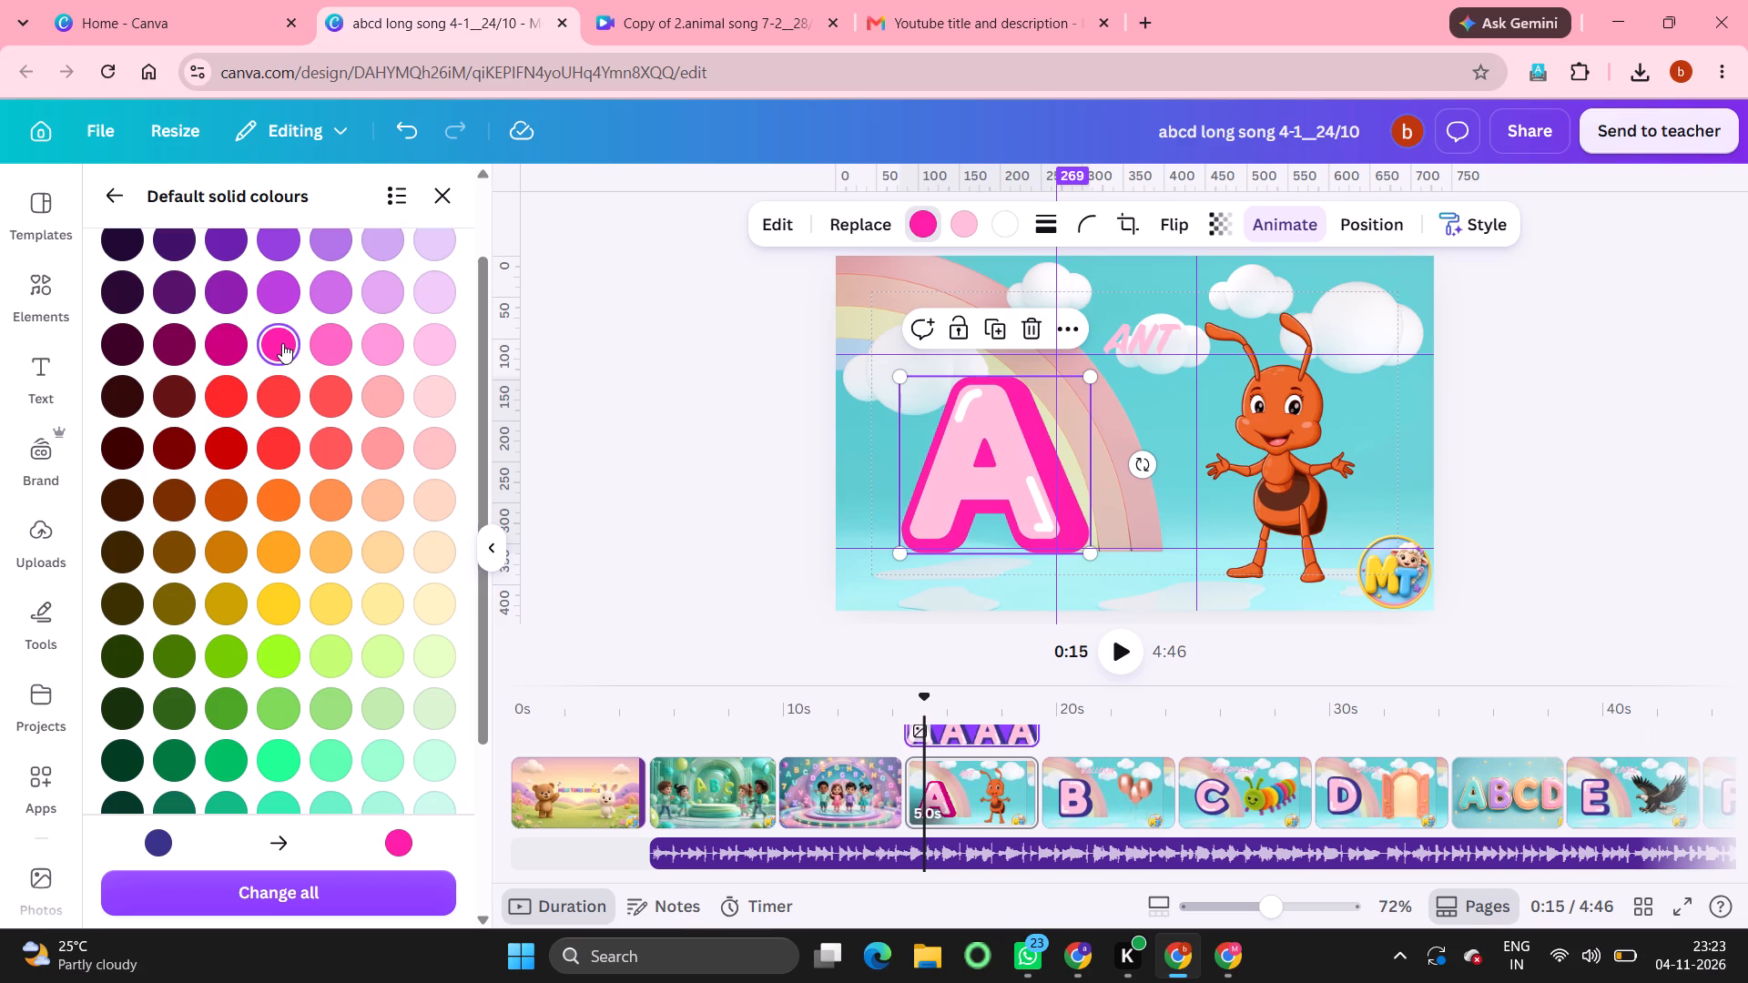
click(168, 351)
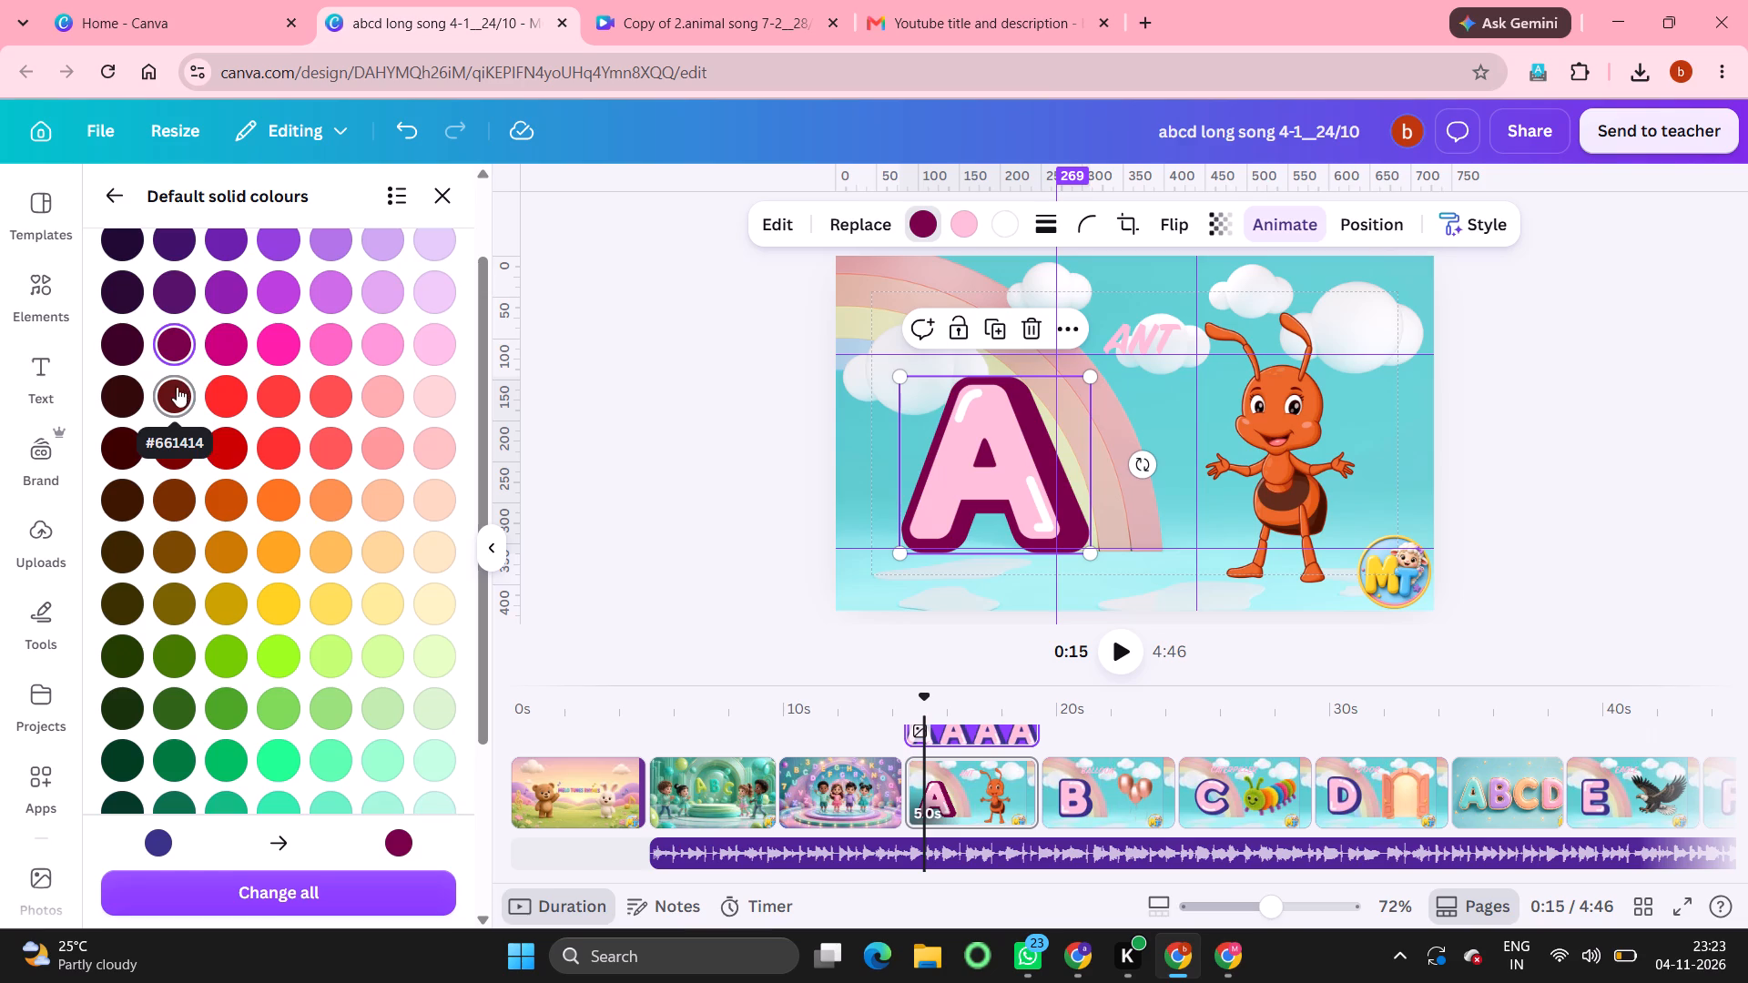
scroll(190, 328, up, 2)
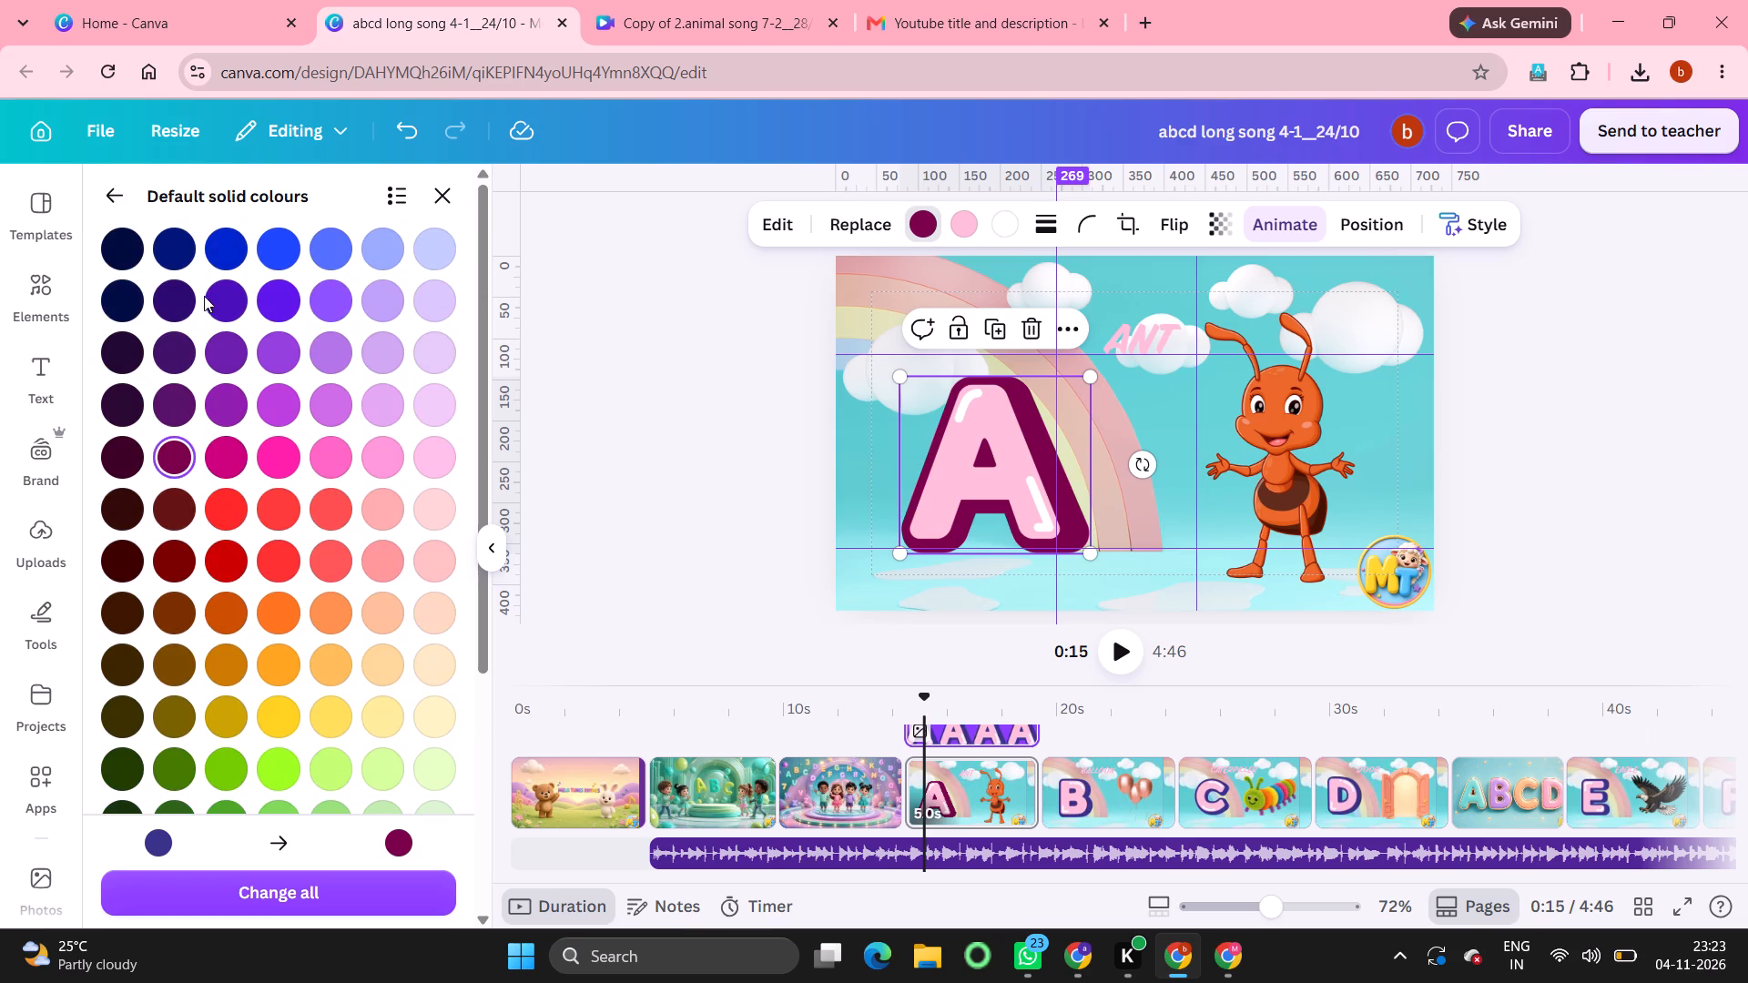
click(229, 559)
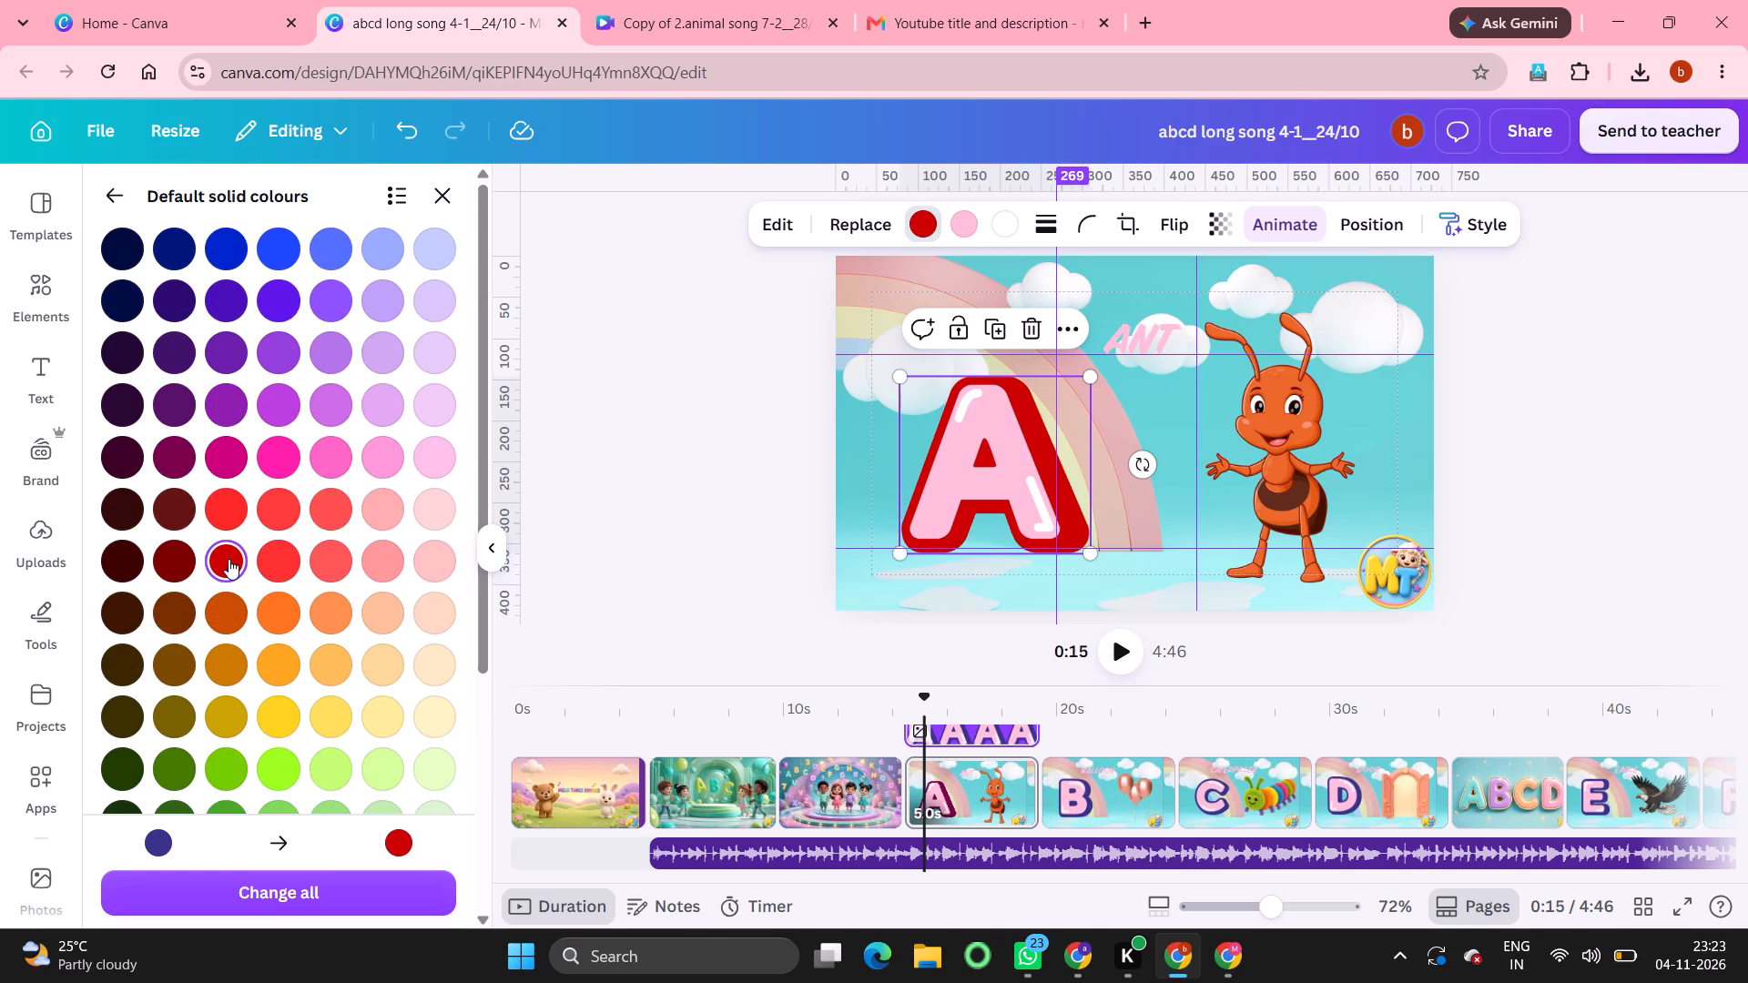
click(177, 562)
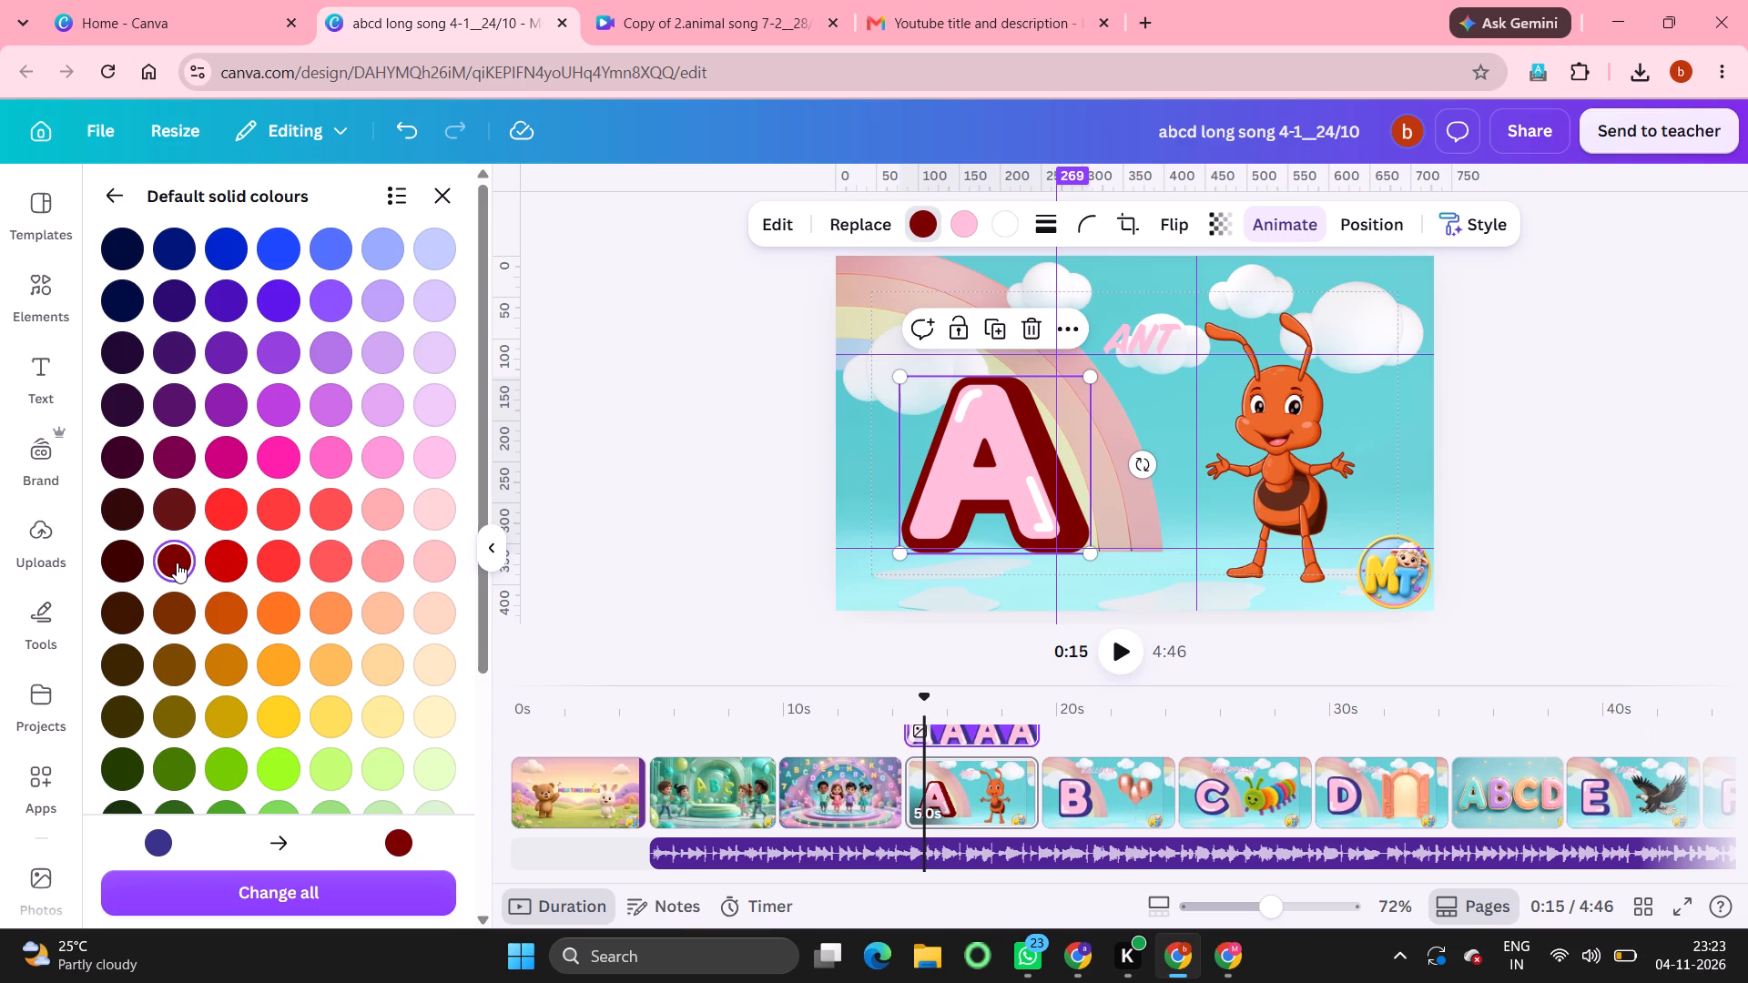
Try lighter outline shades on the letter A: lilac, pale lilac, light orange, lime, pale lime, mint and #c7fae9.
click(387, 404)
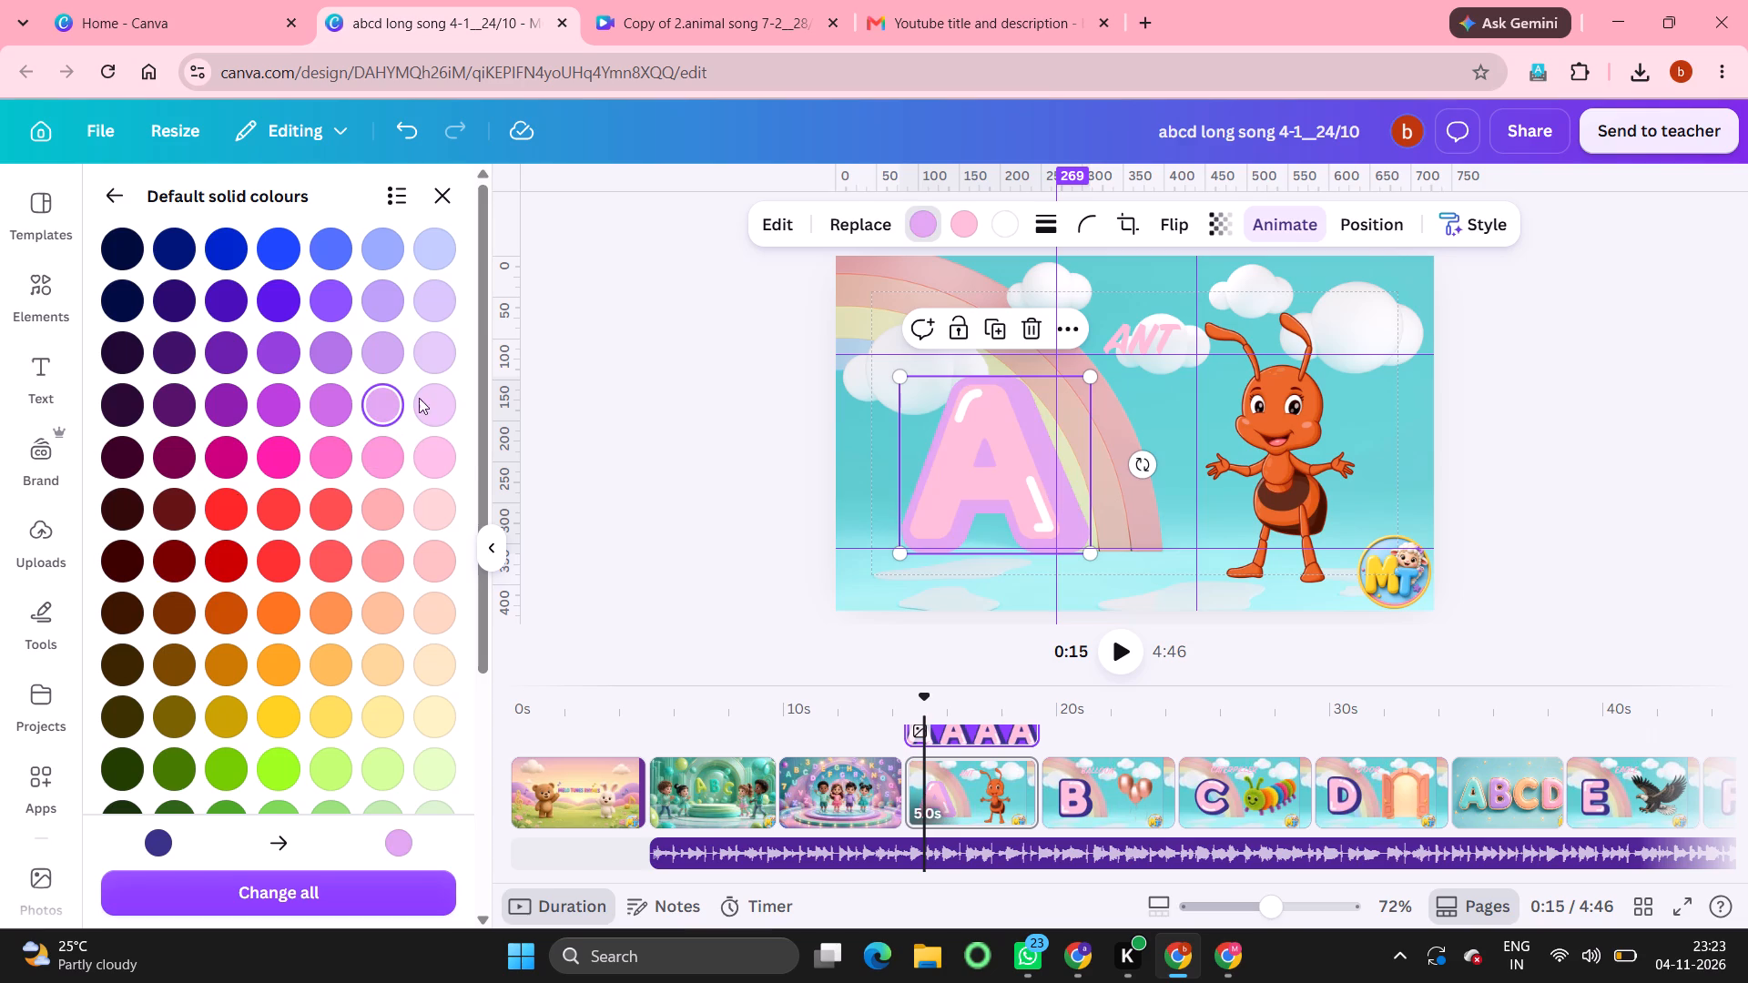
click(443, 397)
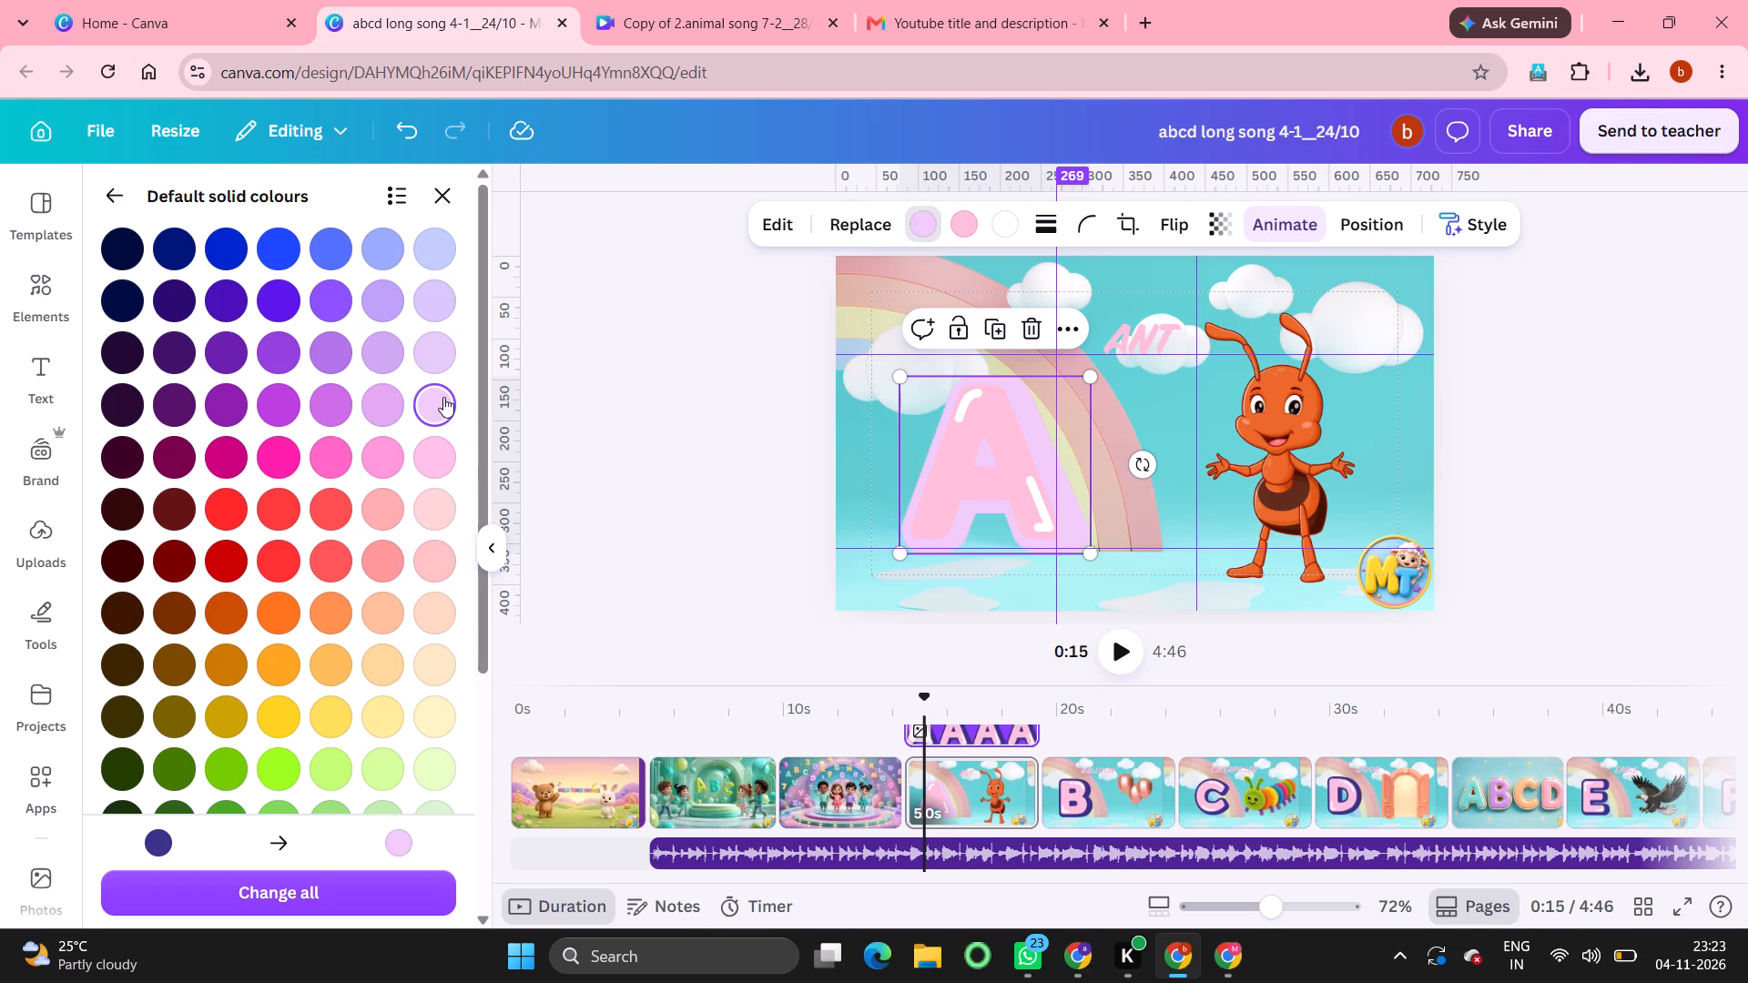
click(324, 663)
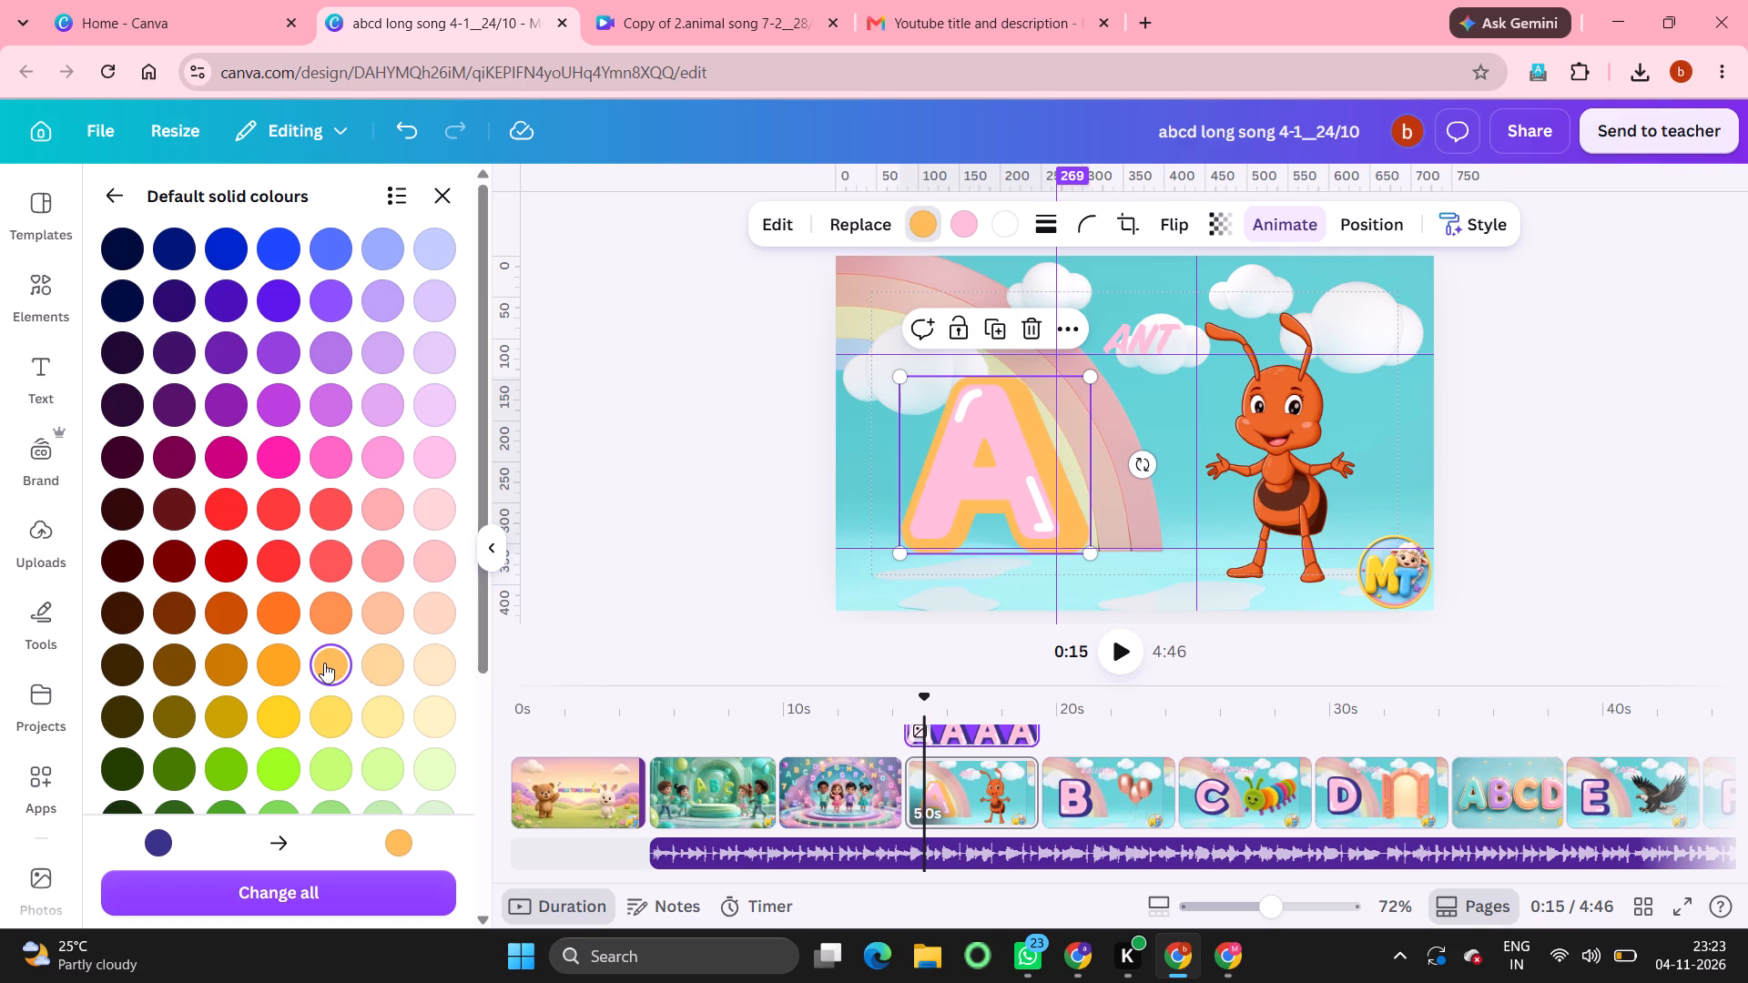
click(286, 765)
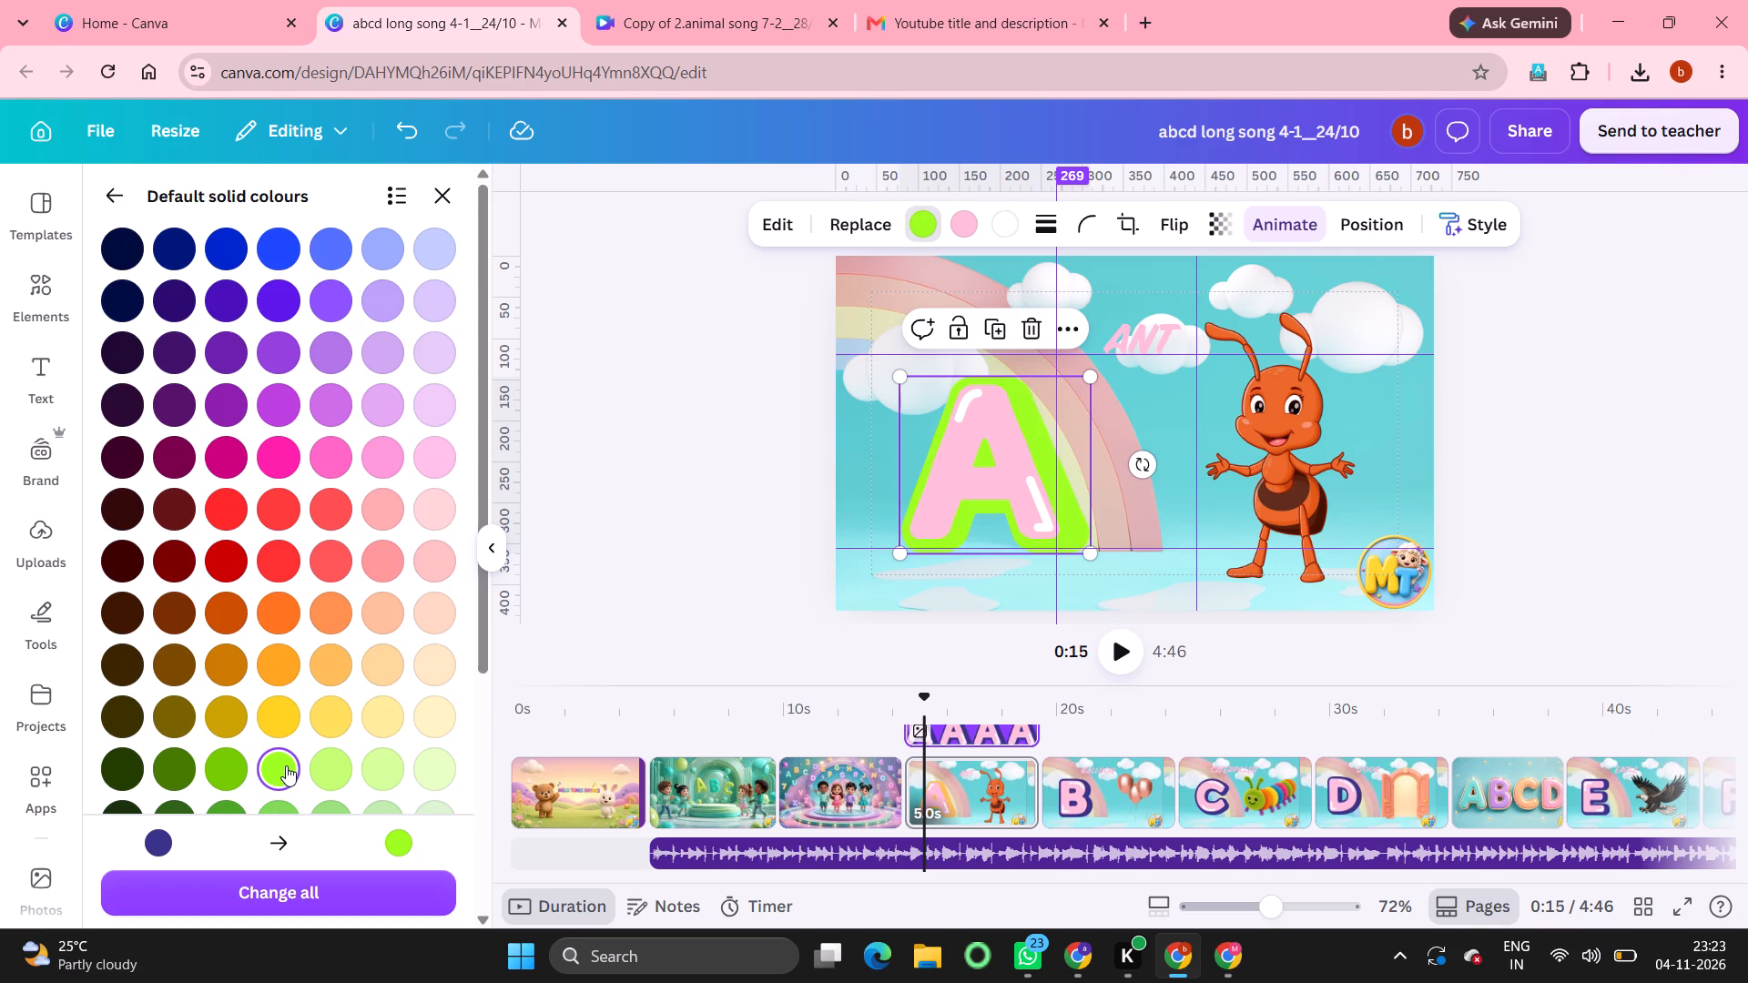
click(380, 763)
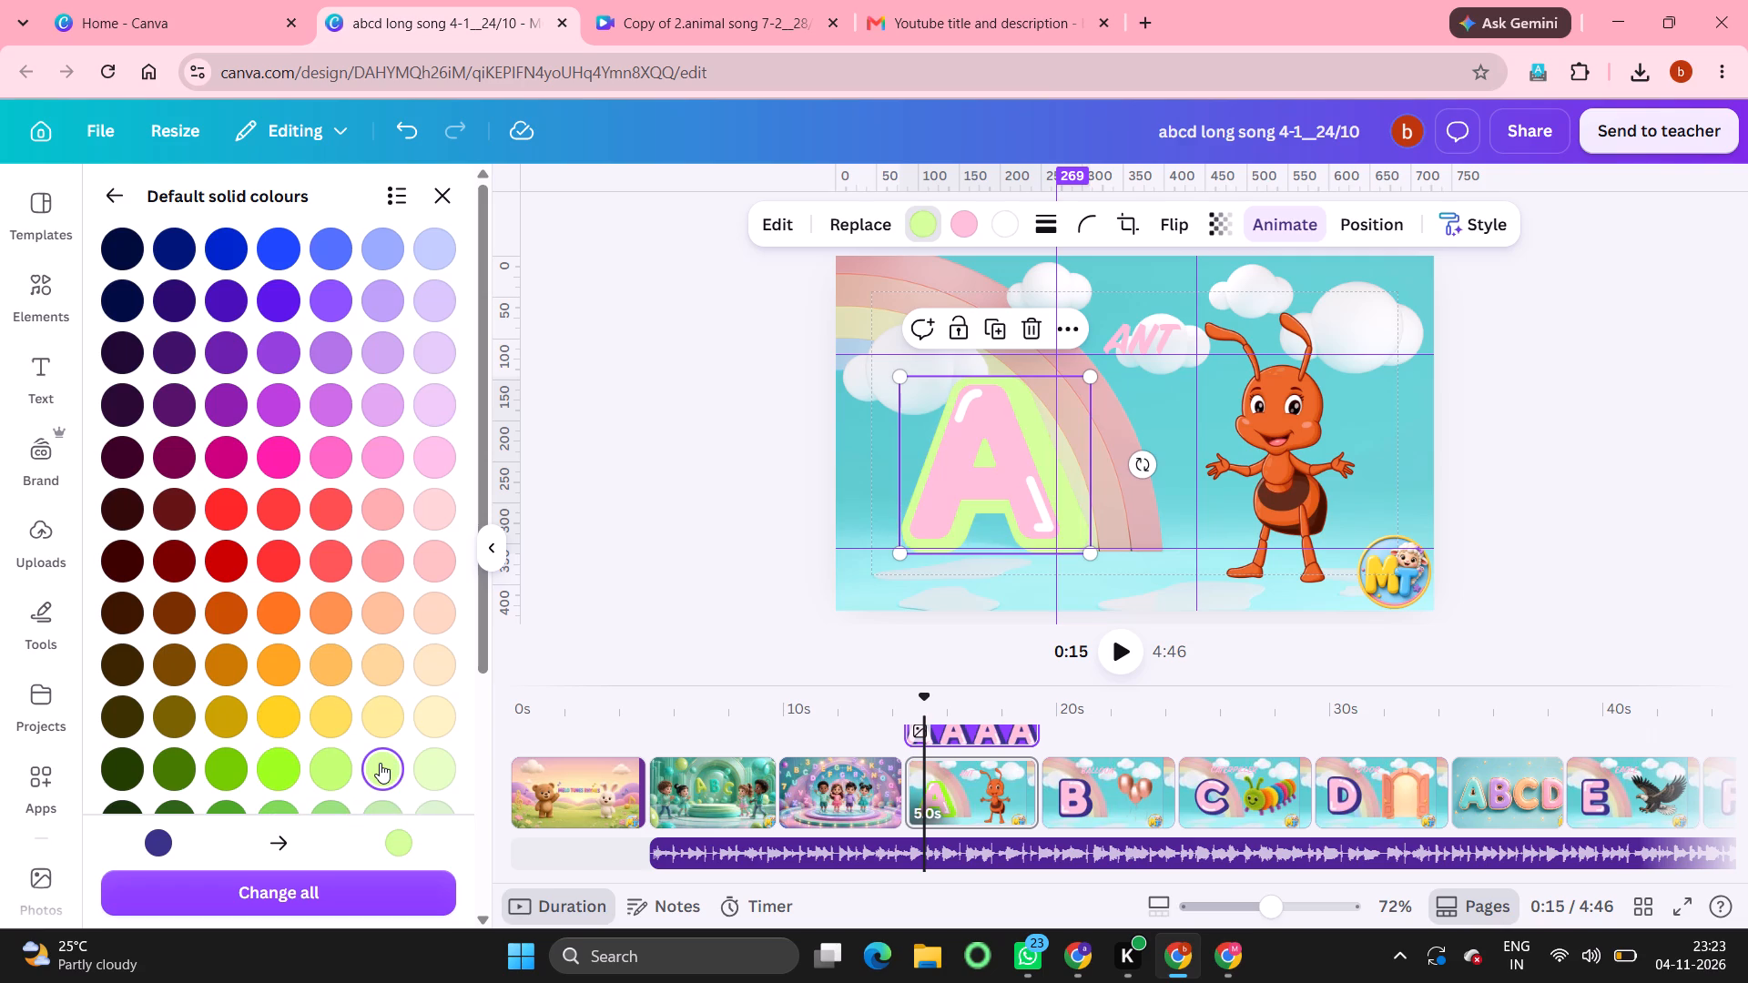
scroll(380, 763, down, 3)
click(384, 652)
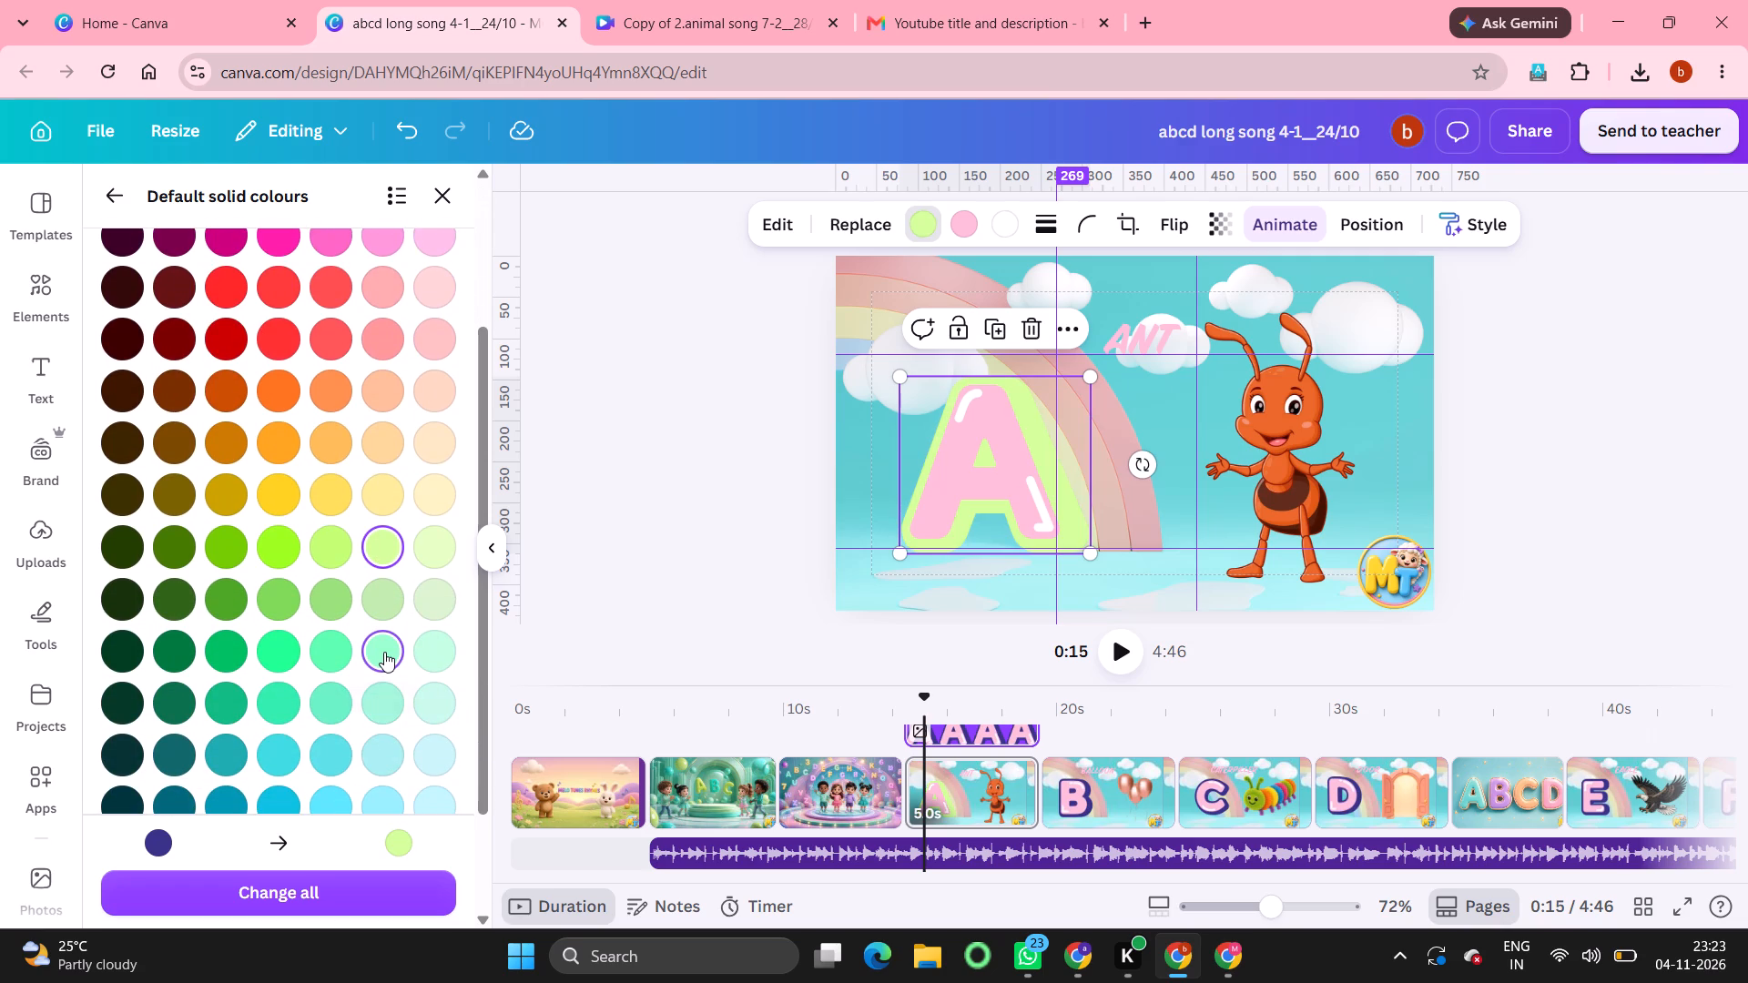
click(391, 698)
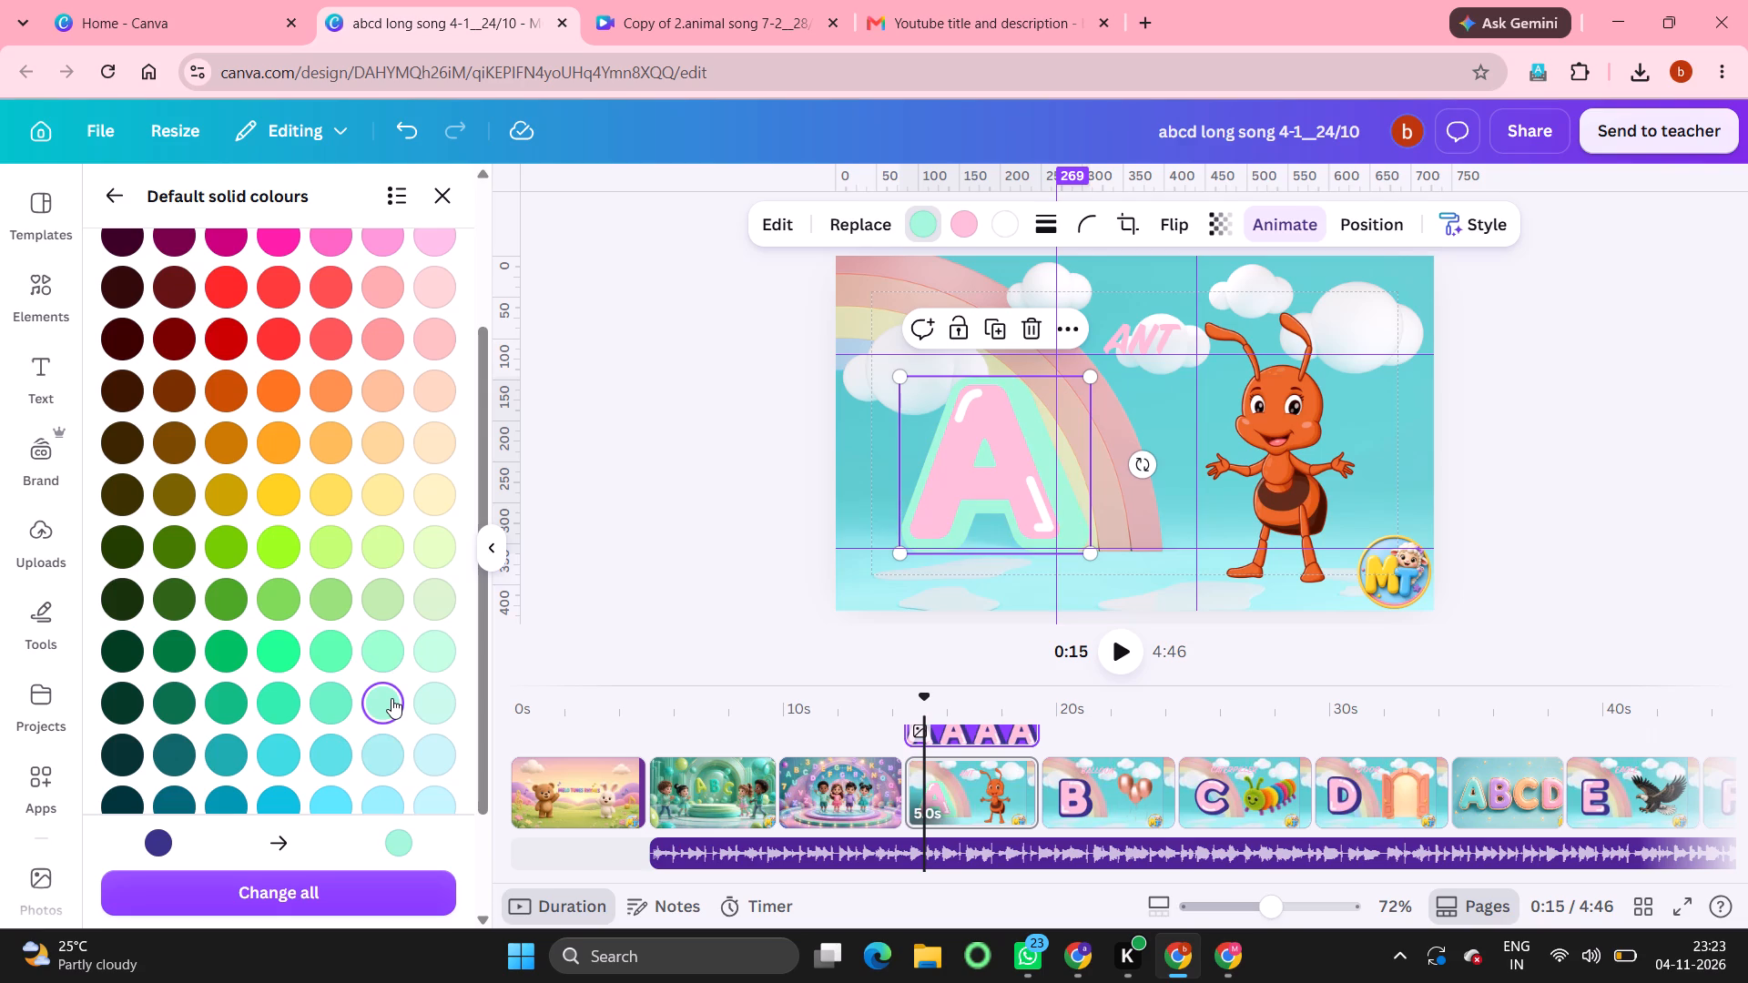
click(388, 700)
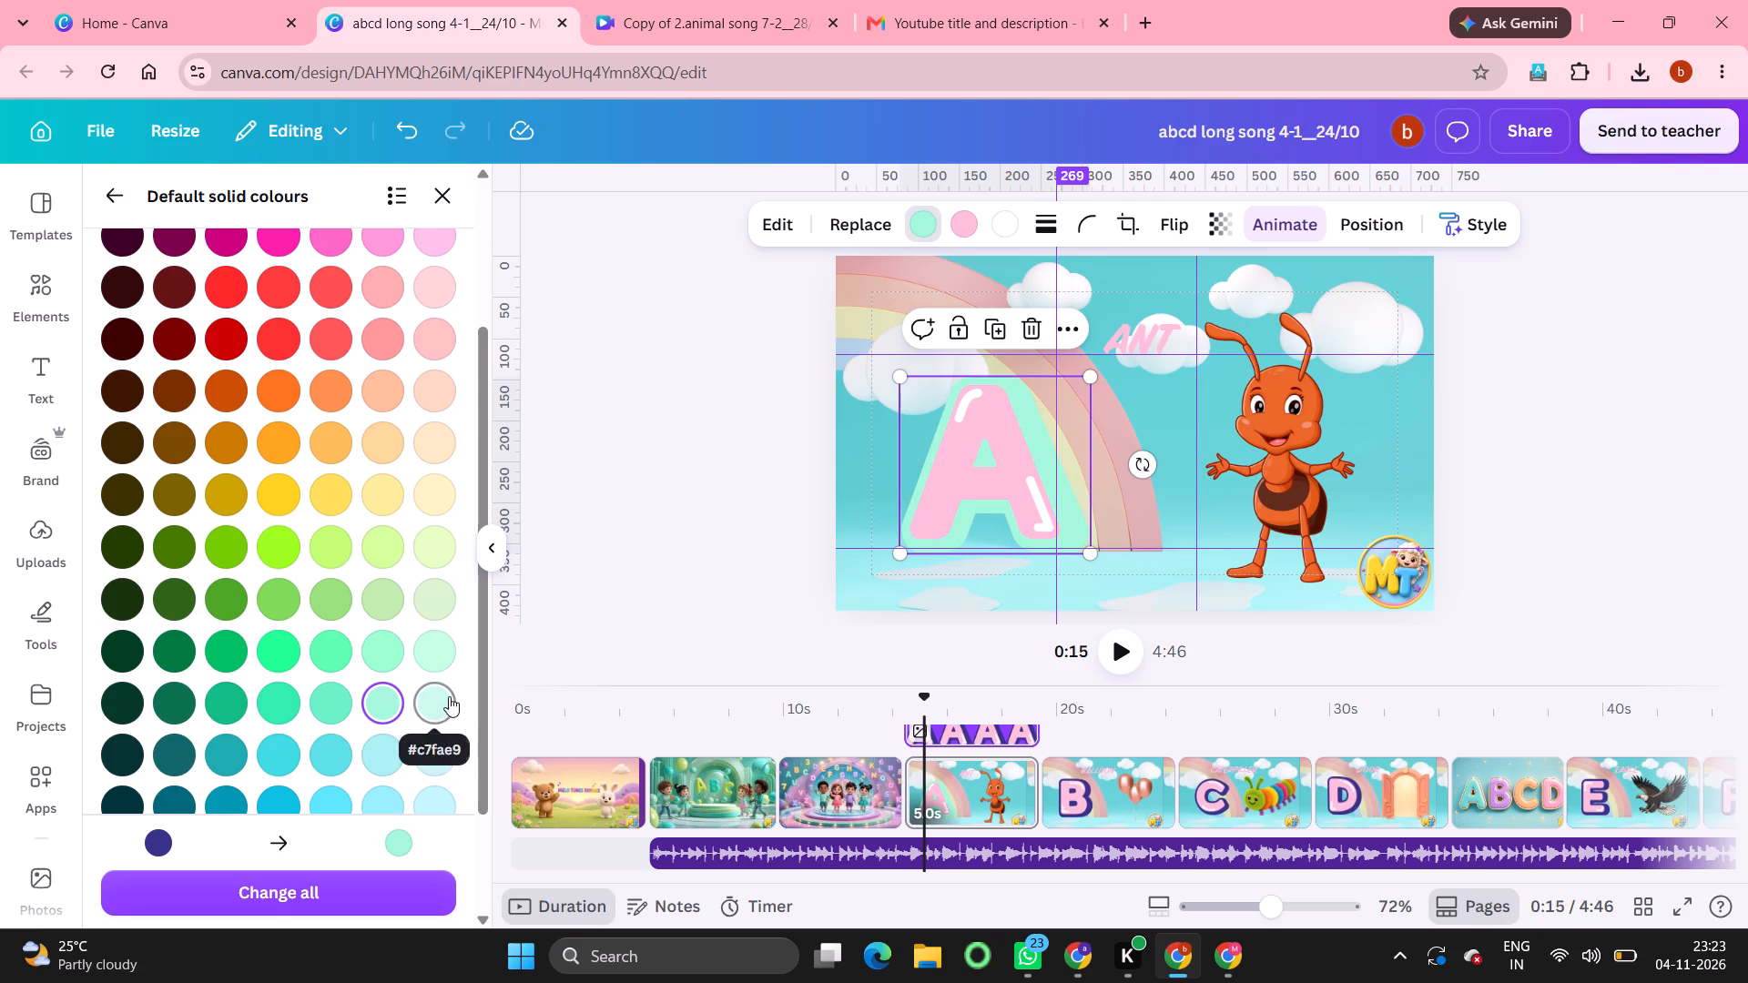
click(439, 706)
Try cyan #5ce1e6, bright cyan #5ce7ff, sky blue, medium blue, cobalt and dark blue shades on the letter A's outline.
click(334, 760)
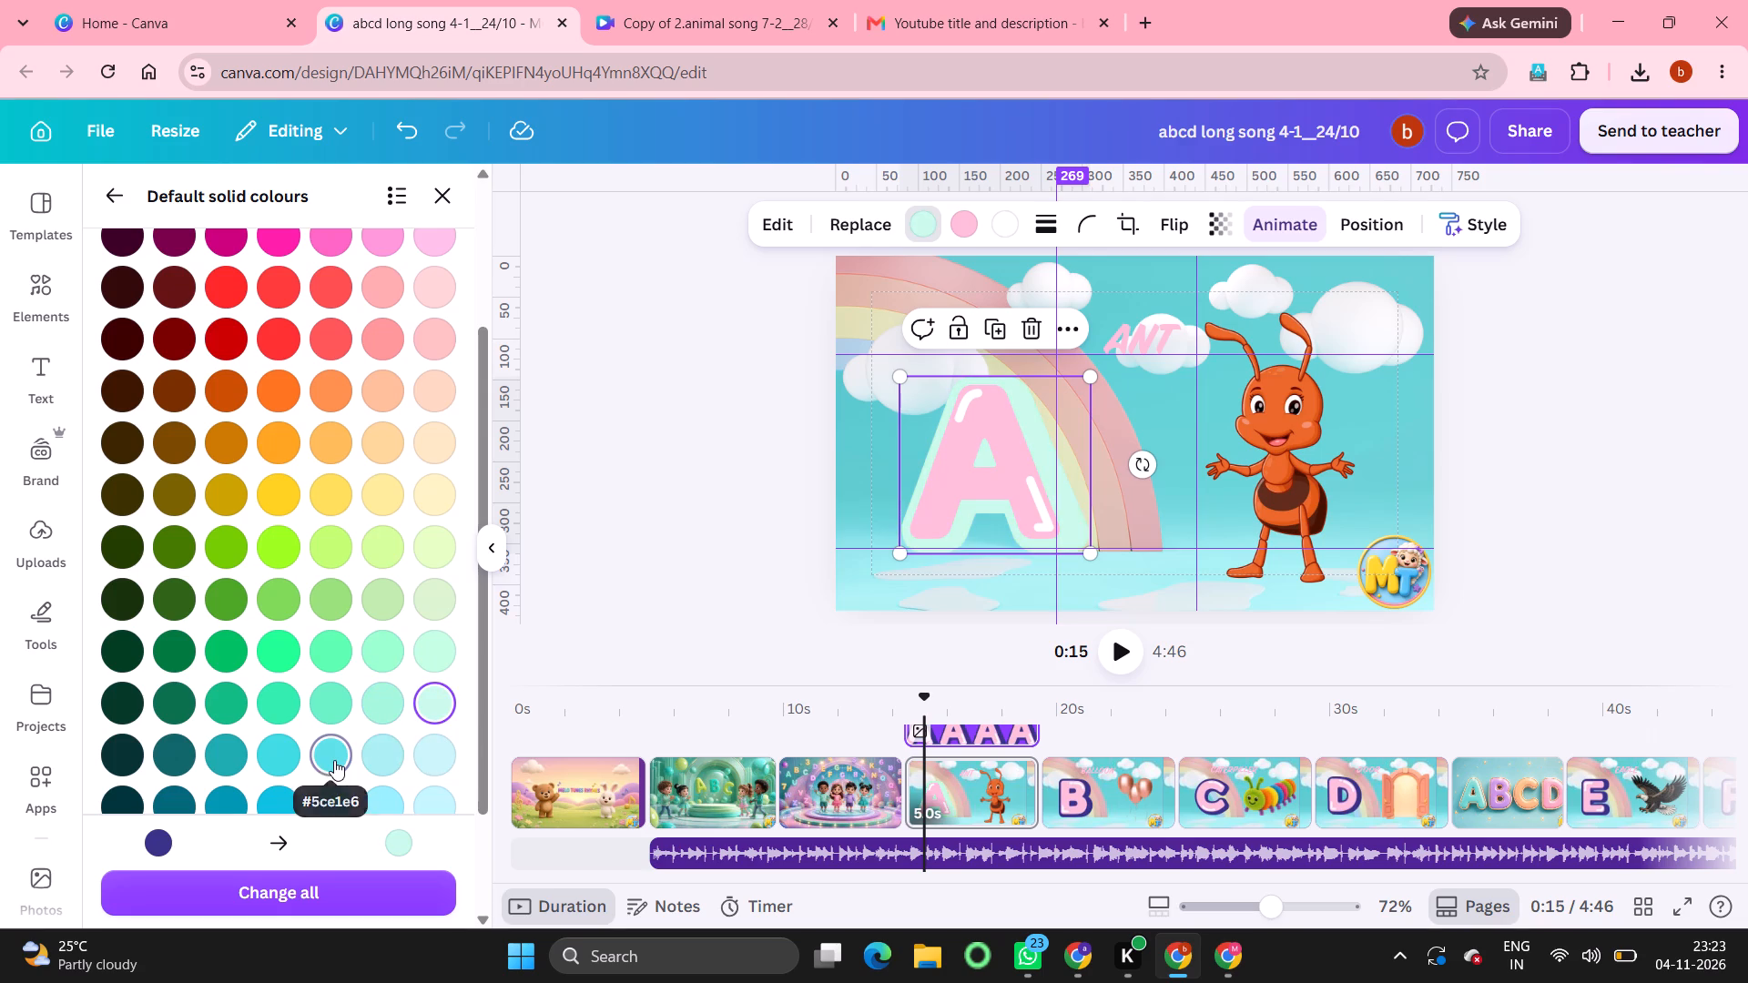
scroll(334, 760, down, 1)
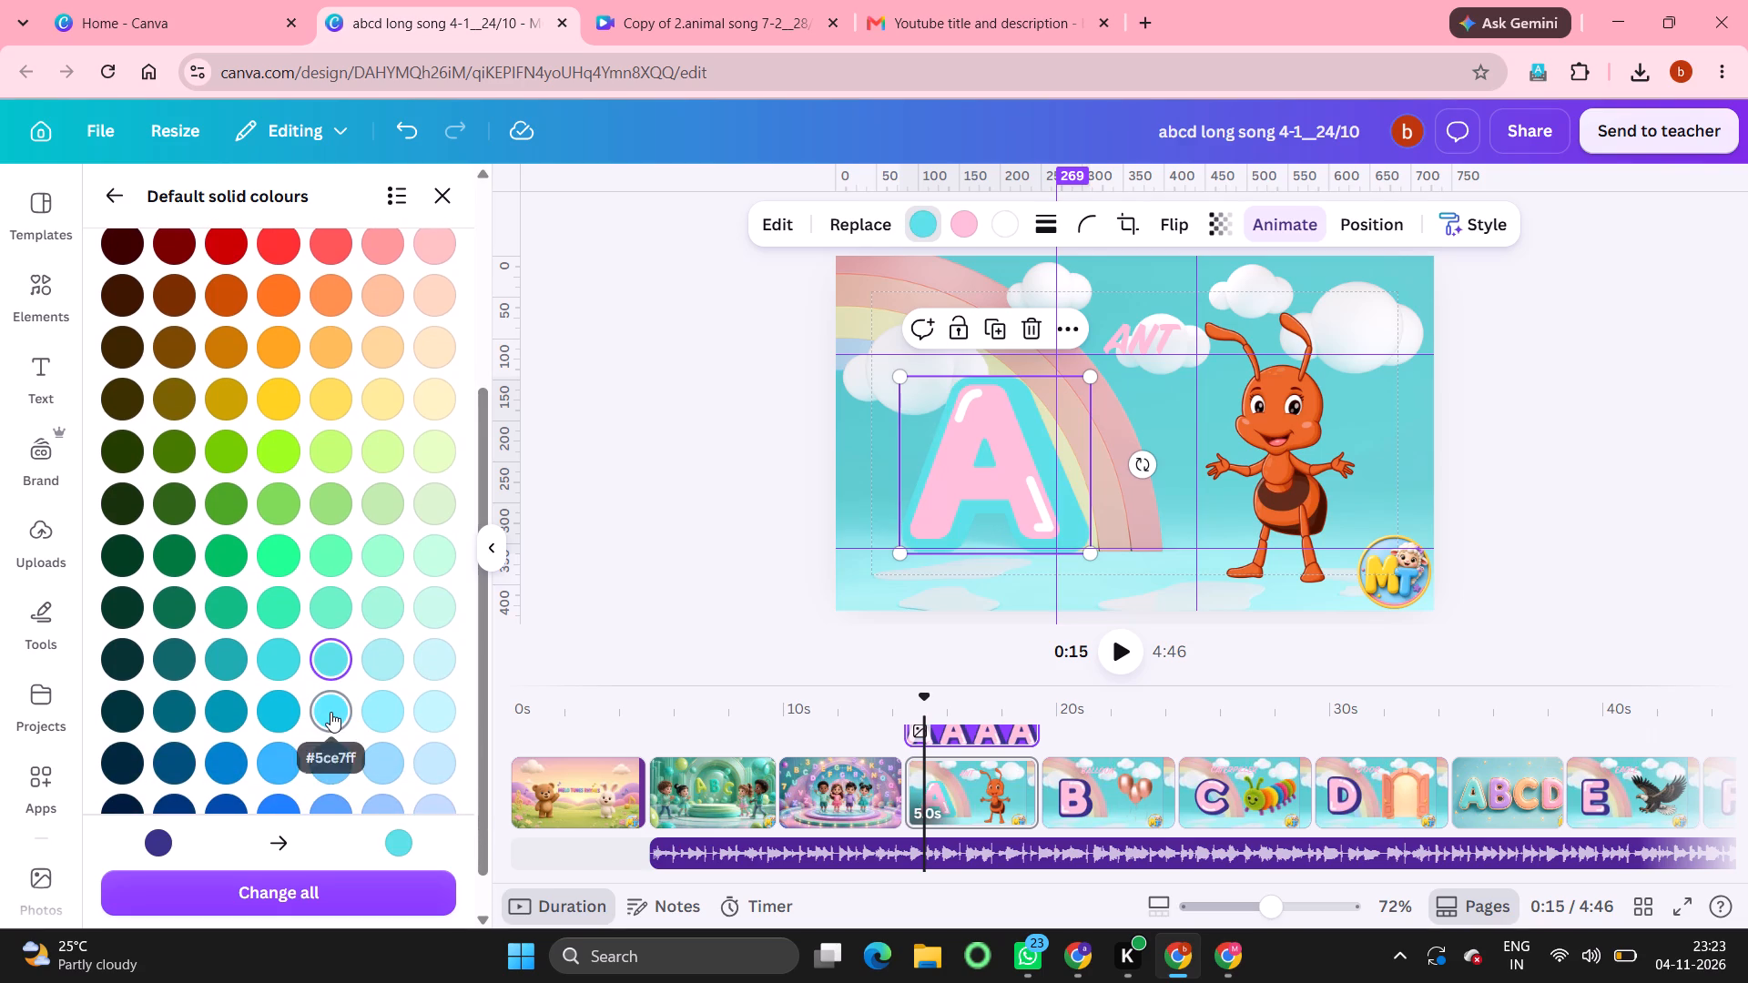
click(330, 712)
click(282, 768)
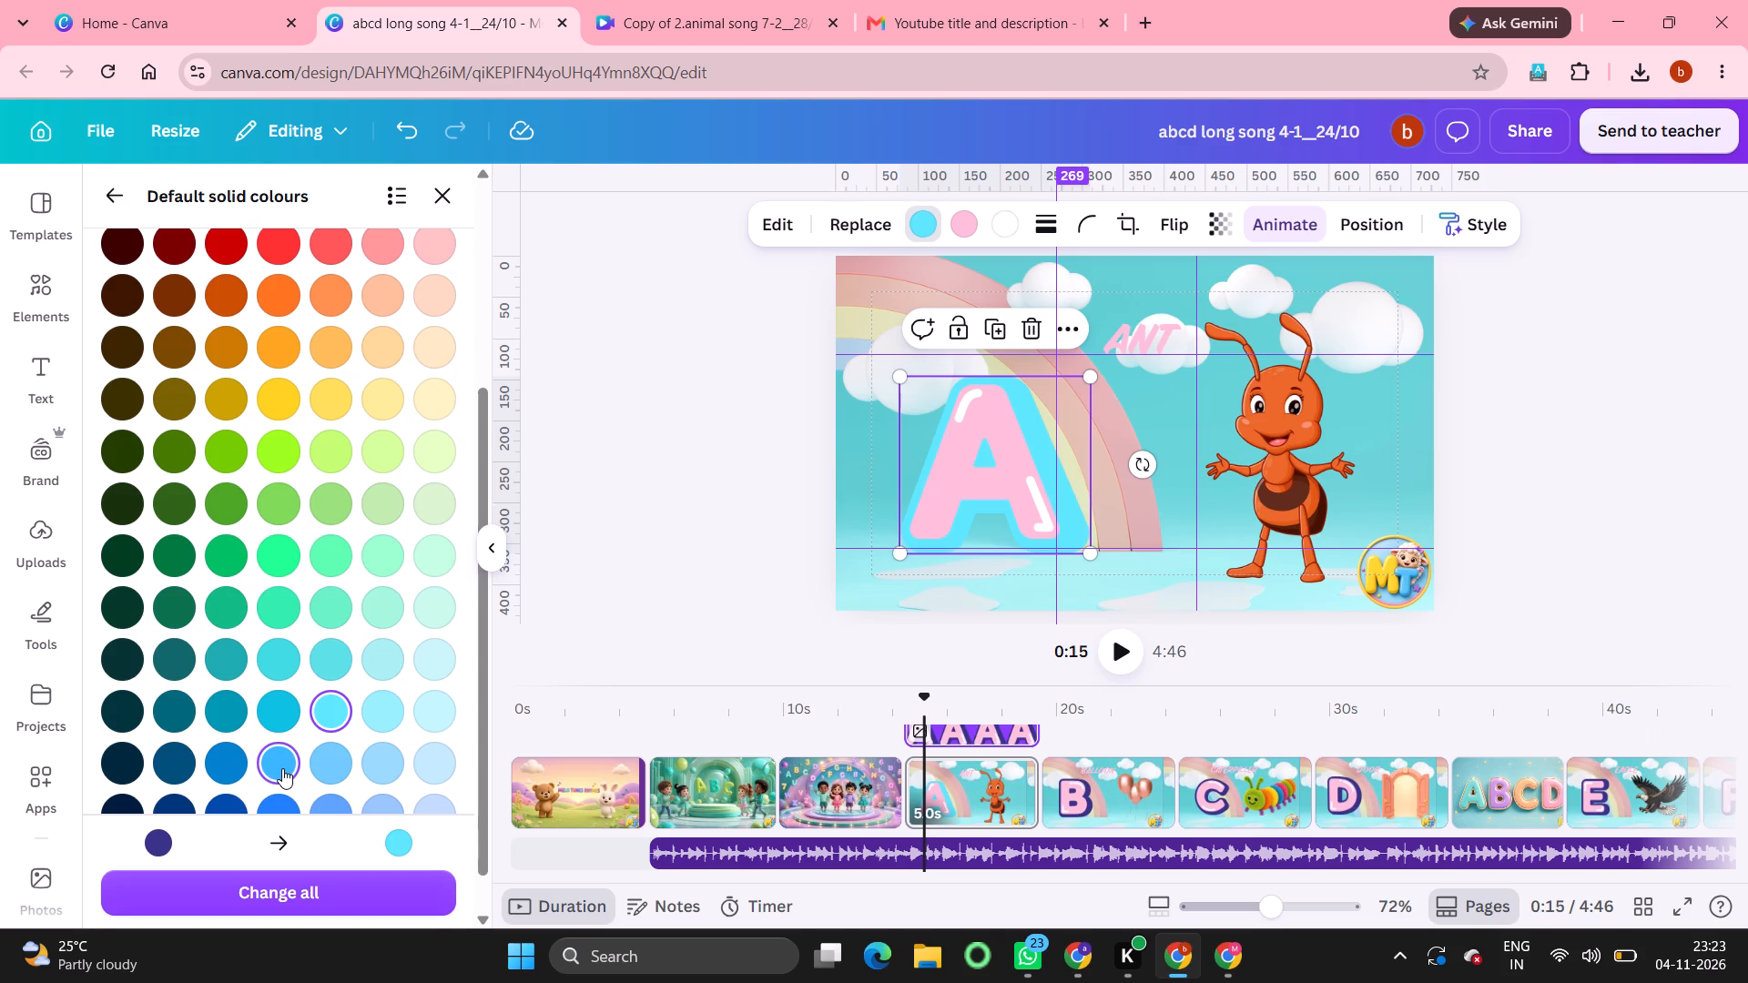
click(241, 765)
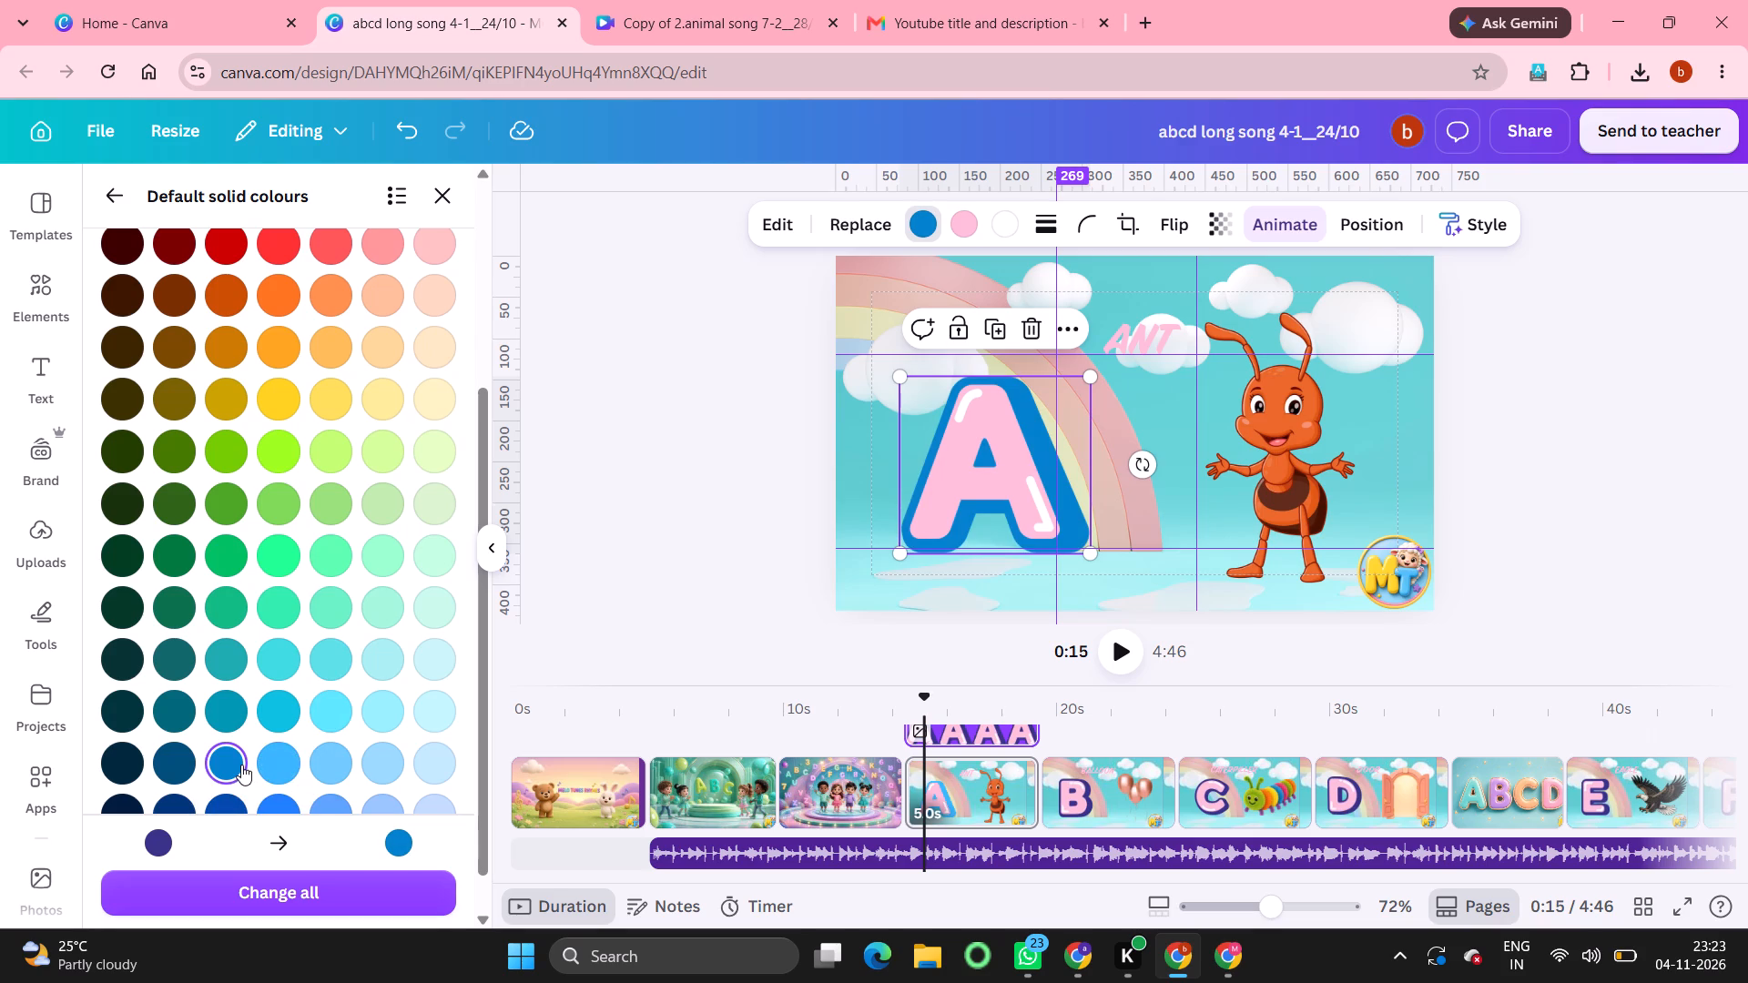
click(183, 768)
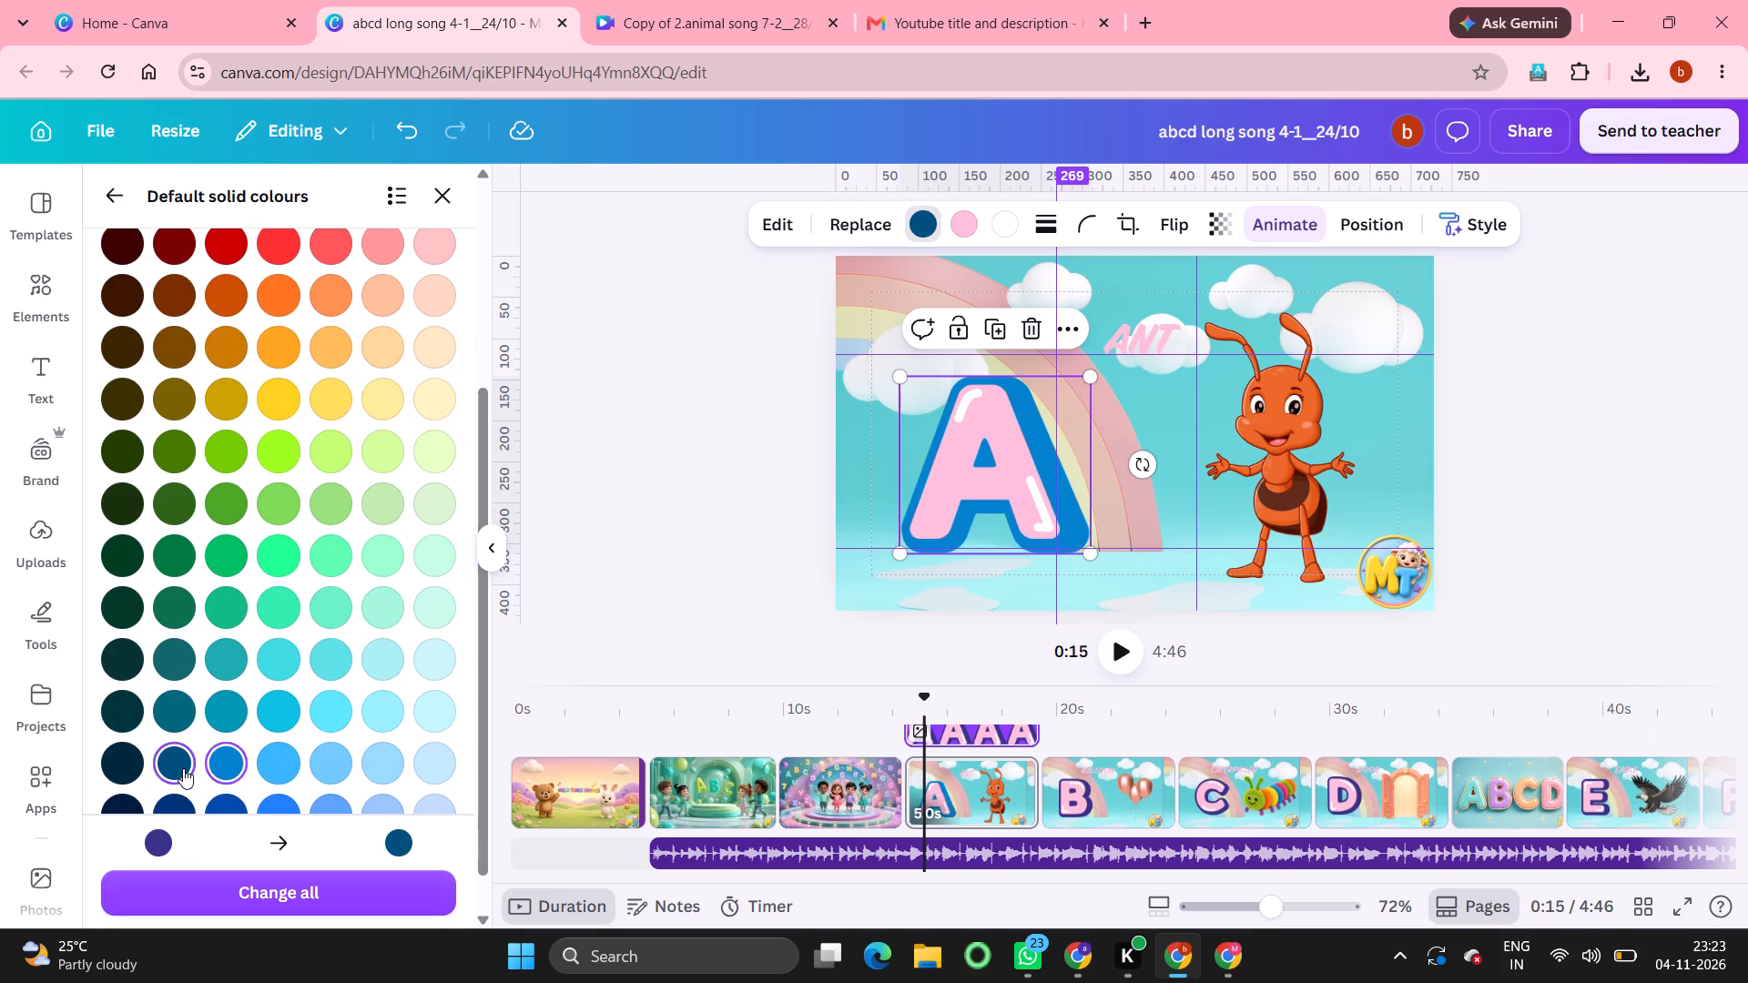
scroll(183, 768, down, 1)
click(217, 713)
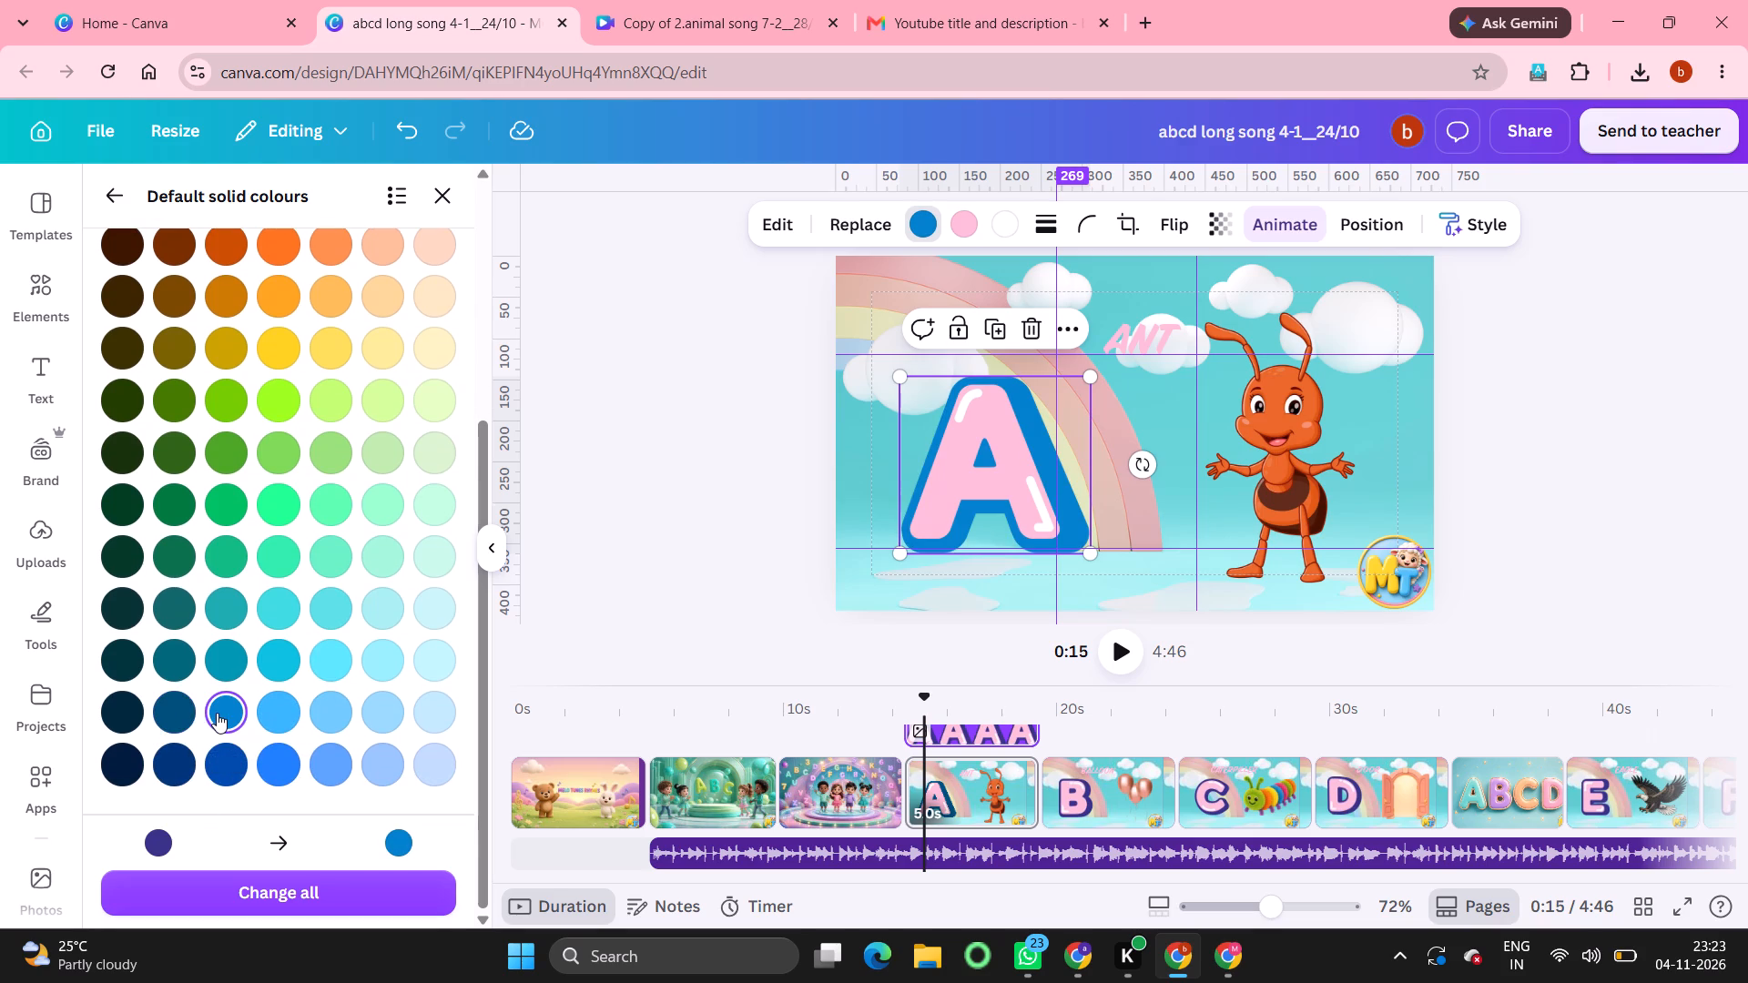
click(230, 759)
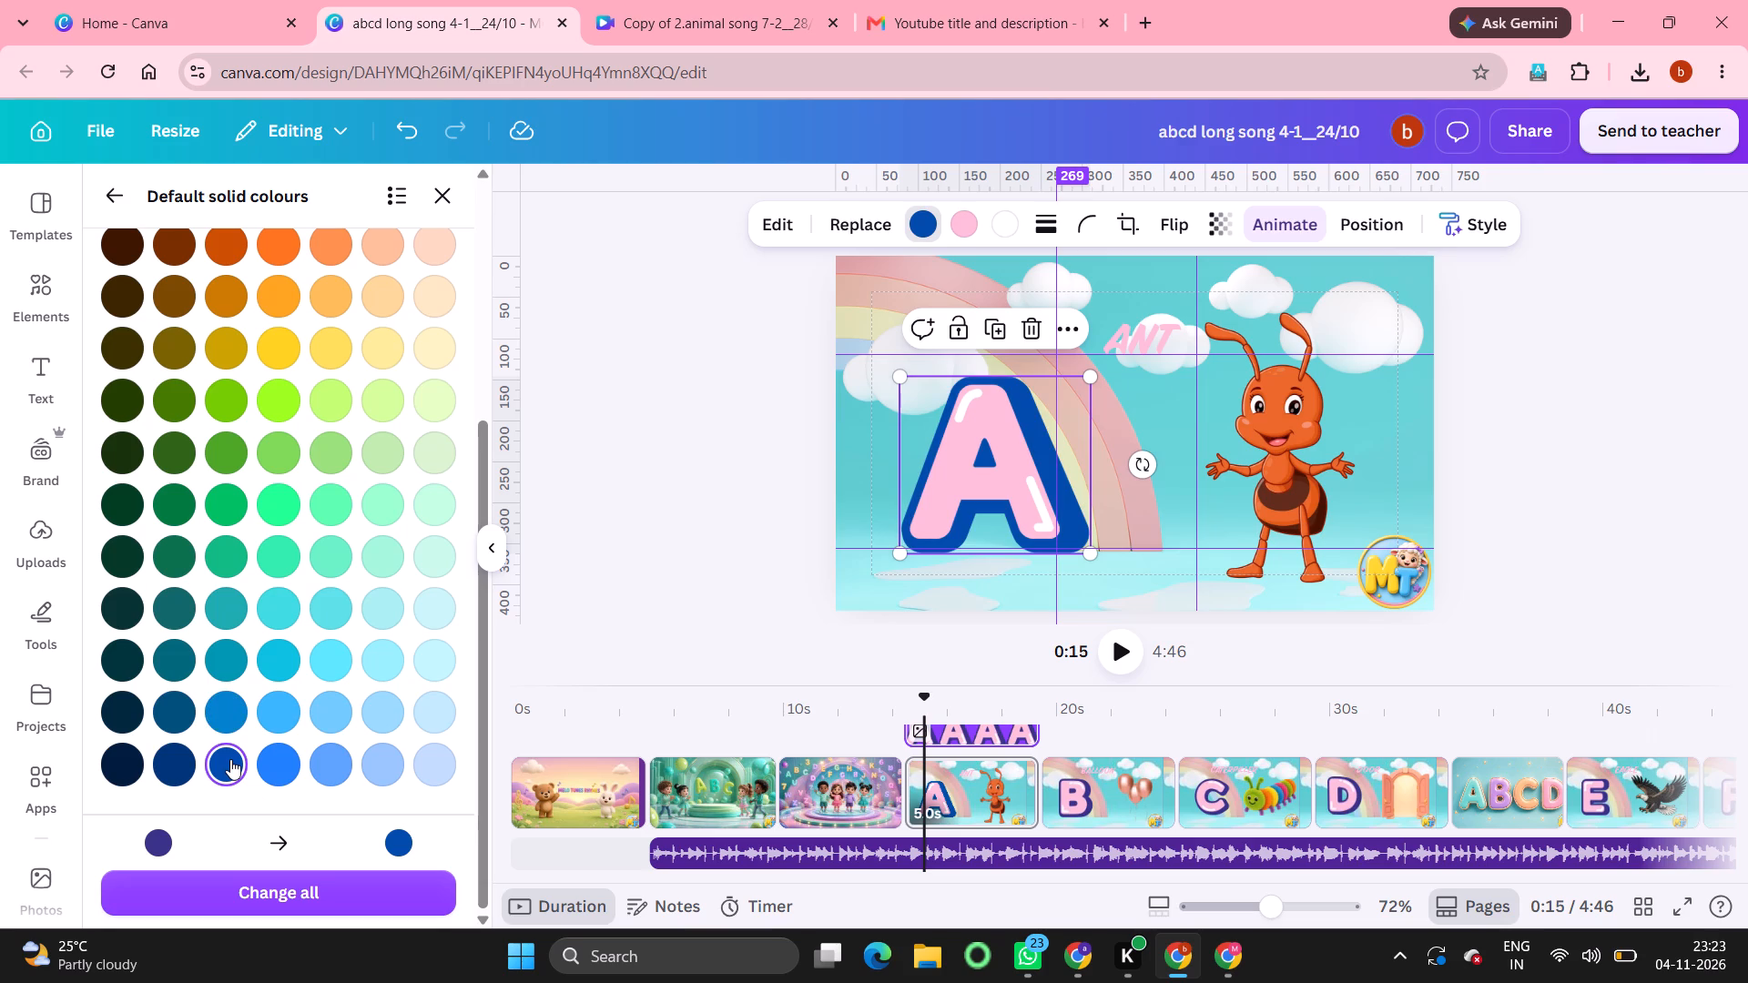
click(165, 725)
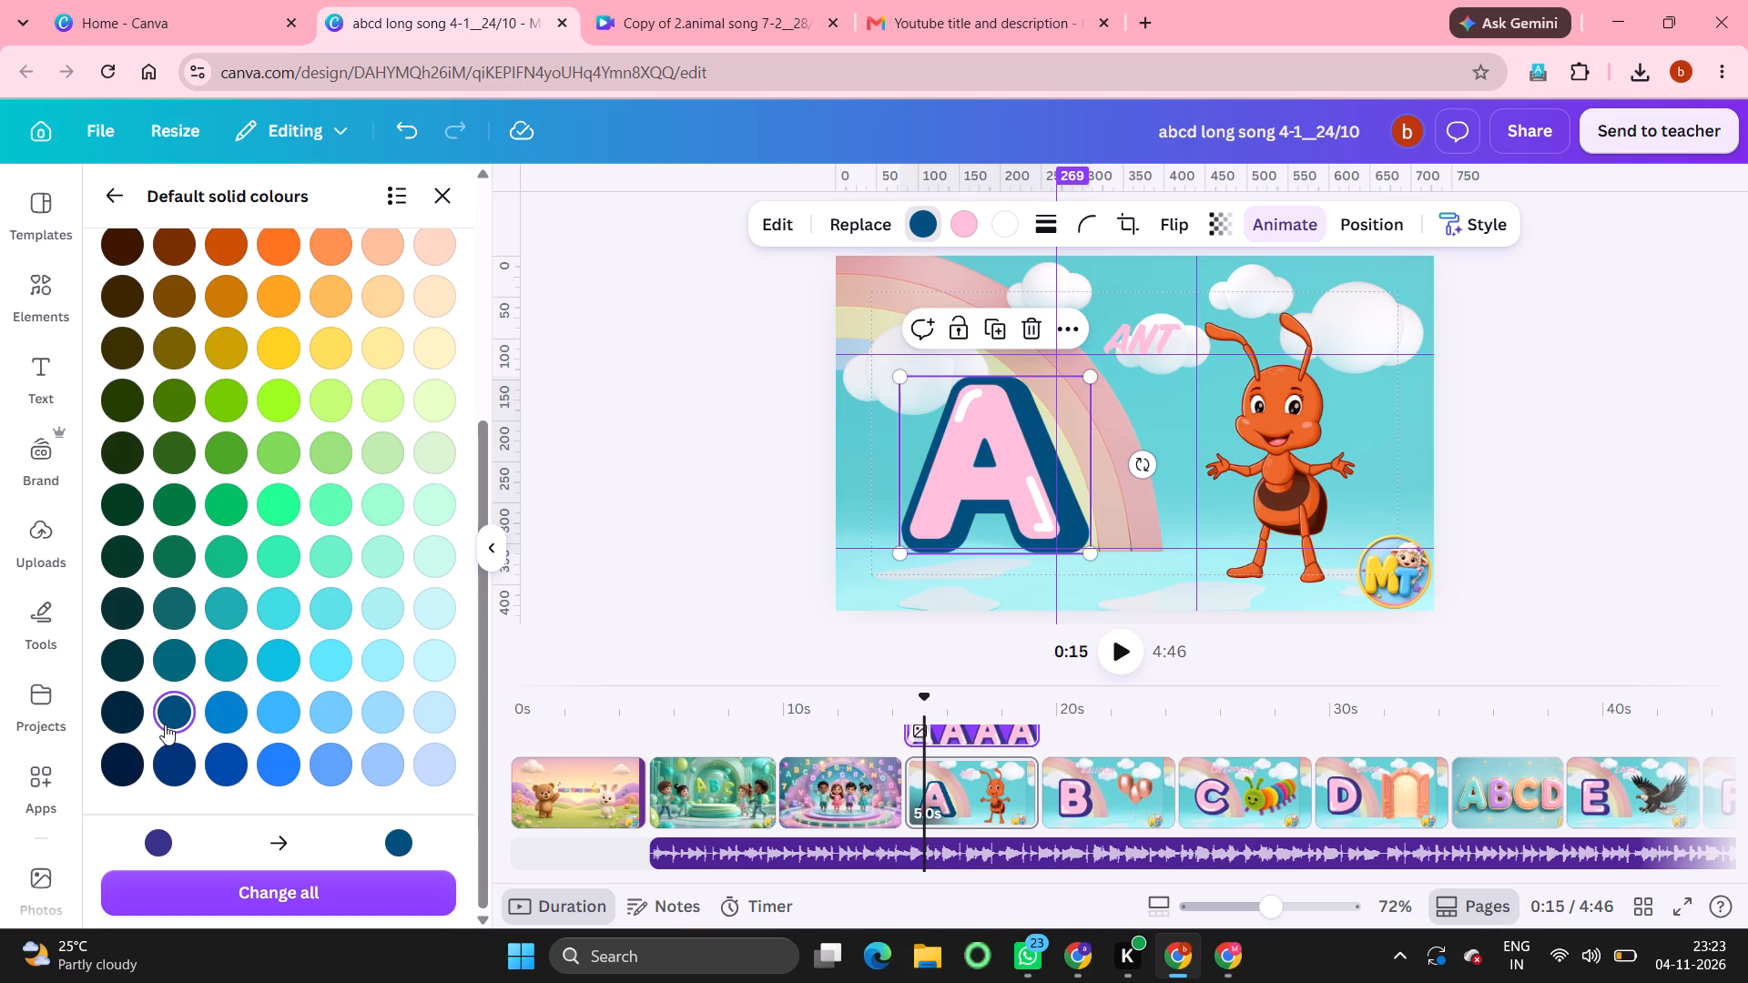
Set the letter A's outline to deep ocean #001b3d and apply that colour change across all pages.
click(122, 767)
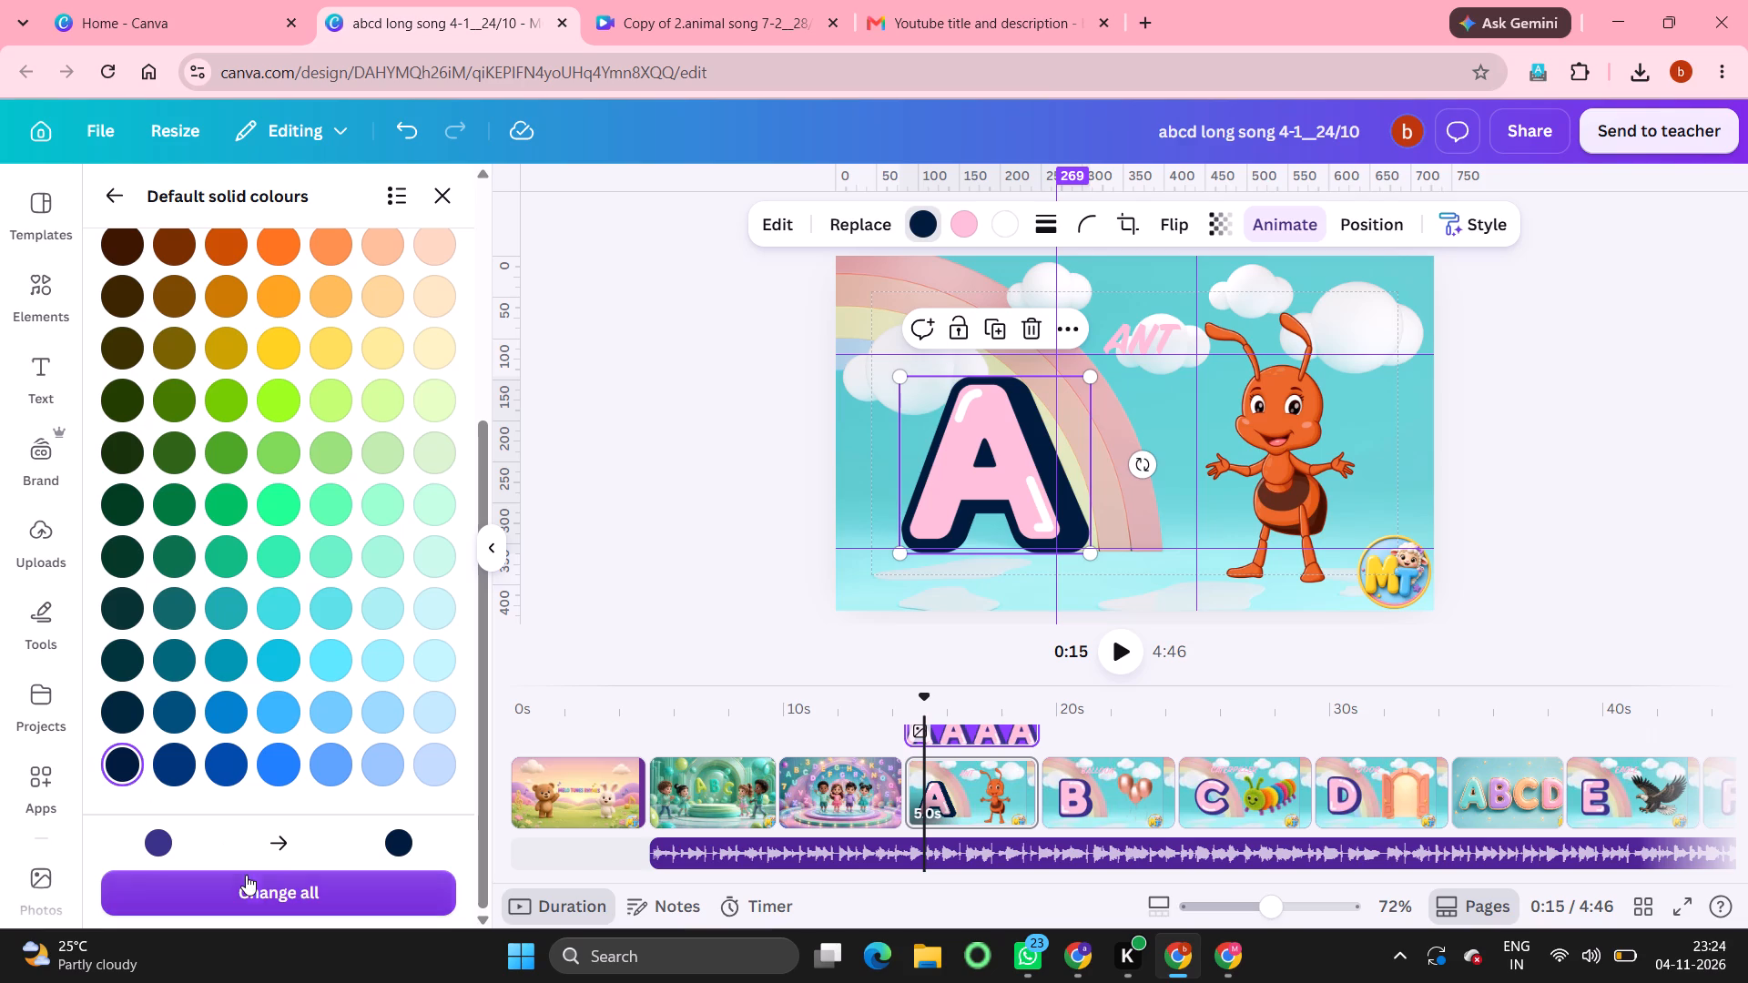
click(296, 884)
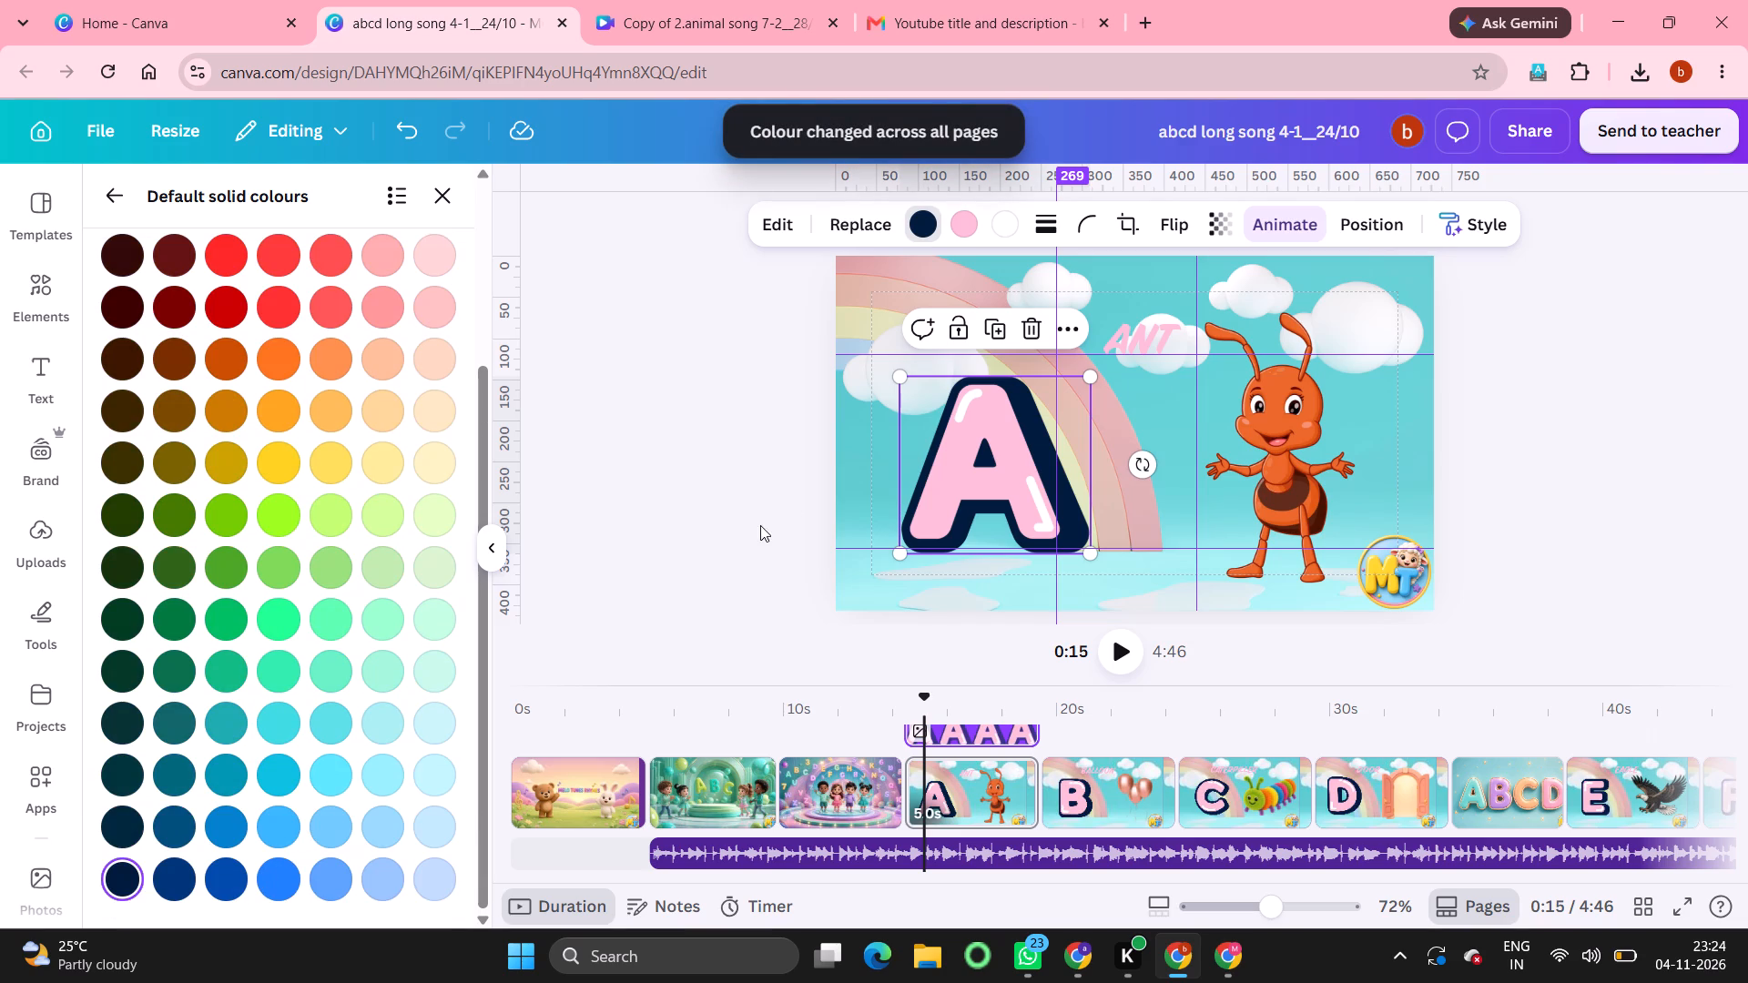
Recolour the pink ANT text to deep ocean #001b3d and apply the text colour change across all pages.
click(1141, 331)
double_click(1141, 331)
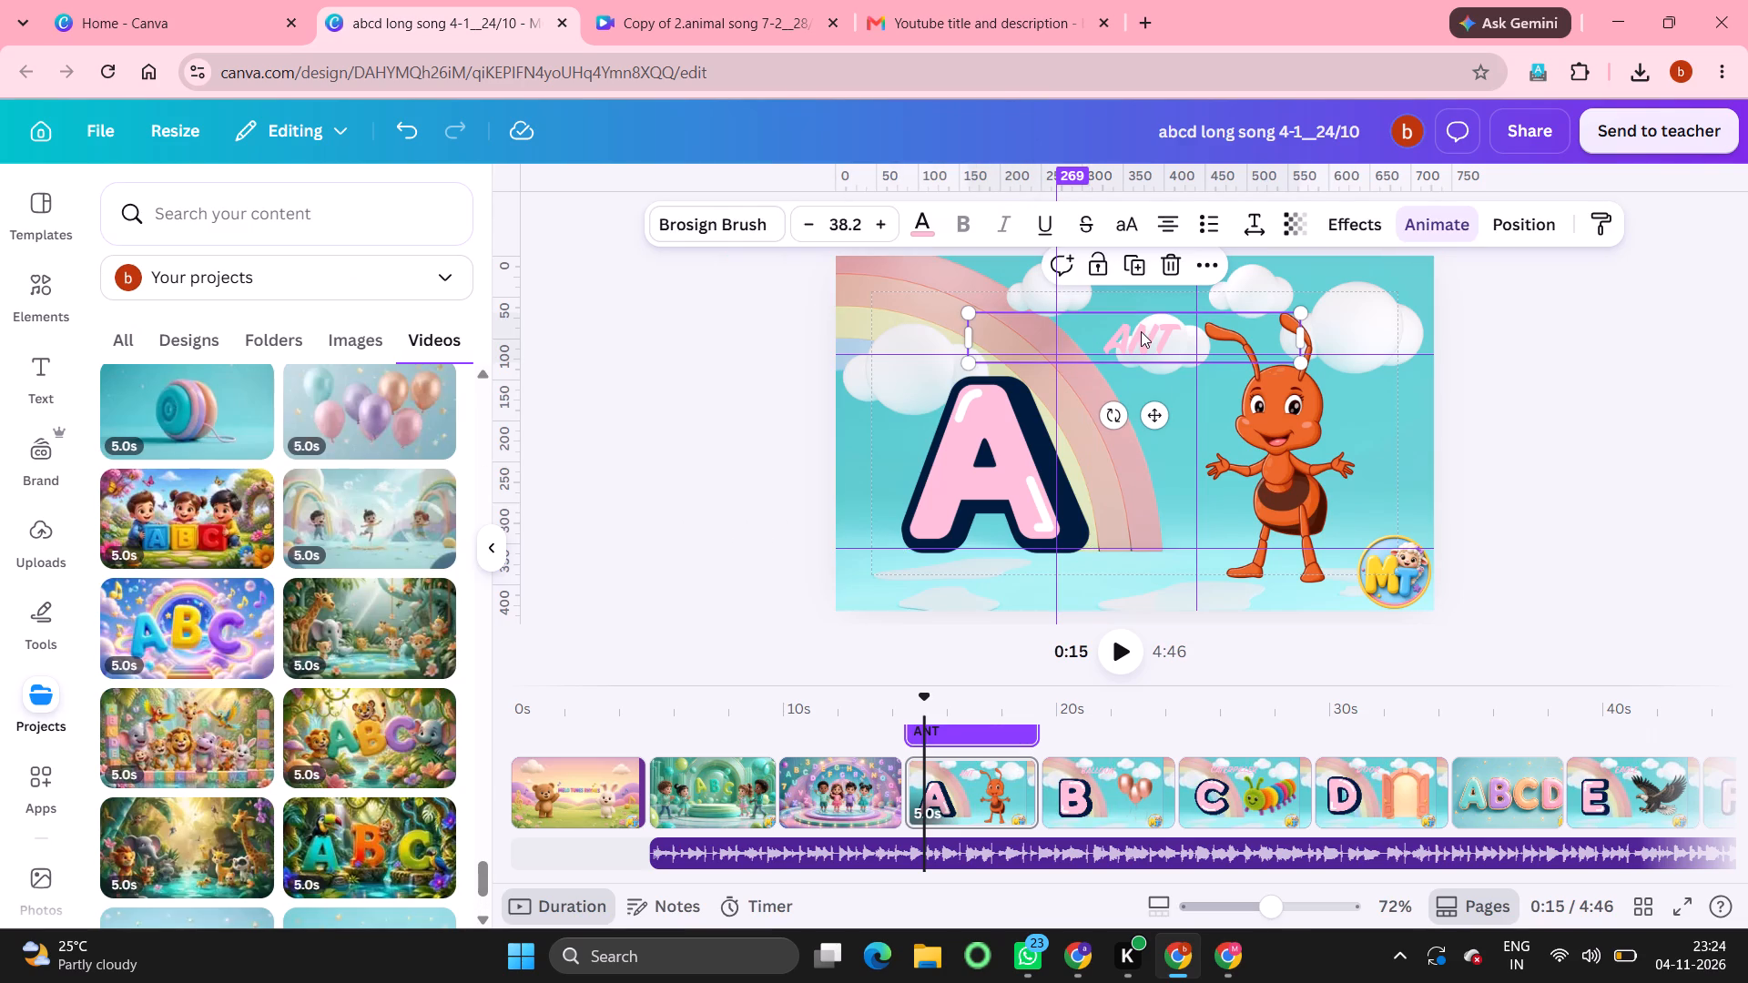
click(918, 217)
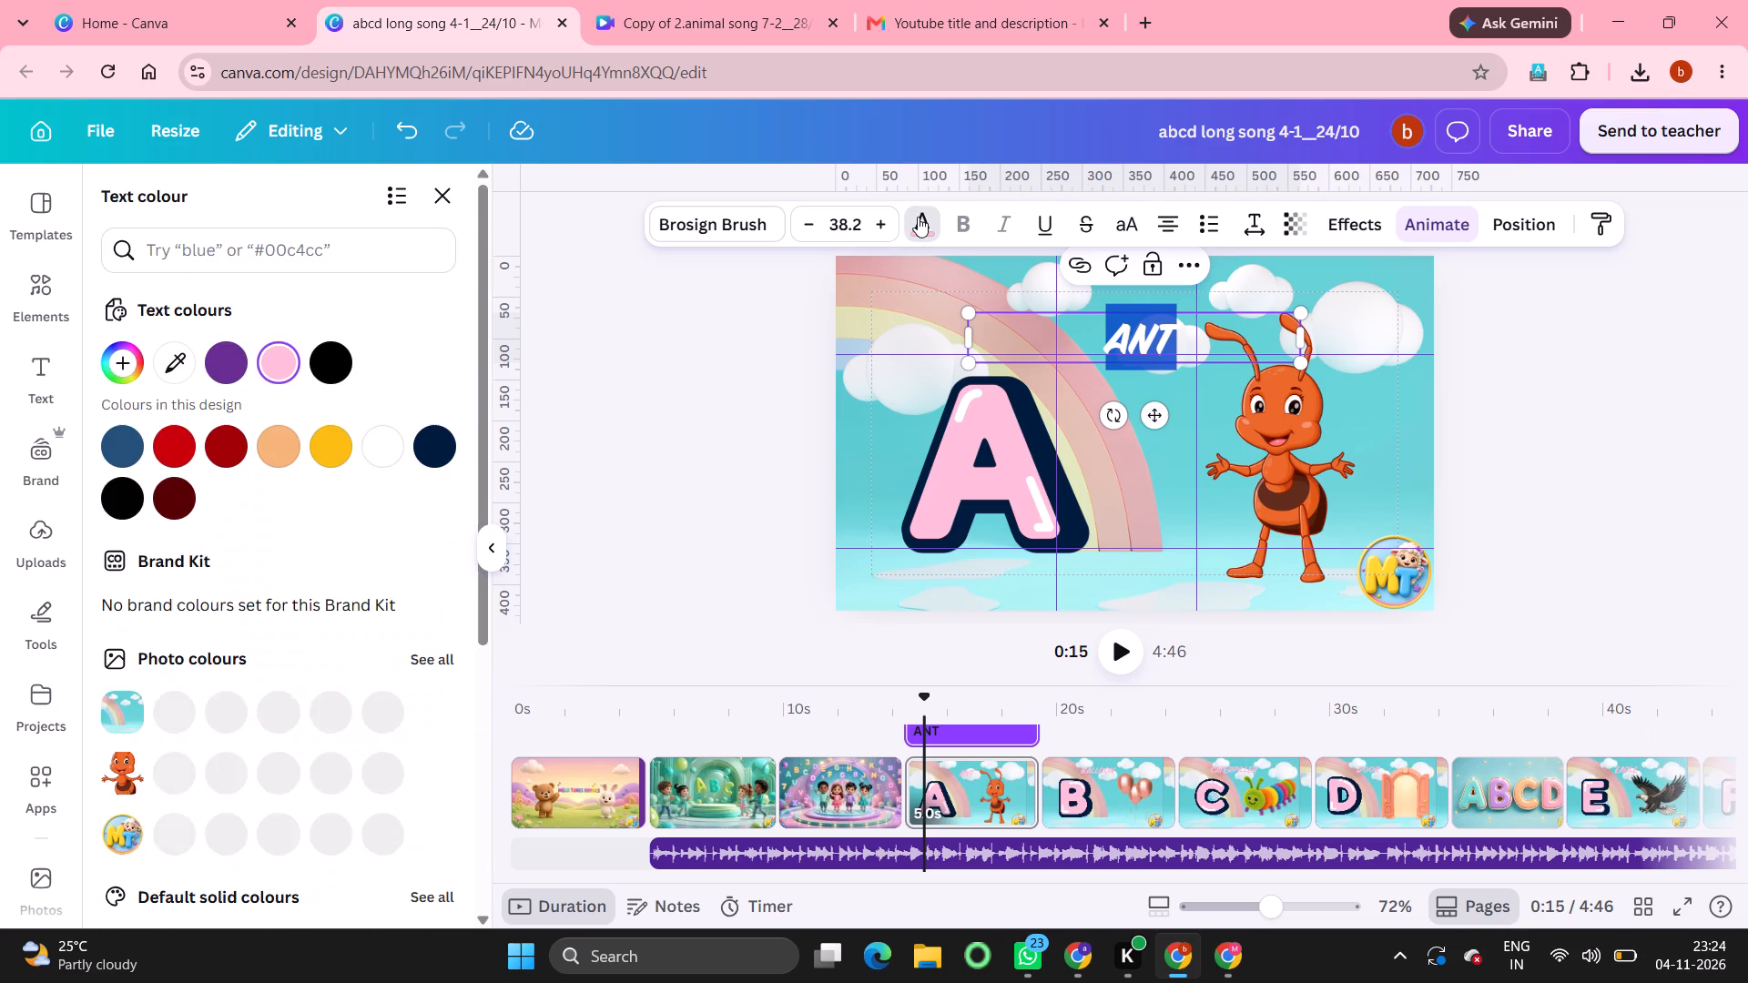
click(434, 438)
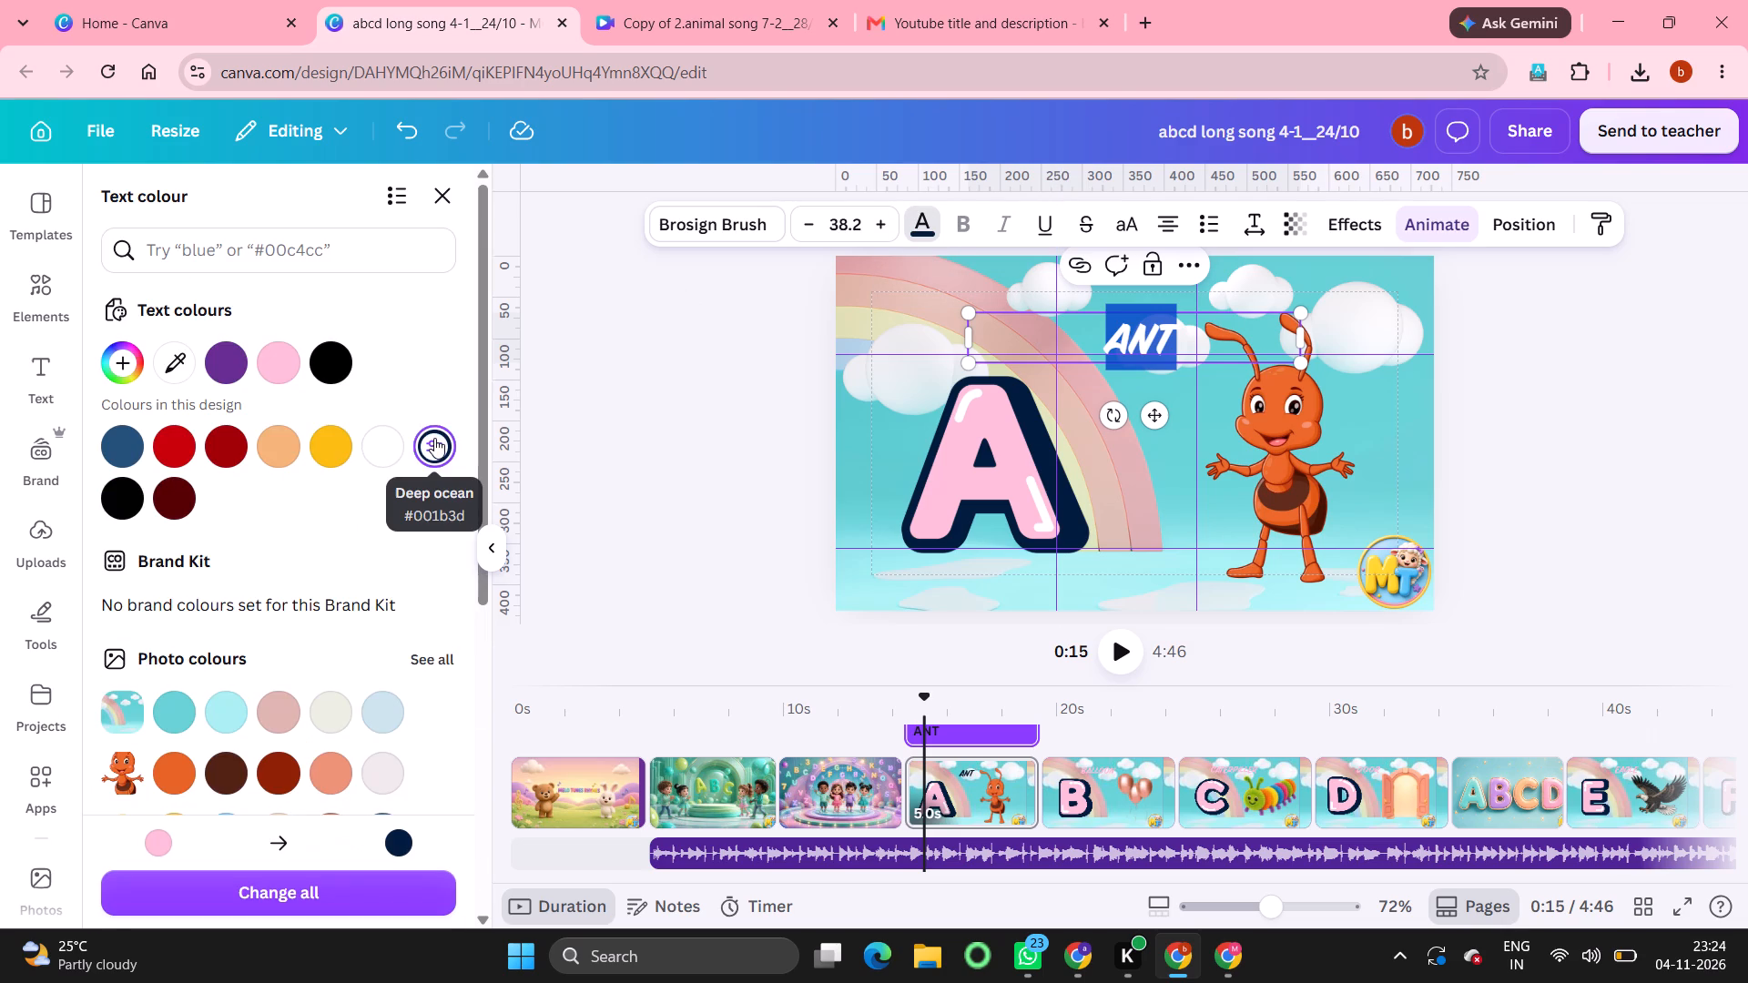
click(298, 899)
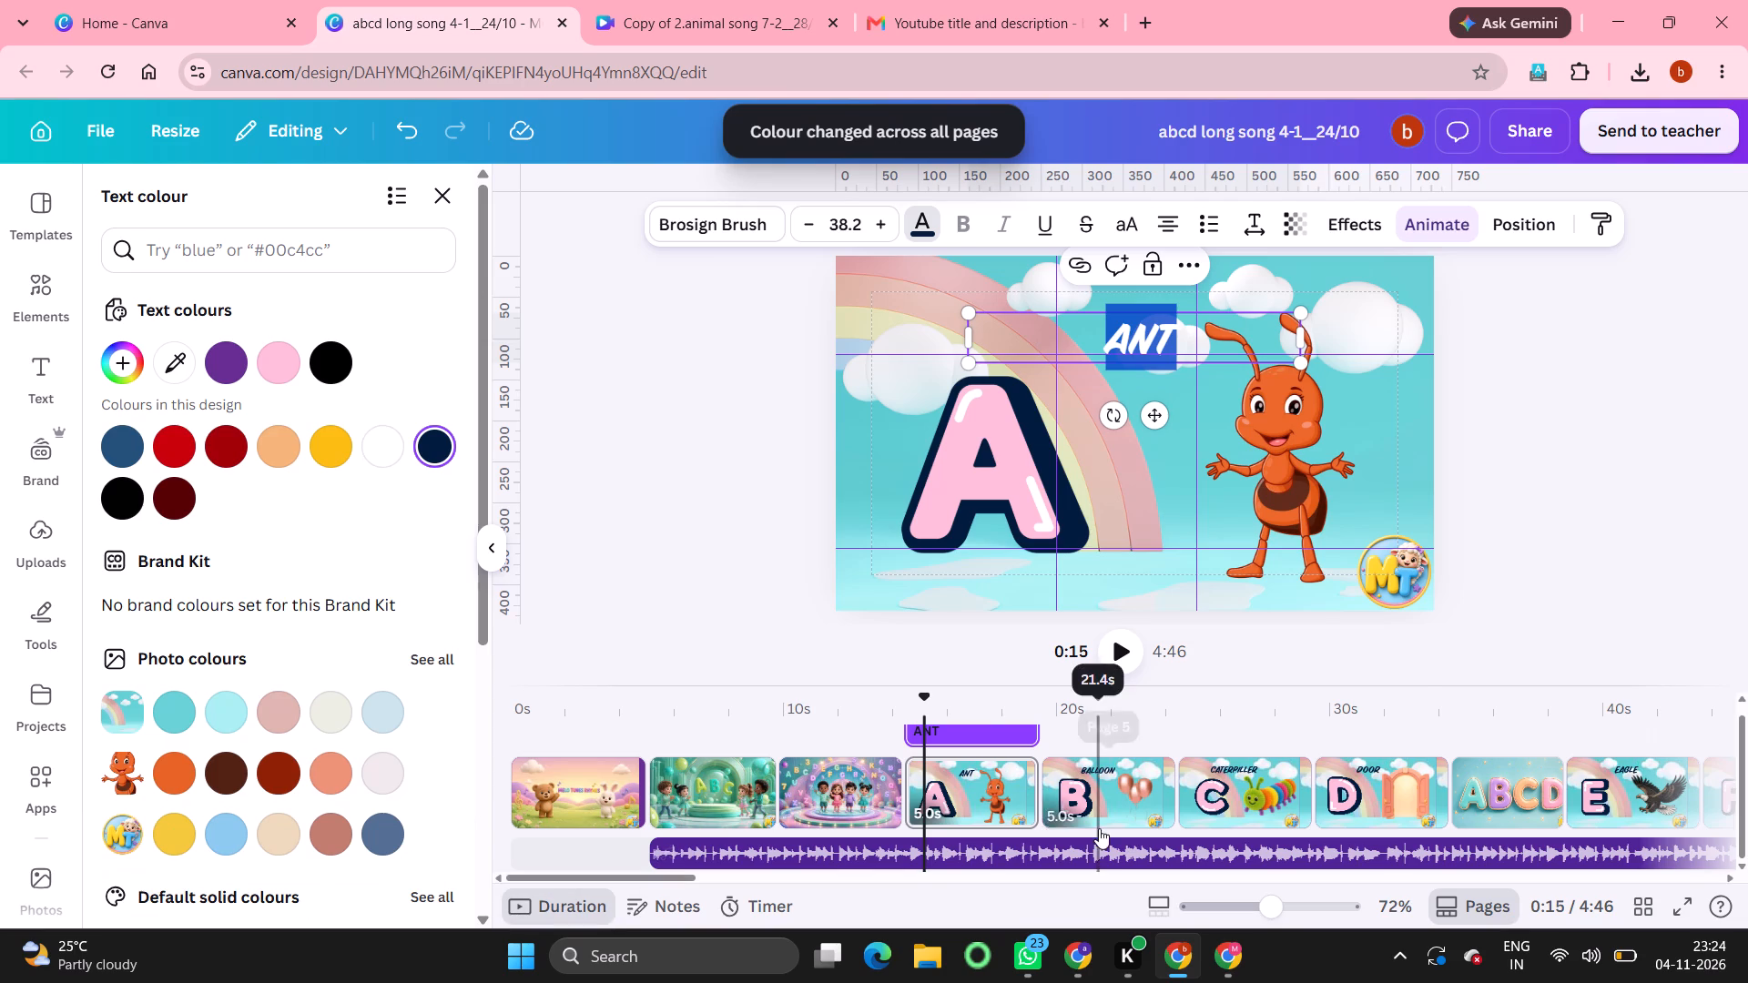
Go to the red letter A page at about 2:36 and add the Pulse effect to its letter graphic.
scroll(1409, 778, left, 10)
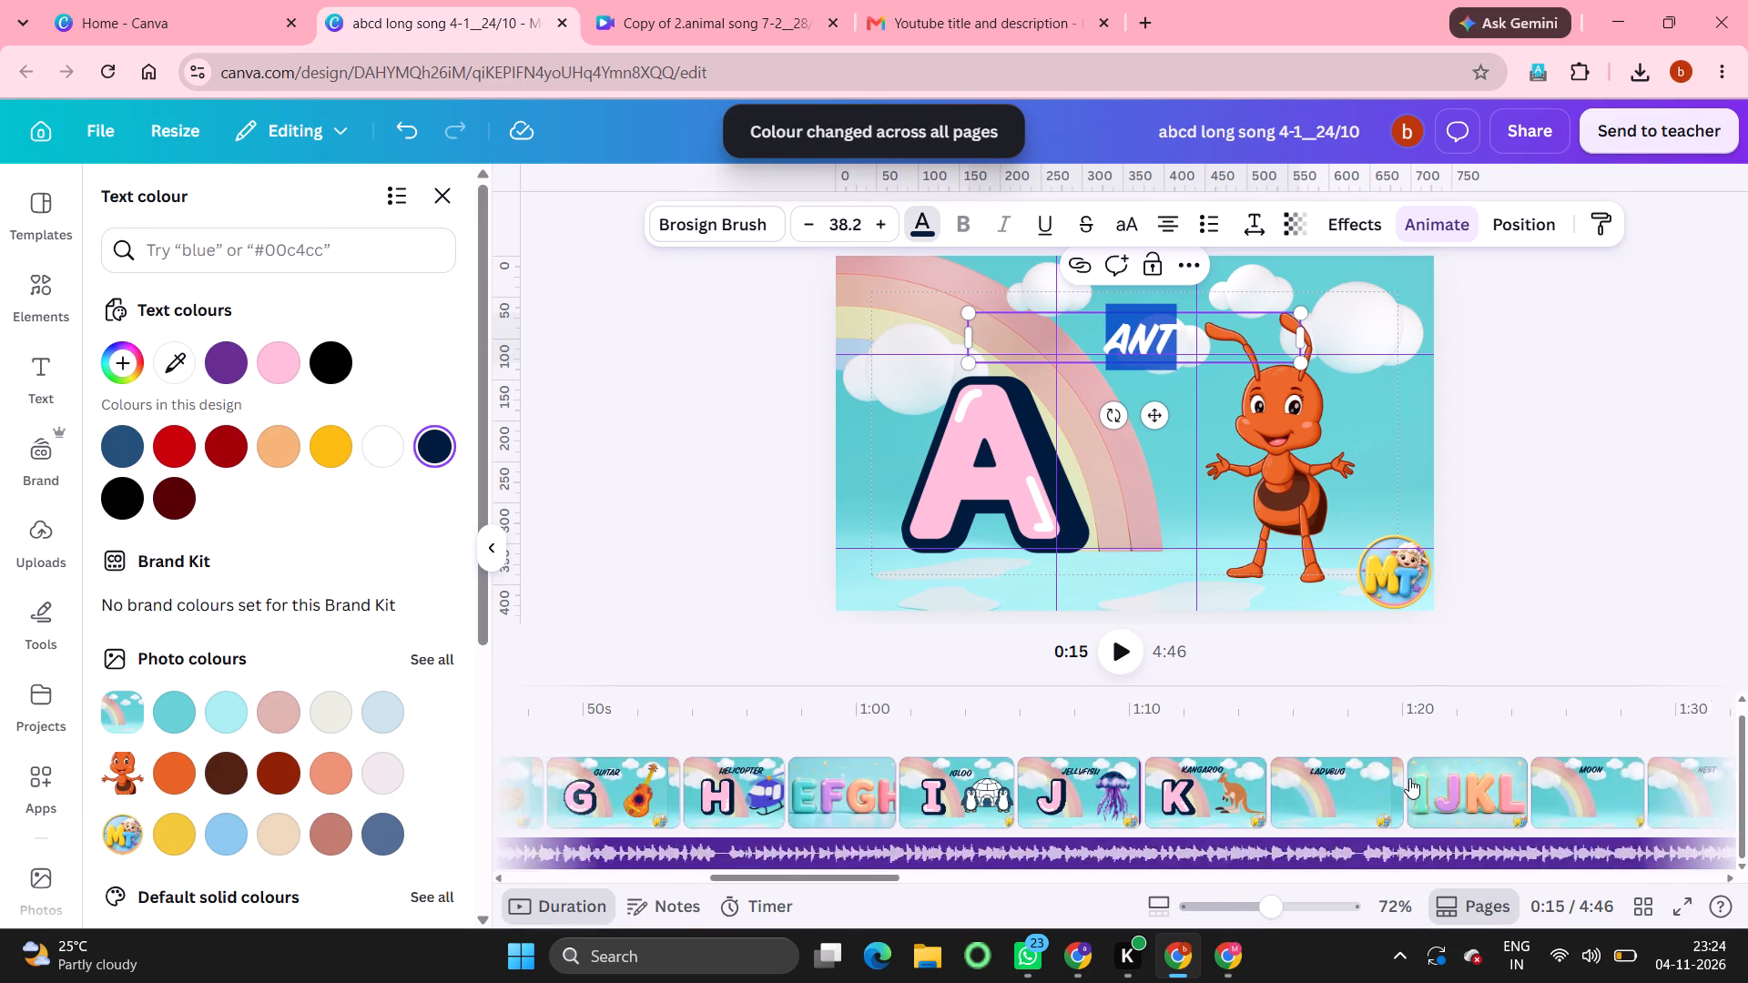
scroll(1409, 778, left, 9)
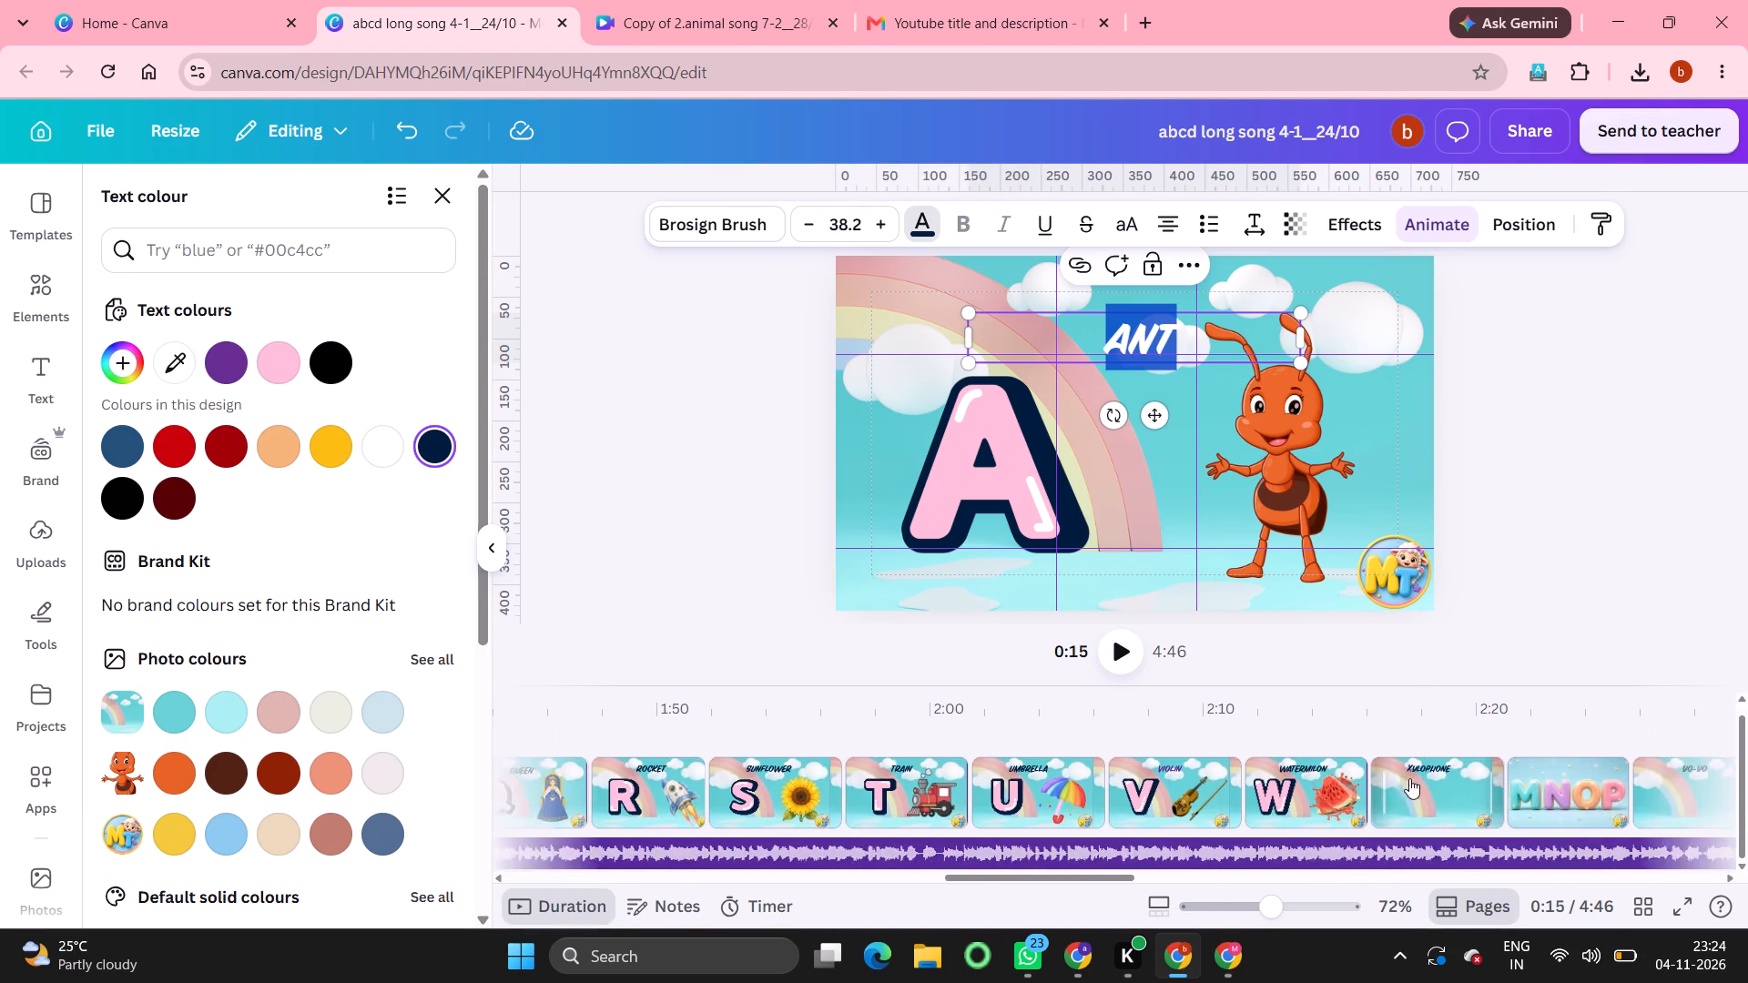
scroll(1409, 778, left, 6)
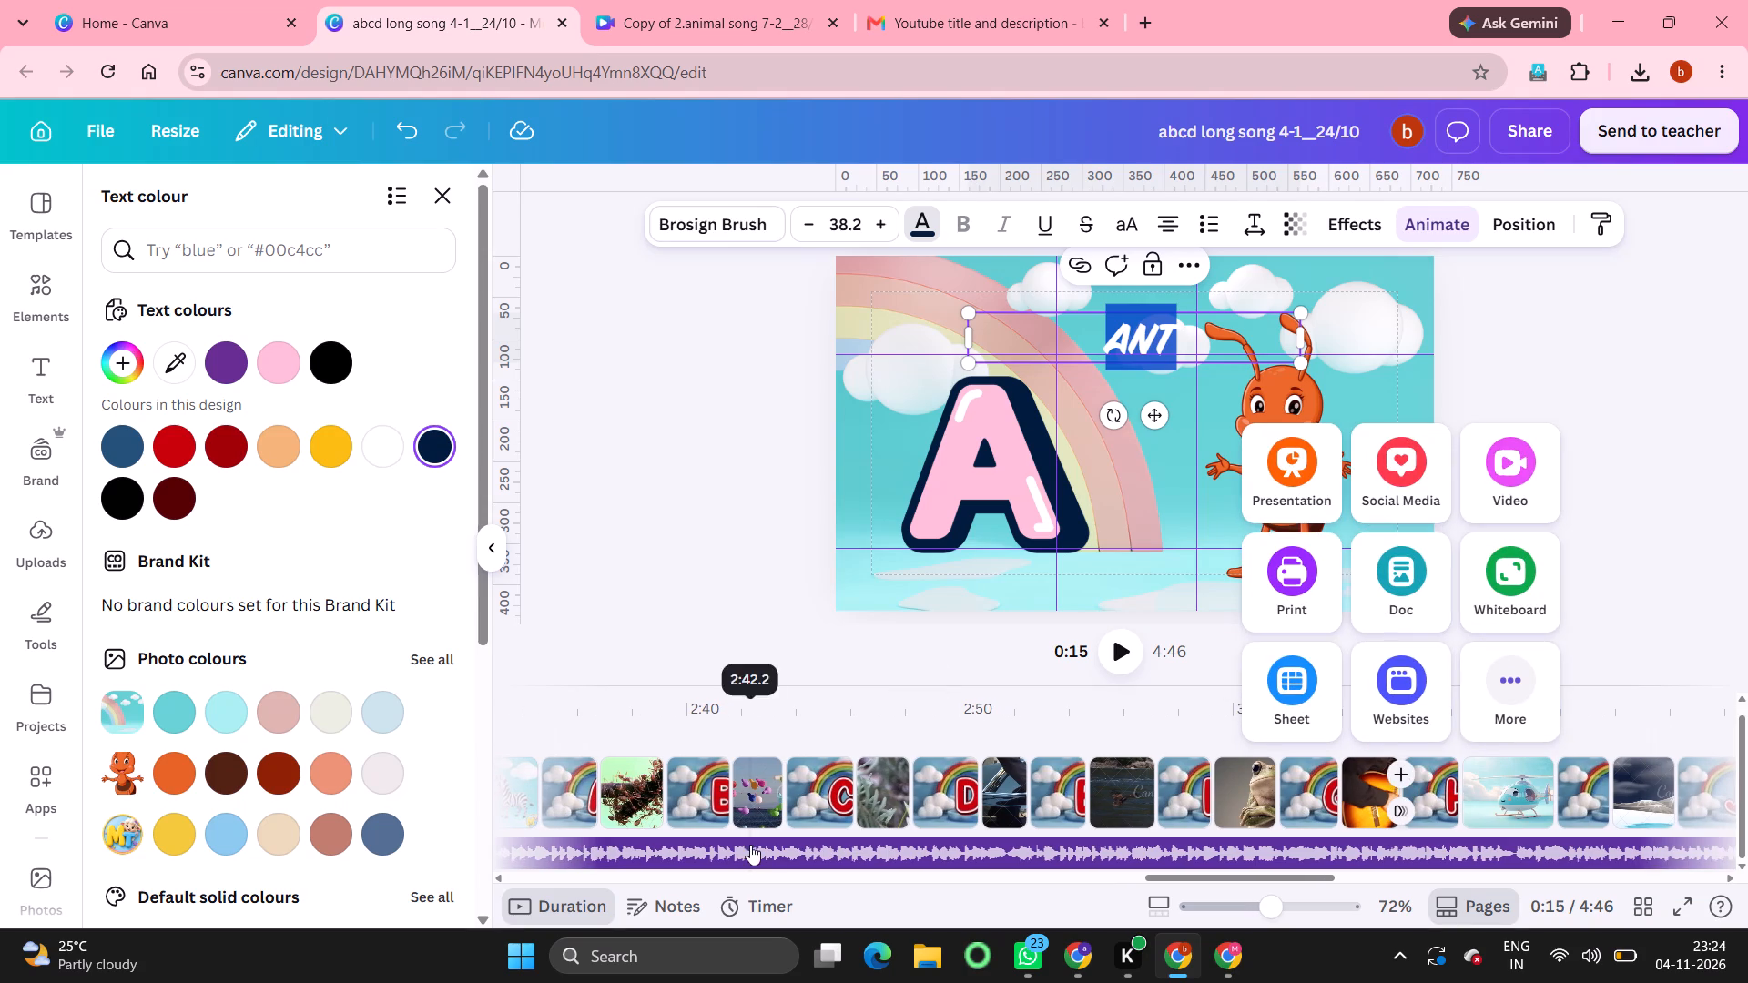
click(579, 795)
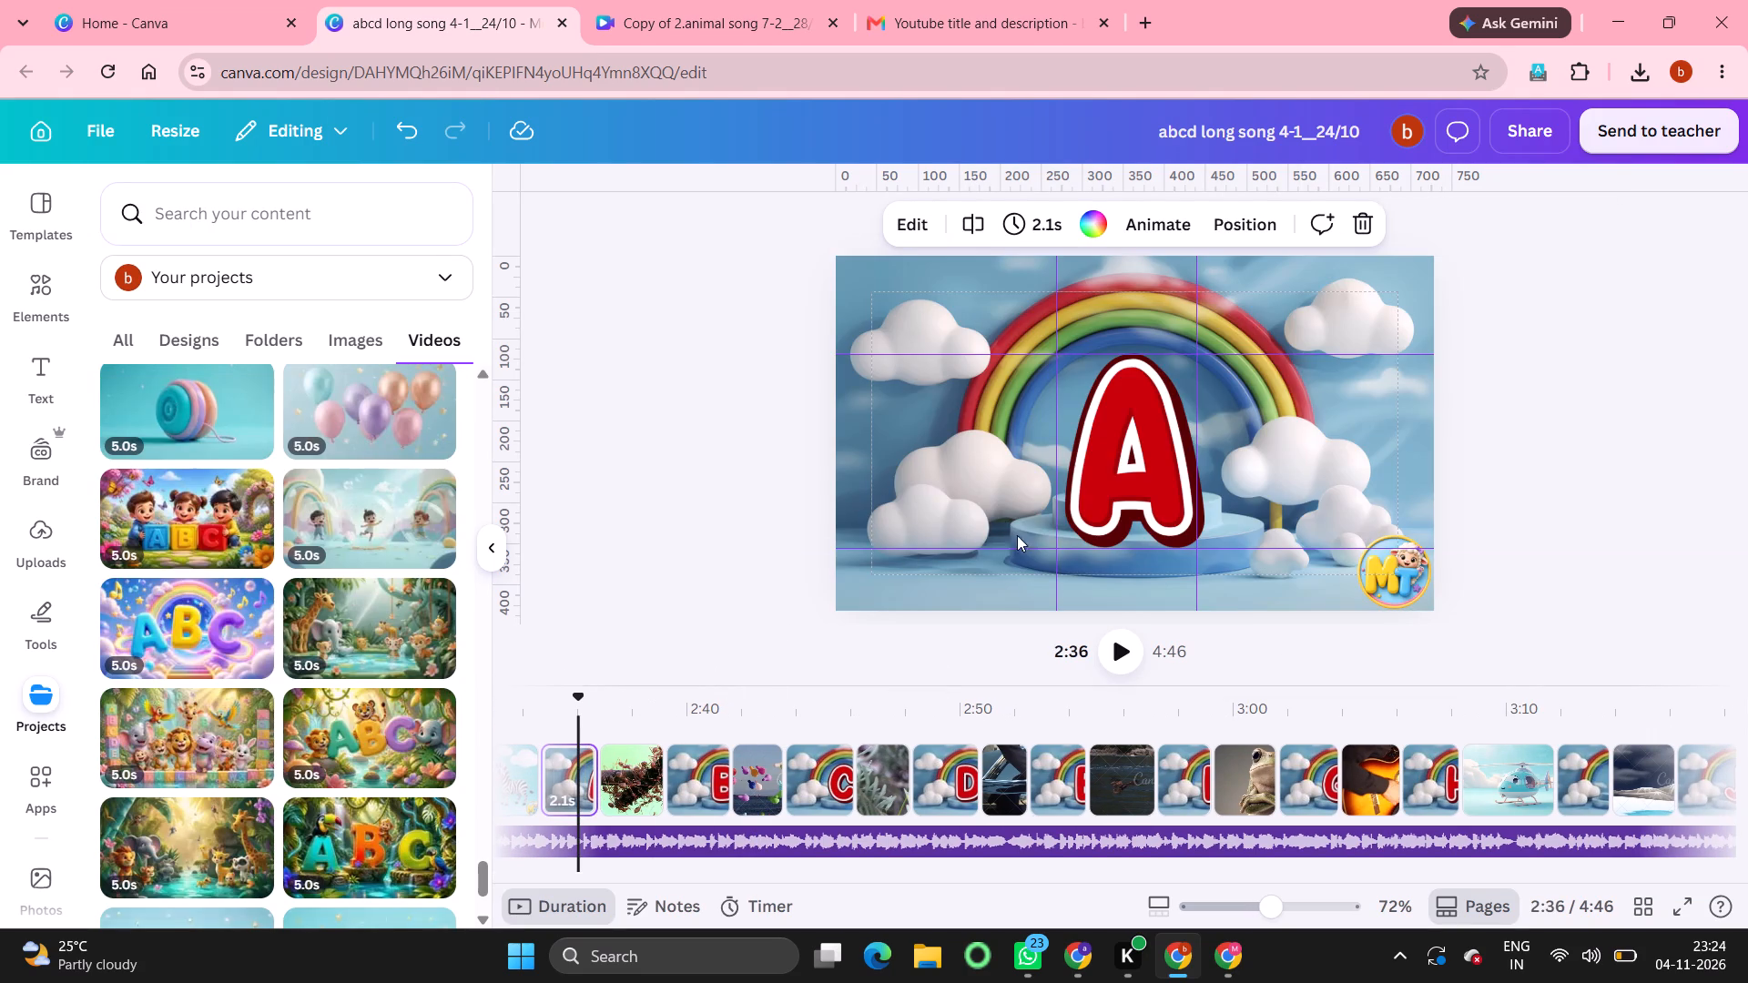
click(1143, 450)
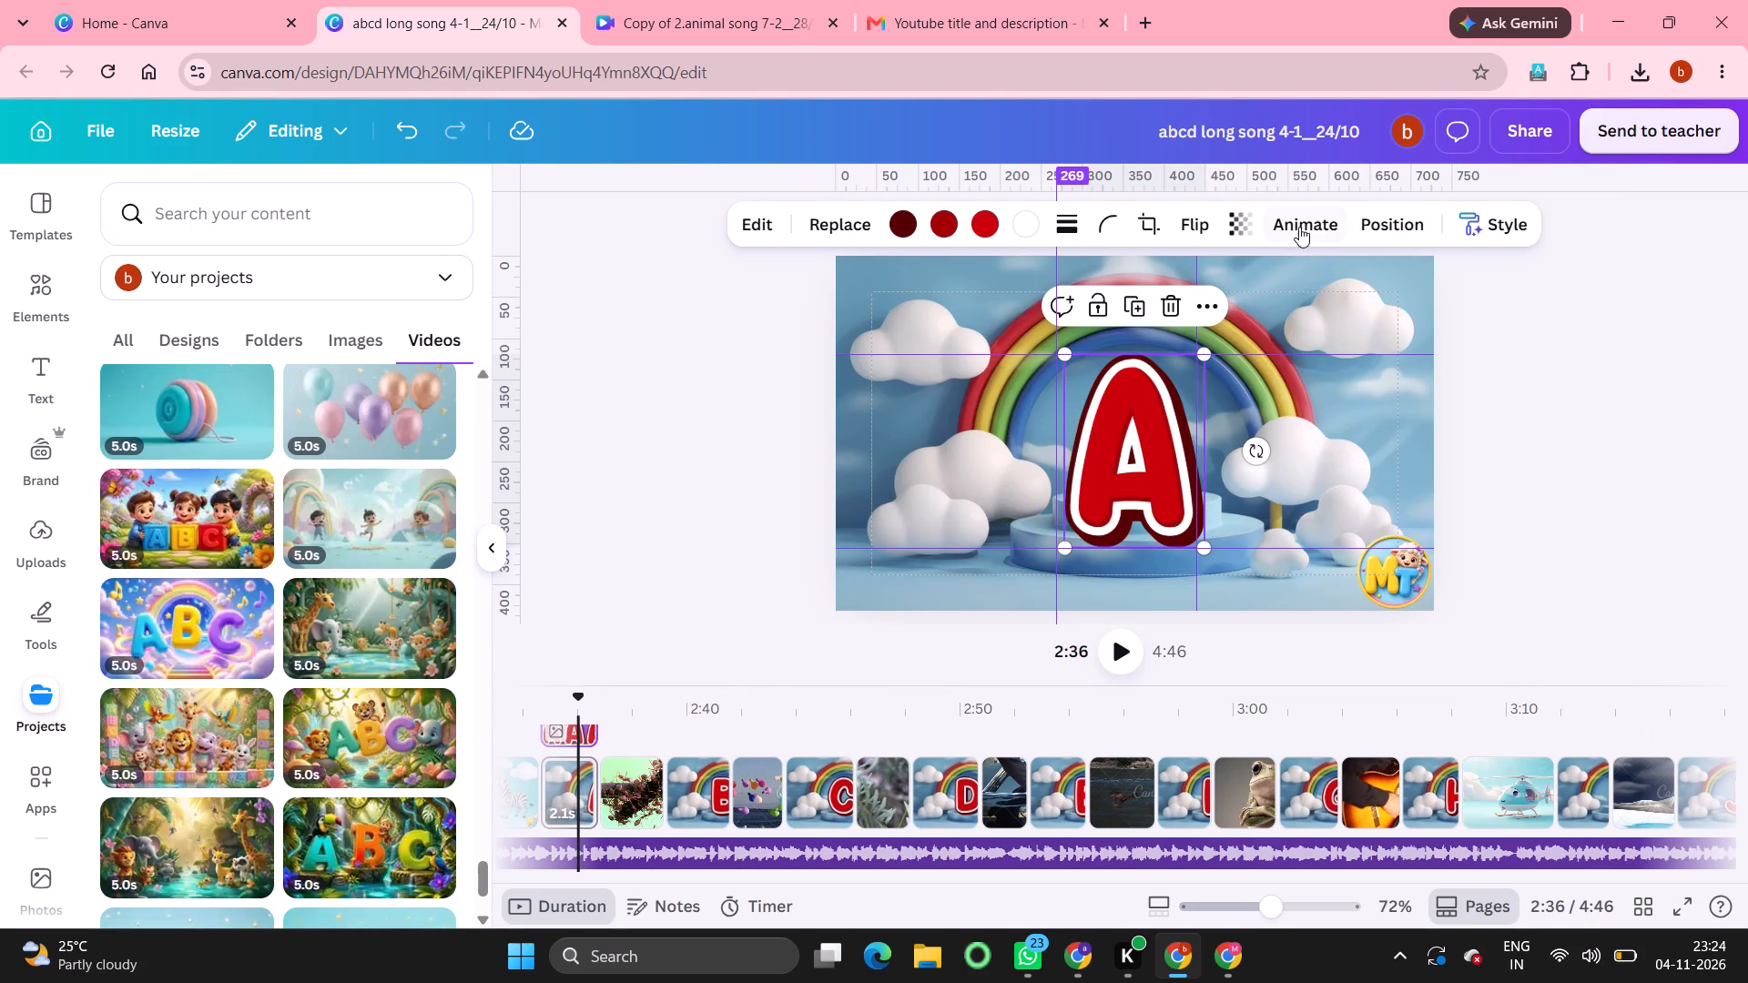
click(1304, 218)
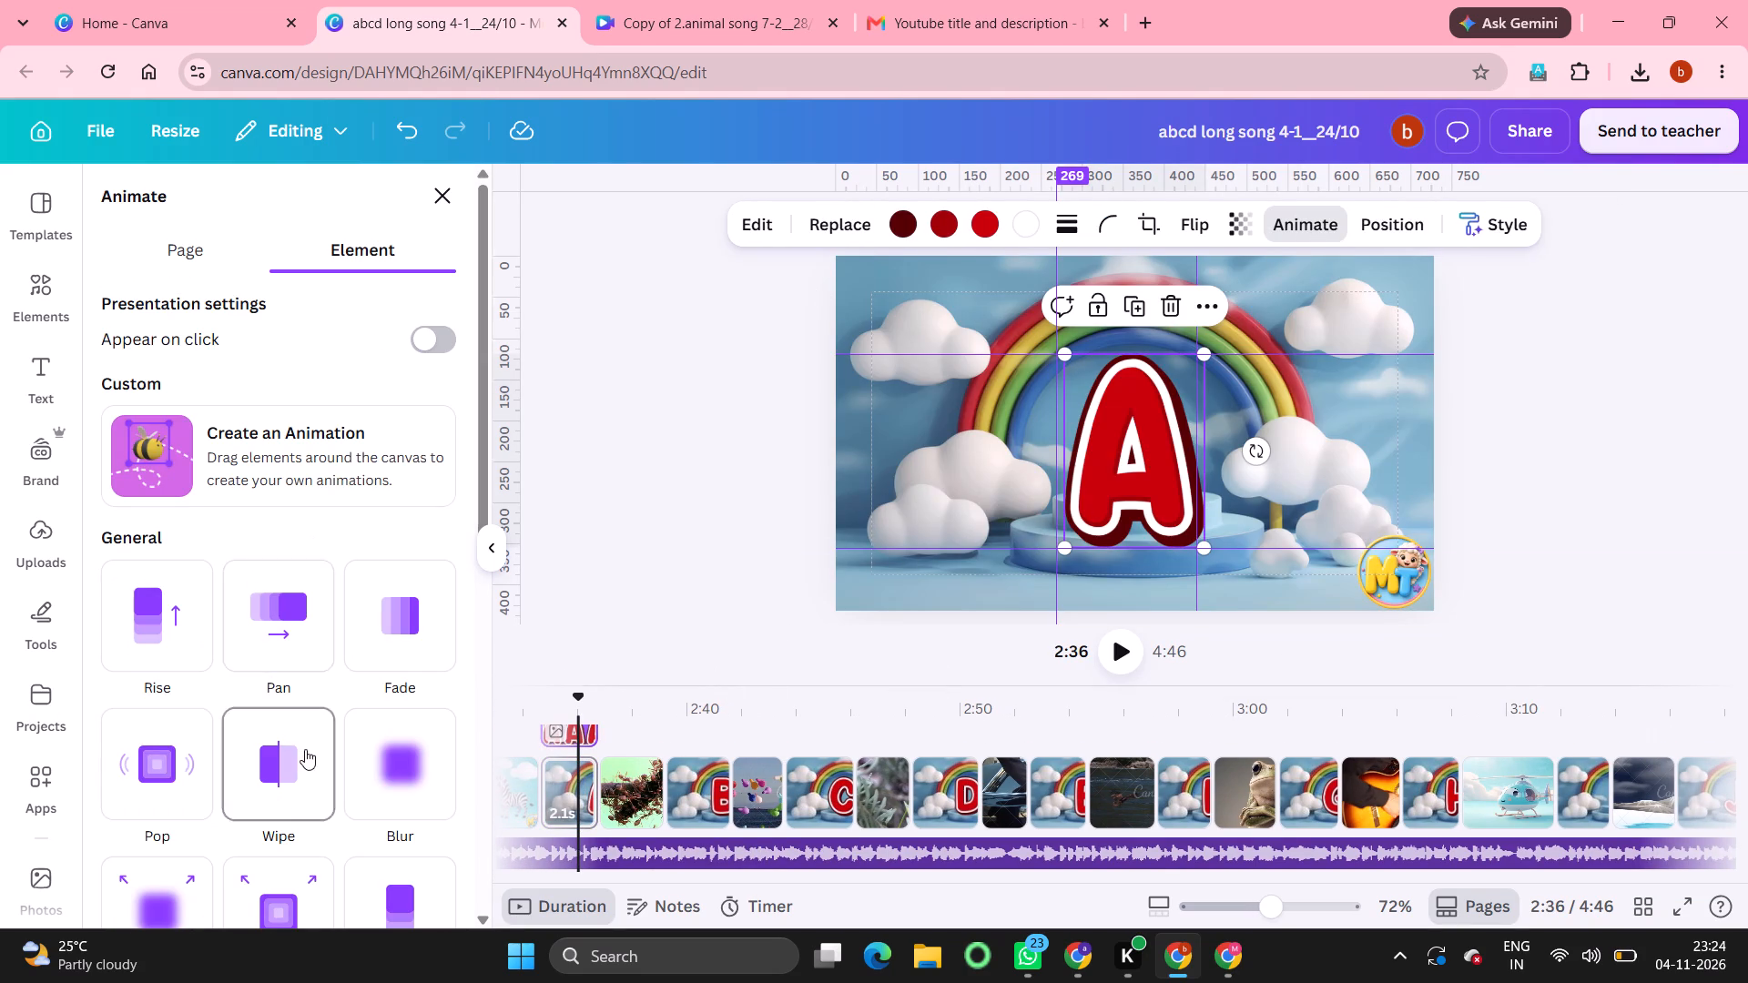
click(396, 691)
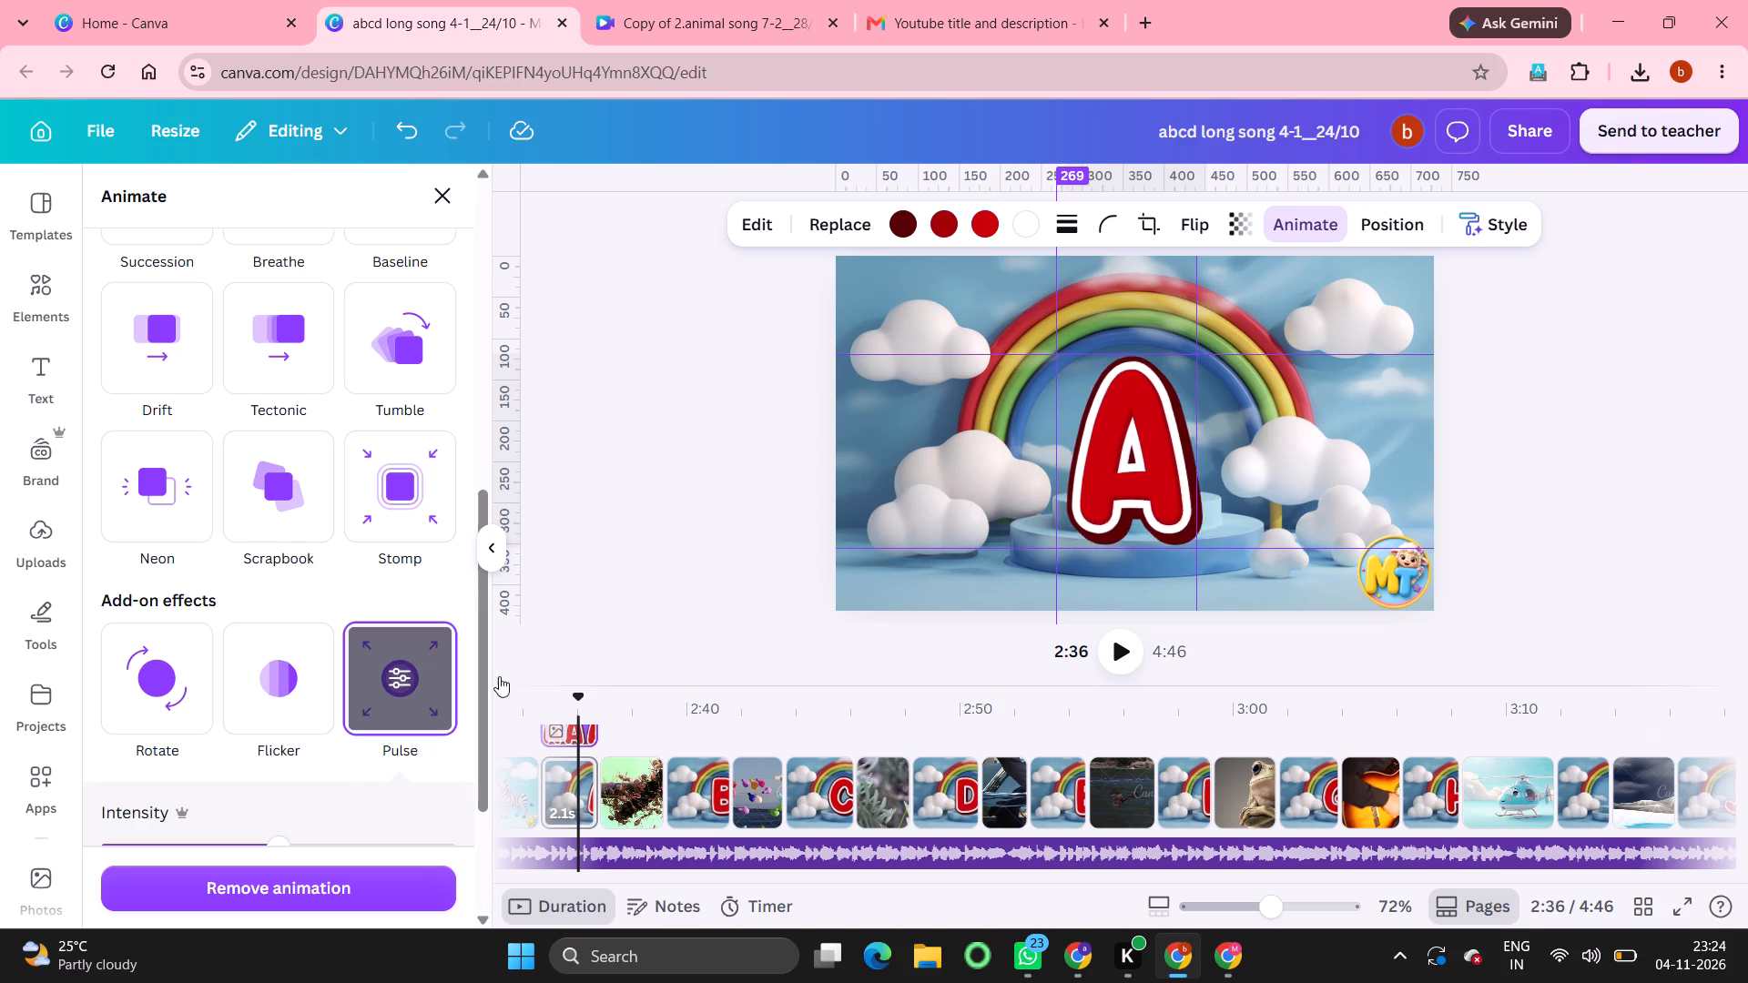
Add the Pulse effect to the red B and C letter graphics on their rainbow pages.
click(703, 791)
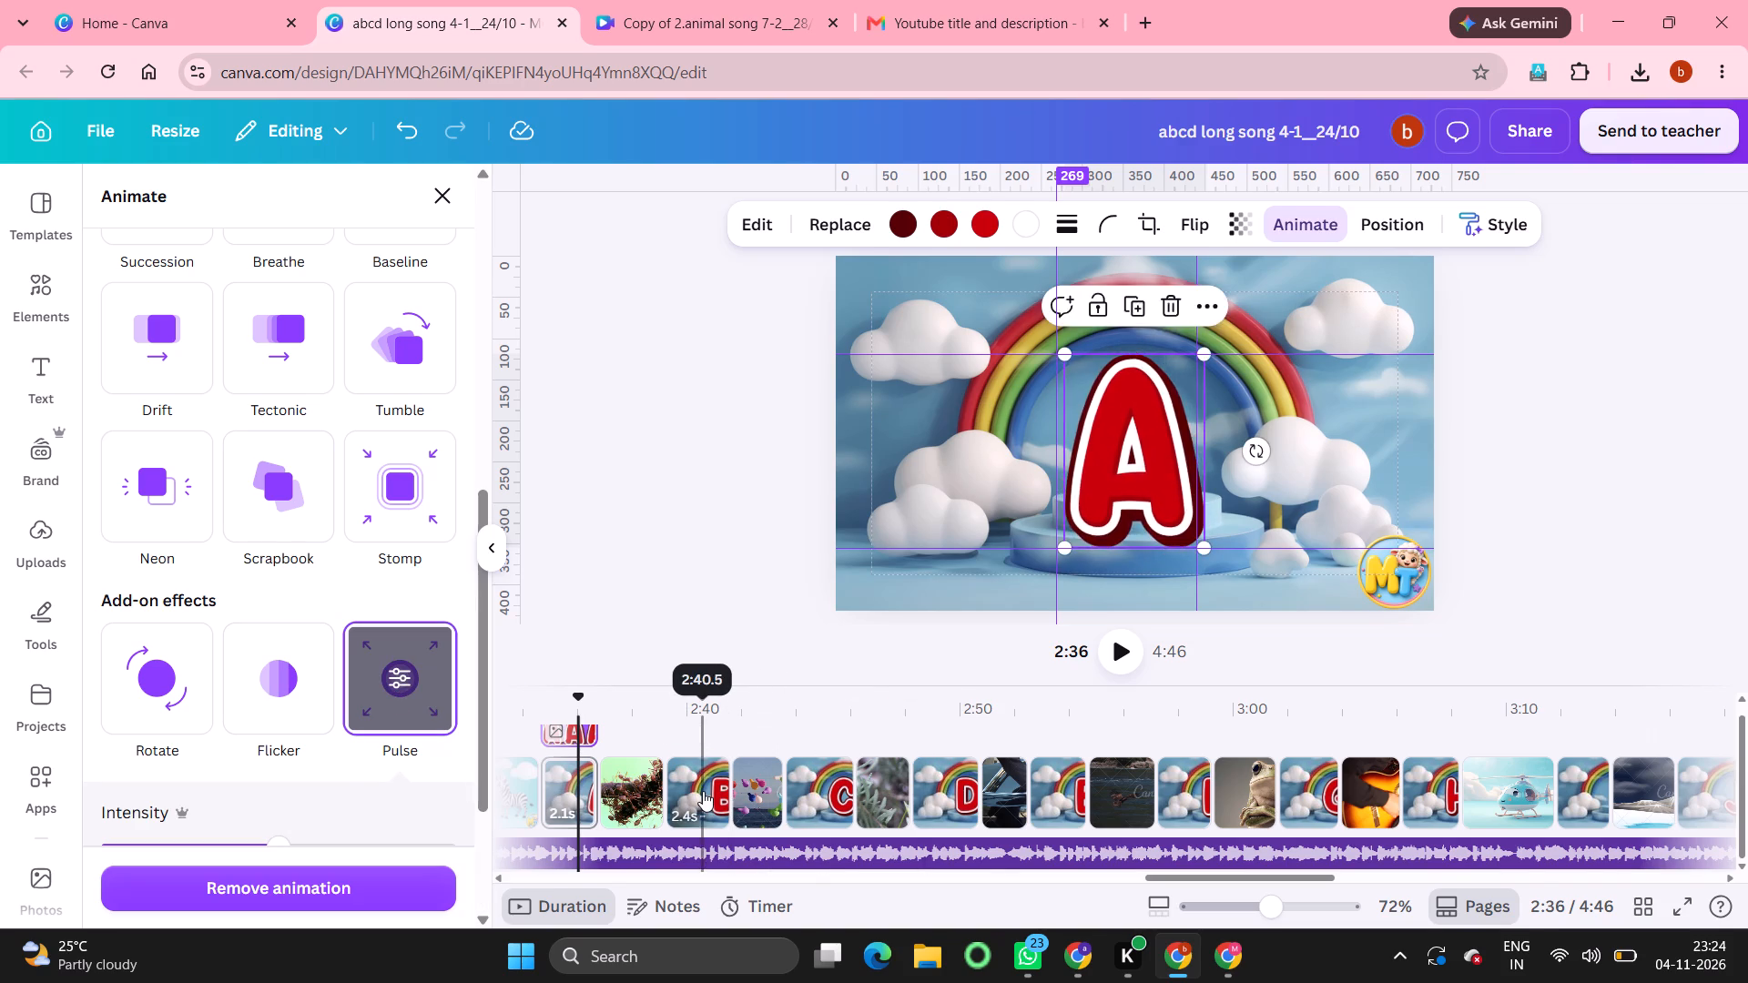
click(1076, 504)
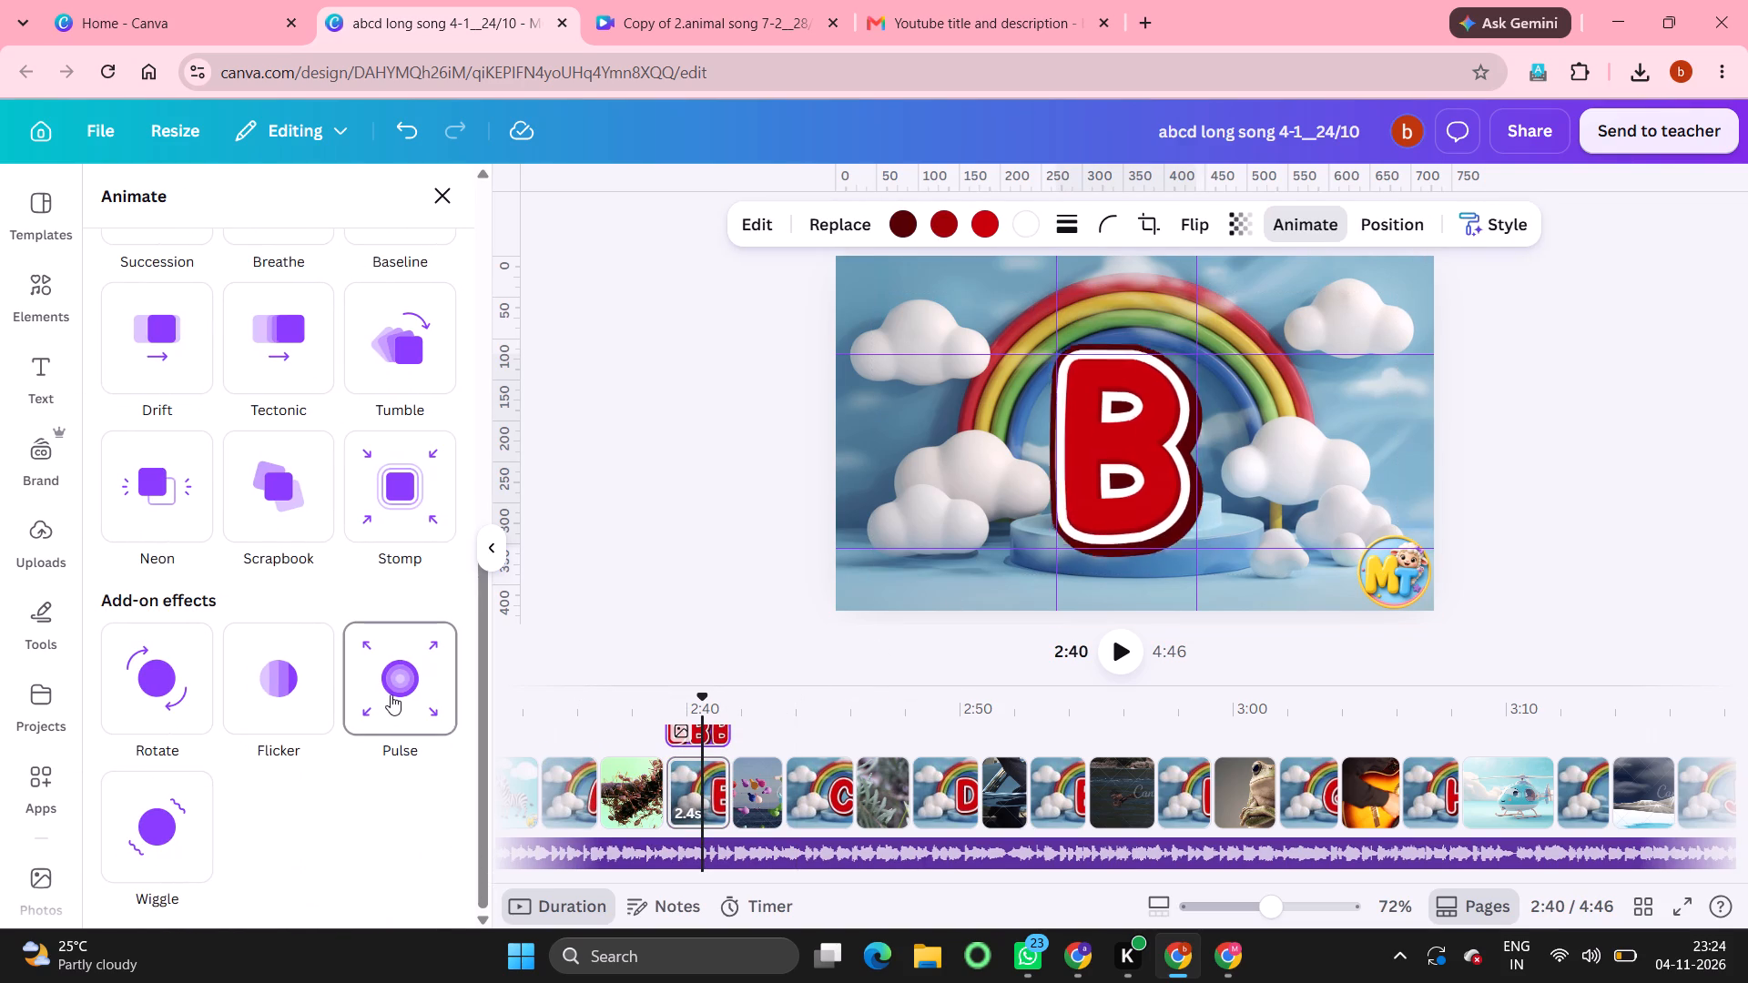
click(392, 694)
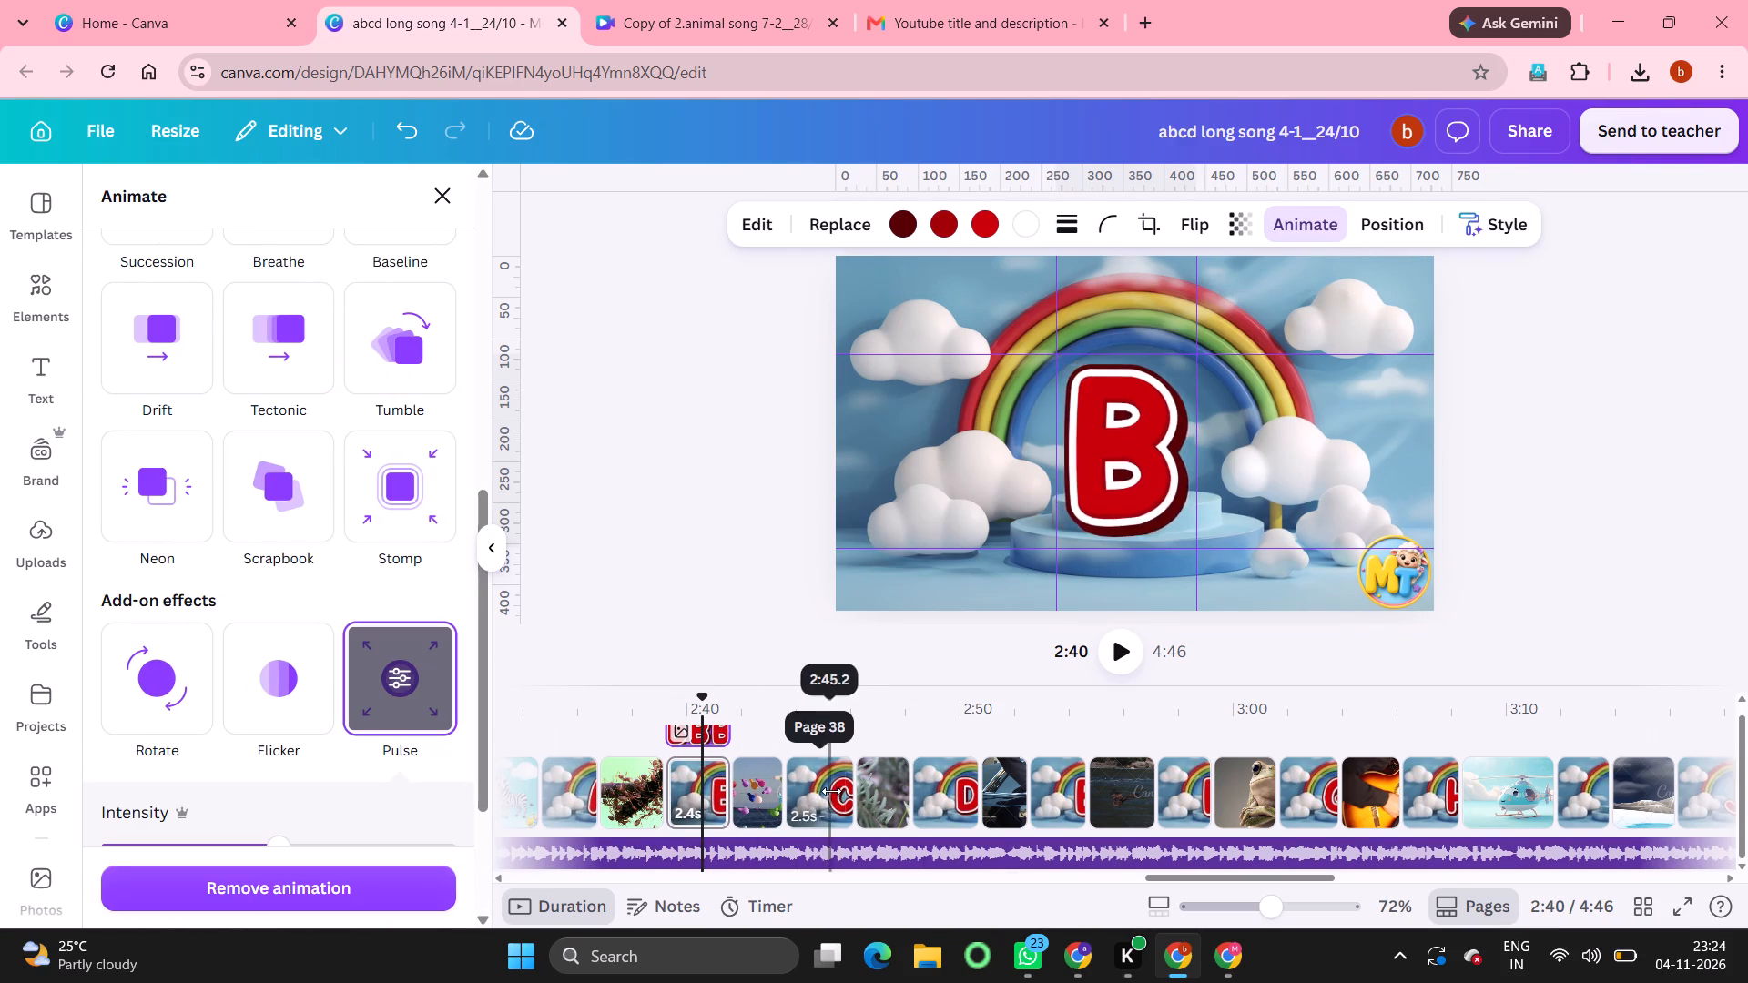
click(831, 790)
click(1131, 458)
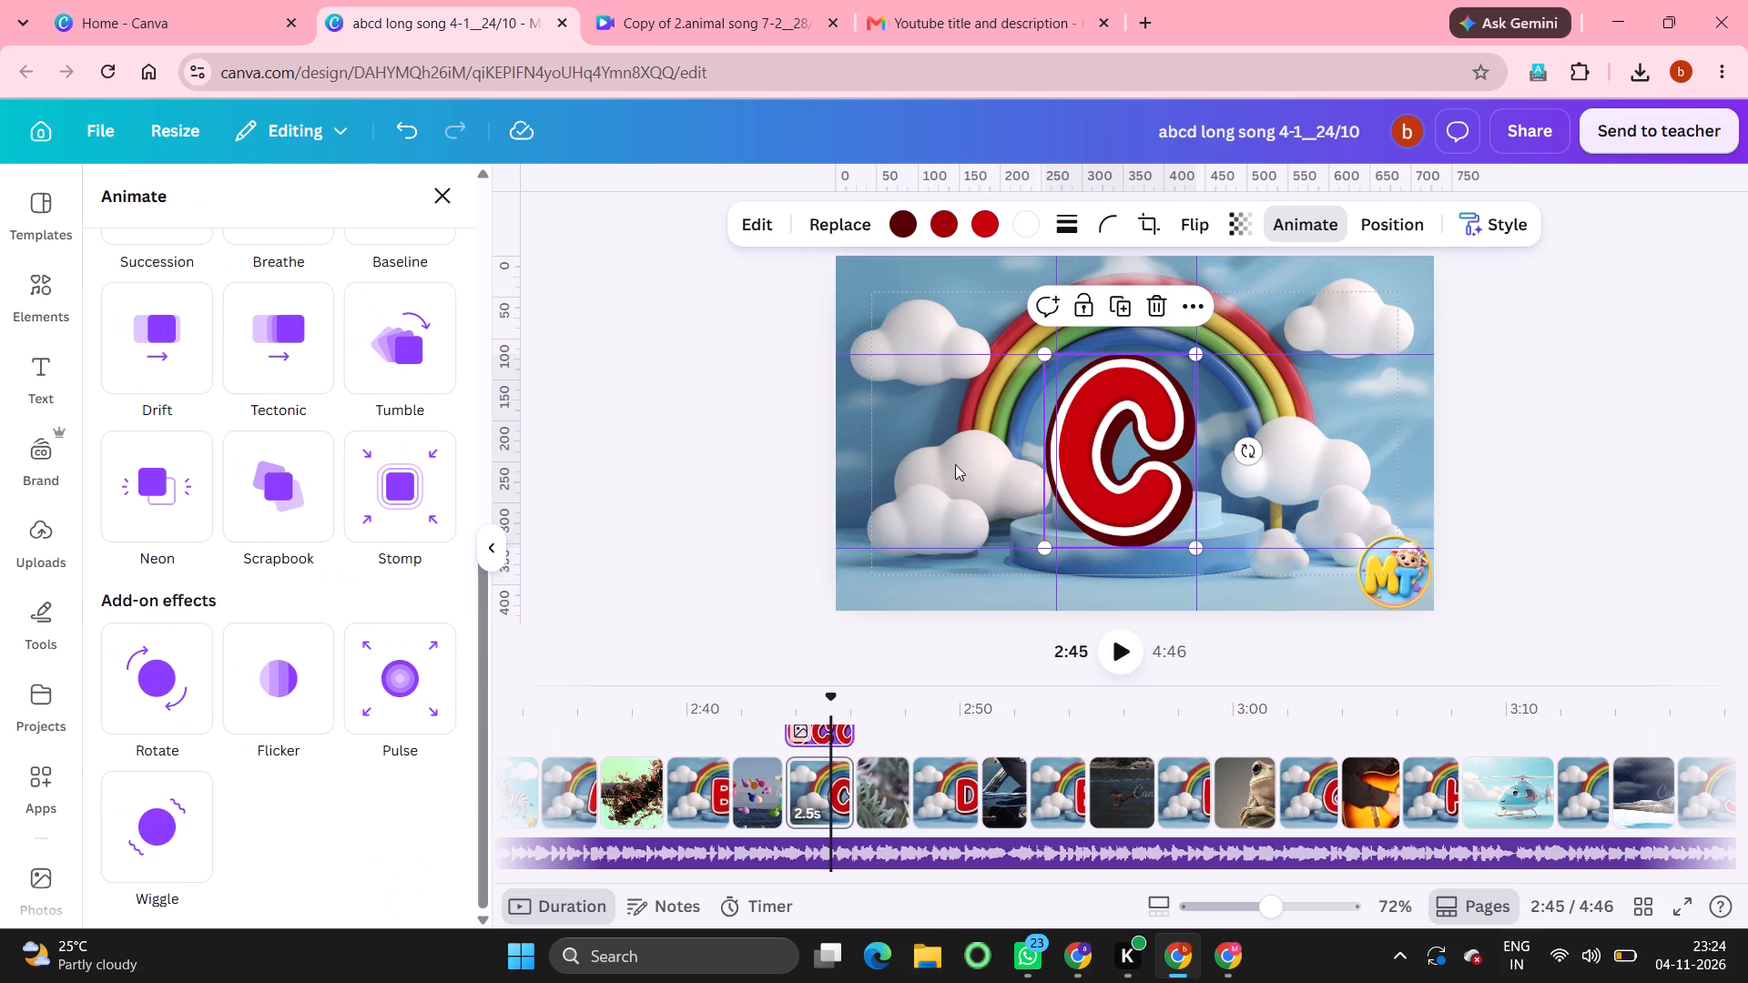
click(392, 666)
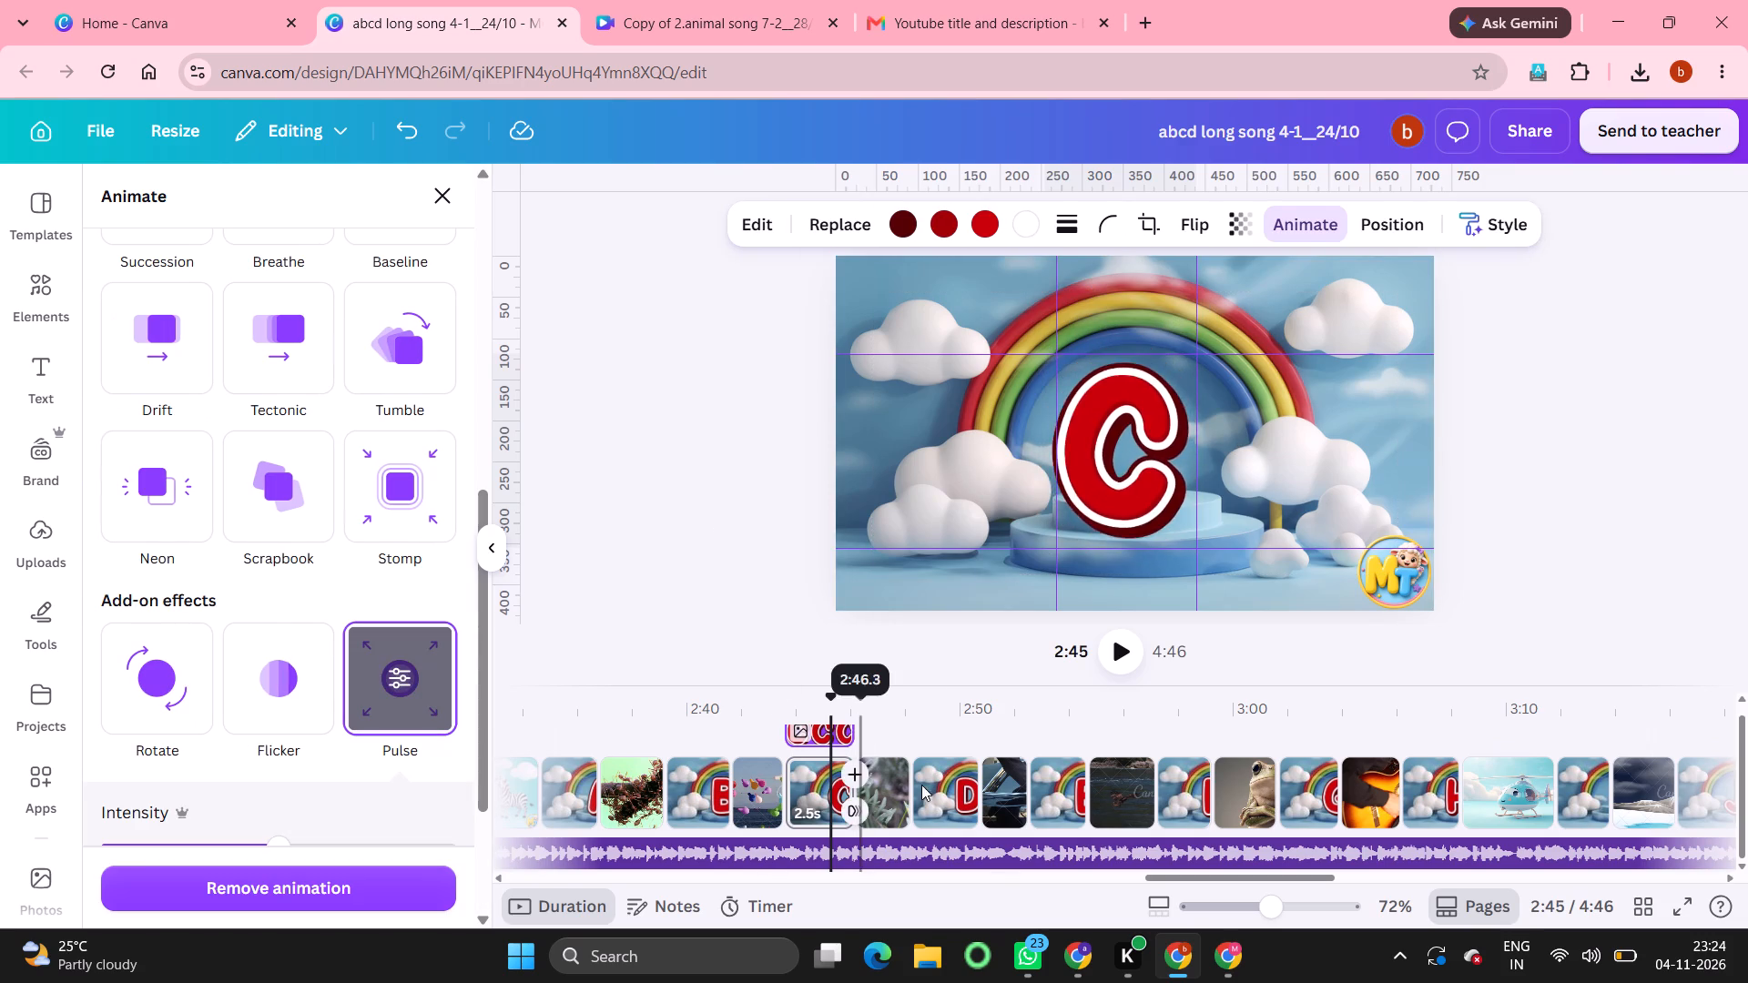
Add the Pulse effect to the red D and E letter graphics on their rainbow pages.
click(960, 789)
click(1100, 468)
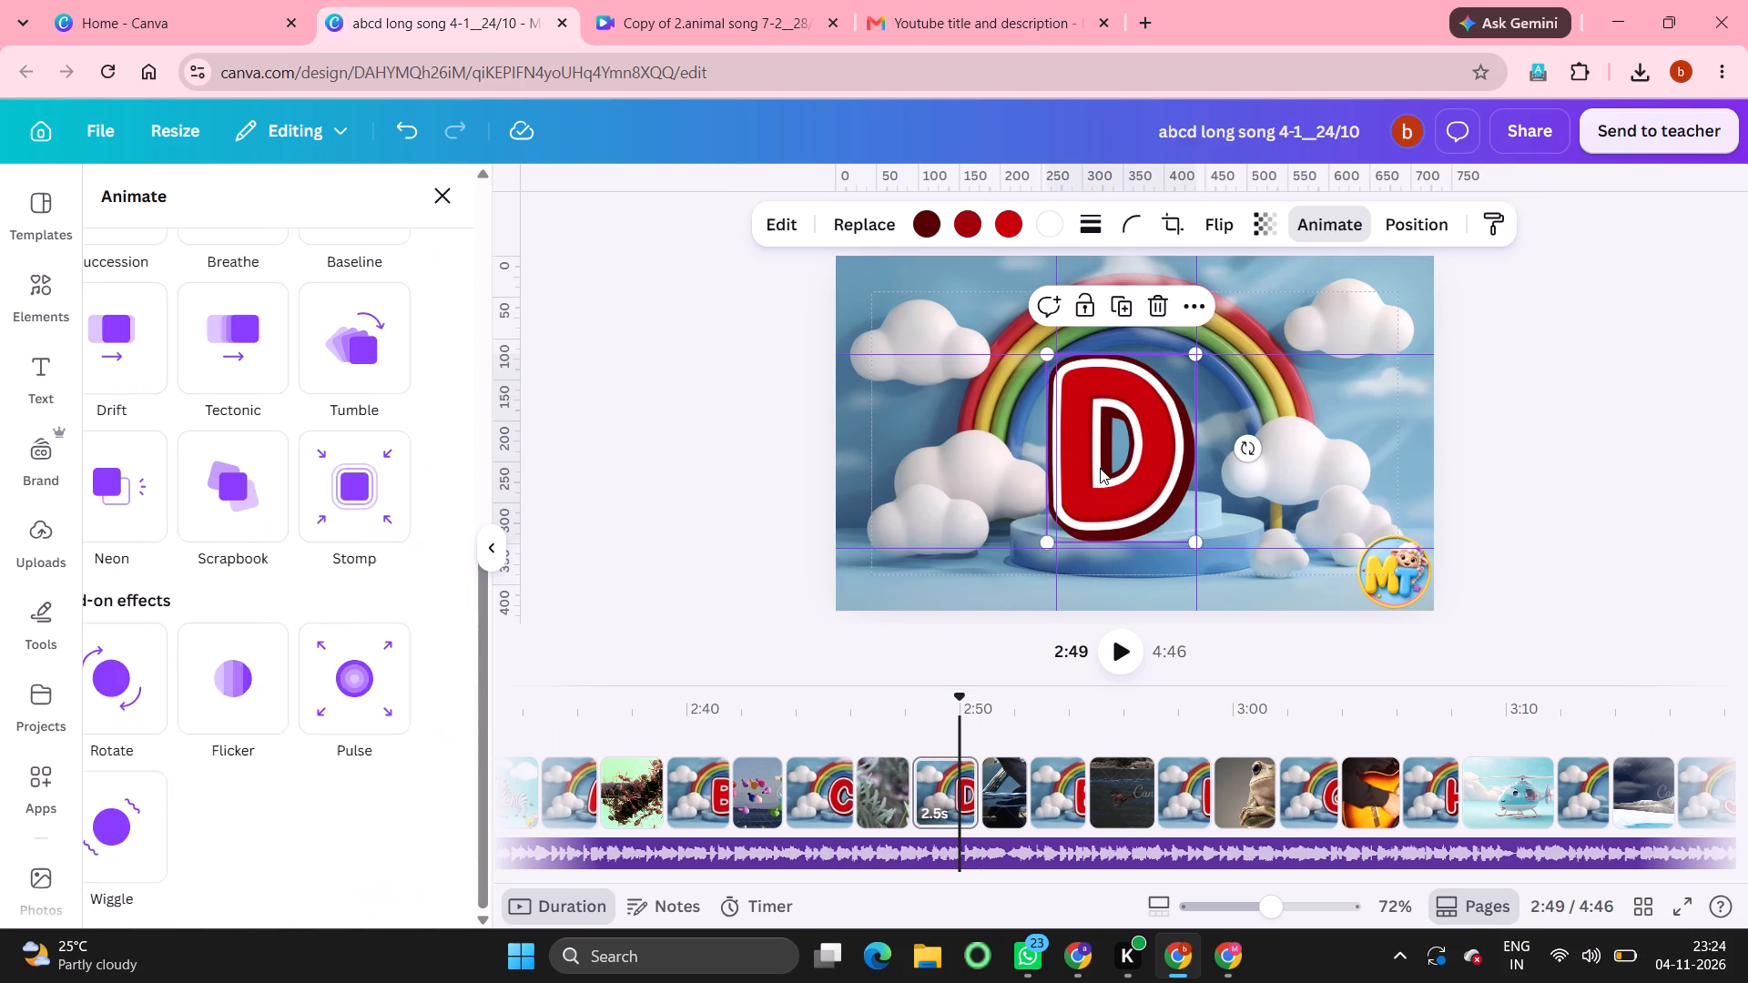
click(385, 698)
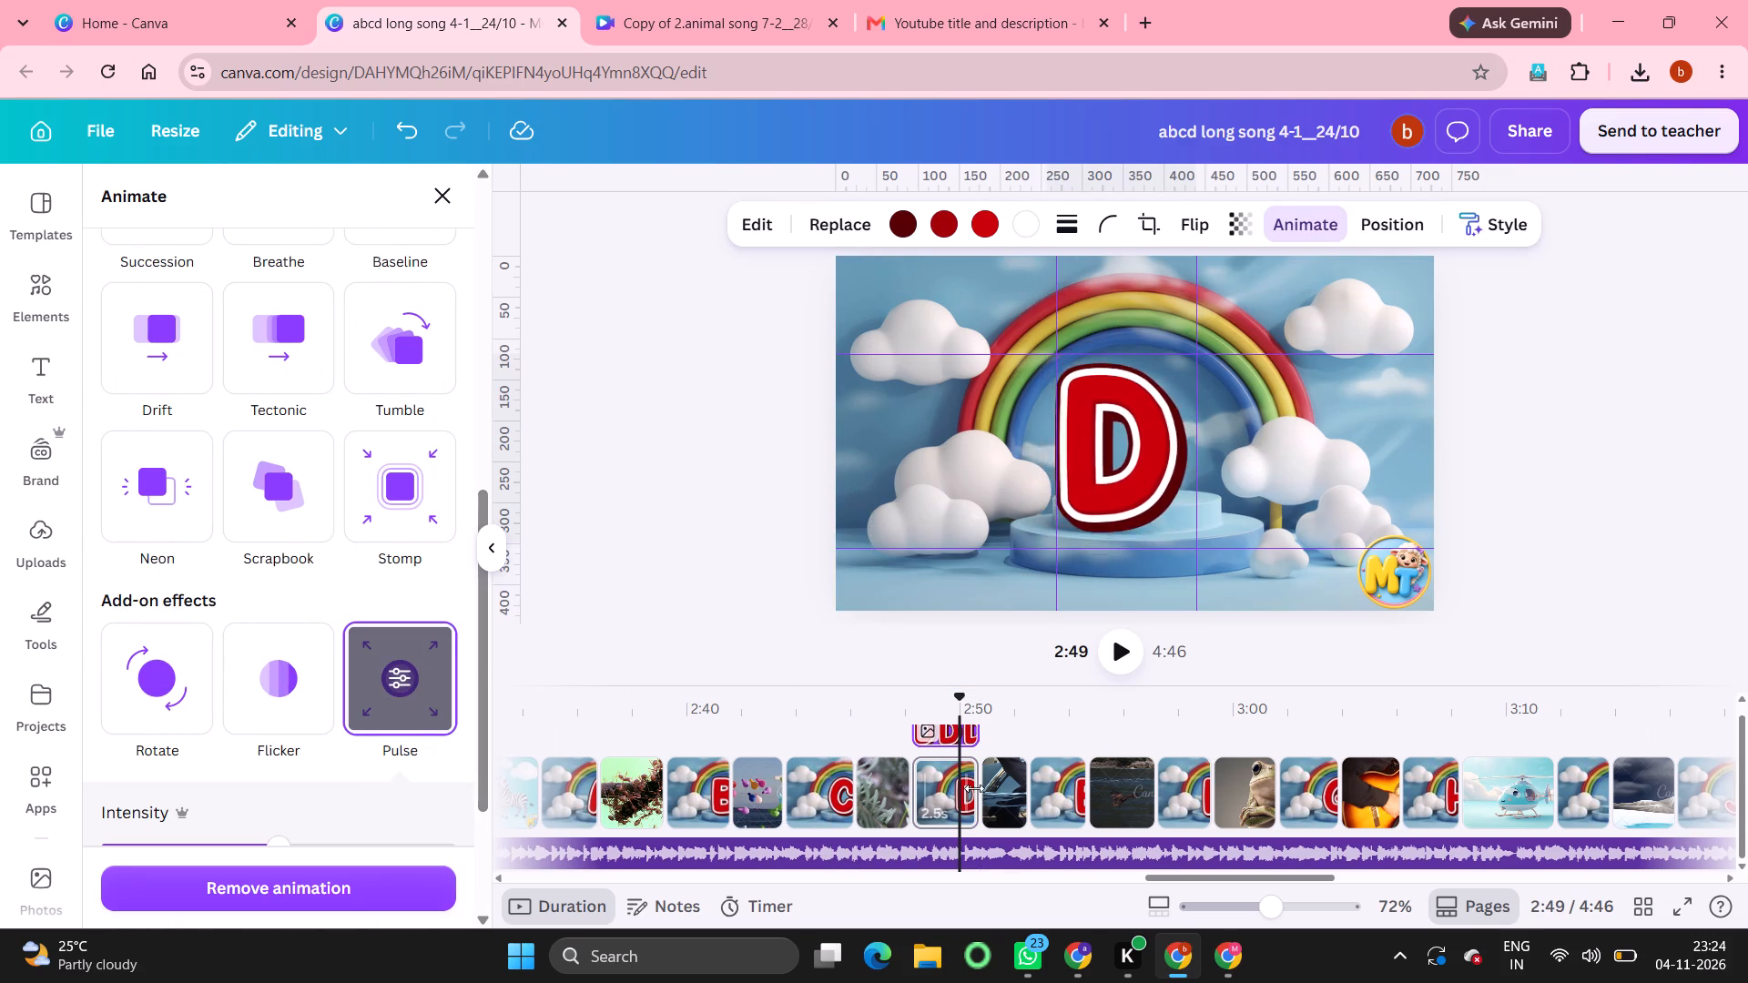
click(1058, 781)
click(1187, 479)
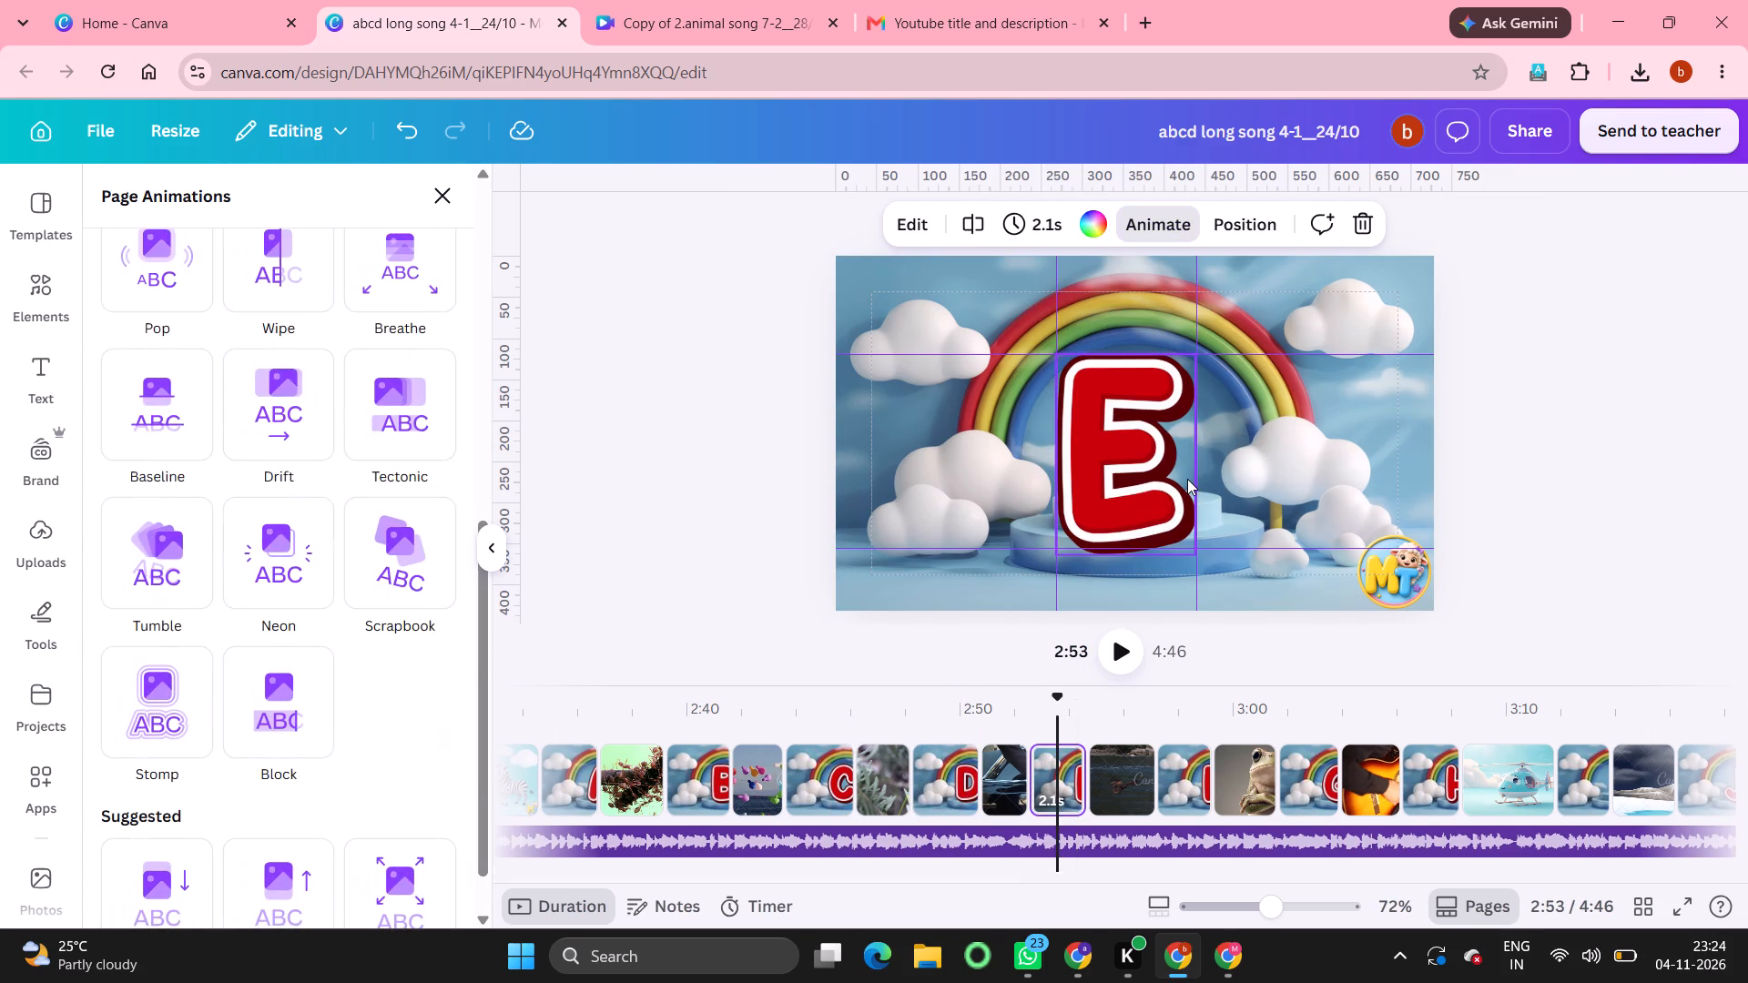
click(421, 685)
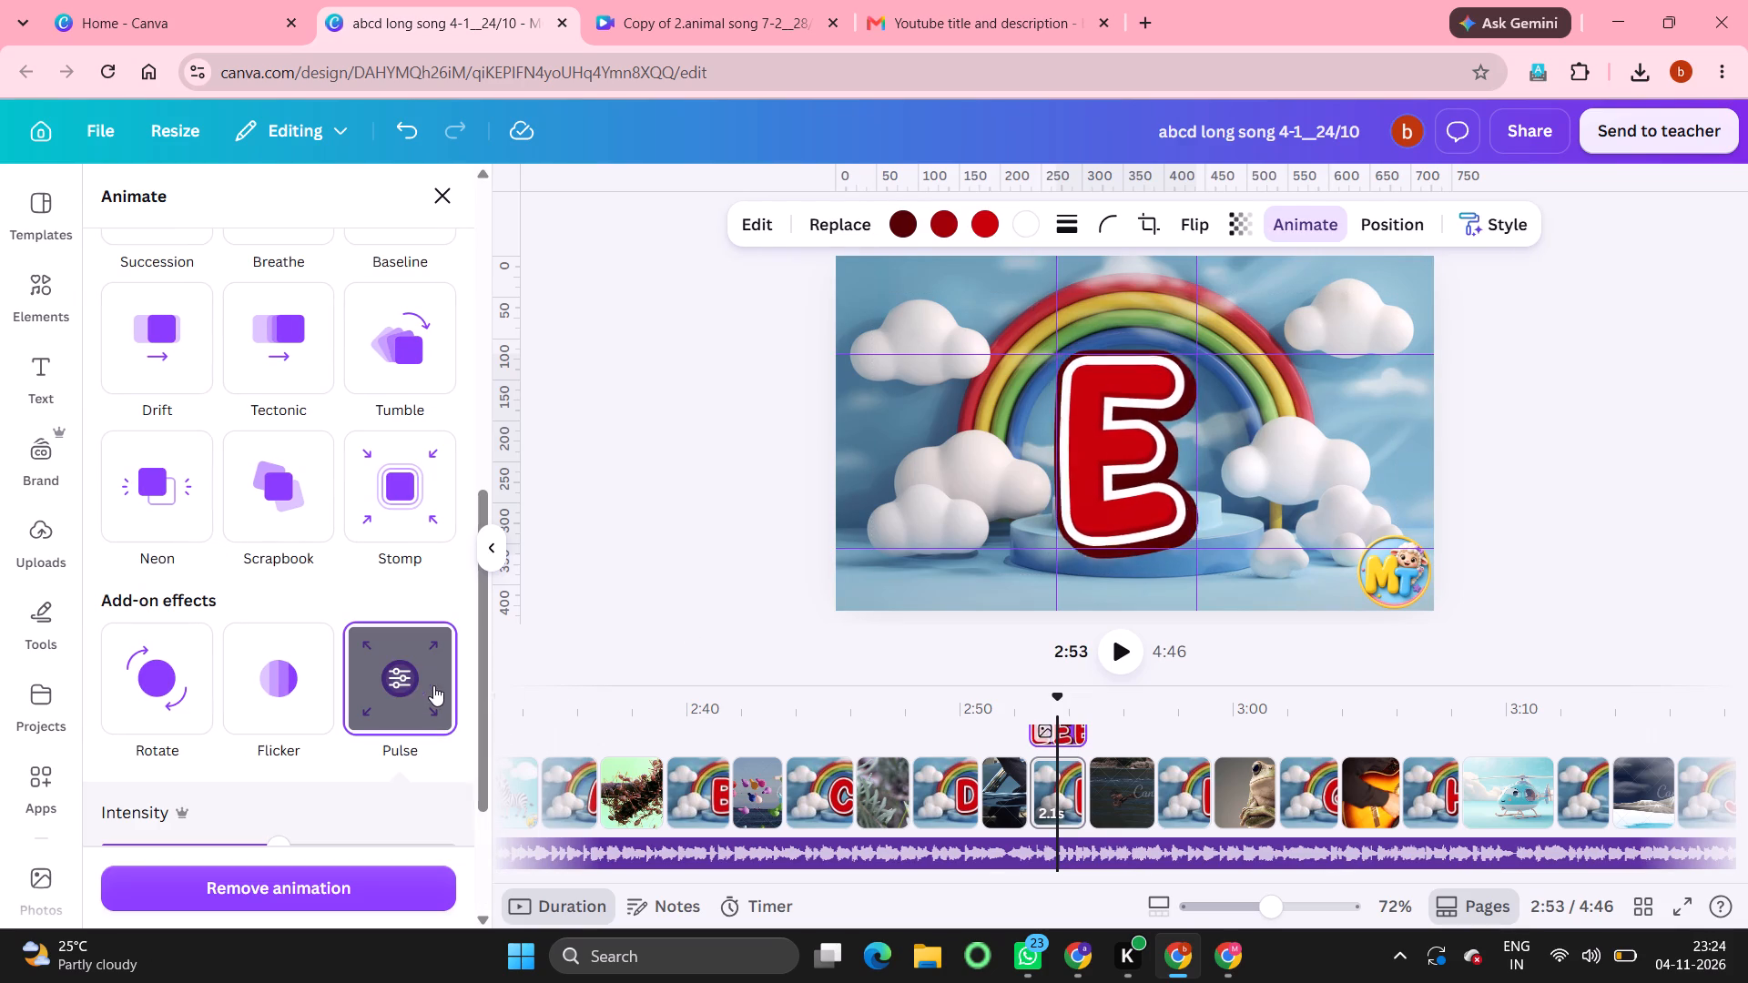
Add the Pulse effect to the red F and G letter graphics on their rainbow pages.
click(1189, 804)
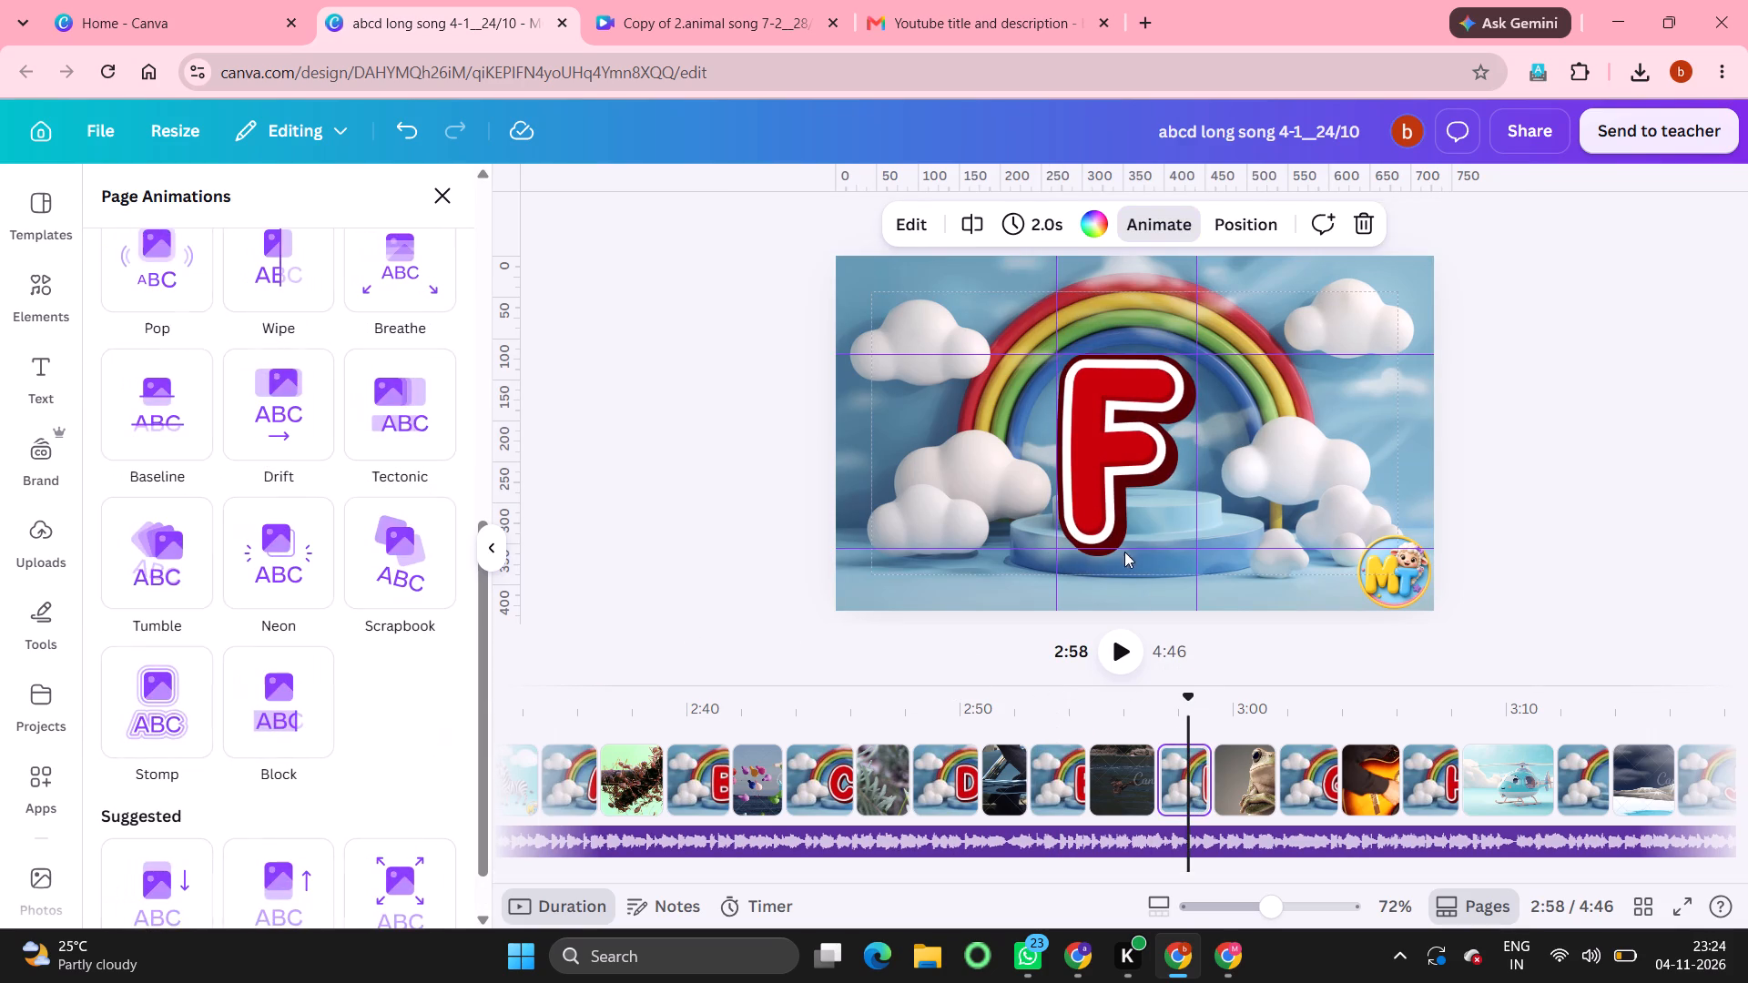
click(1112, 502)
click(408, 694)
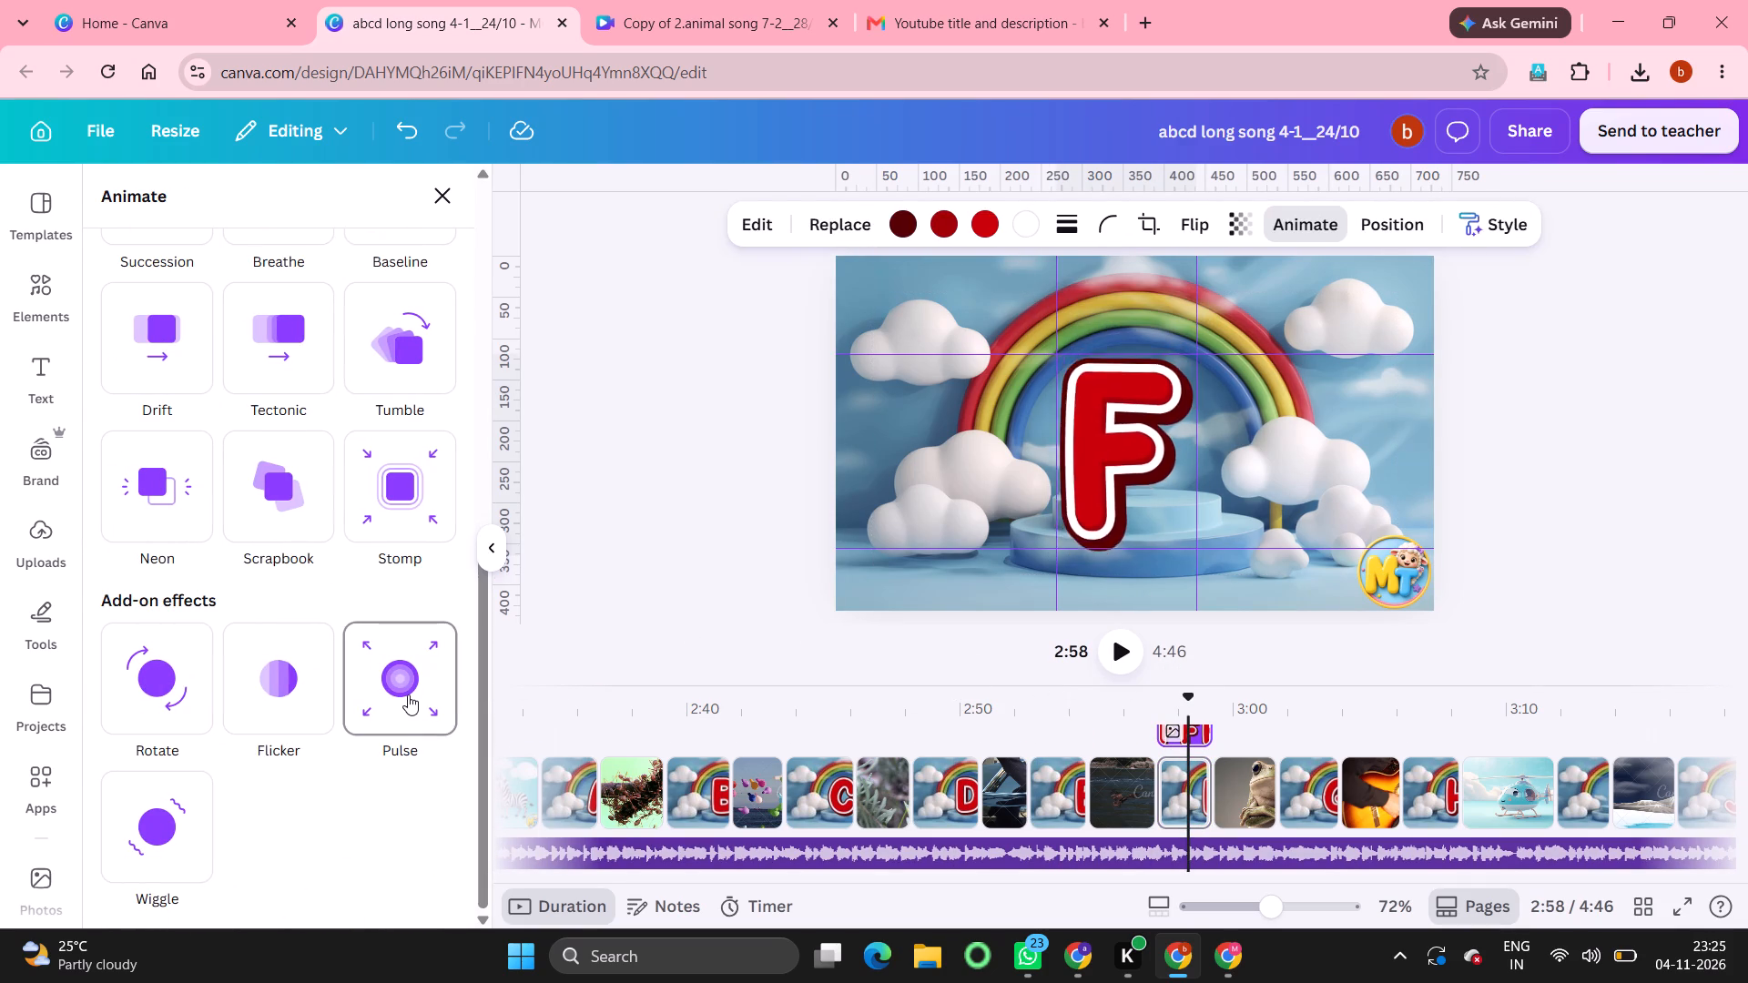
scroll(1115, 824, left, 3)
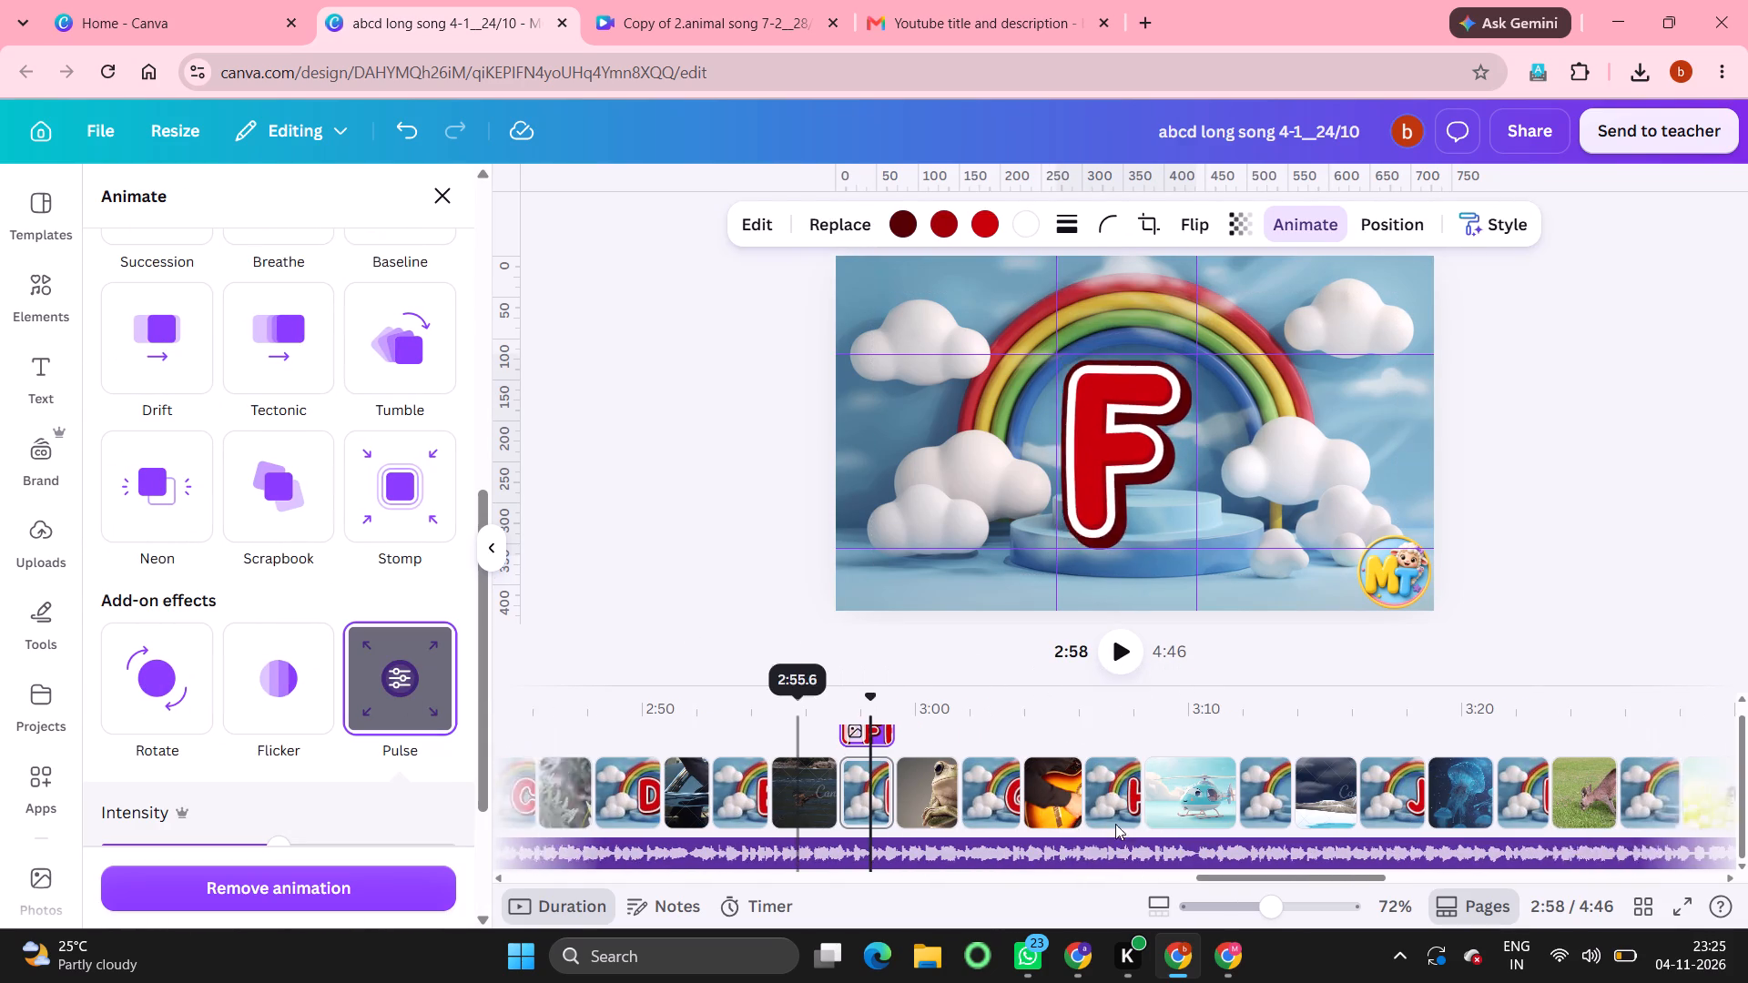
click(953, 796)
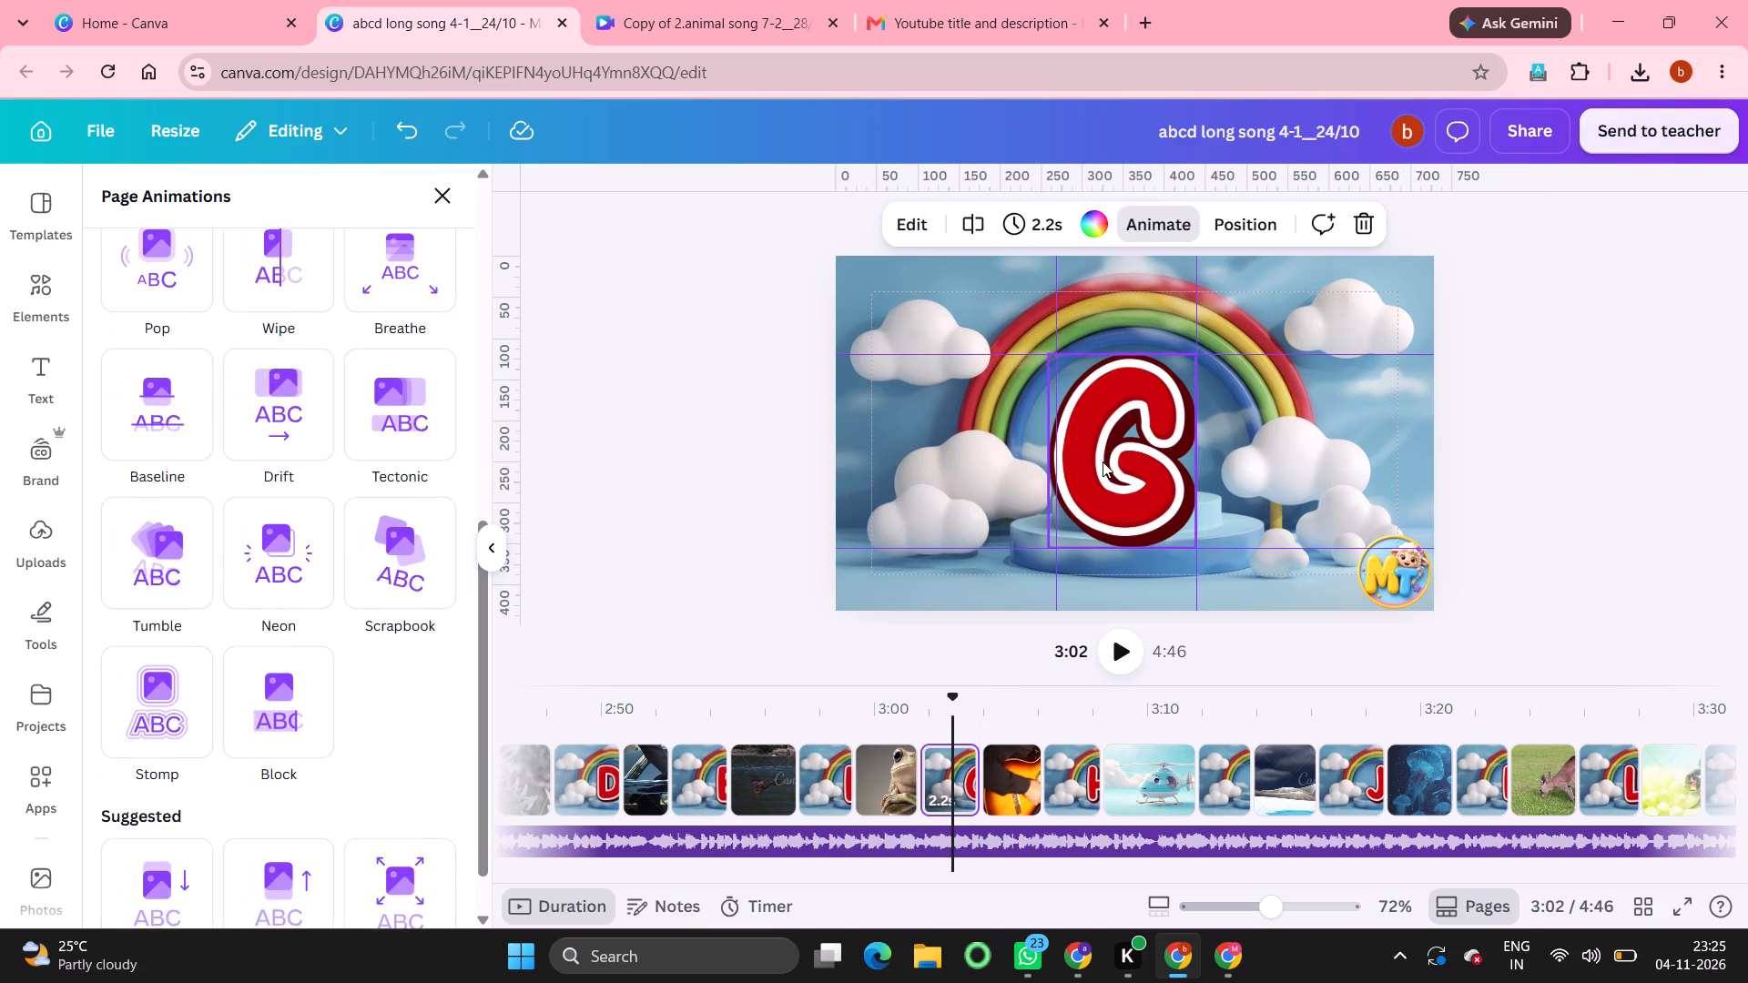
click(1103, 461)
click(411, 680)
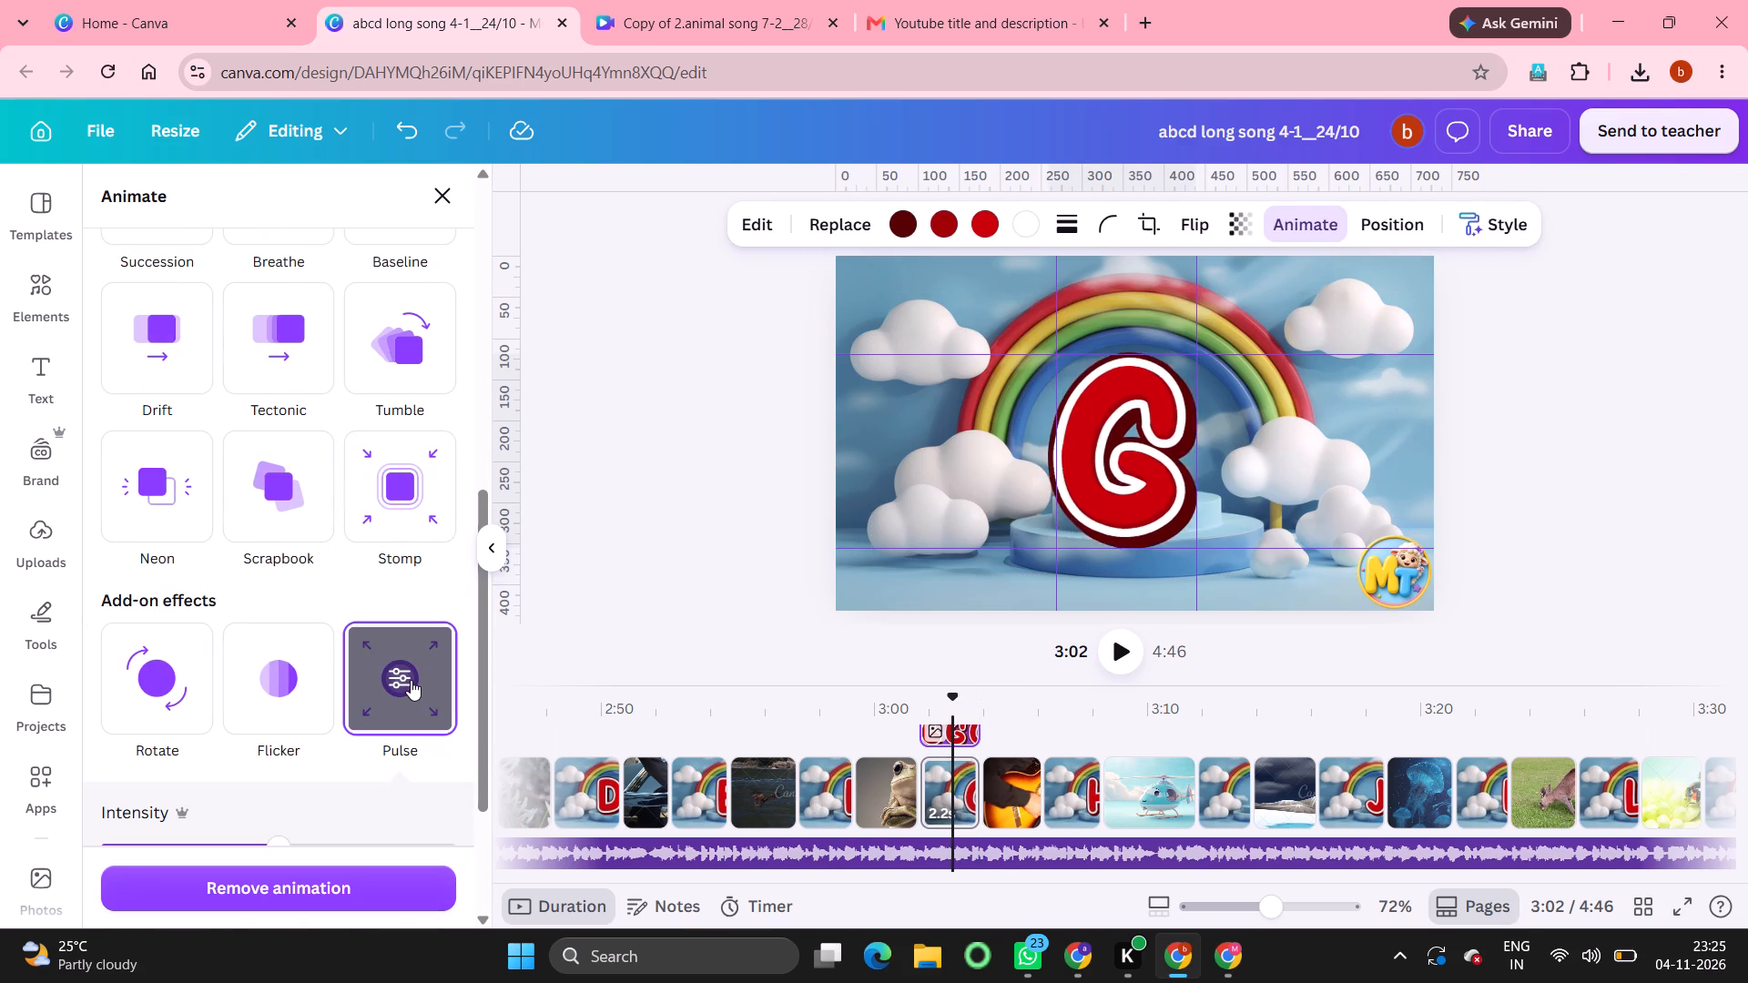
Add the Pulse effect to the red H and I letter graphics on their rainbow pages.
scroll(411, 680, left, 2)
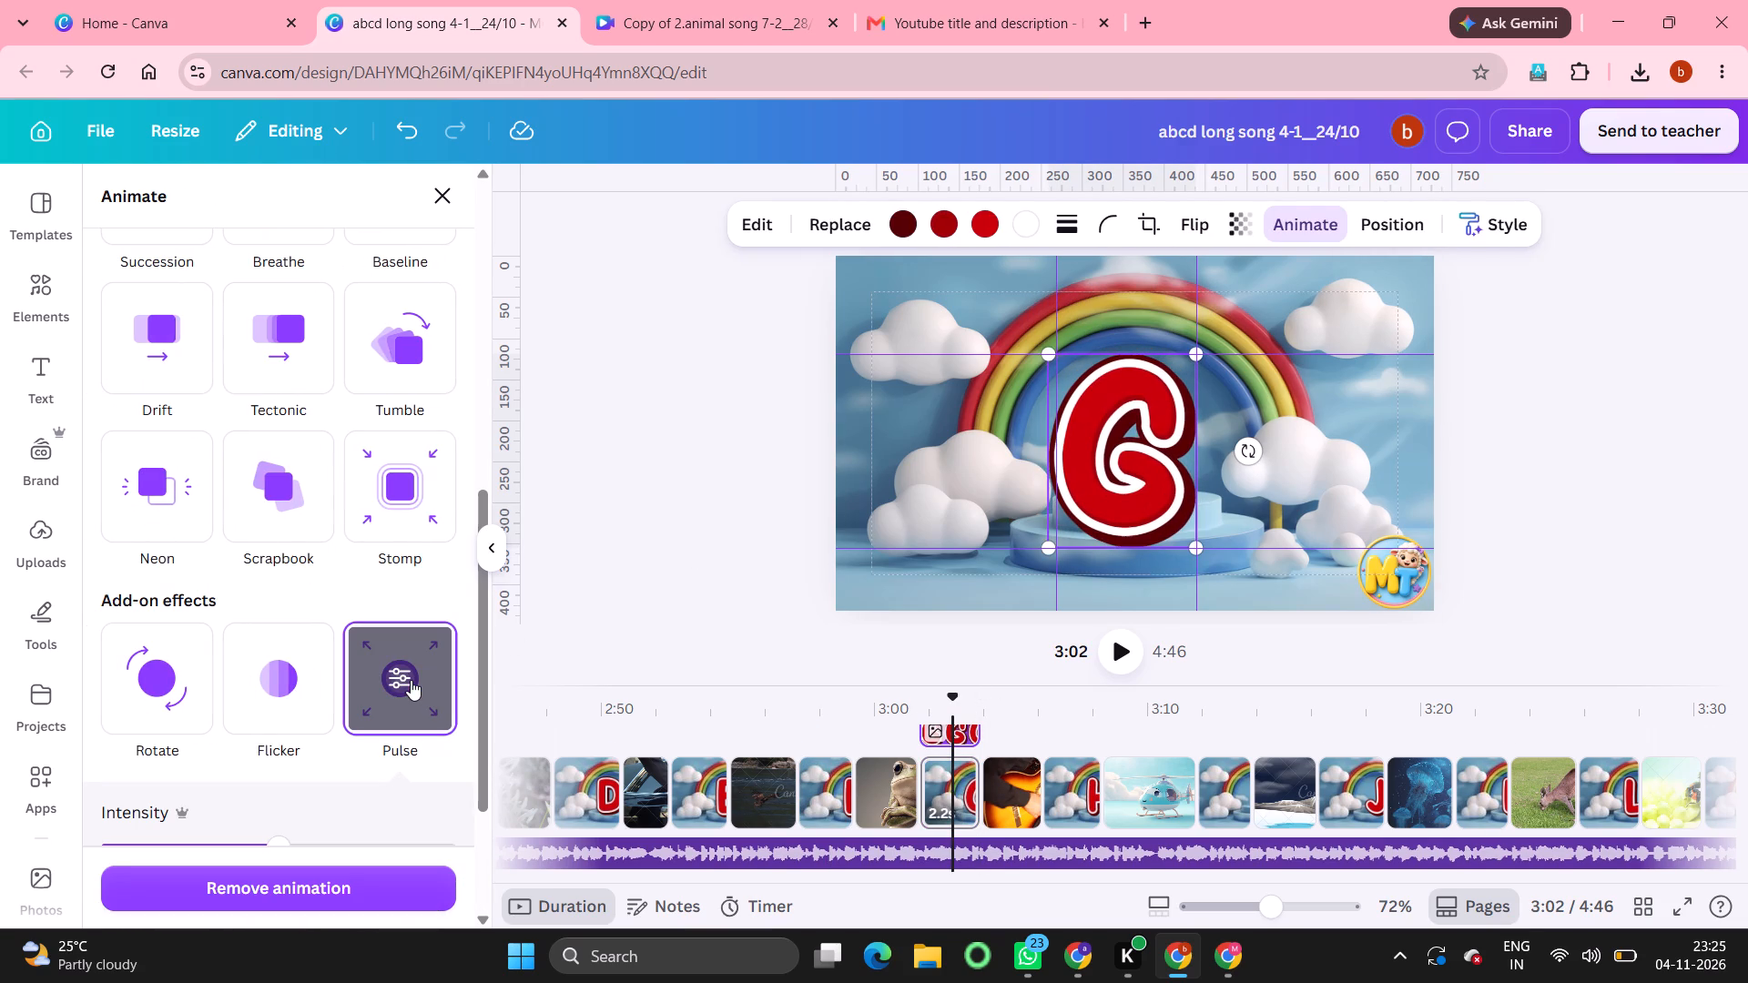
scroll(411, 680, left, 1)
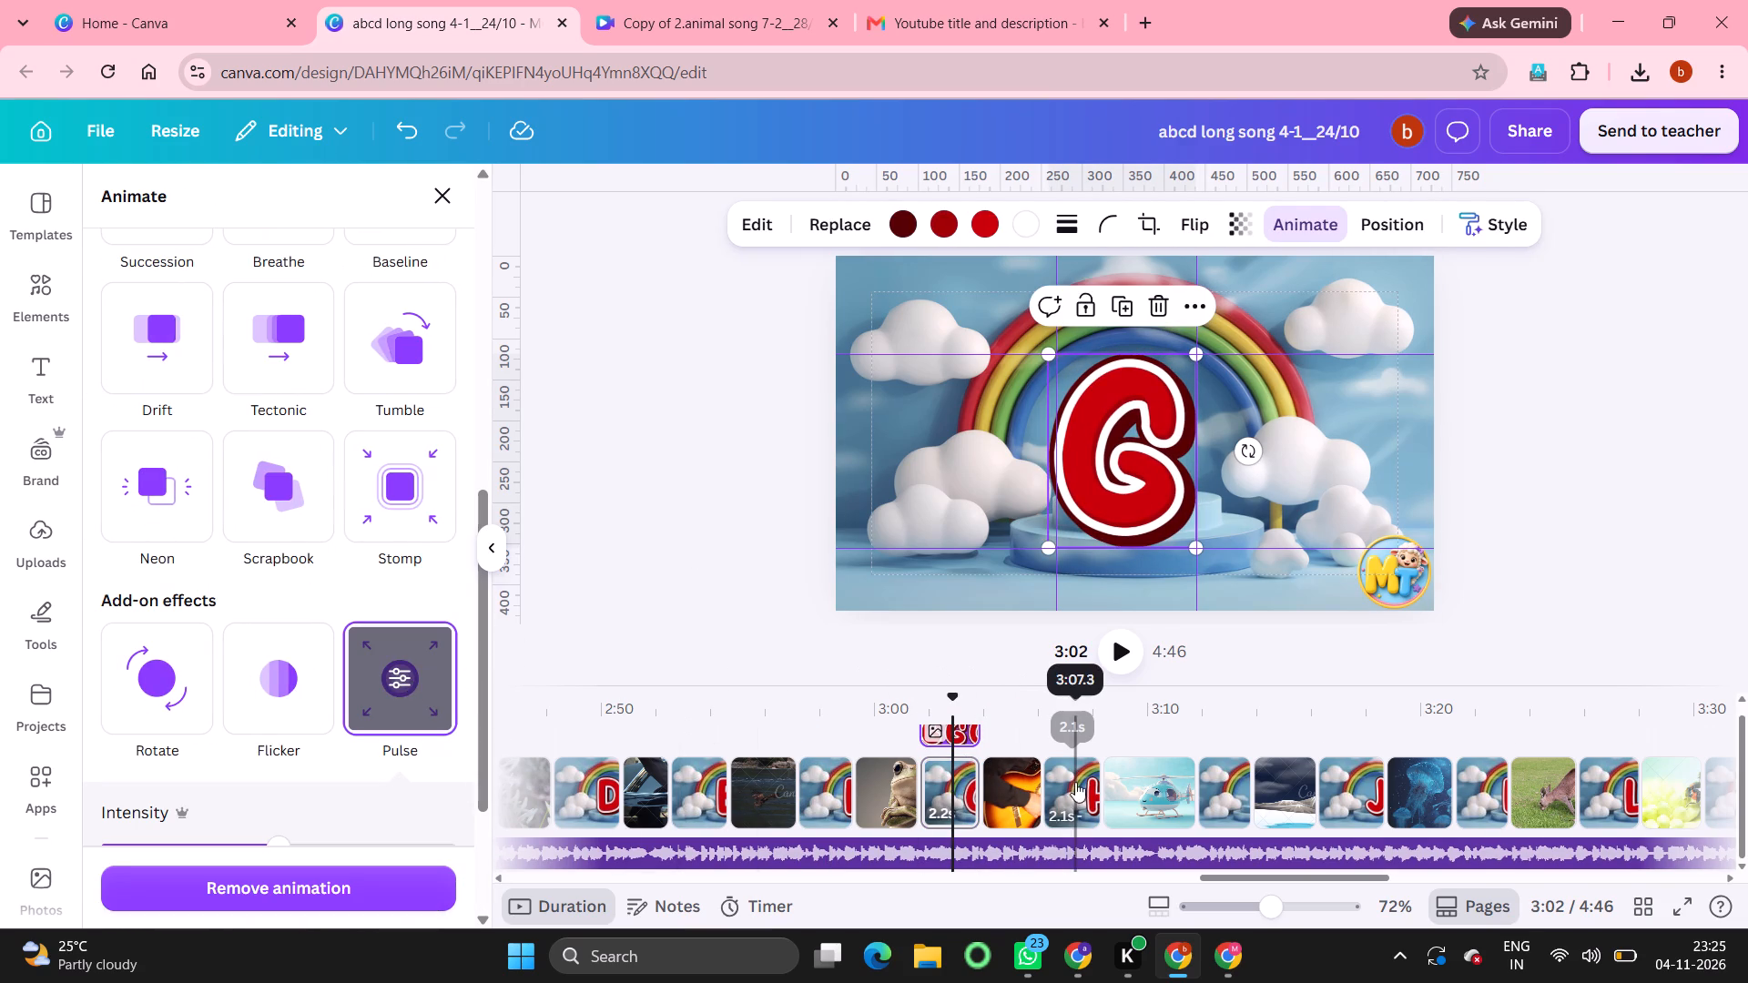
click(1074, 785)
click(1123, 464)
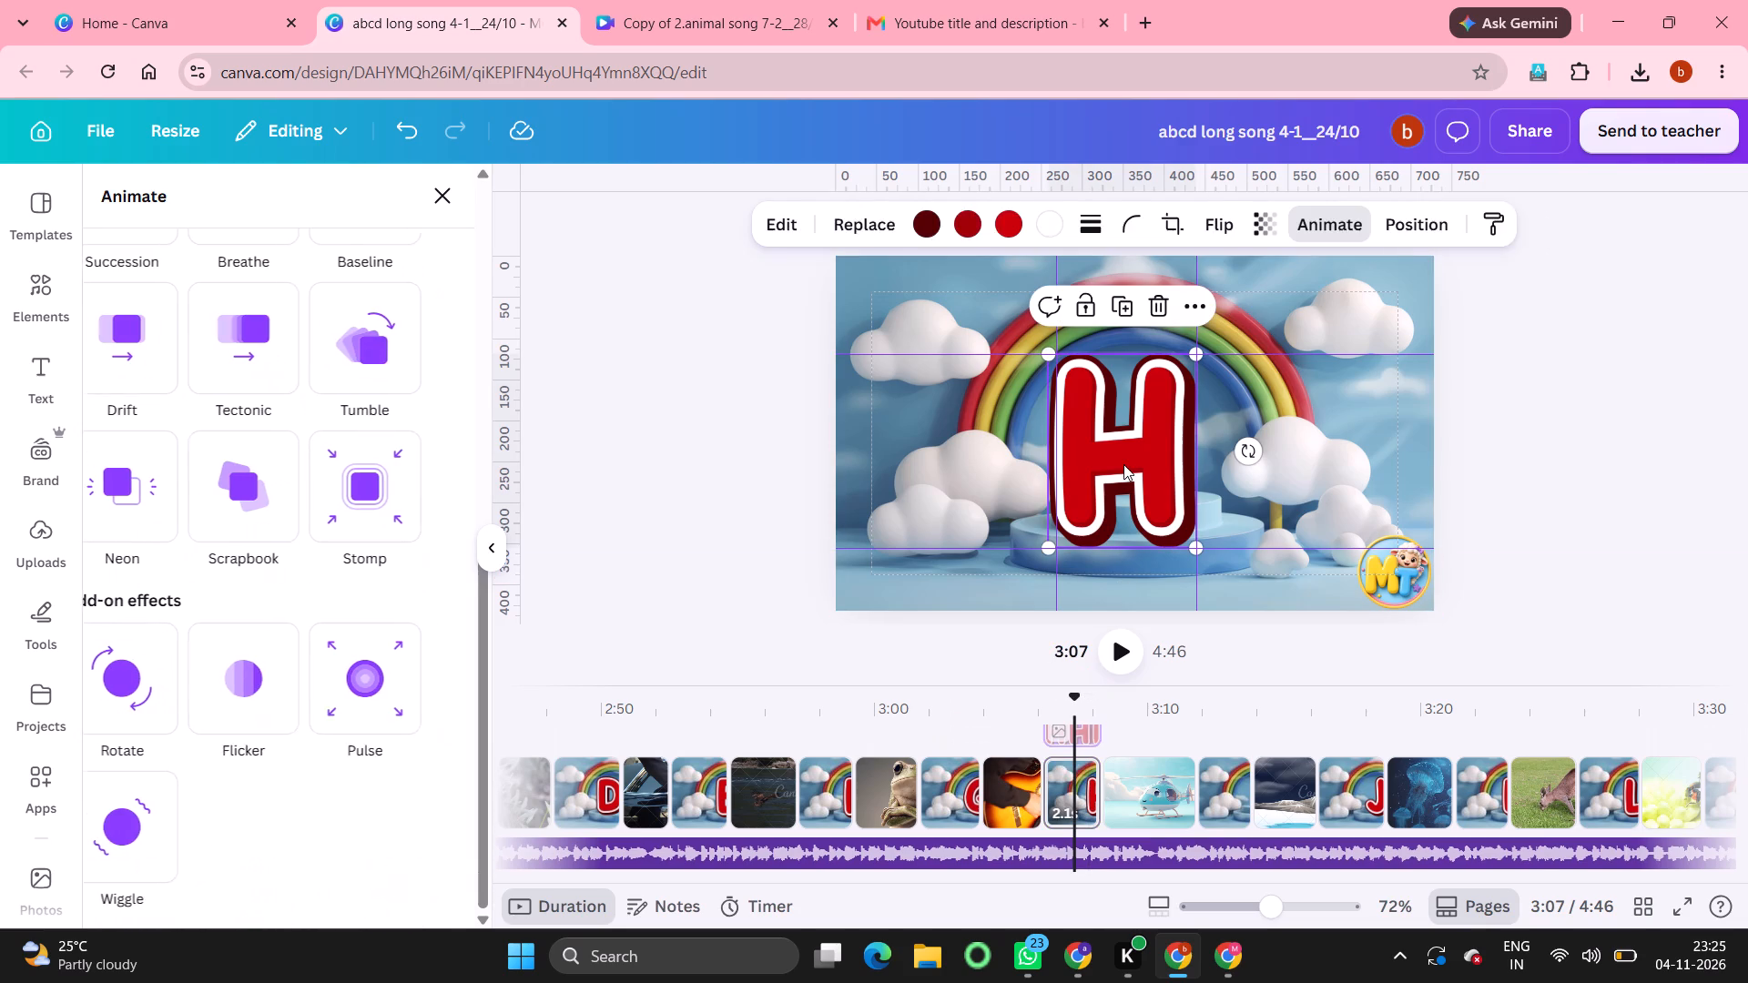
click(431, 671)
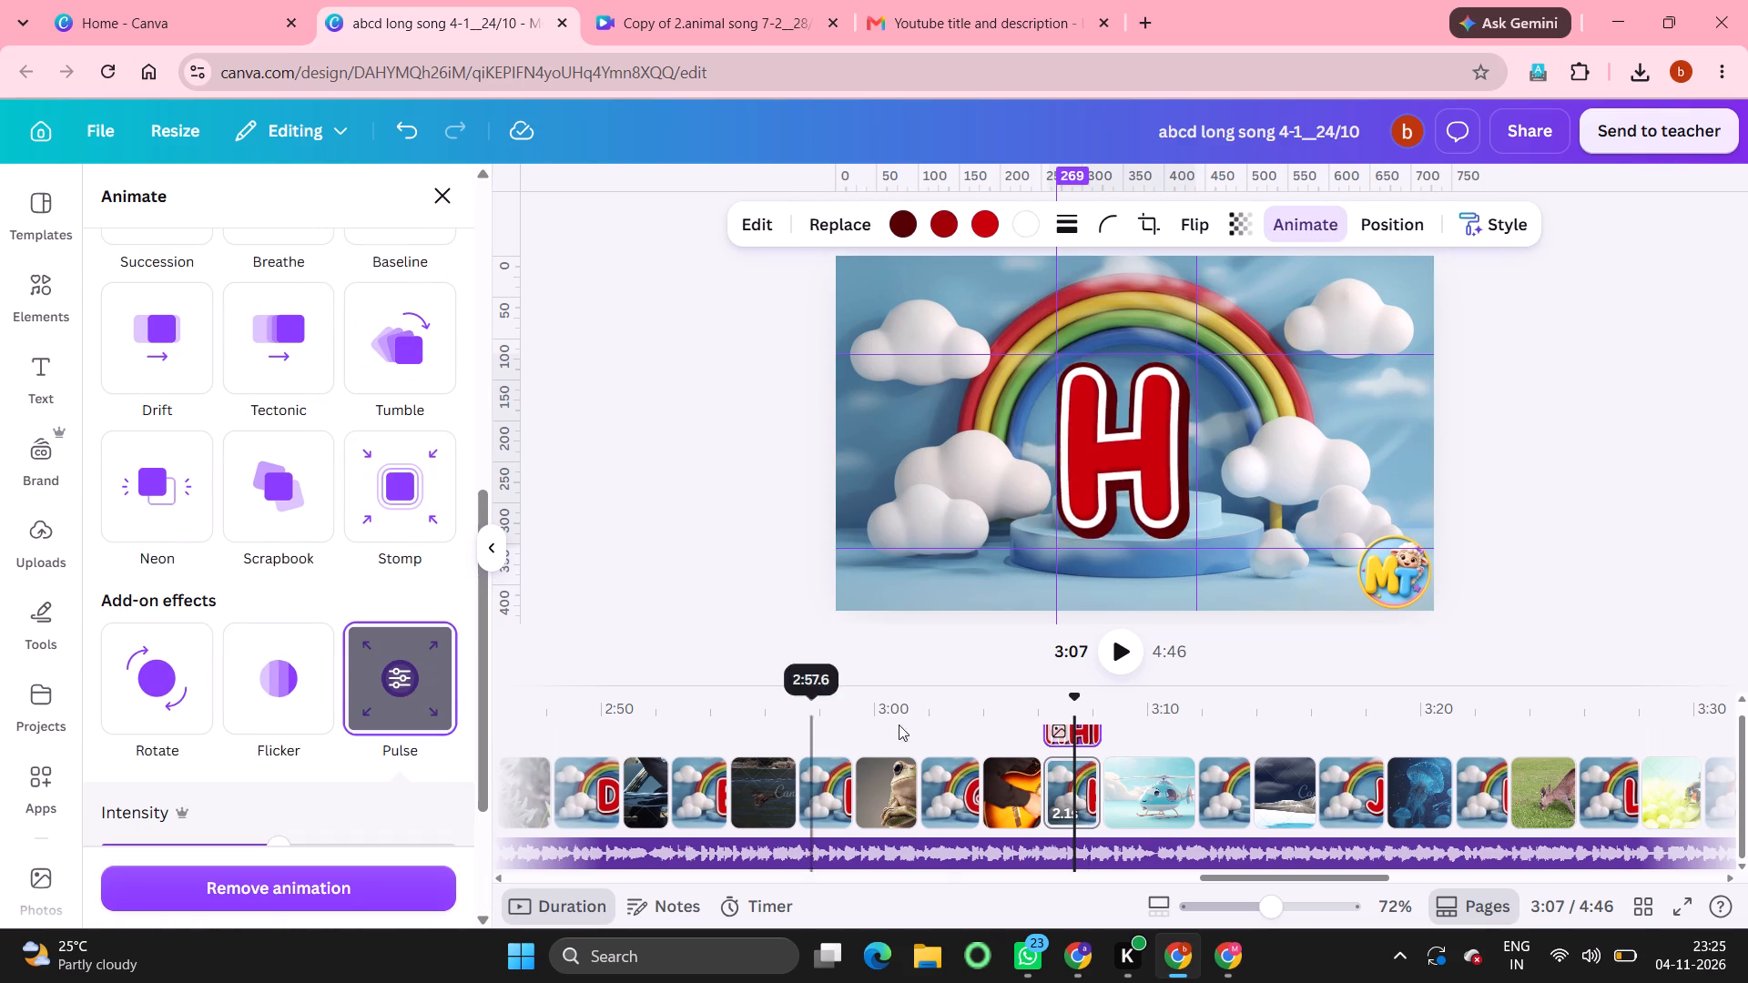
click(1235, 807)
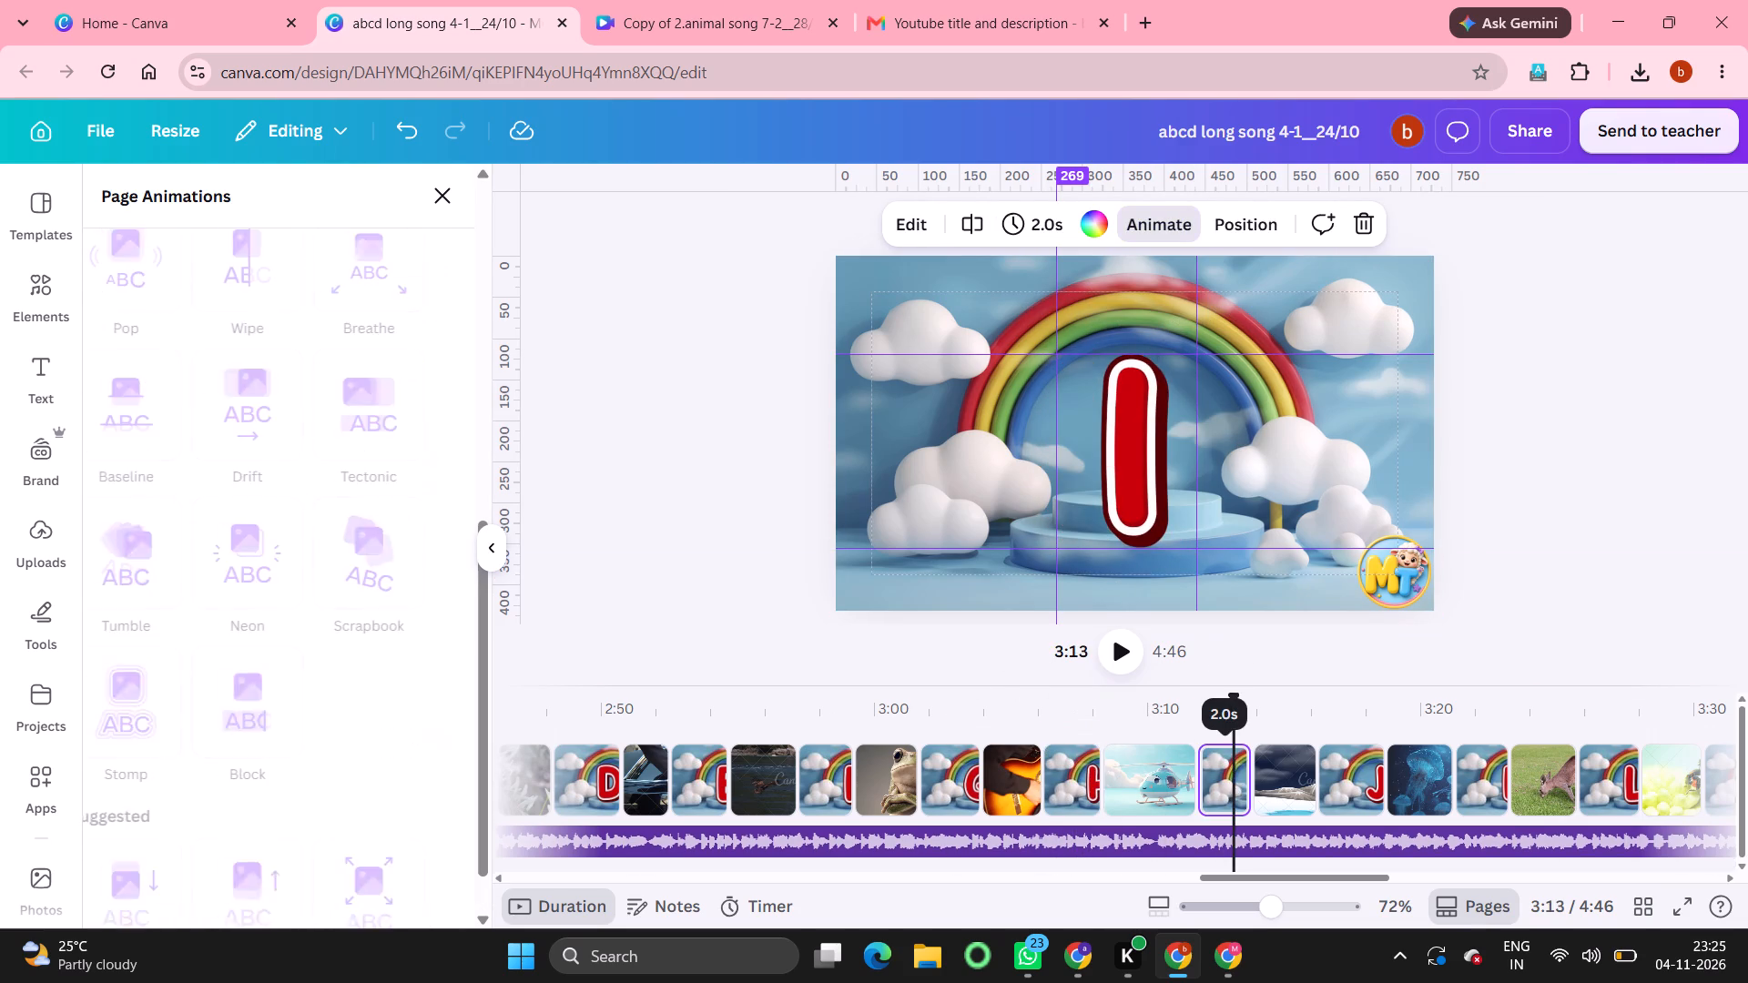
click(1131, 498)
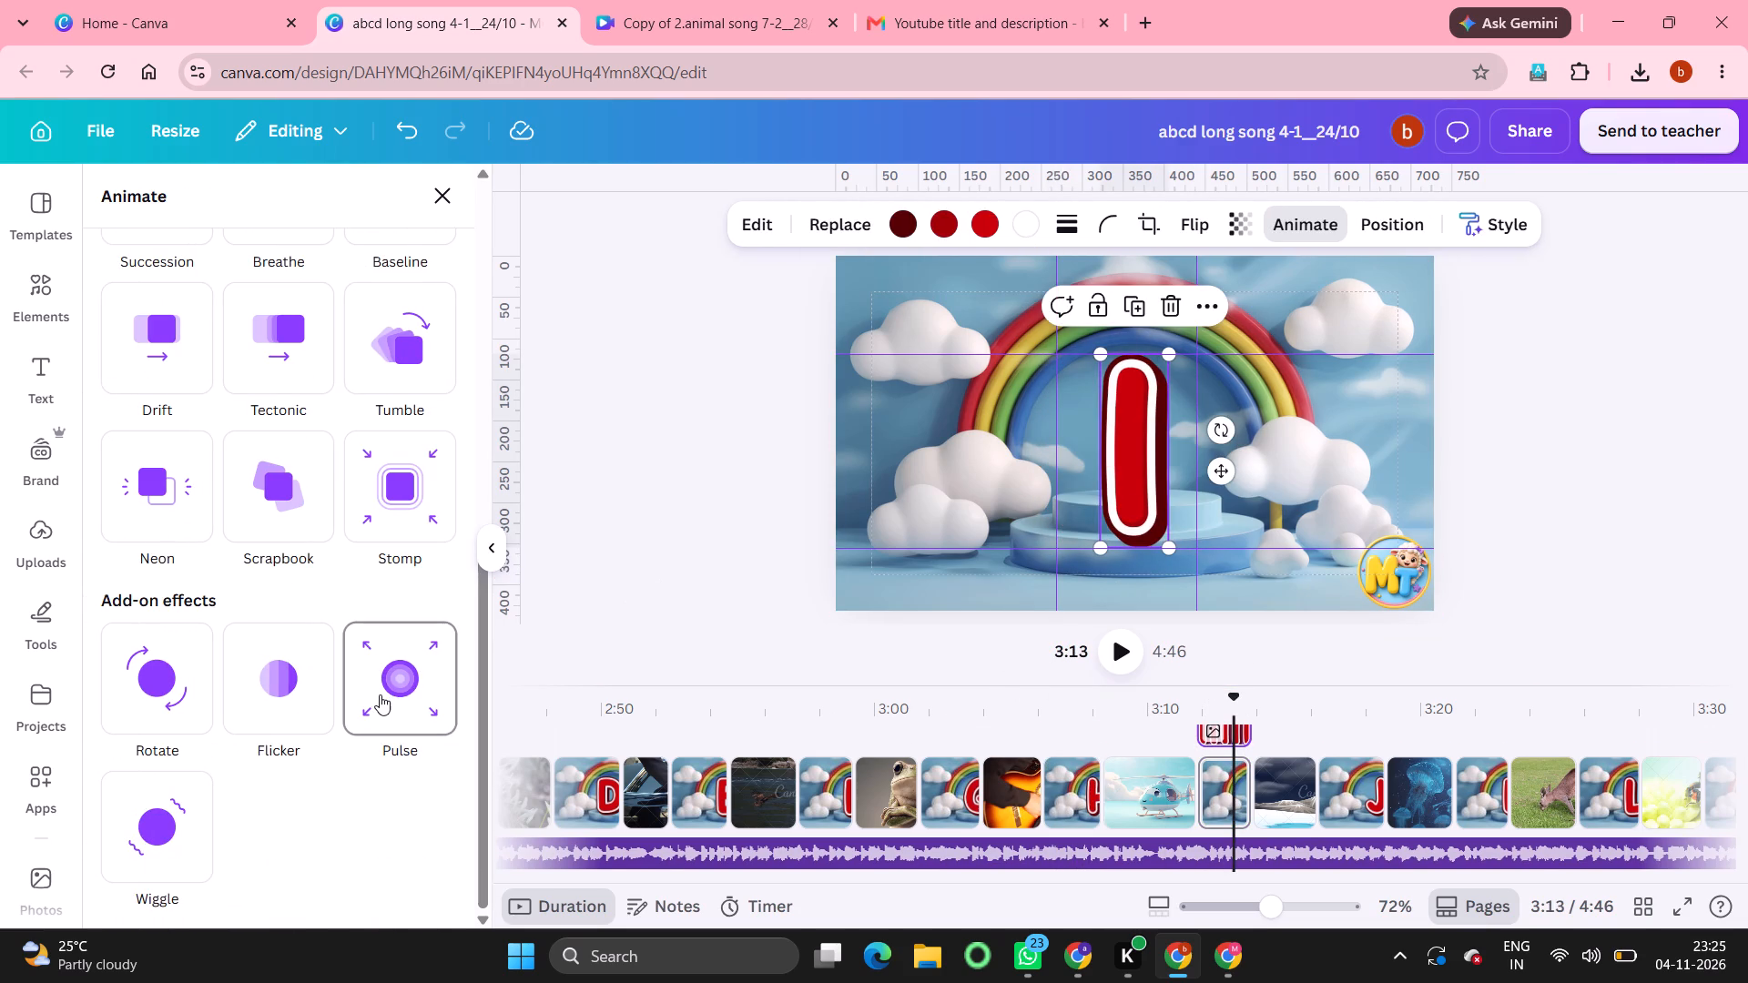
click(379, 695)
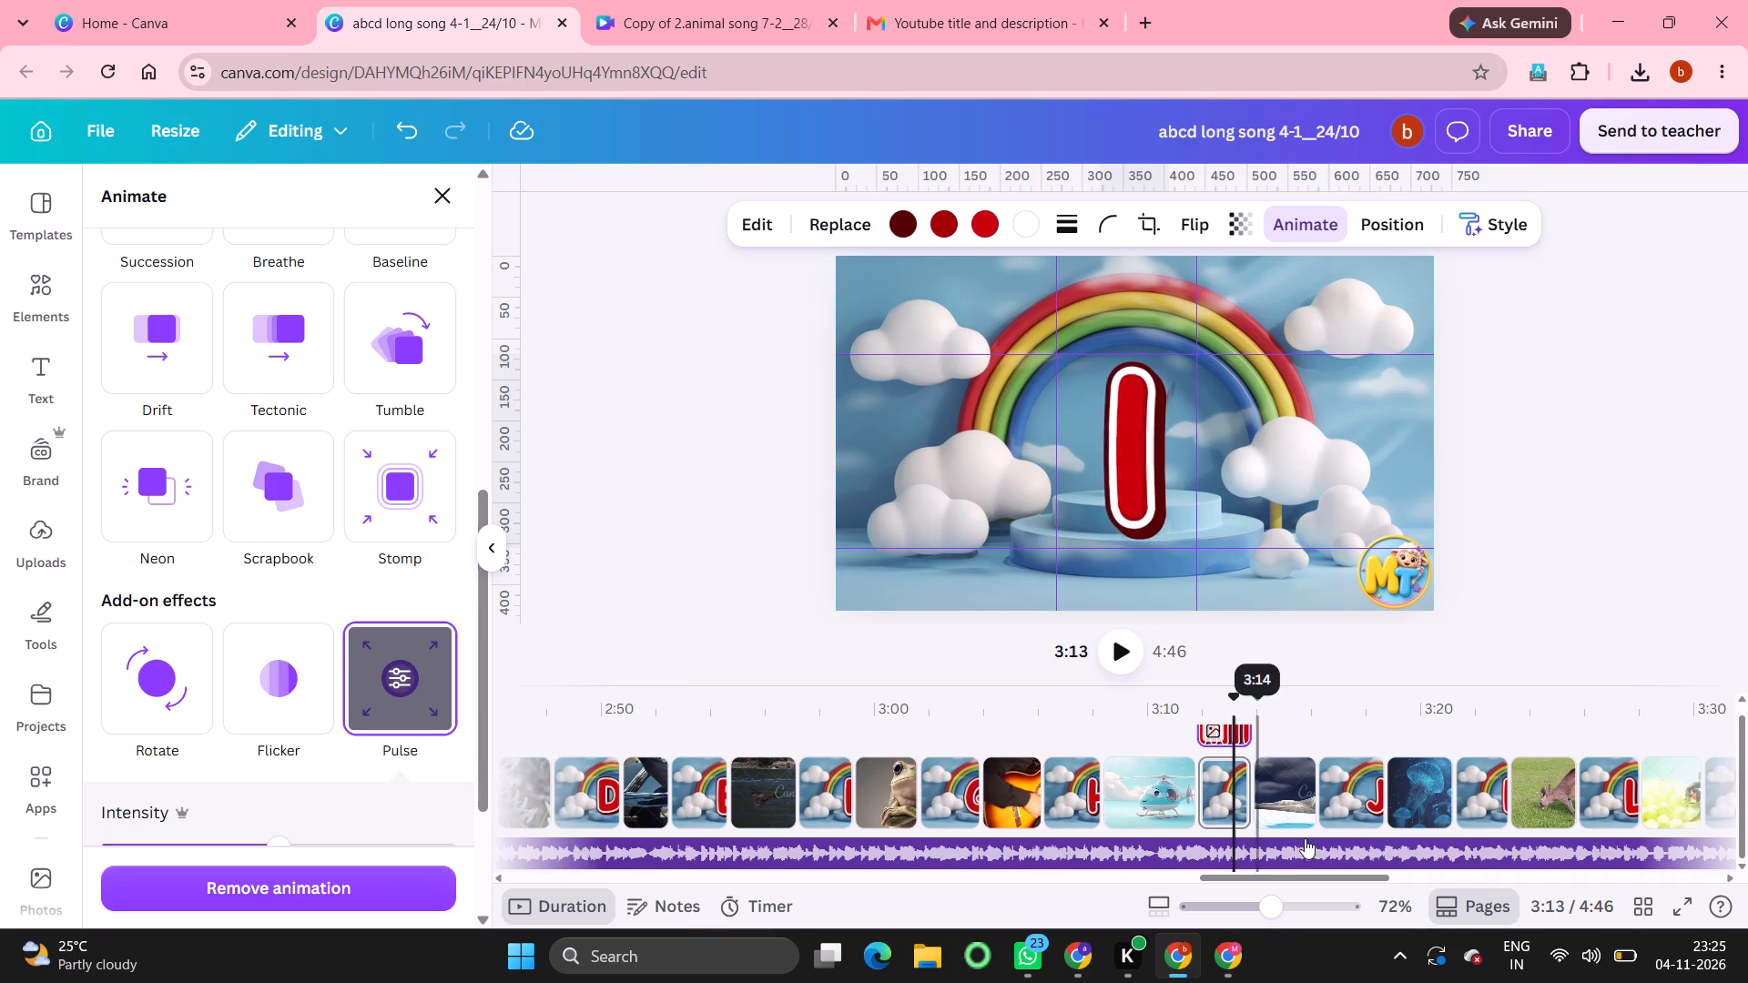
Add the Pulse effect to the red J letter graphic, and select the red K graphic on its rainbow page.
click(1361, 793)
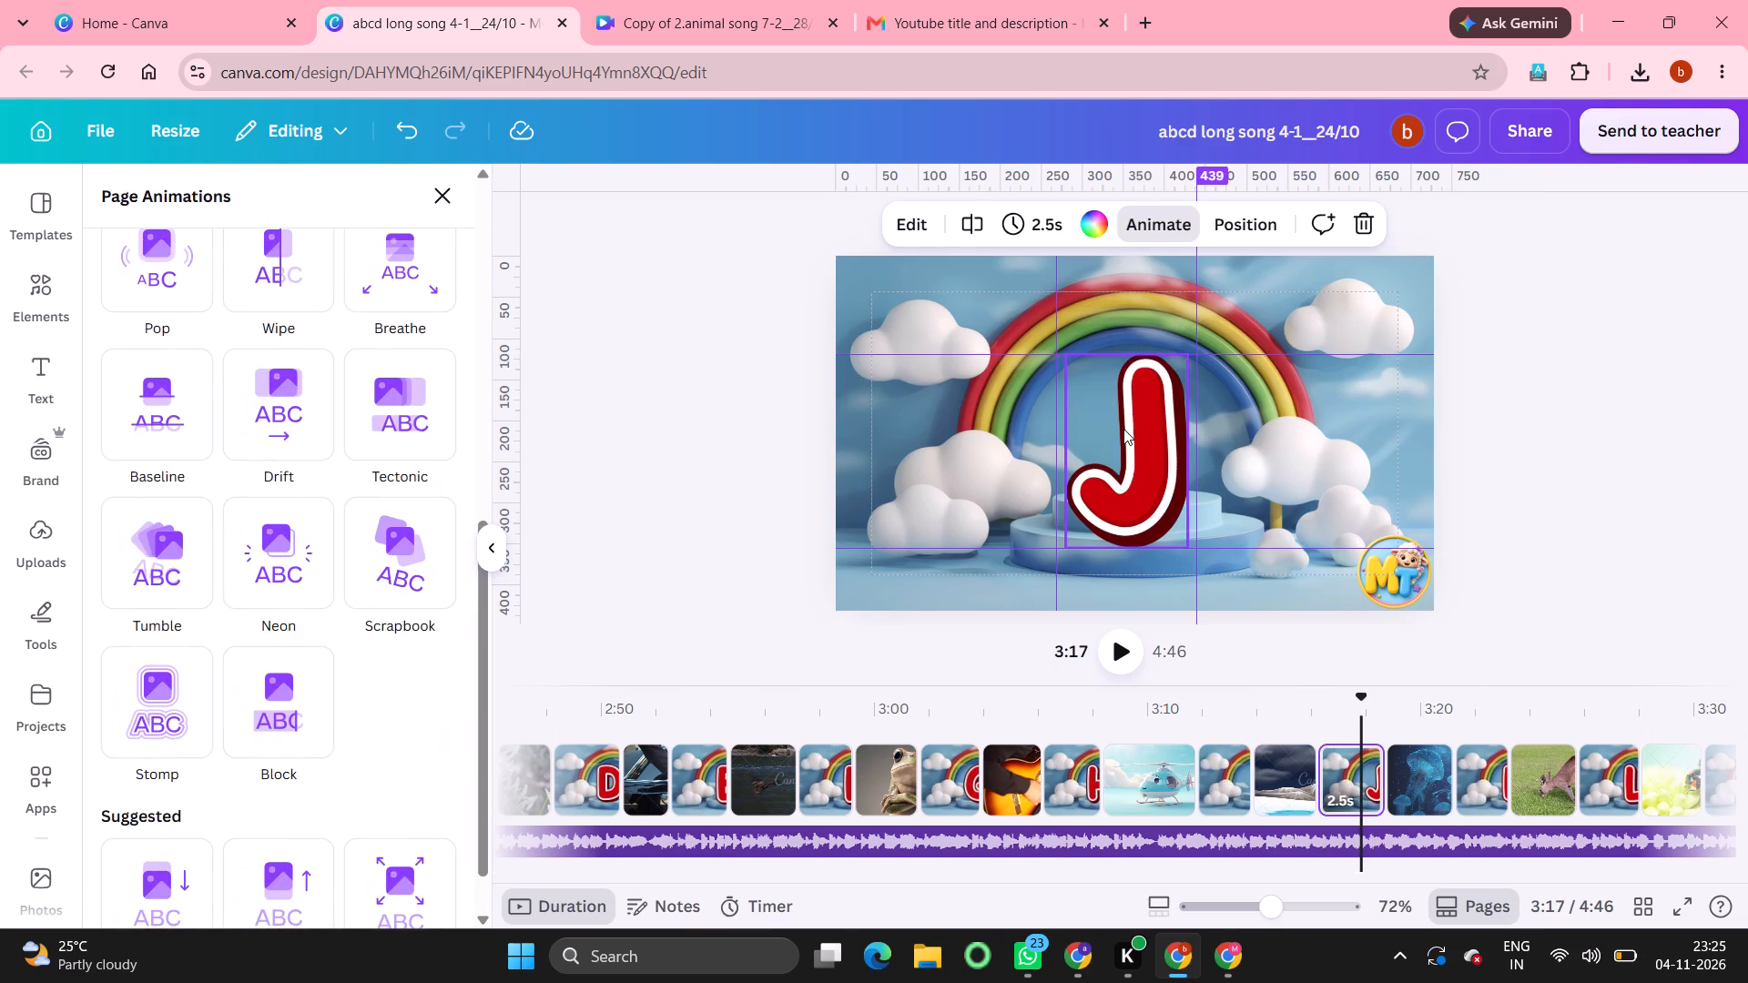
click(1123, 429)
click(388, 690)
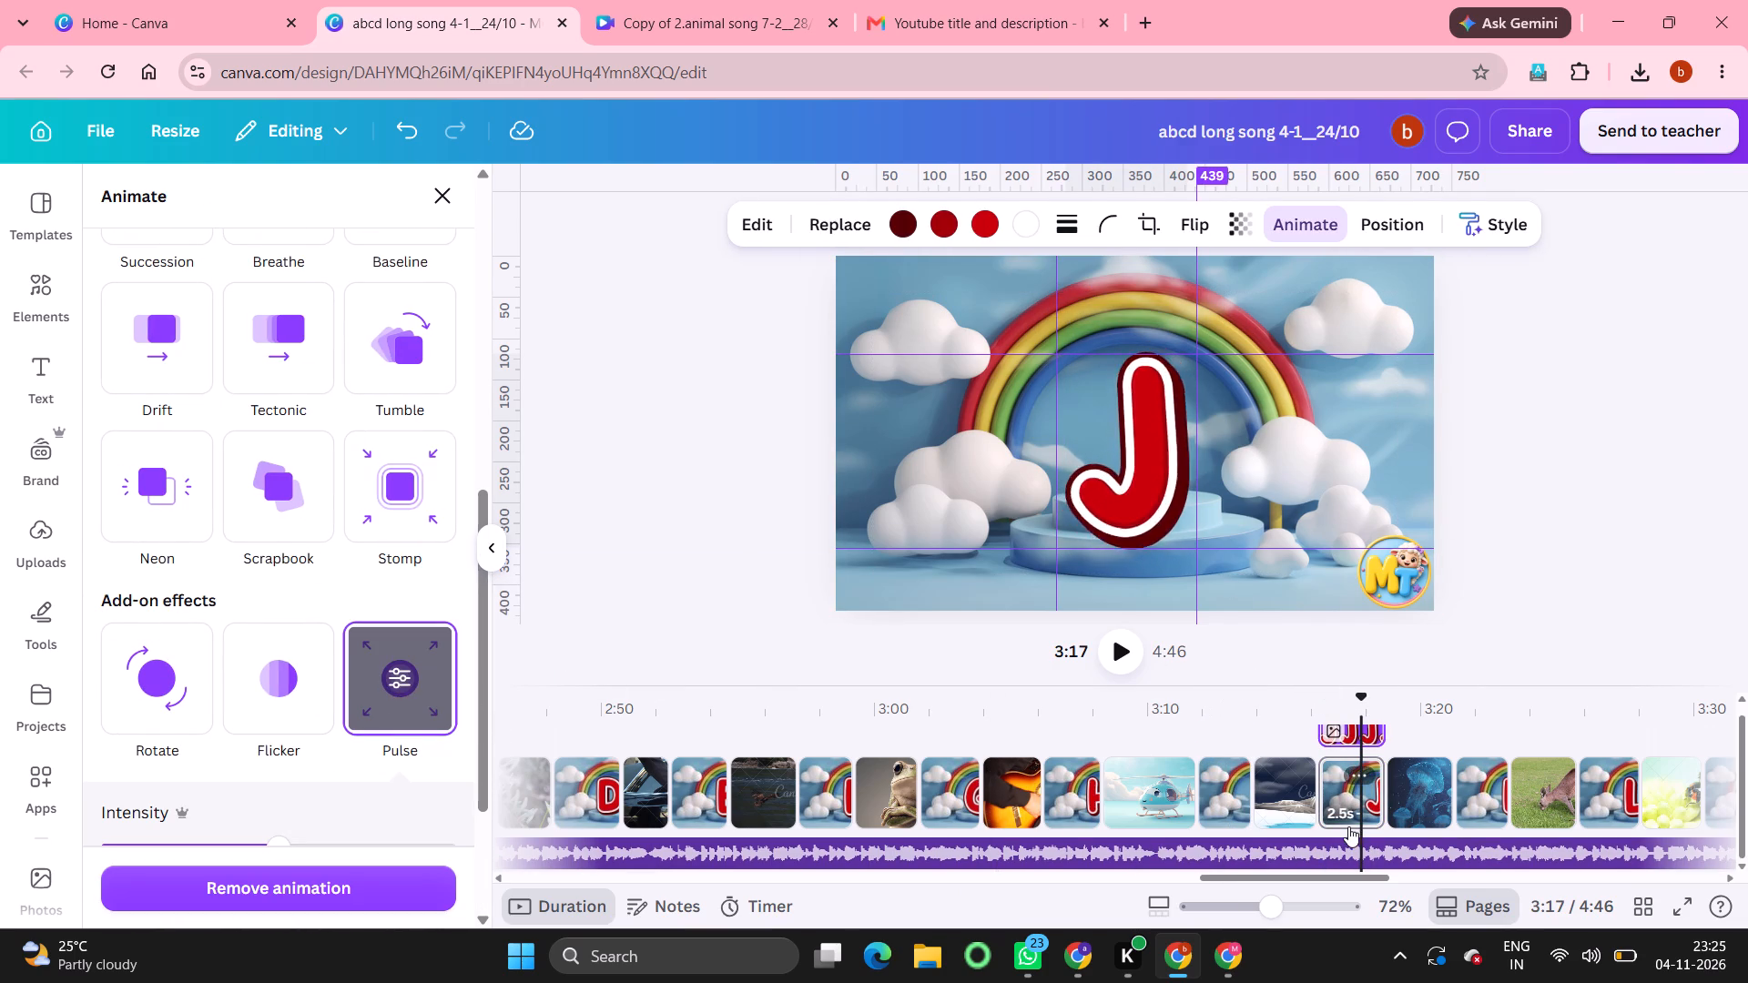
click(1486, 802)
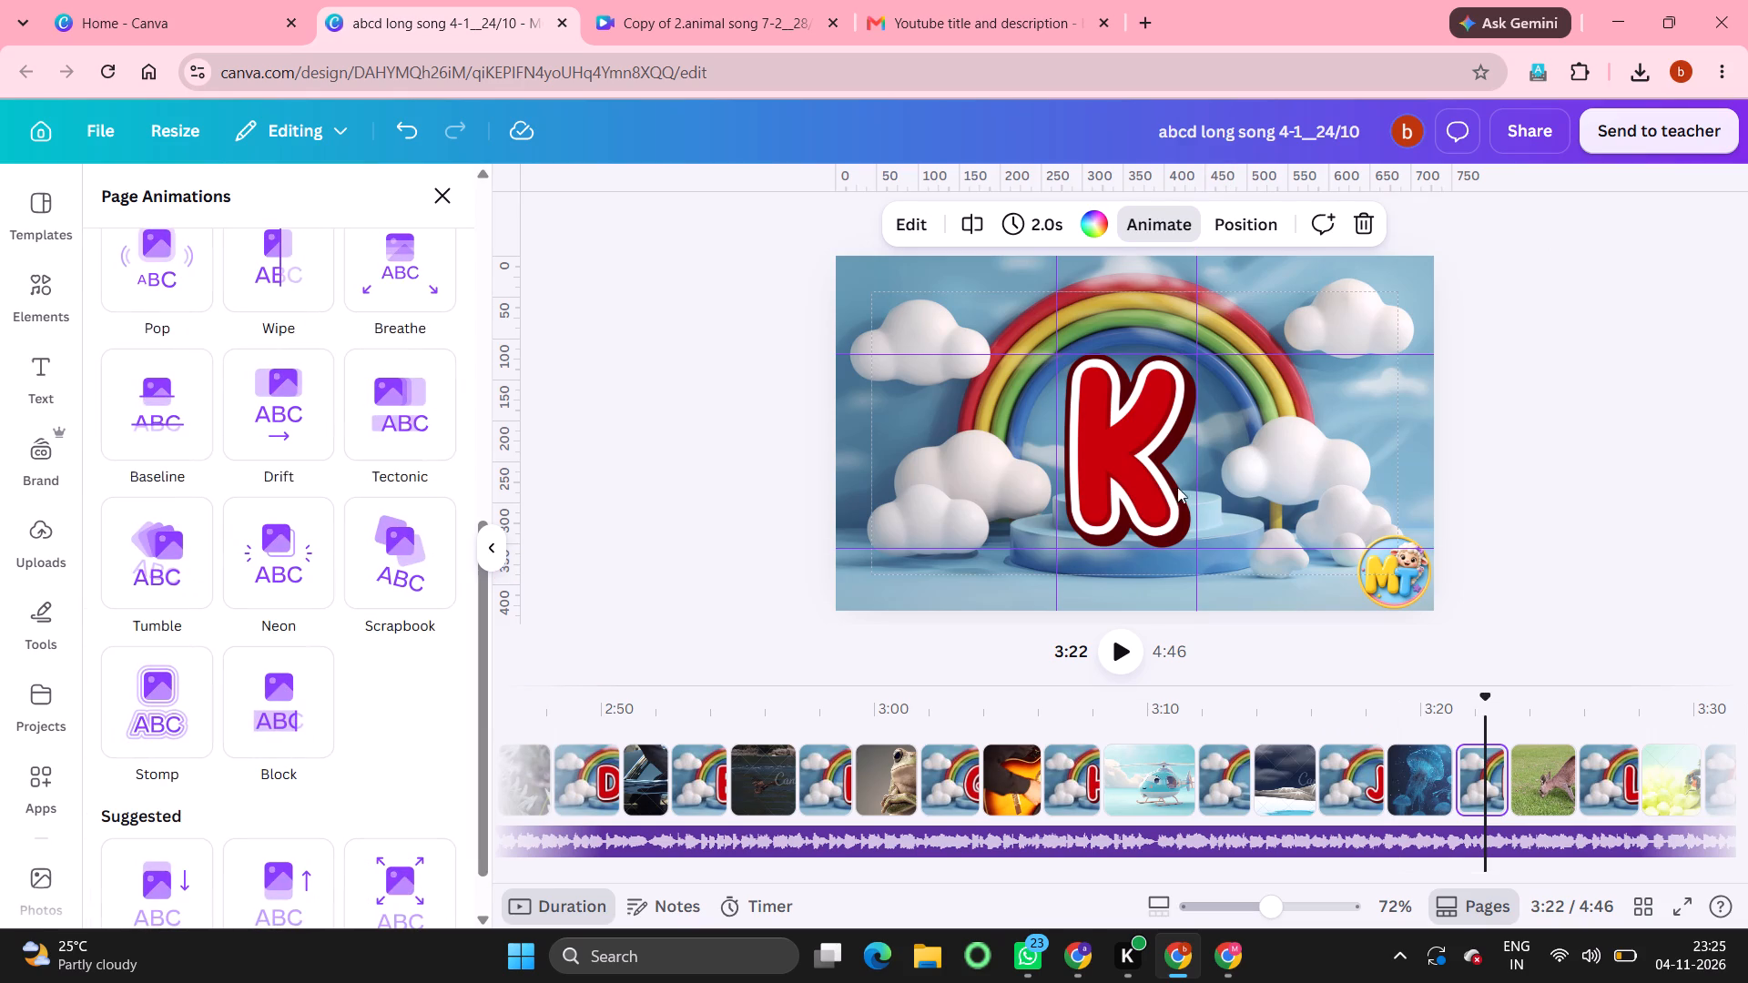
click(1156, 477)
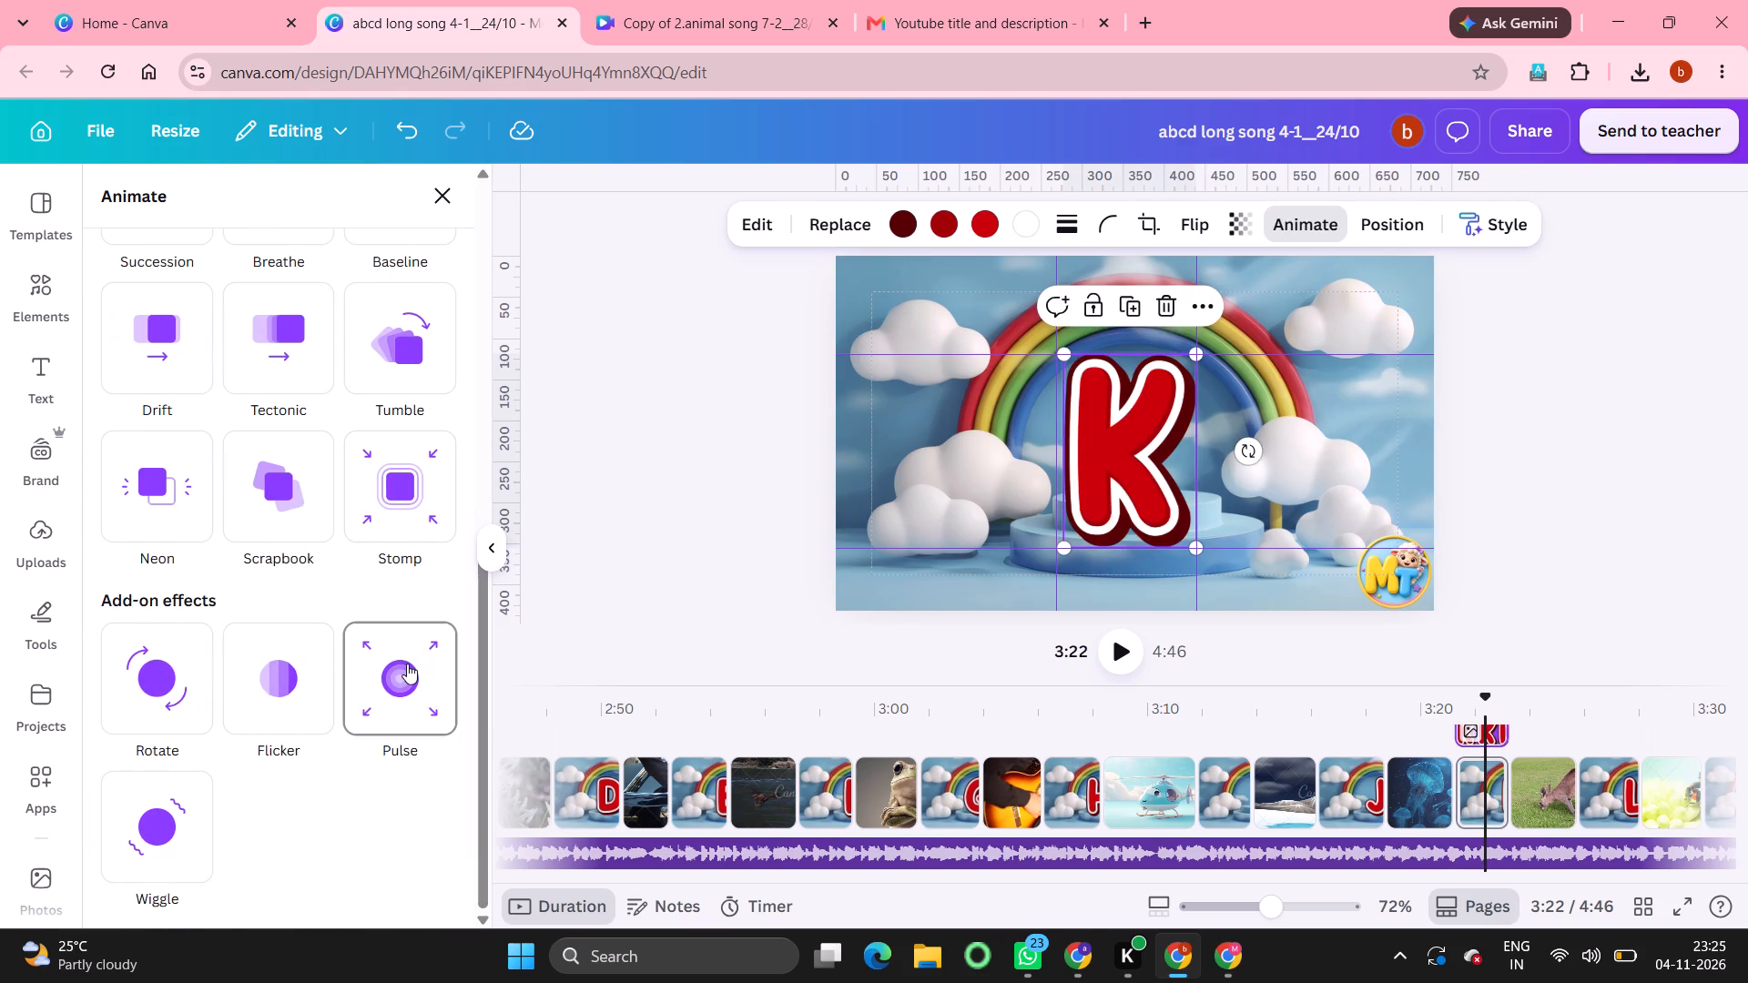
Add the Pulse effect to the red K and L letter graphics on their rainbow pages, previewing the L page with the song.
click(407, 664)
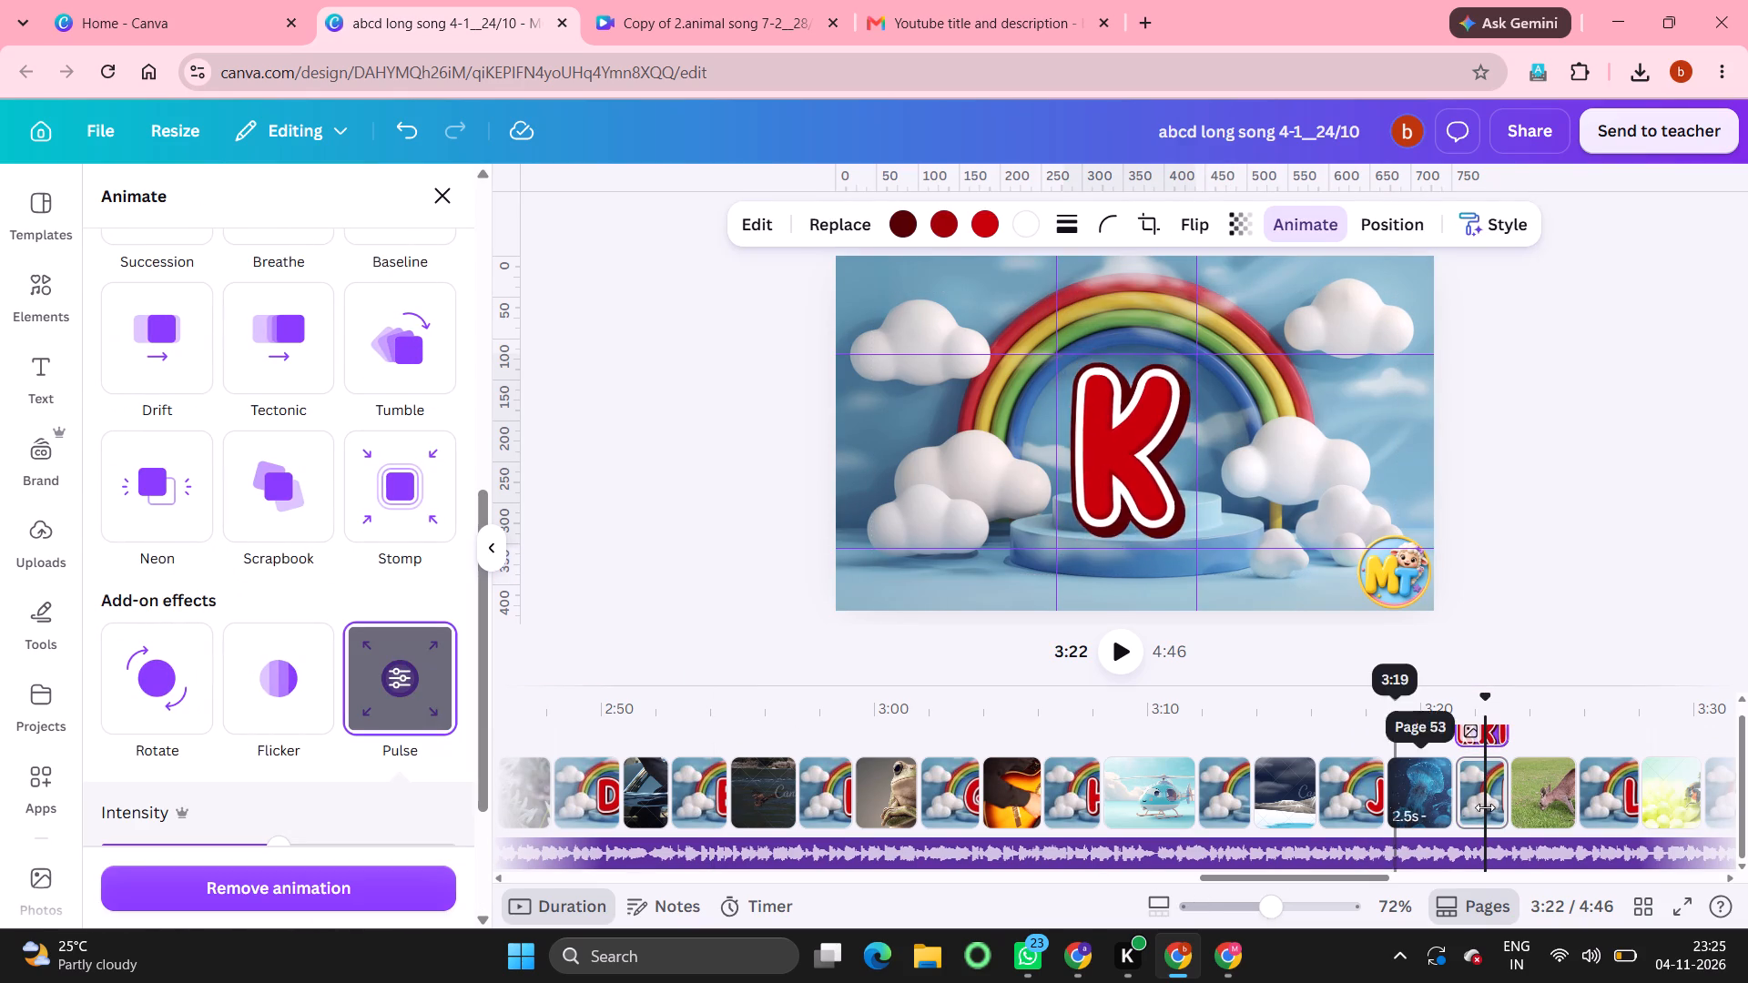
scroll(1536, 802, left, 4)
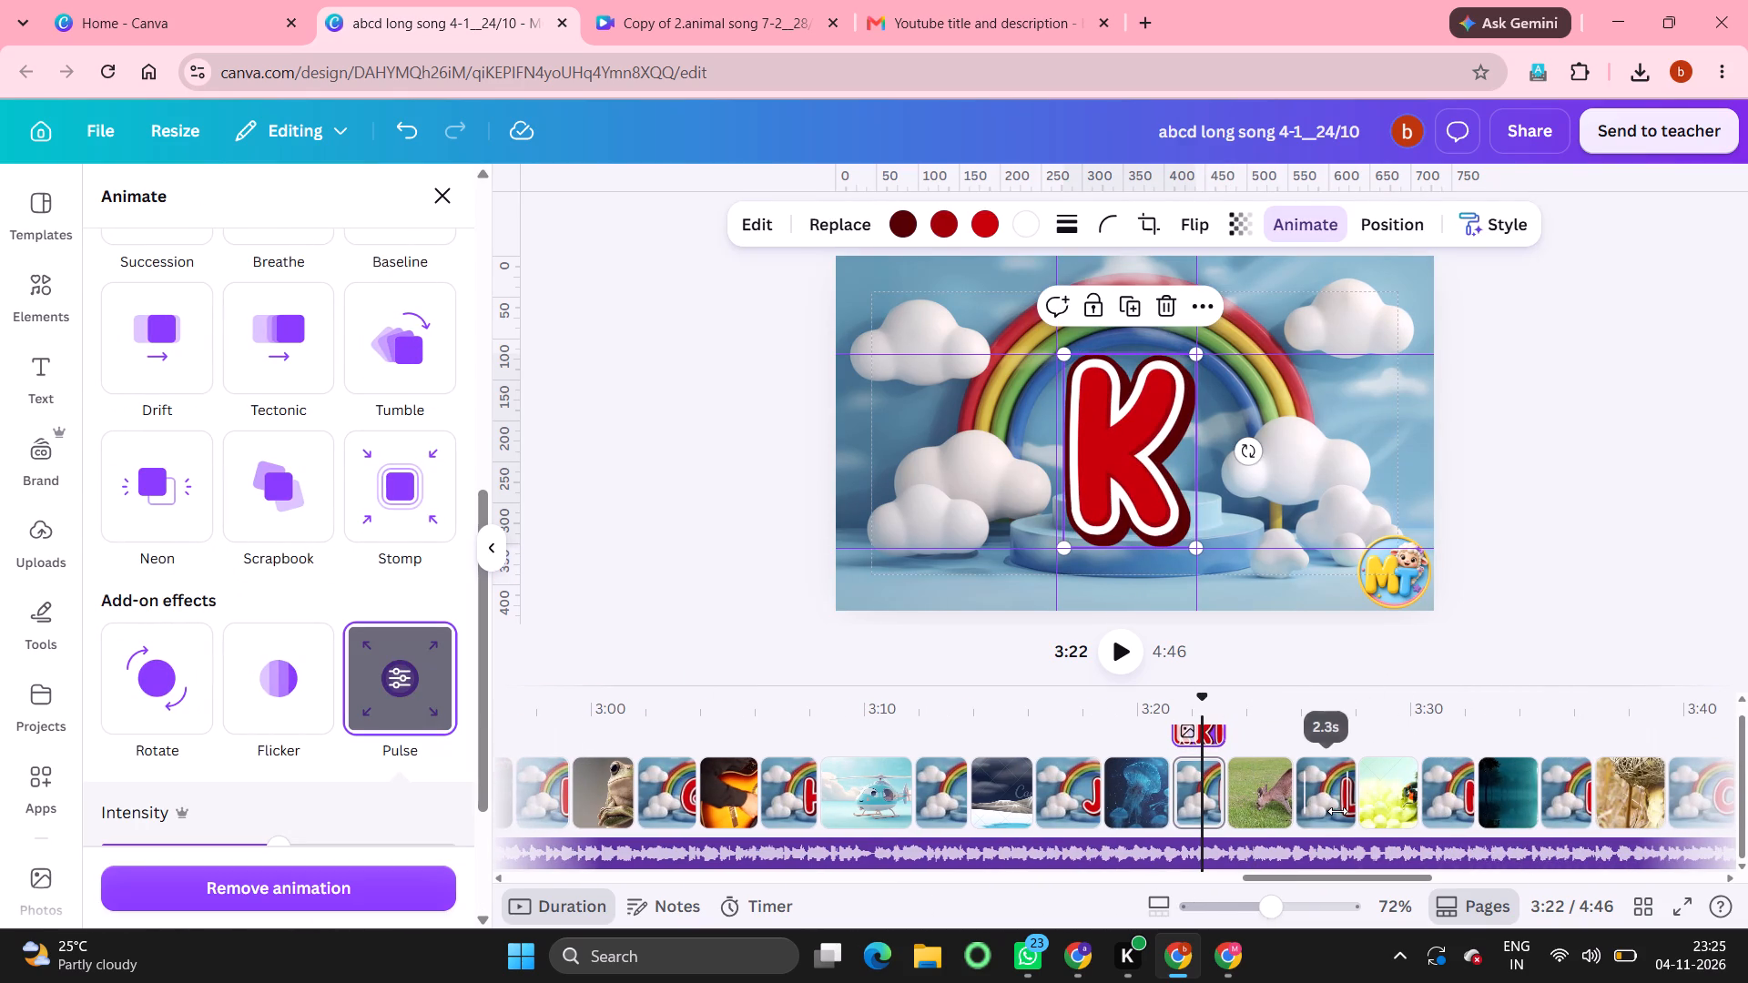
click(1337, 811)
click(1123, 654)
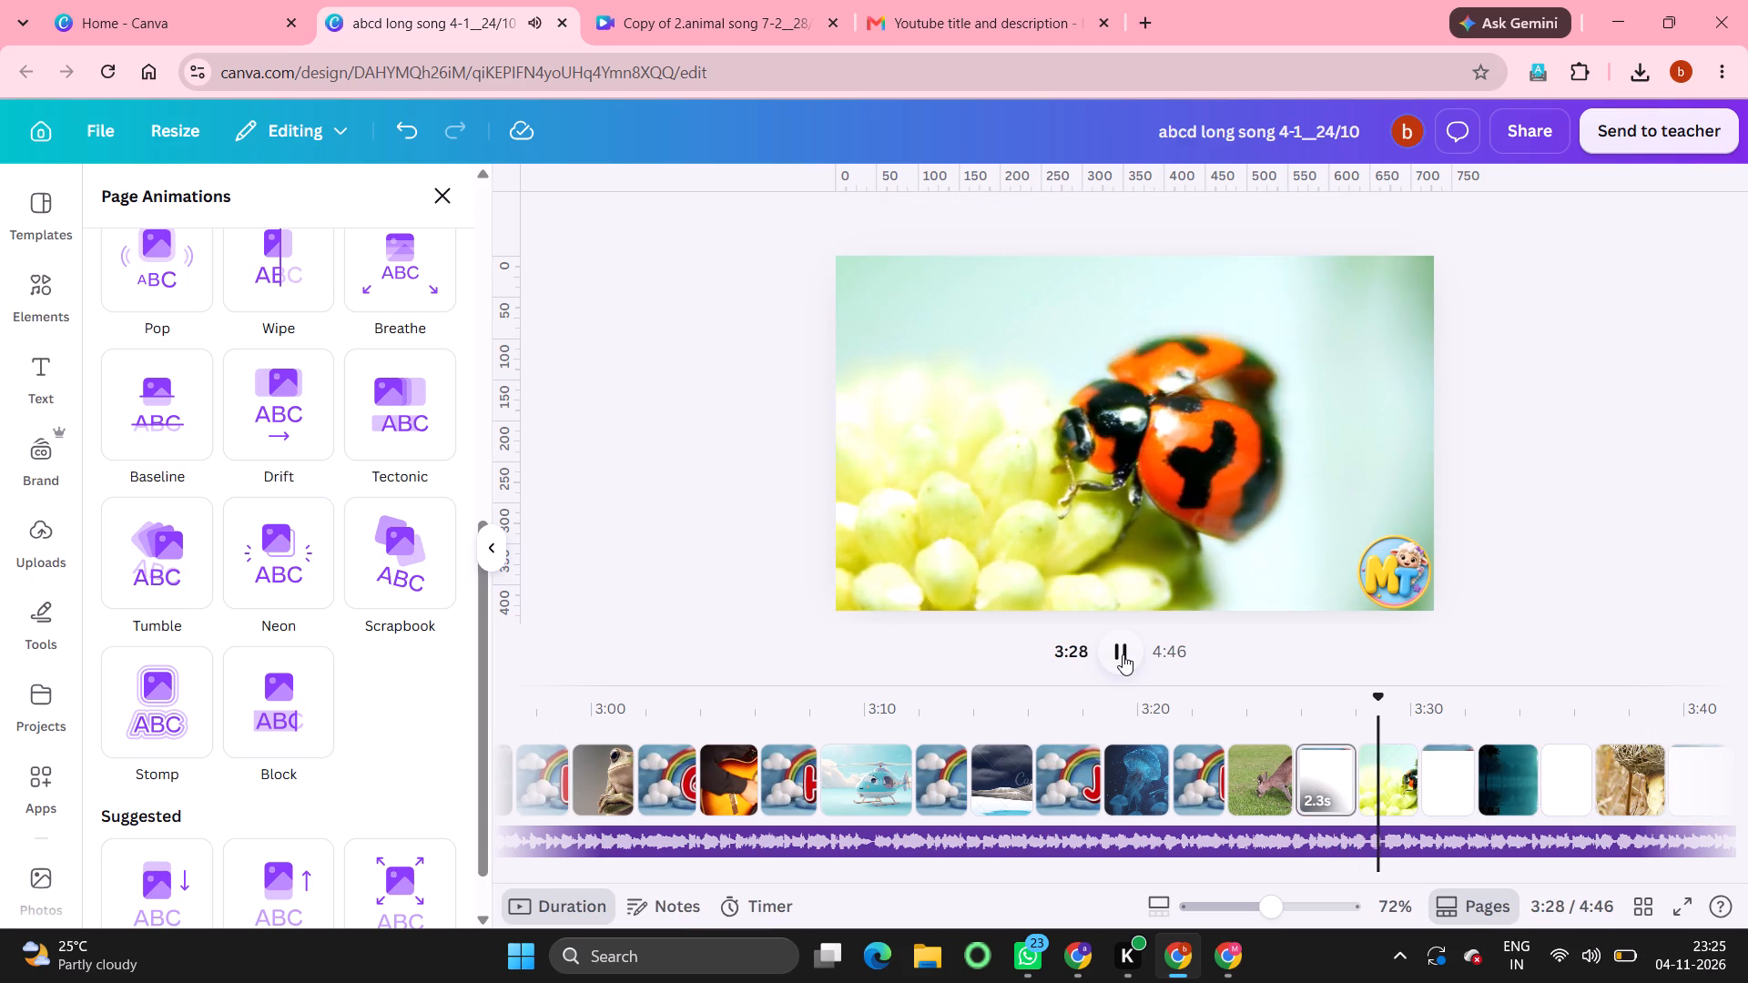
click(1123, 654)
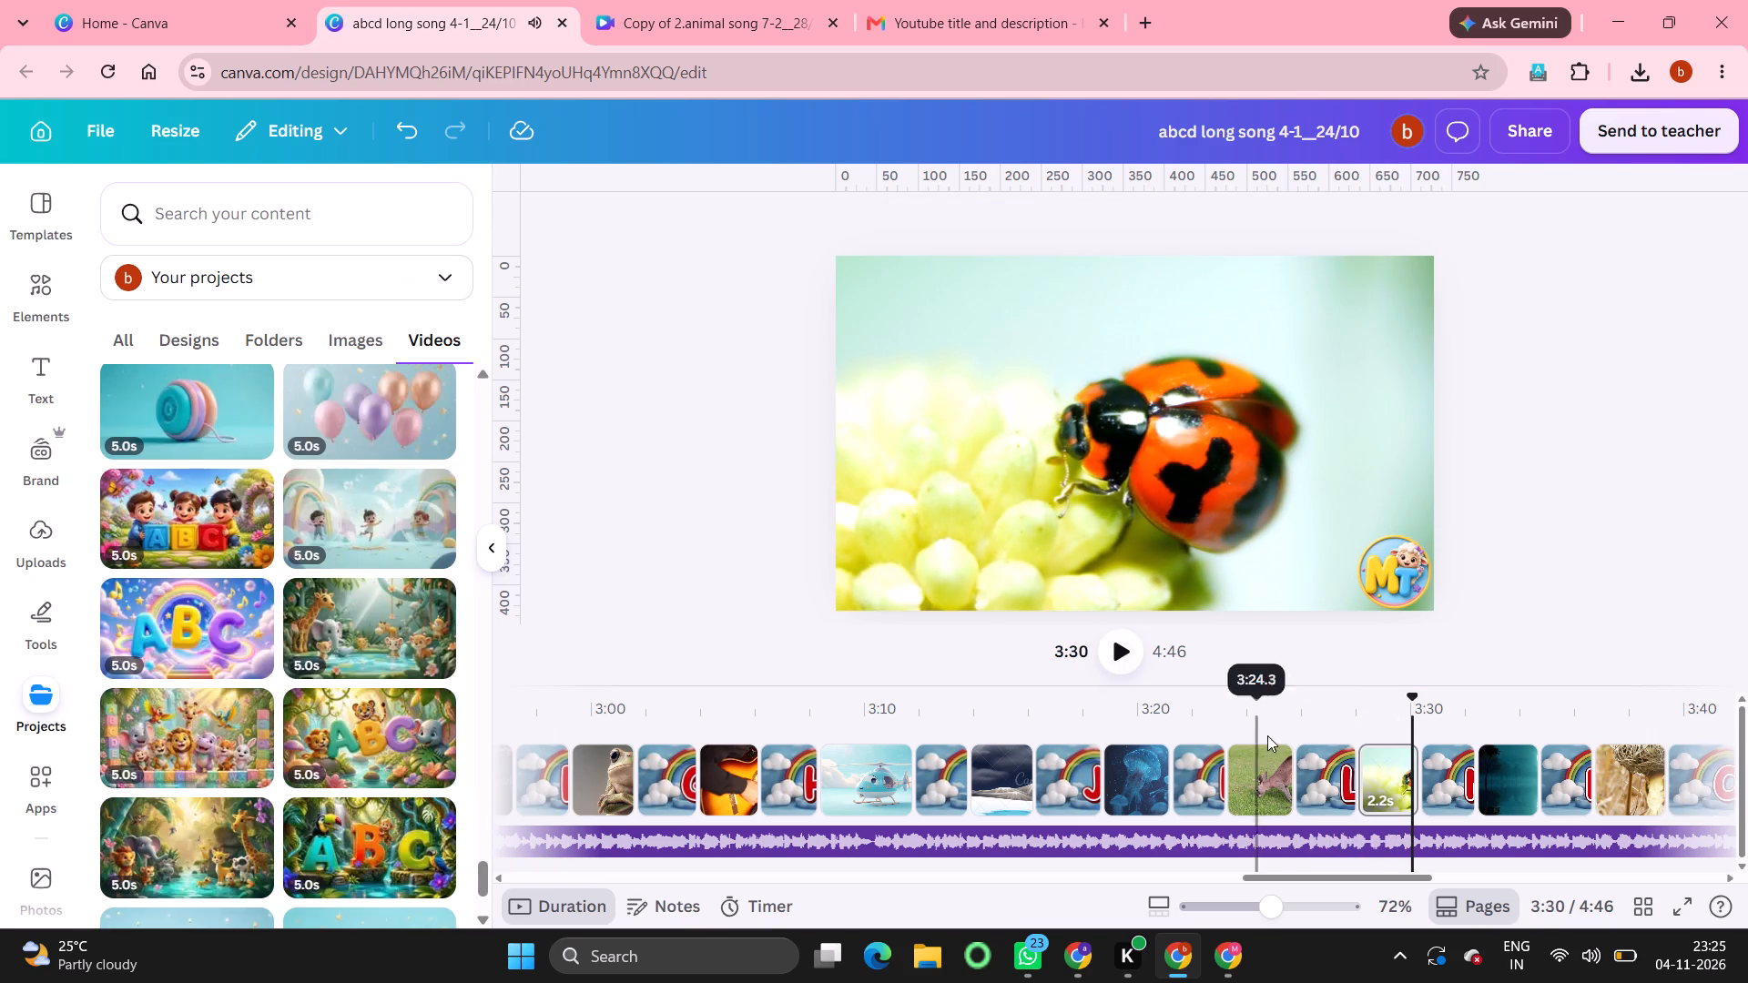
click(1334, 786)
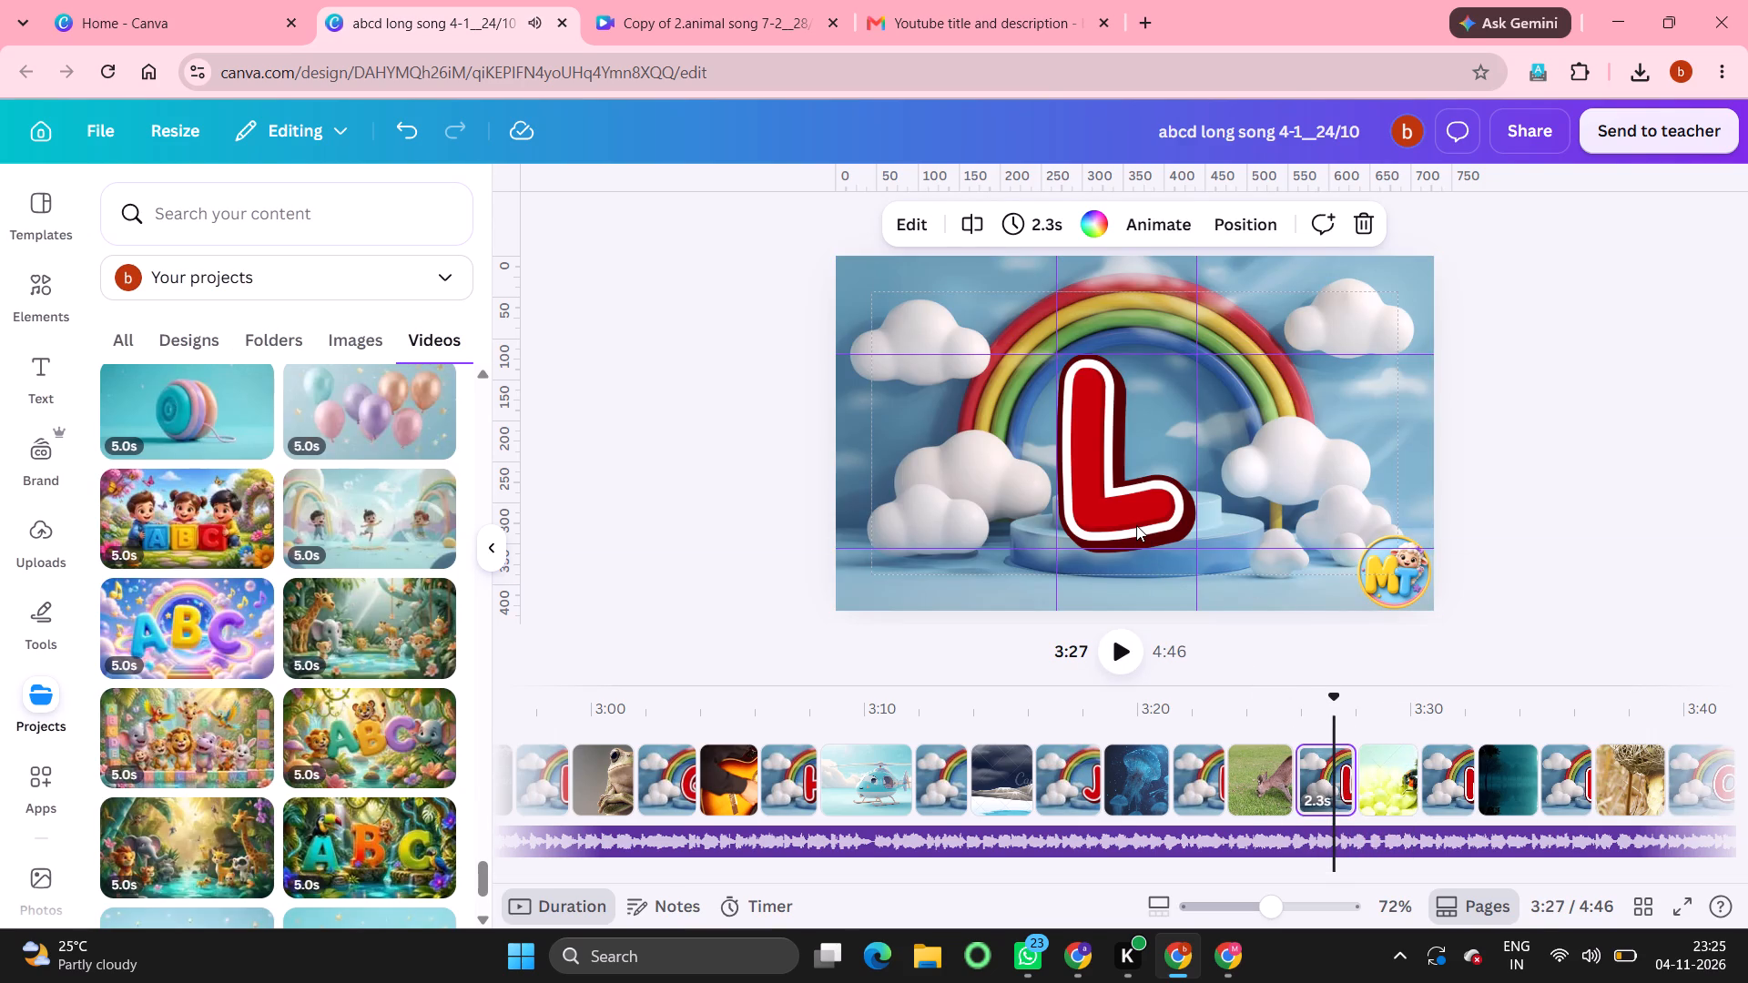
click(1136, 525)
click(1315, 226)
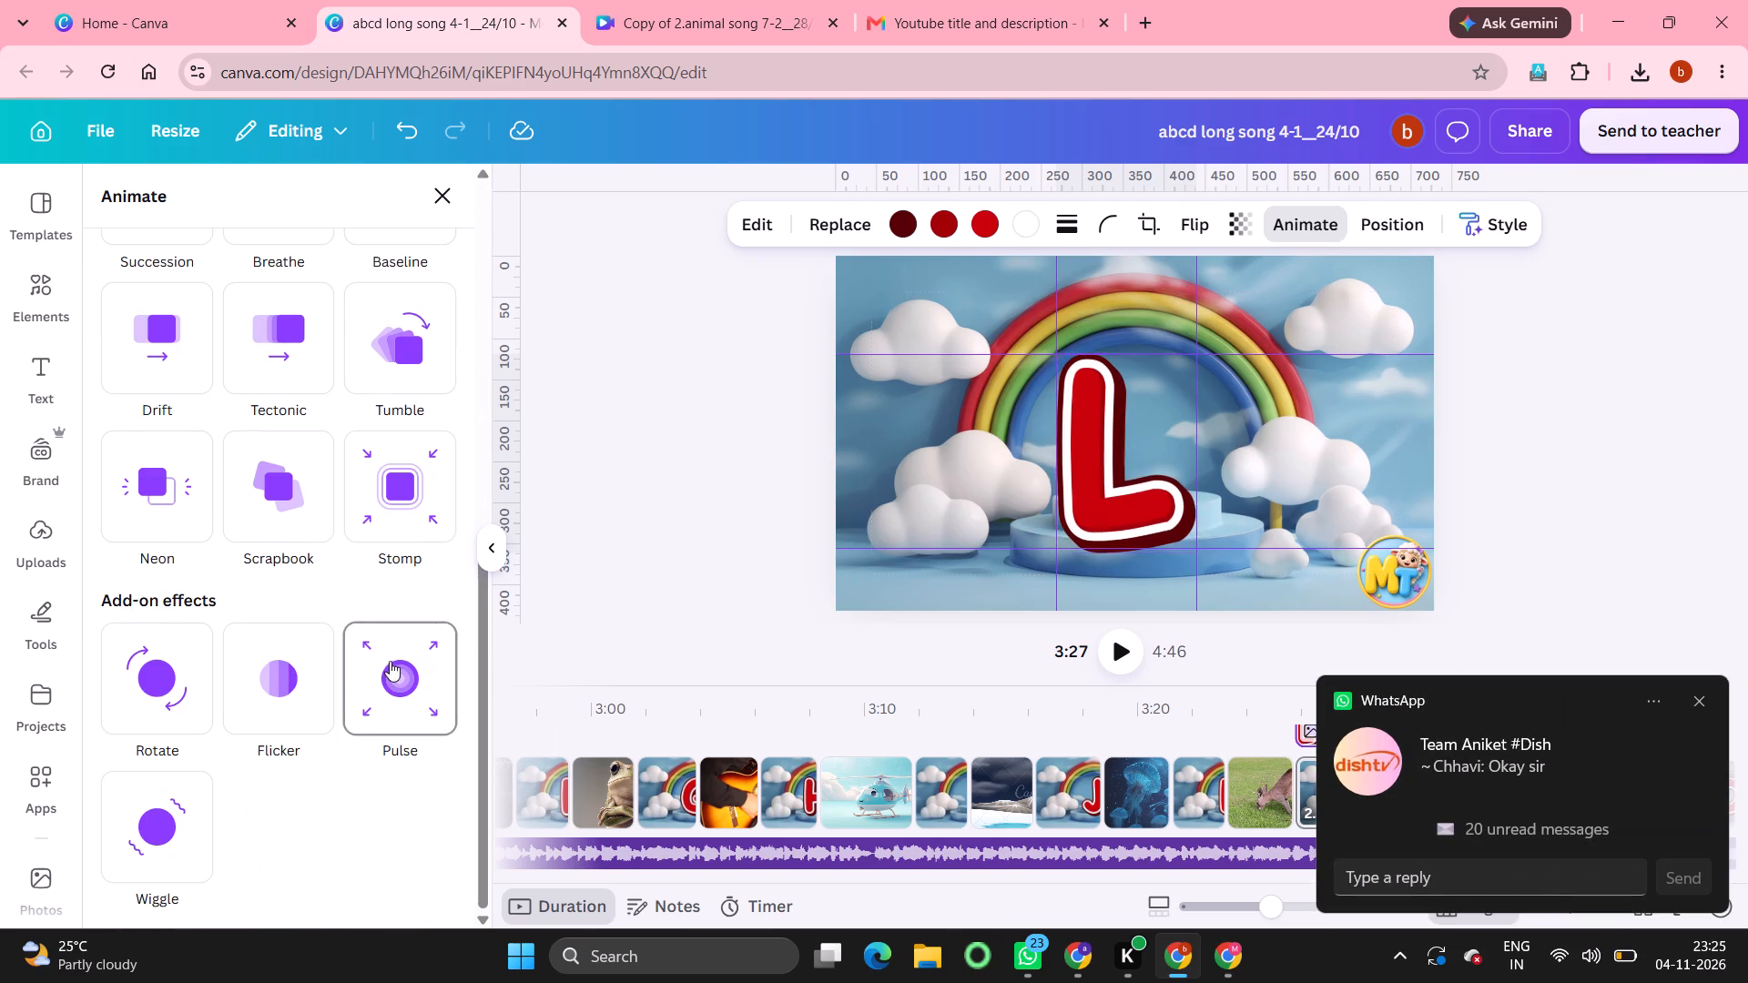
click(390, 658)
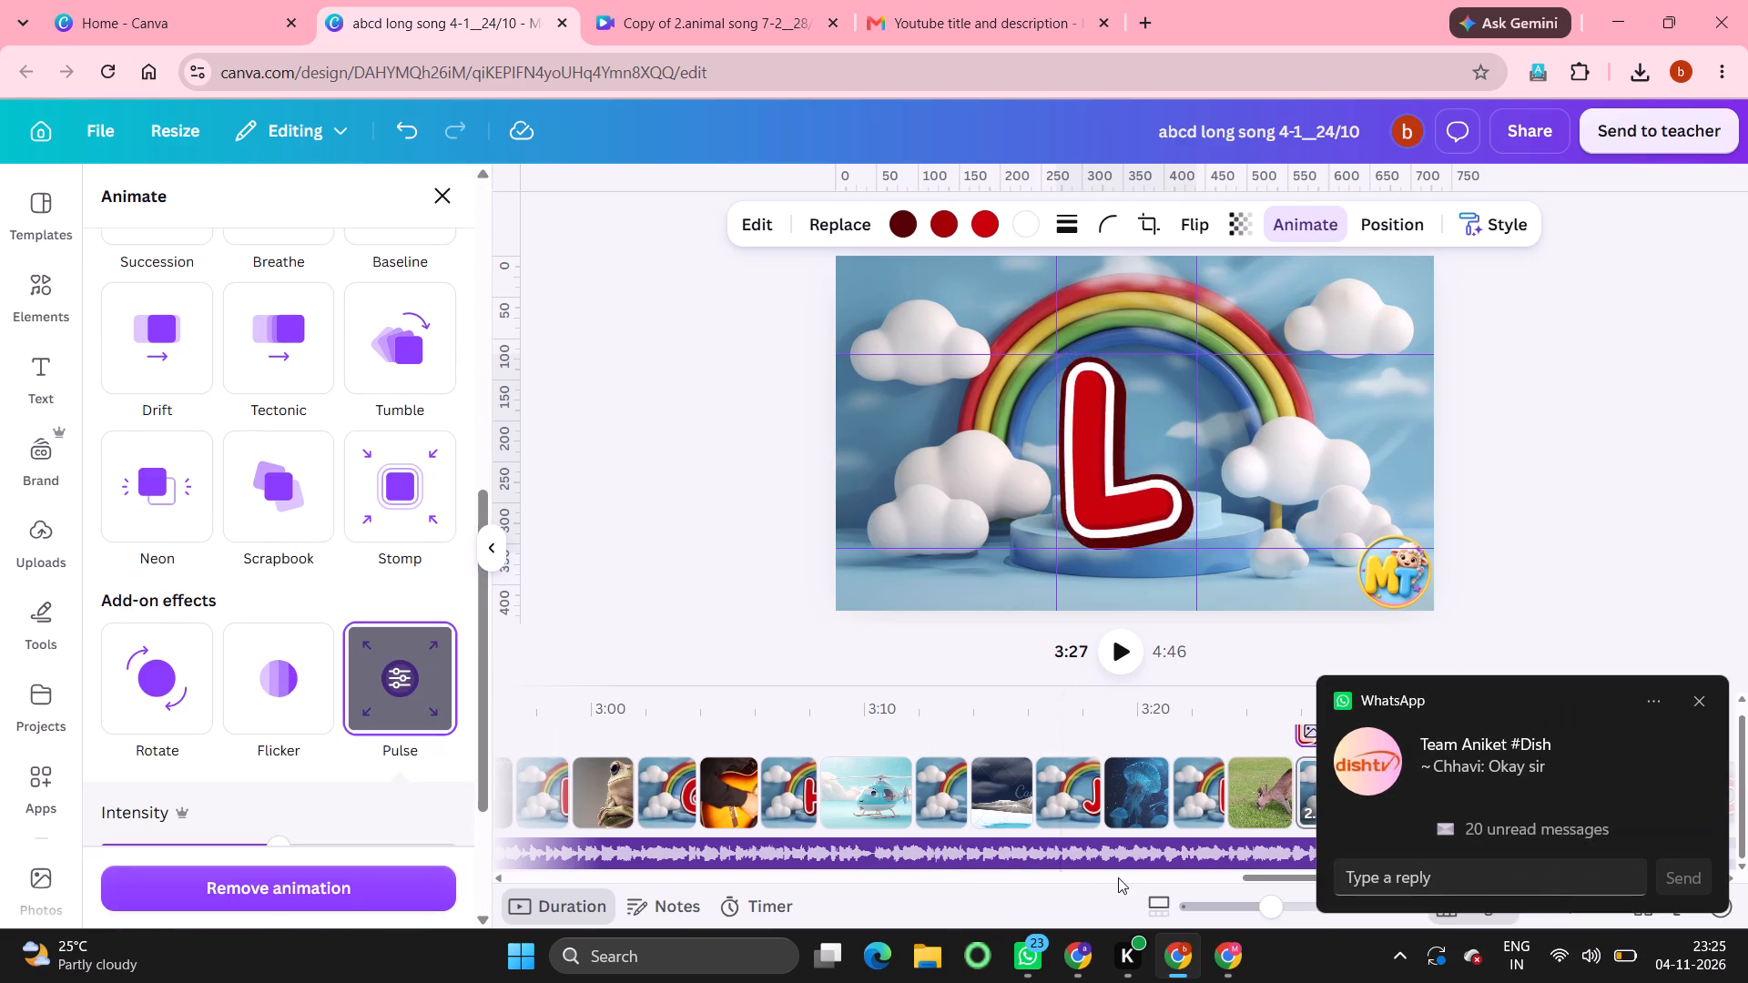
Preview the red M rainbow page with the song and return to it to add the Pulse effect to its letter graphic.
scroll(1221, 845, left, 4)
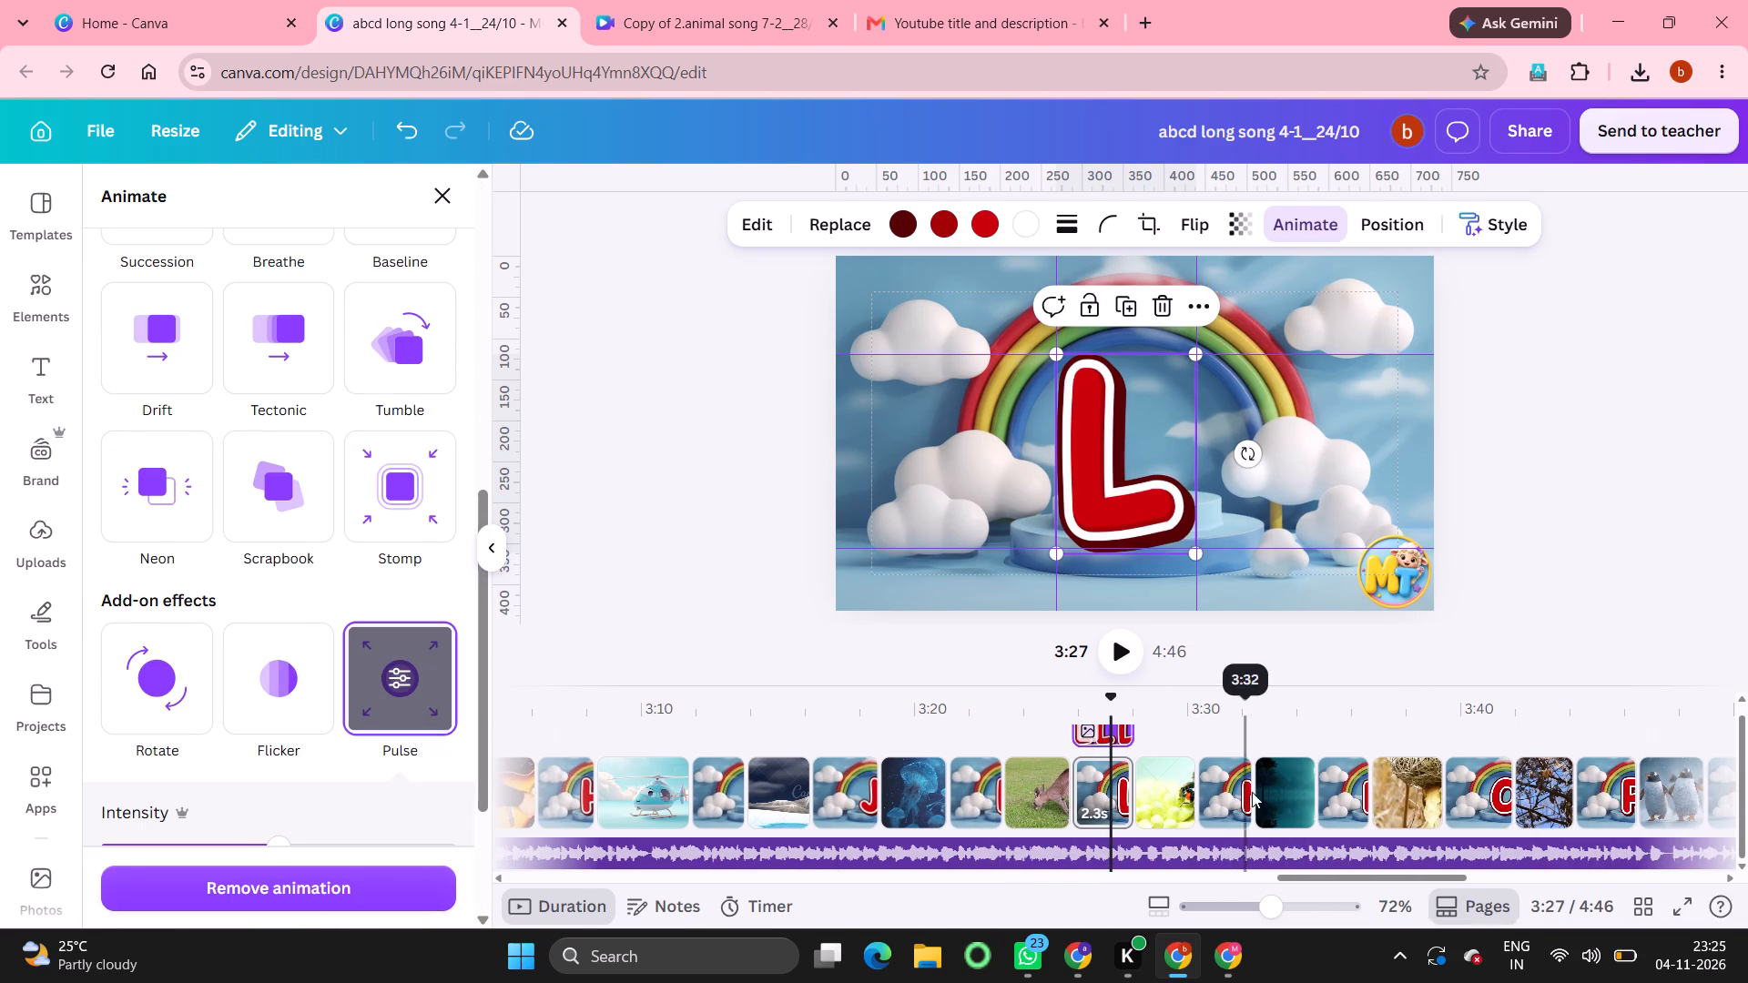
click(1219, 779)
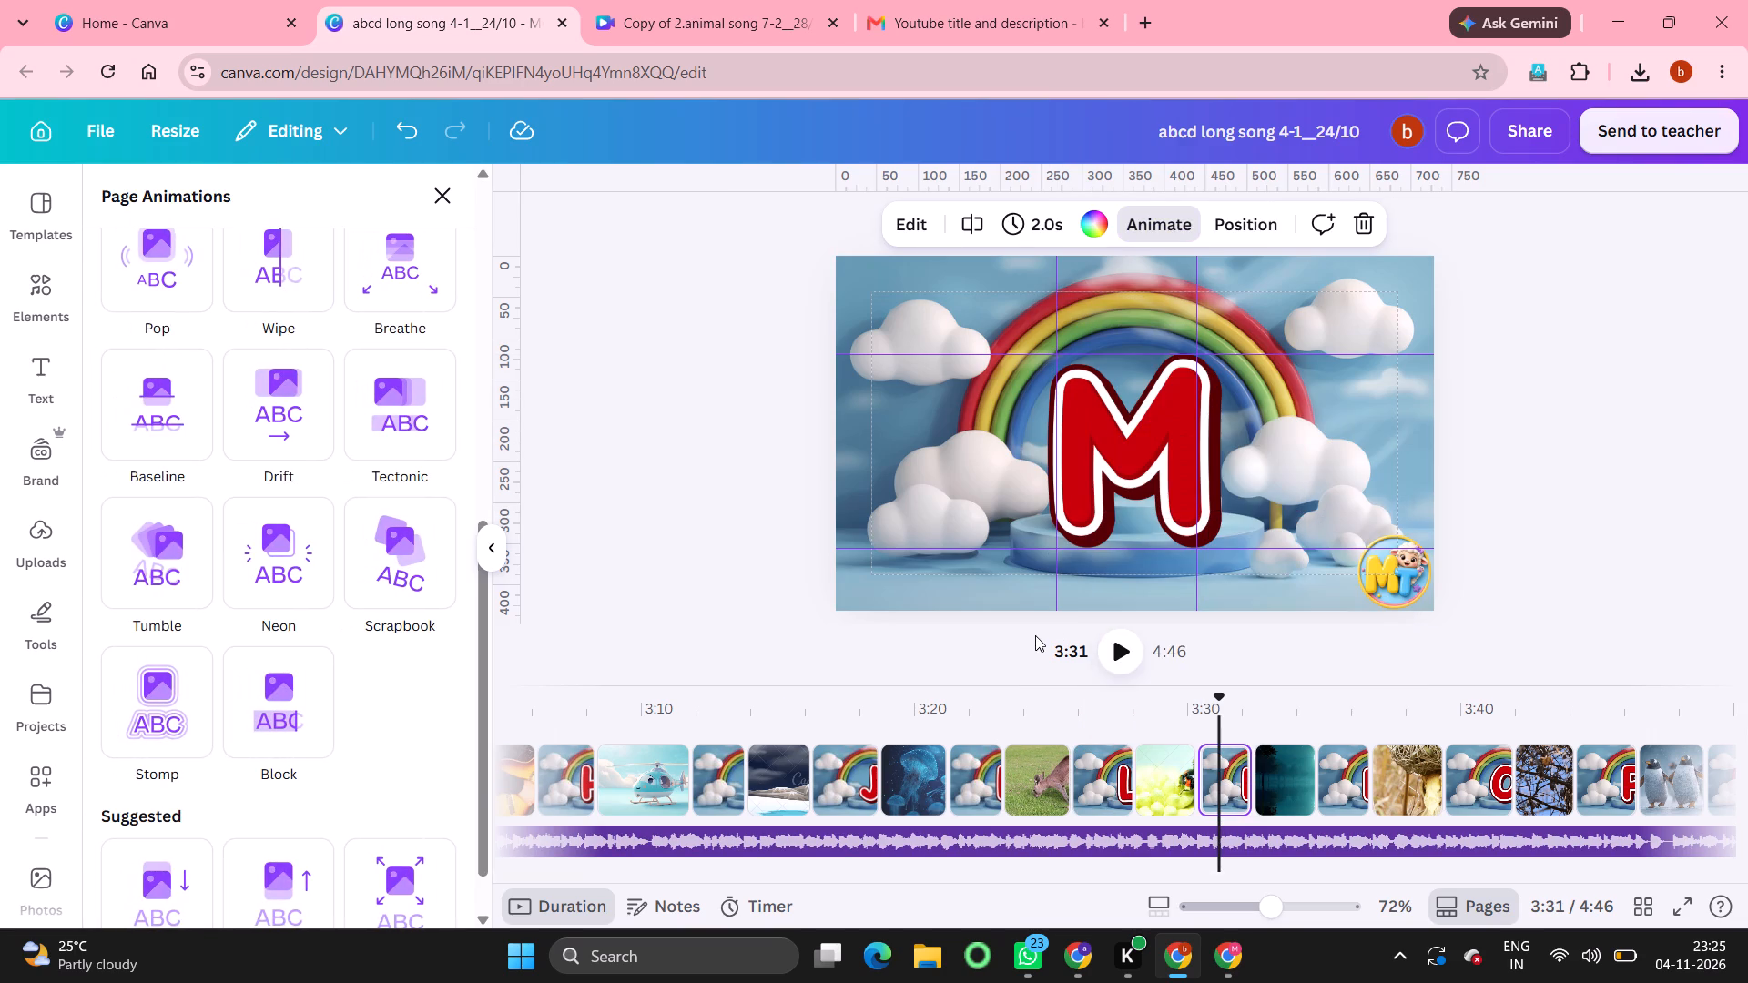
click(1124, 644)
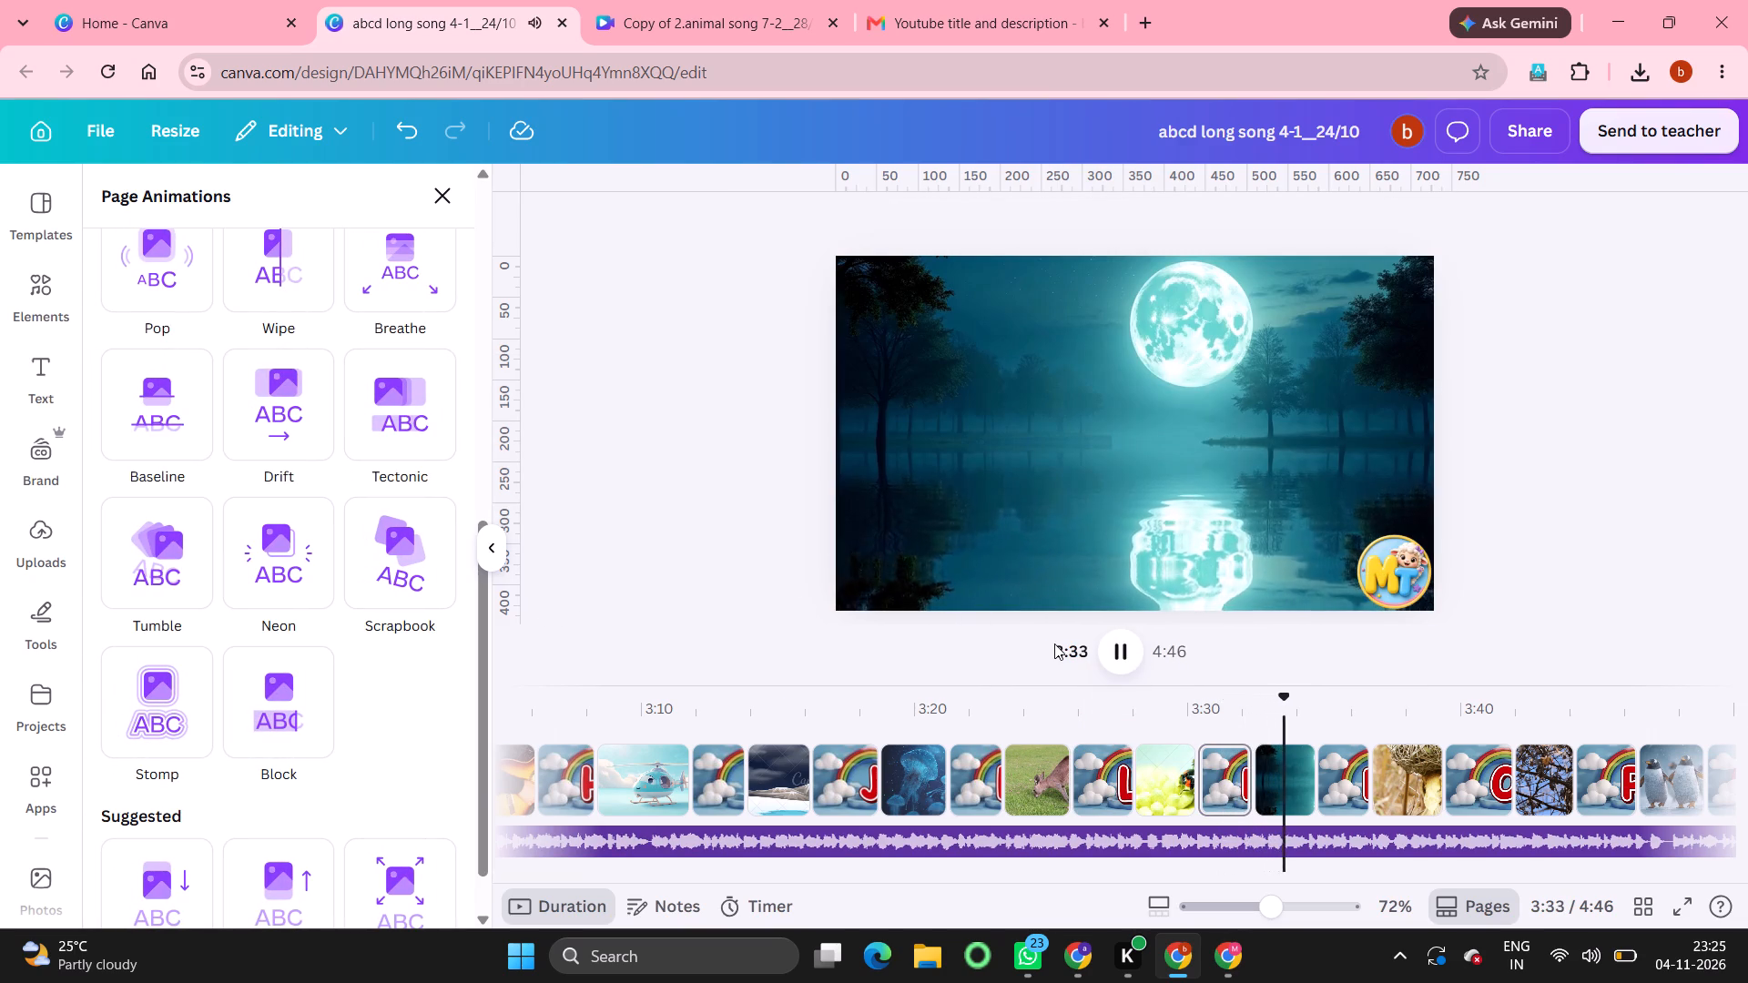
click(1130, 644)
click(1232, 784)
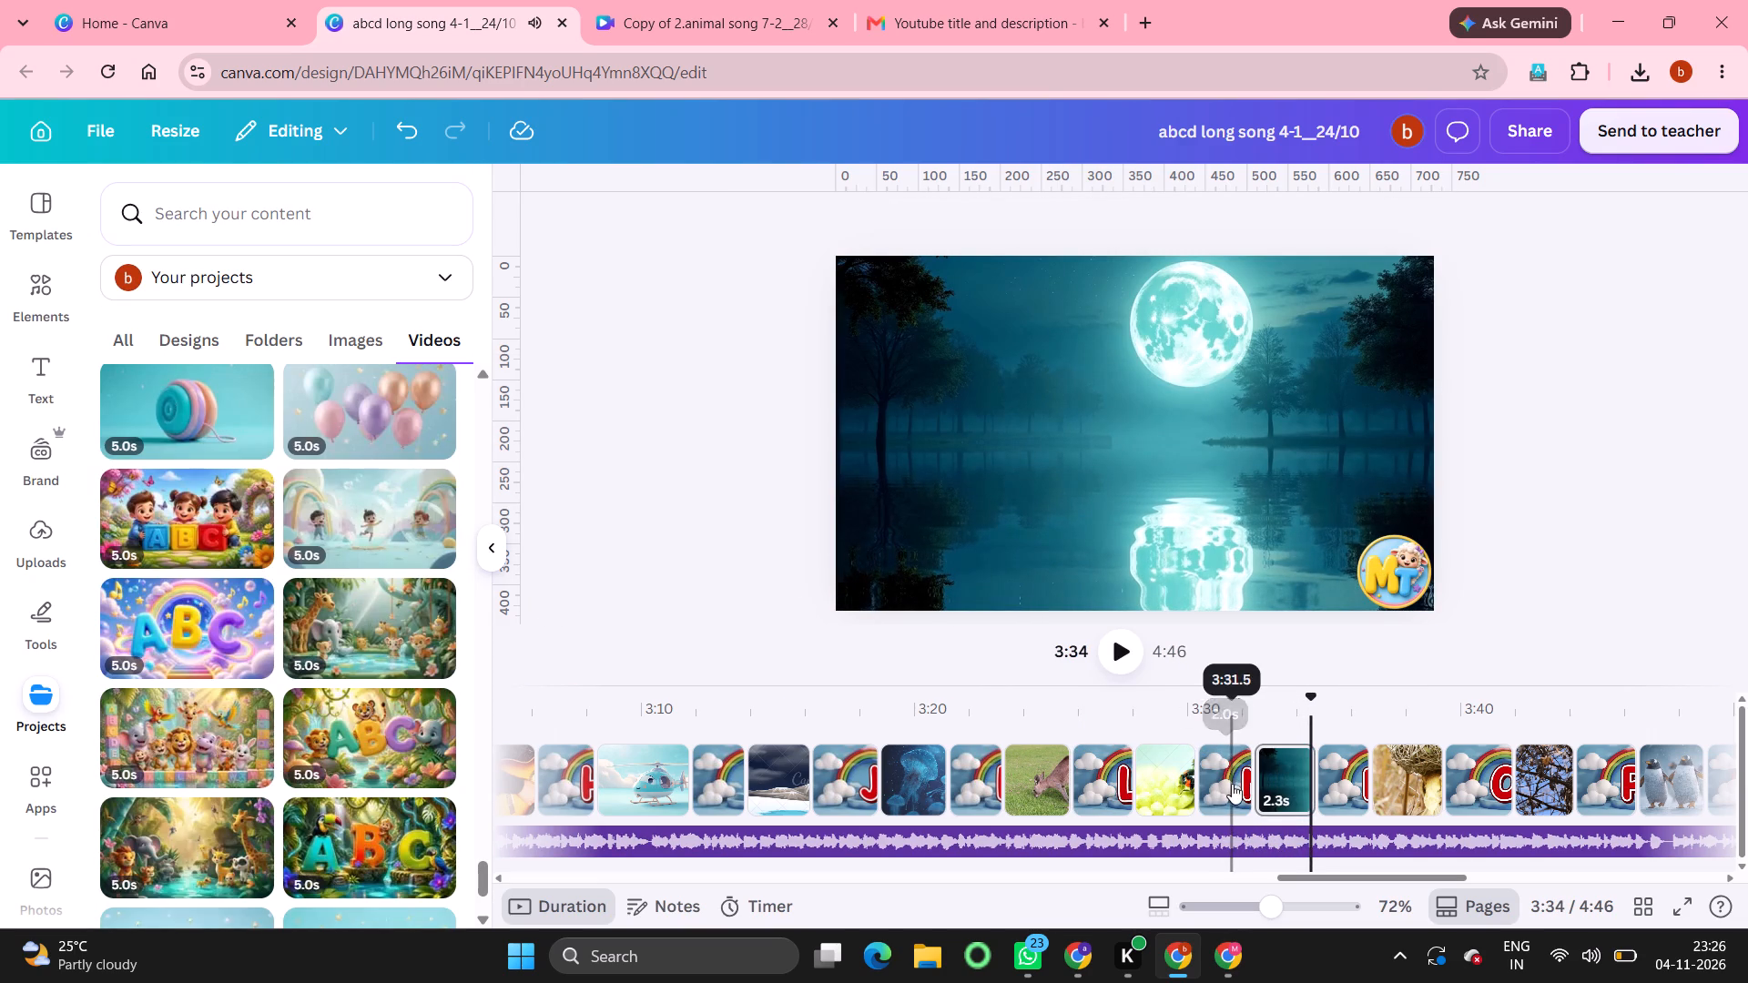
Add the Pulse effect to the red M and N letter graphics on their rainbow pages.
click(1149, 441)
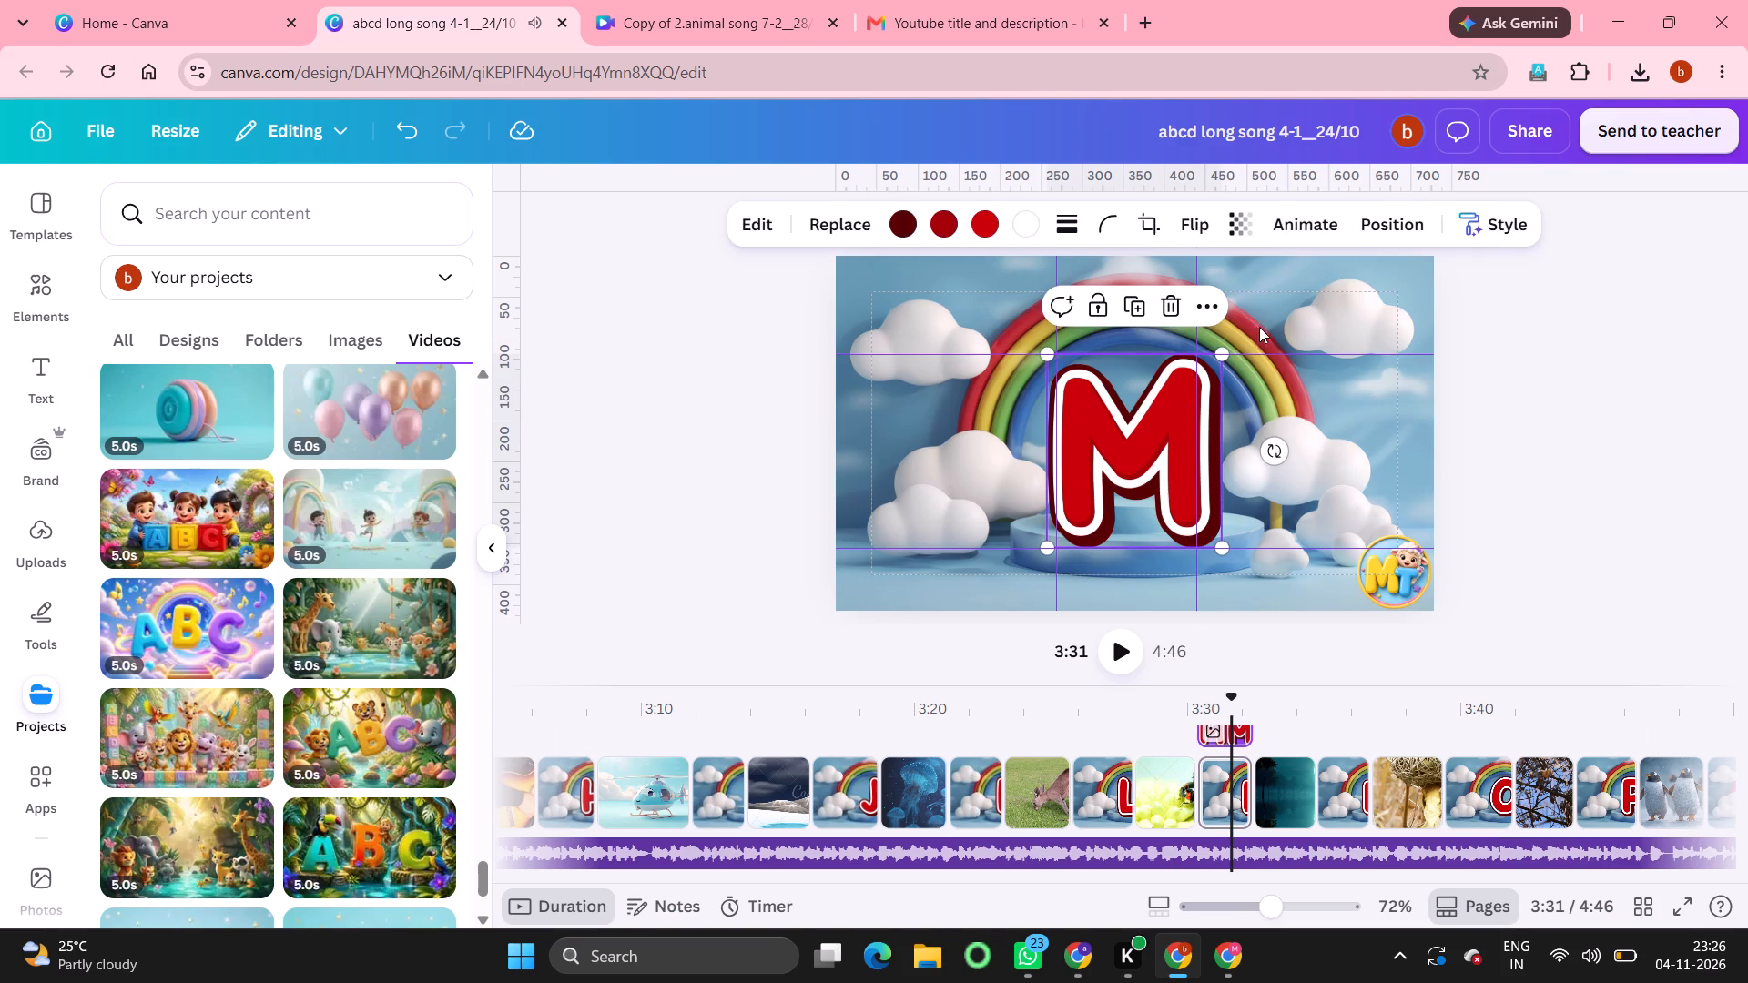
click(1297, 227)
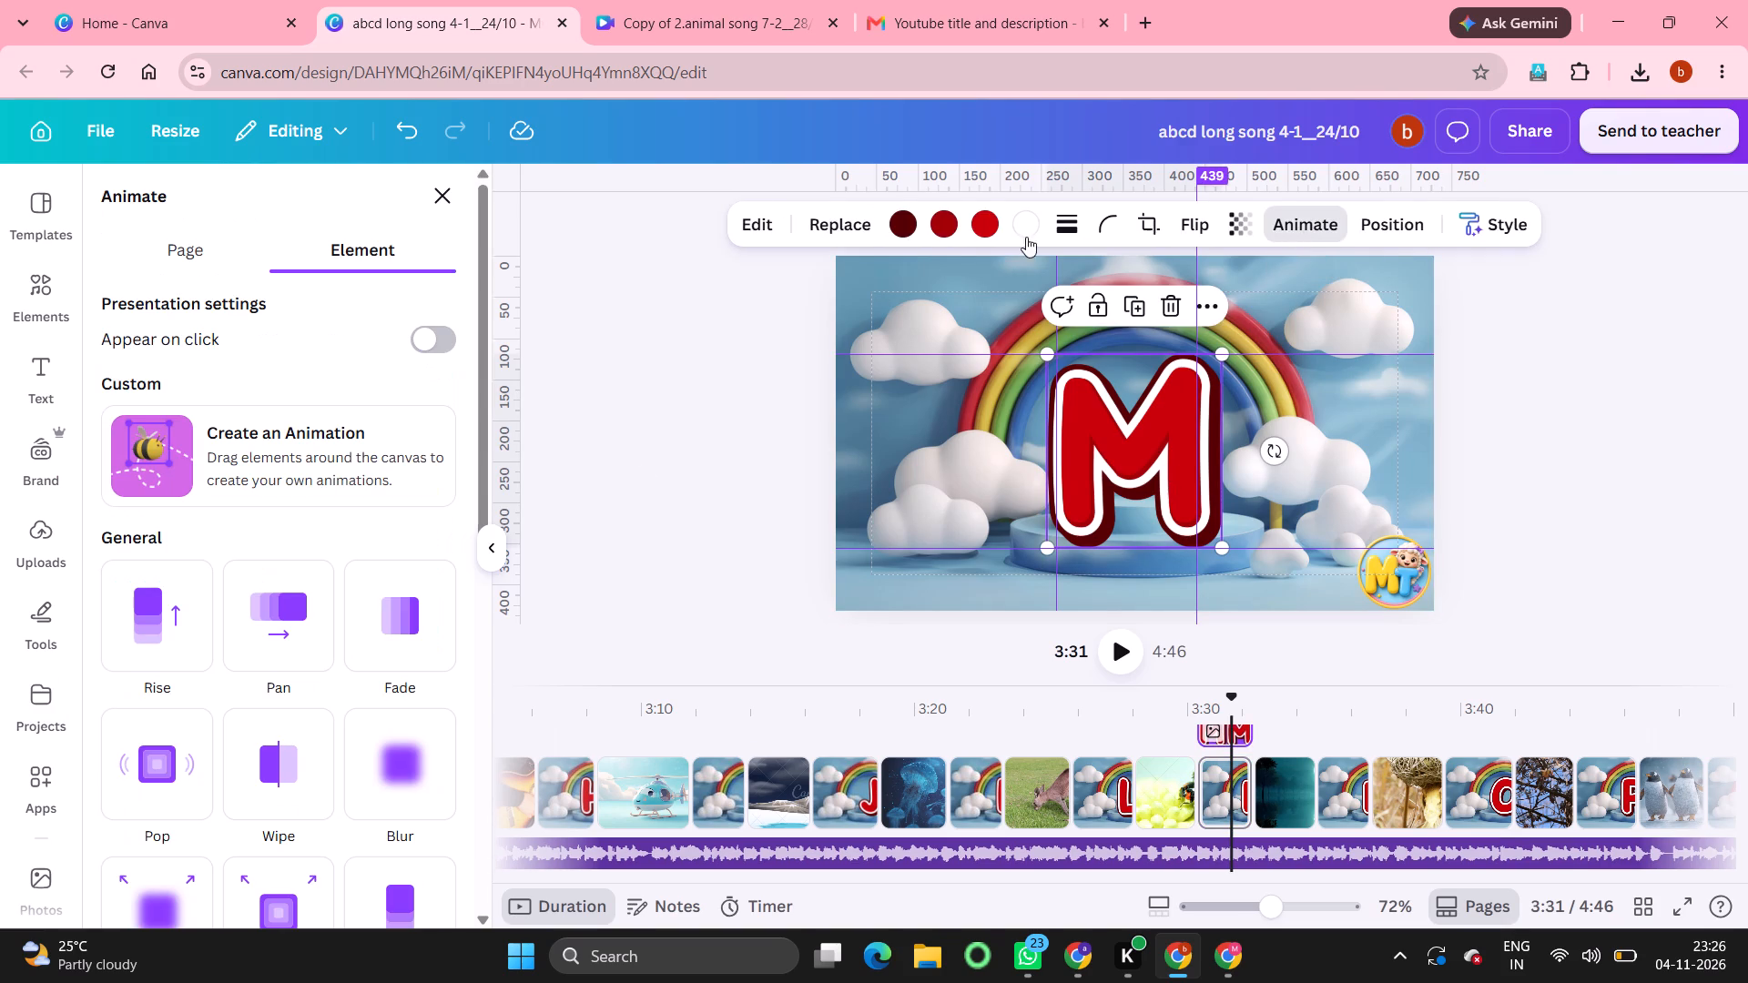
scroll(372, 744, down, 9)
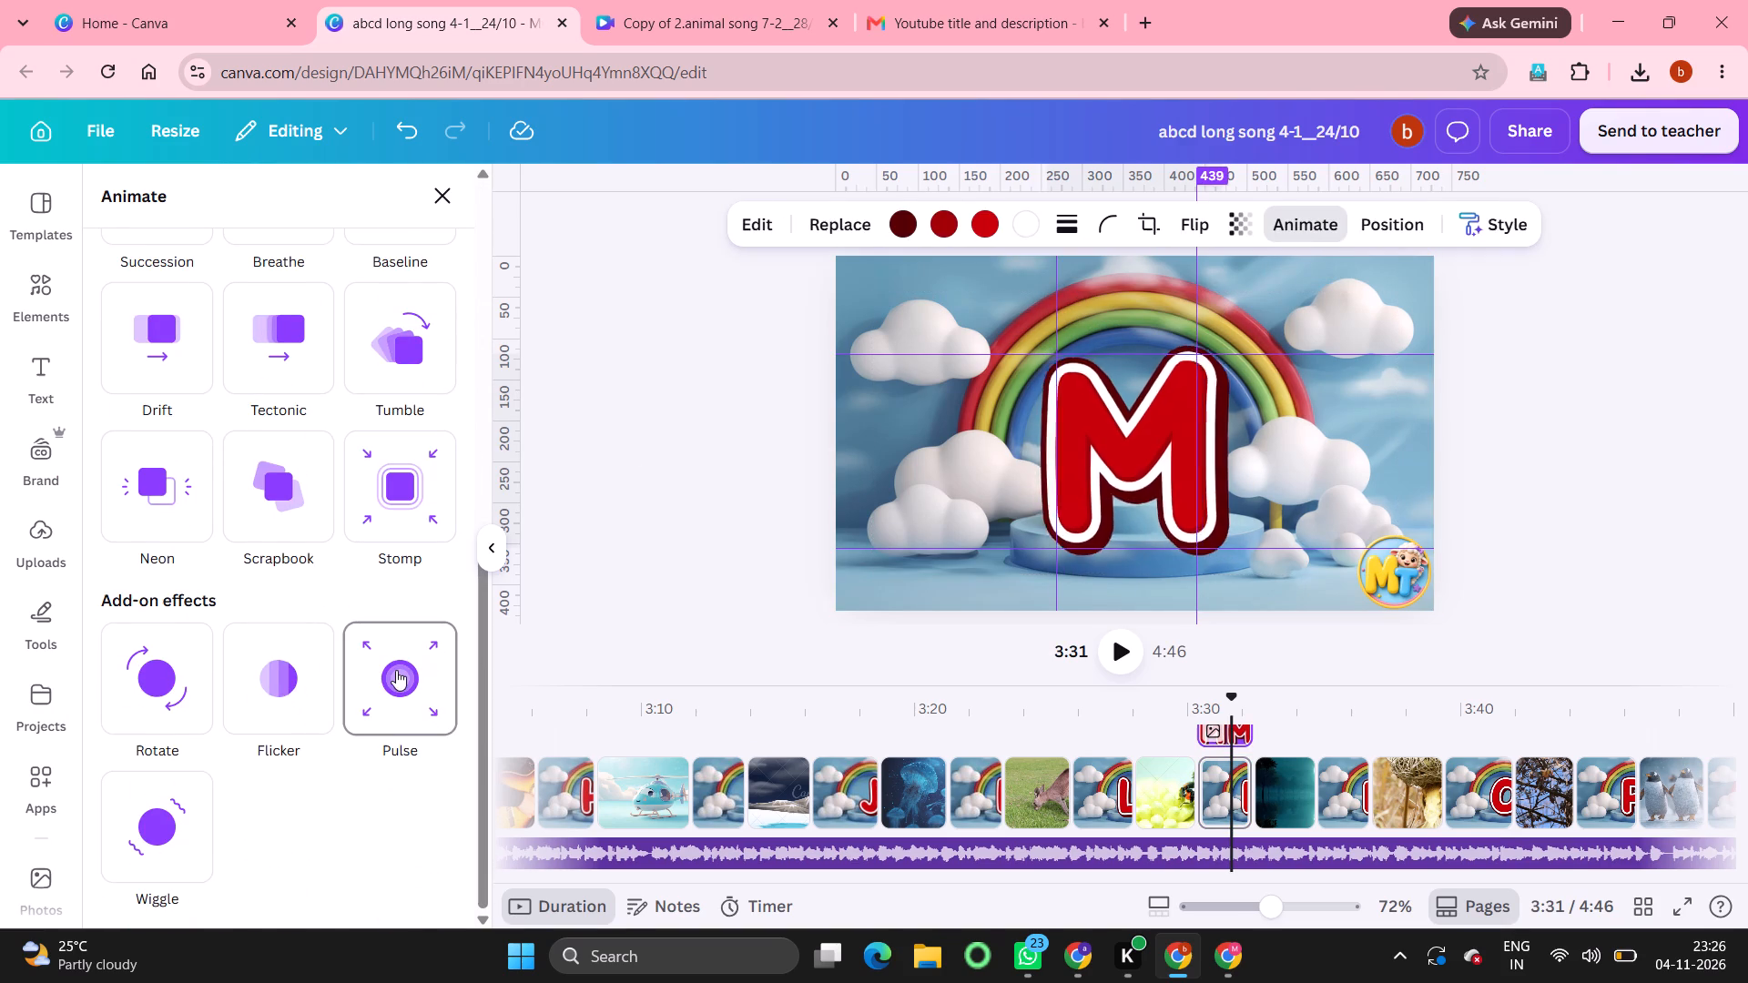
click(396, 670)
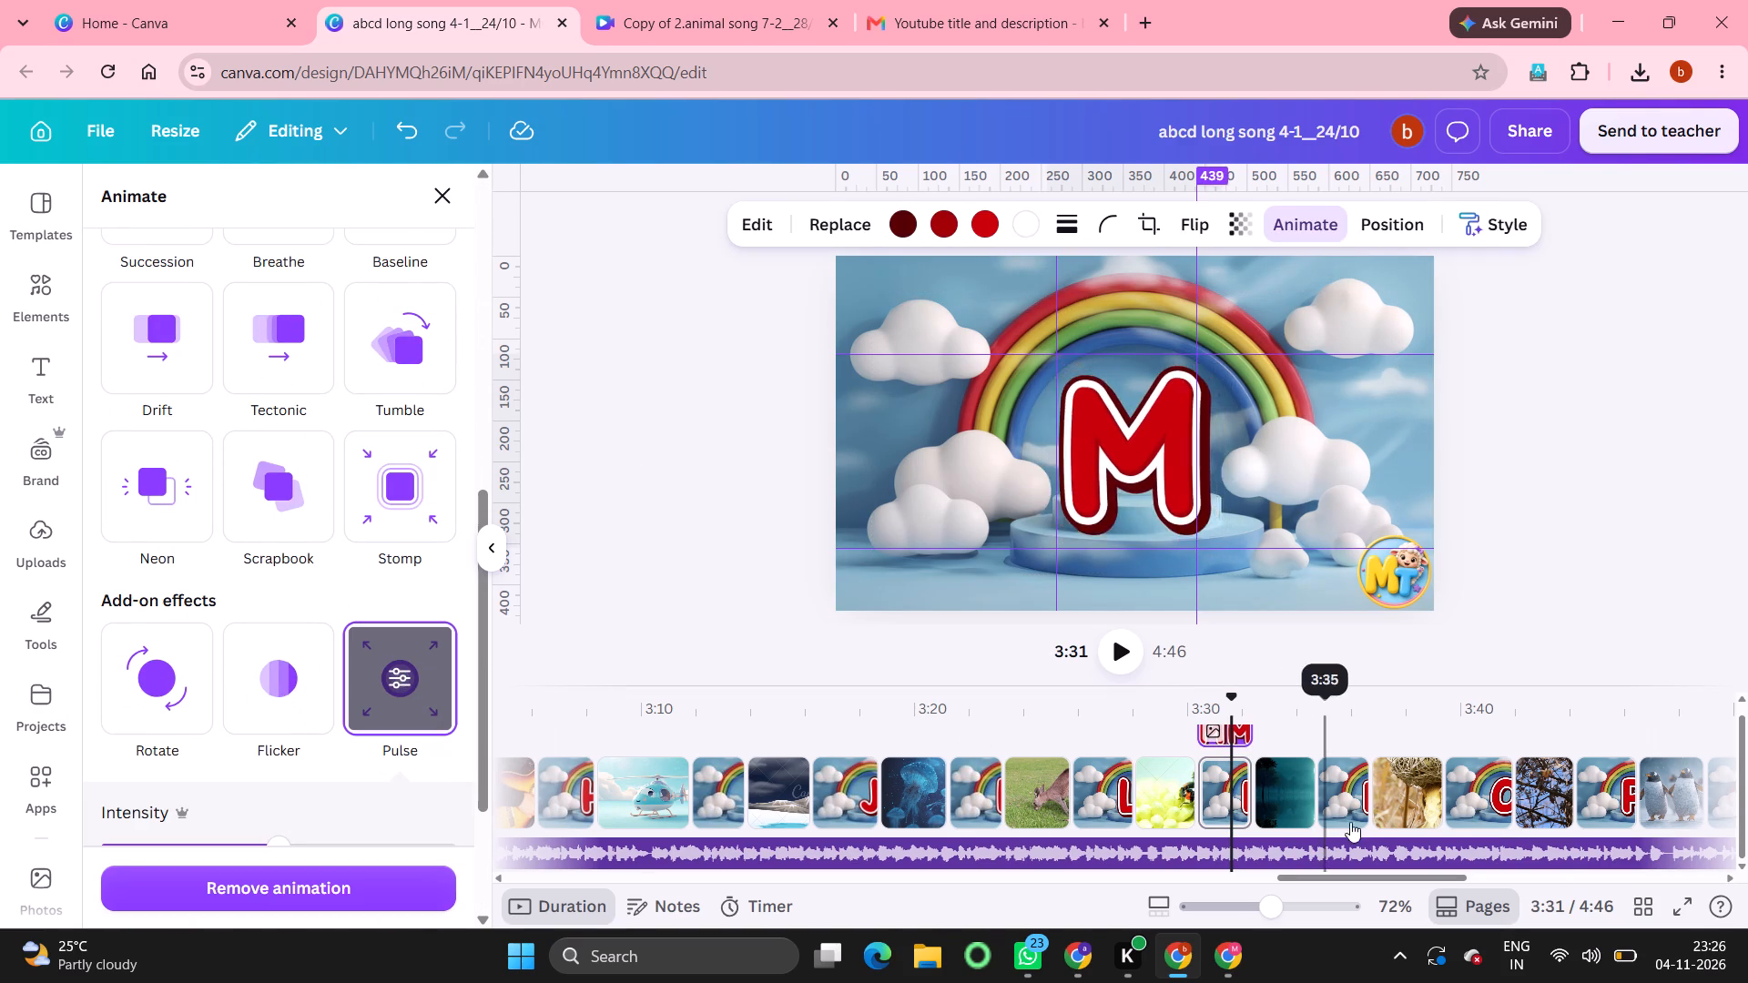
click(1349, 799)
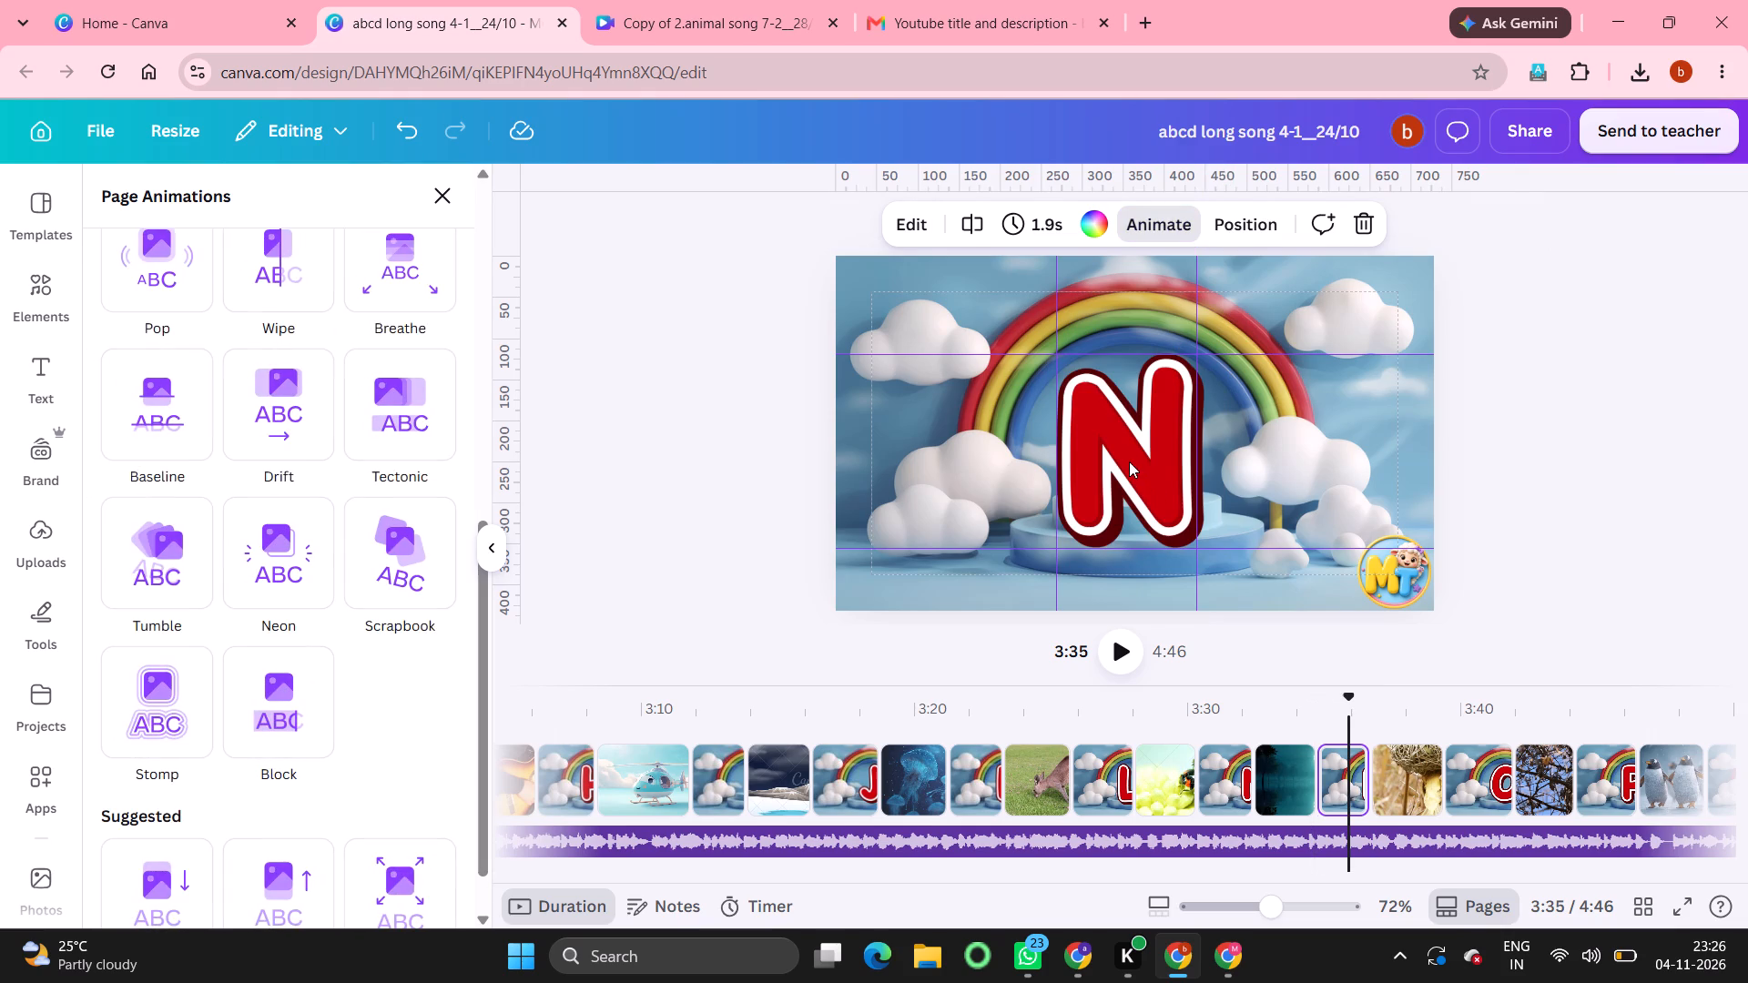
click(1129, 461)
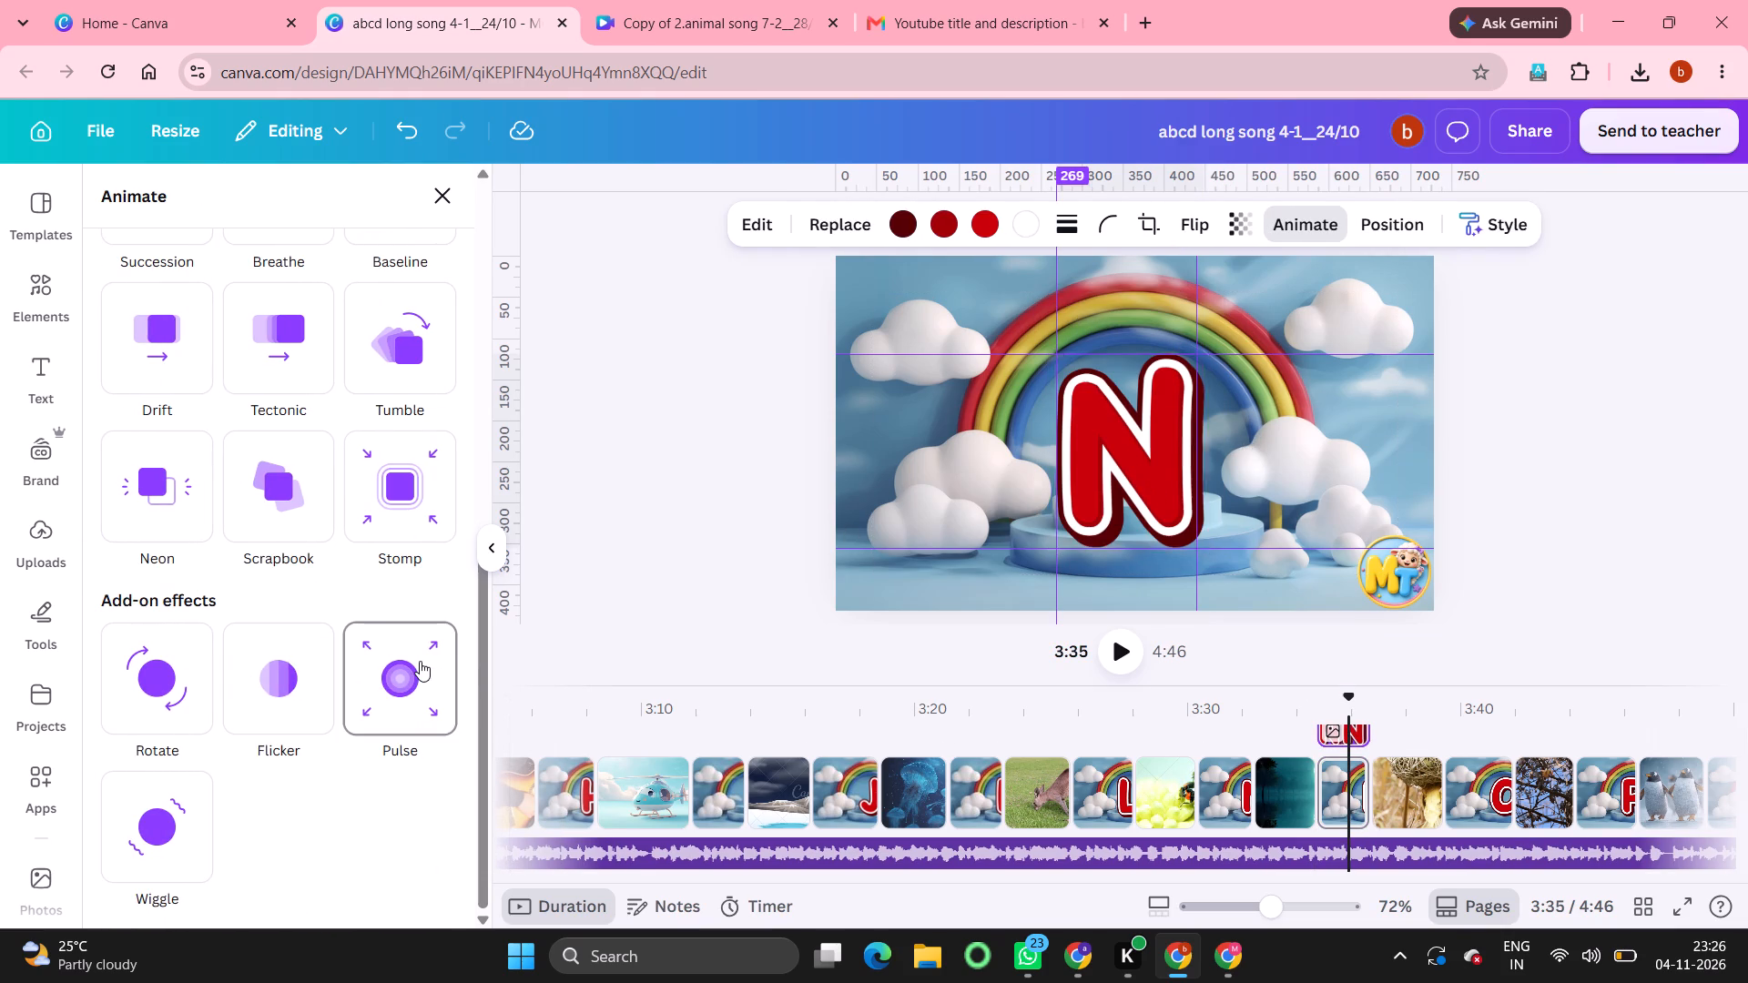
click(420, 661)
Add the Pulse effect to the red O and P letter graphics on their rainbow pages.
scroll(1145, 856, left, 5)
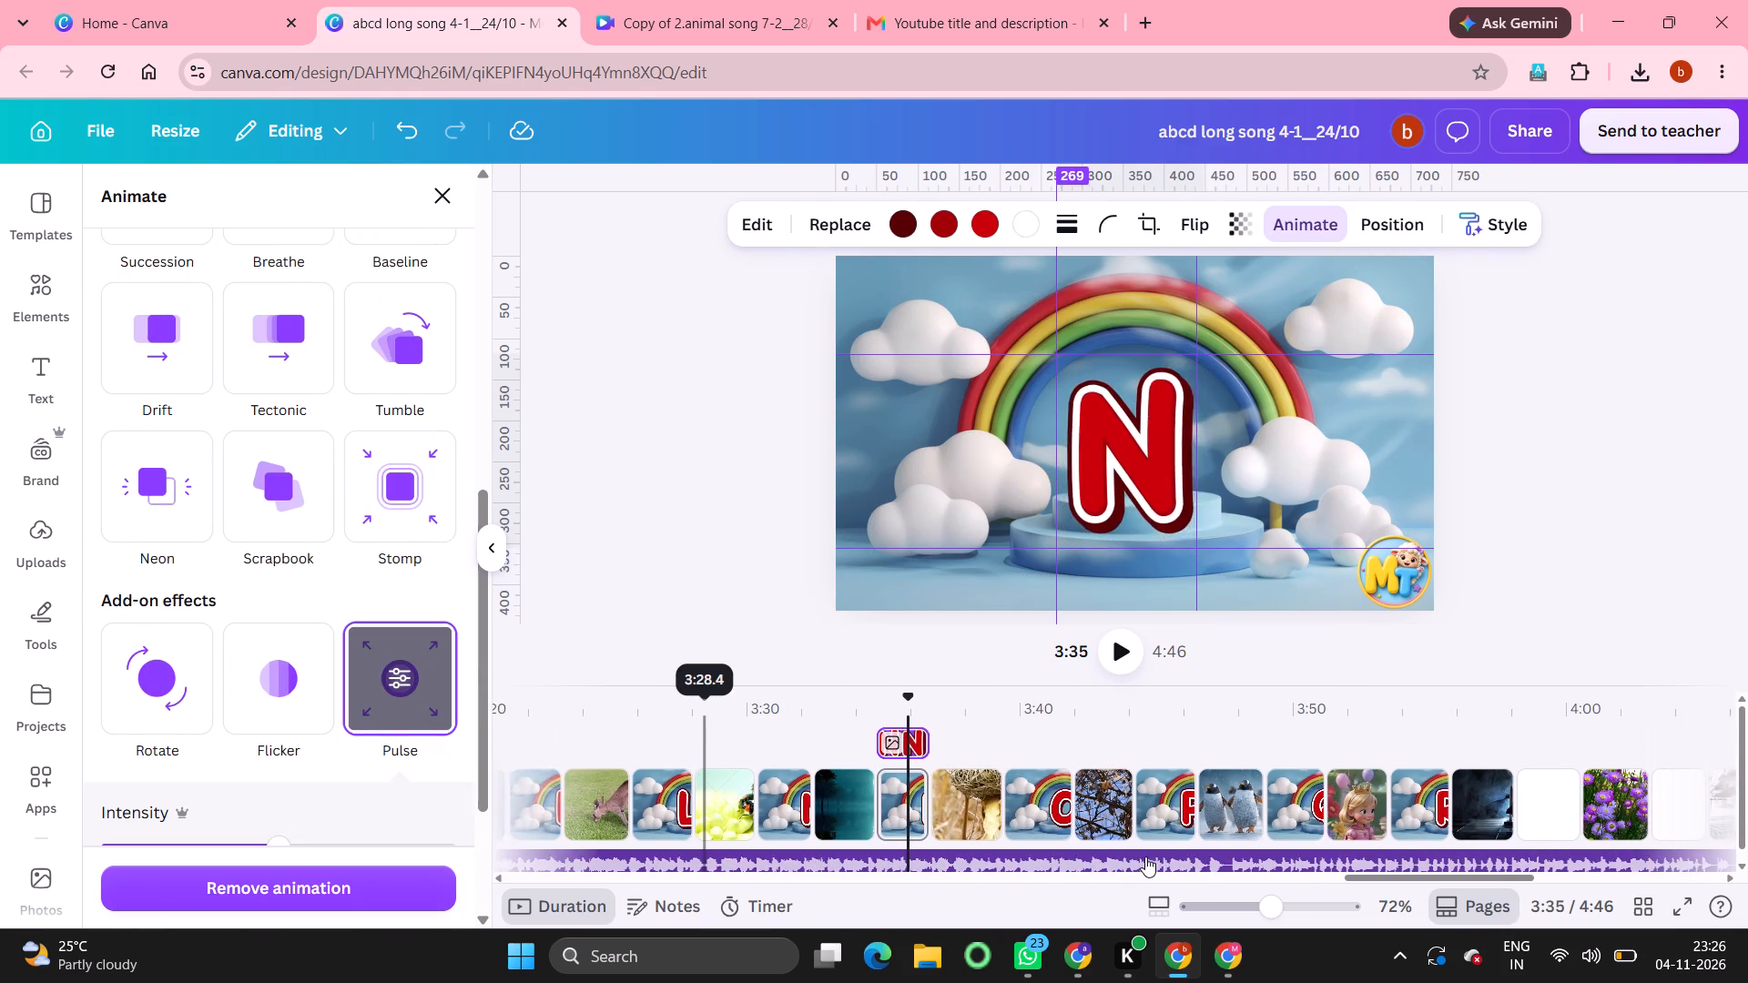
click(1019, 813)
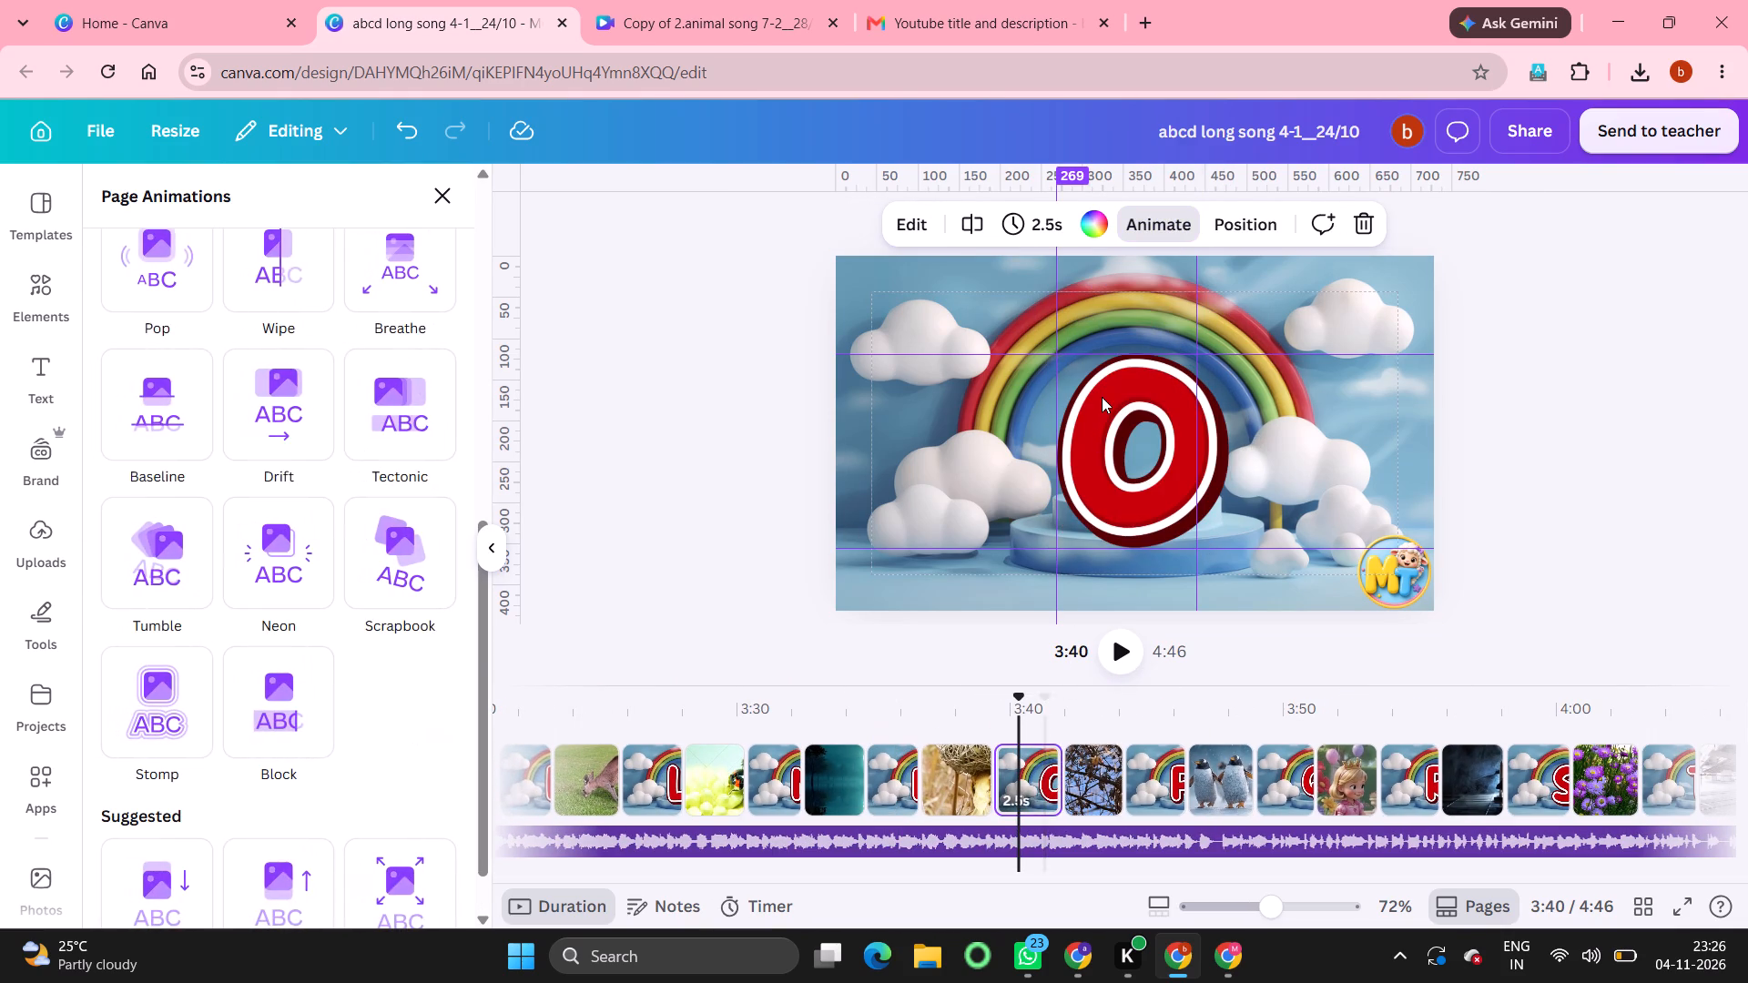
click(1102, 397)
click(390, 653)
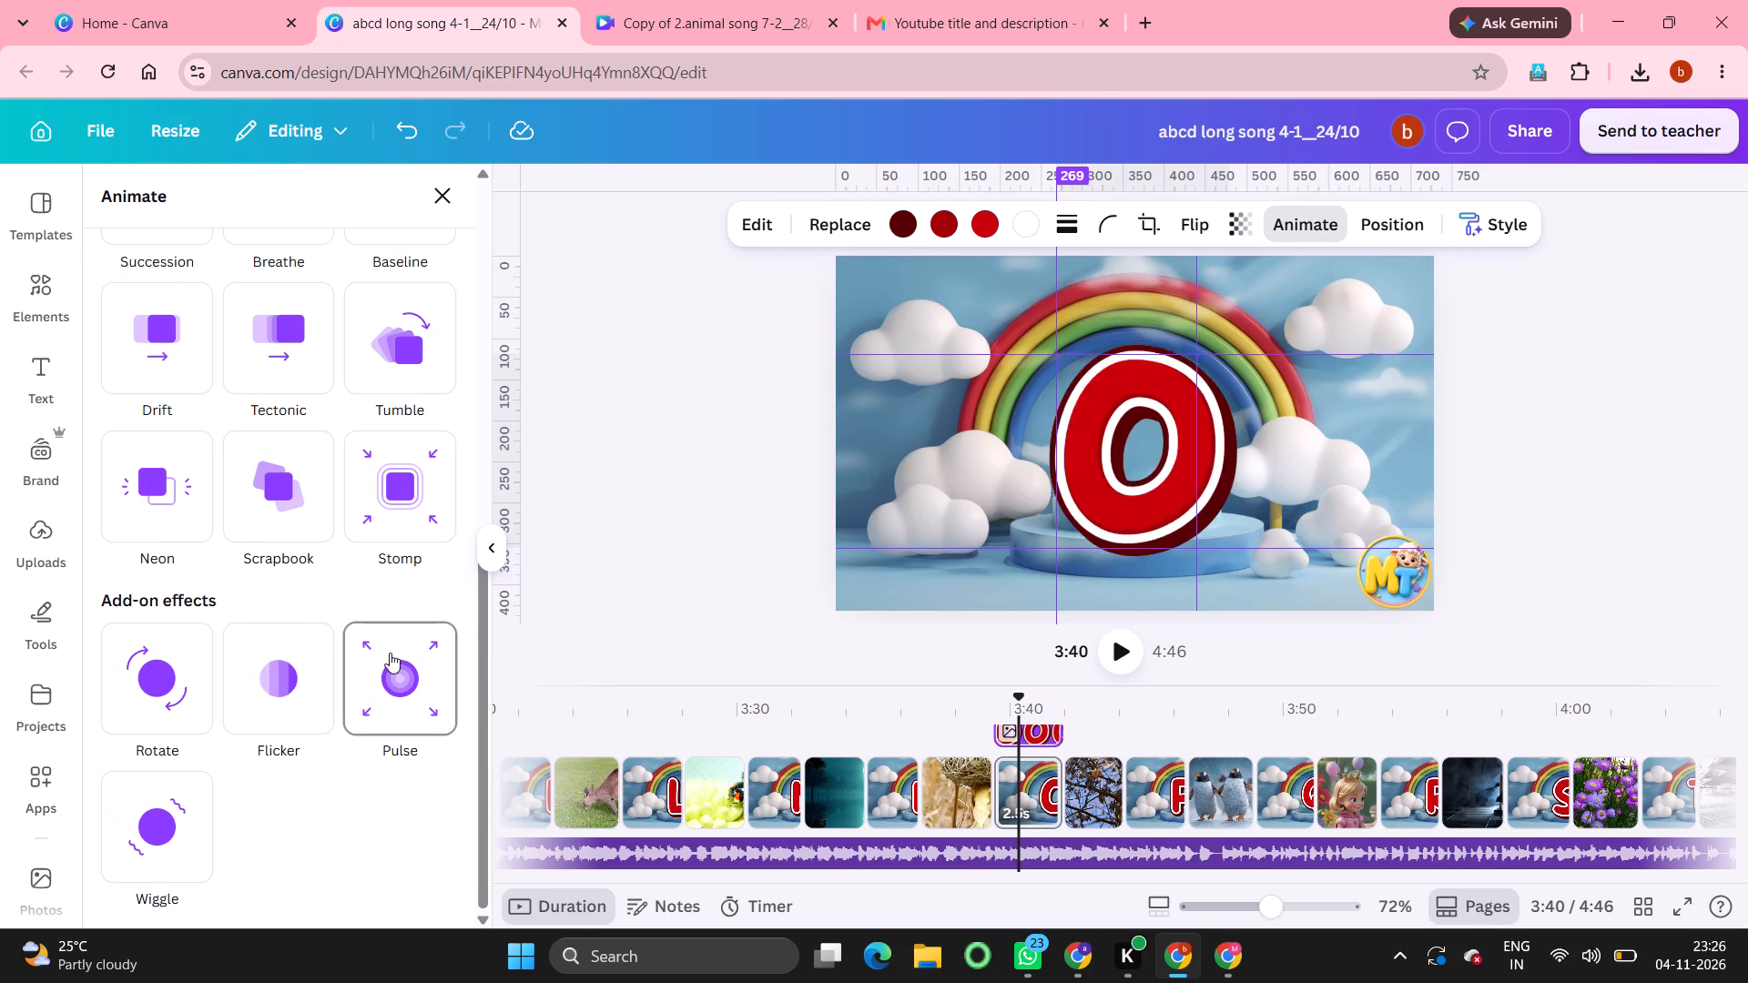
click(1157, 781)
click(1103, 412)
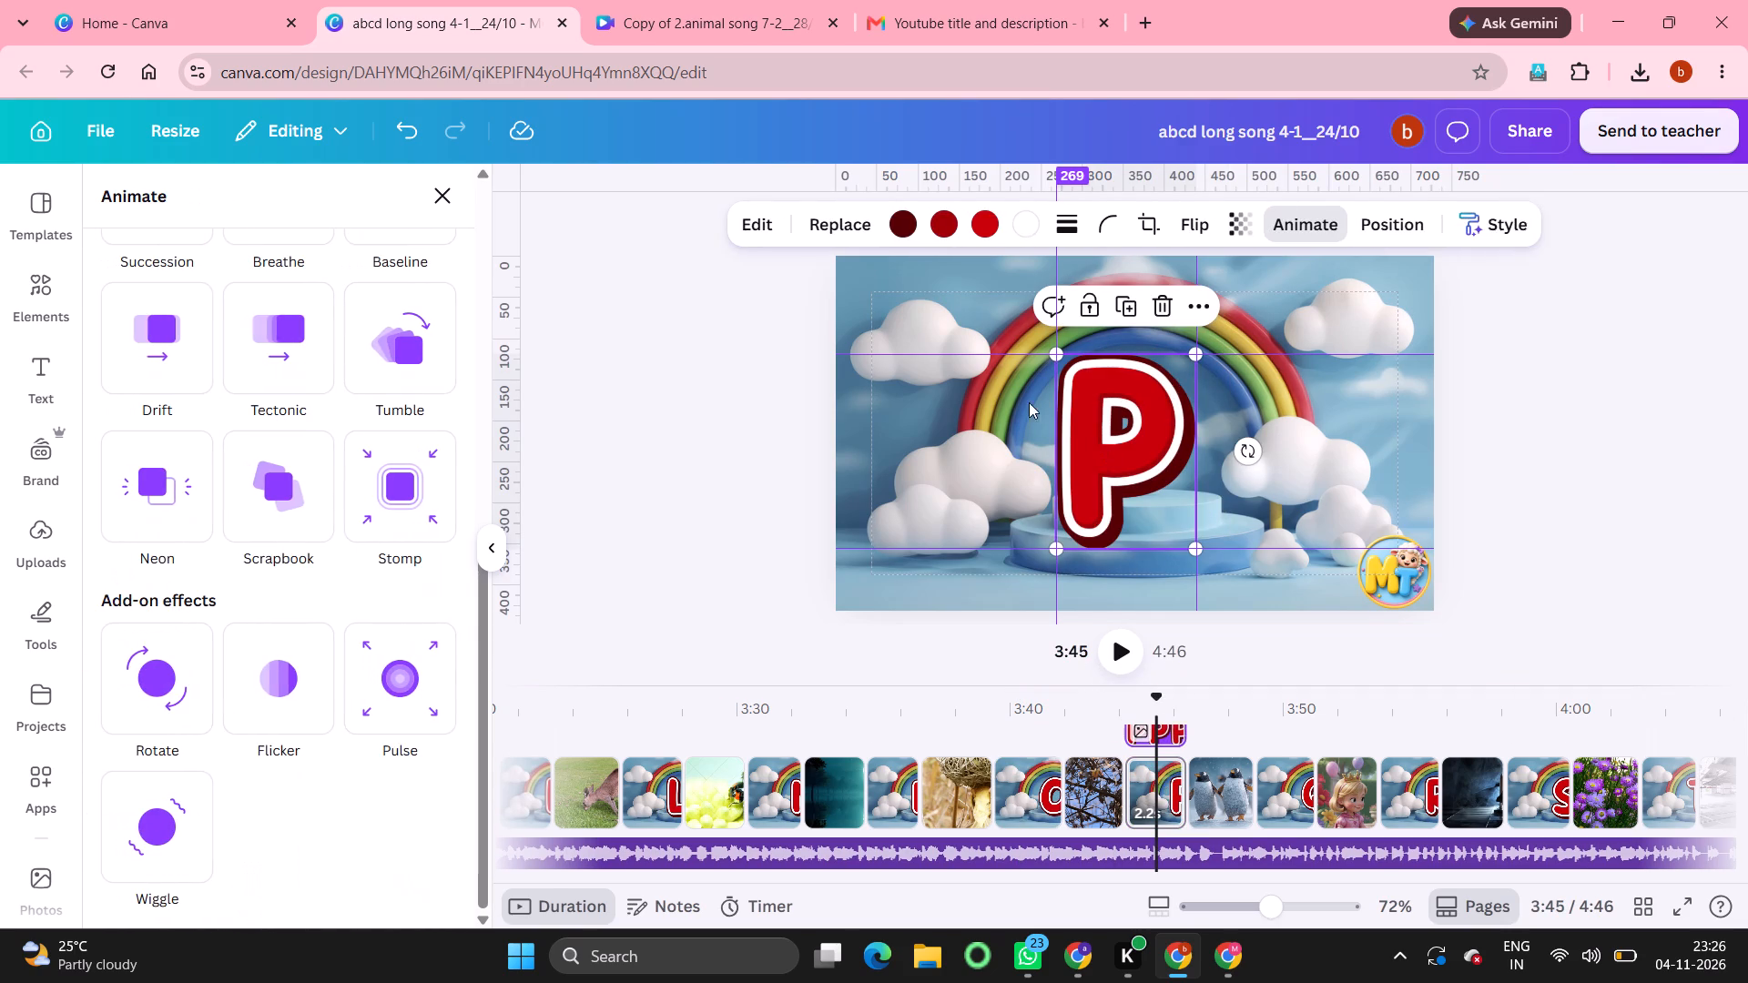
click(426, 662)
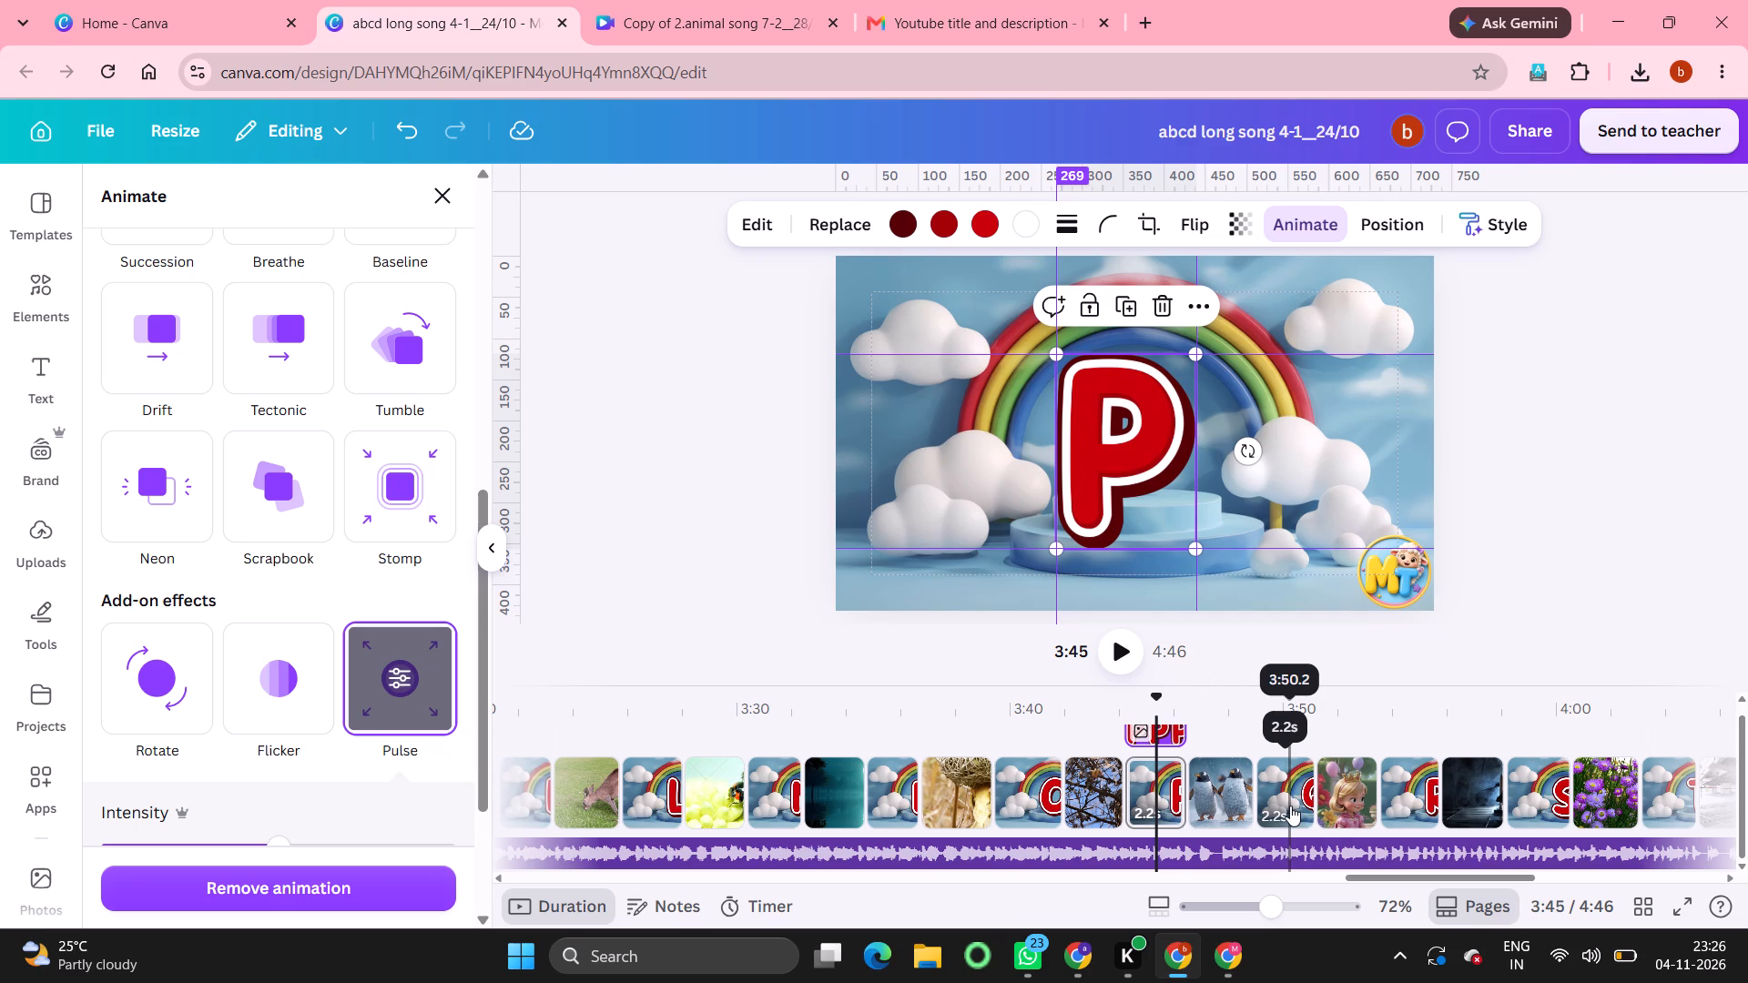
click(1095, 434)
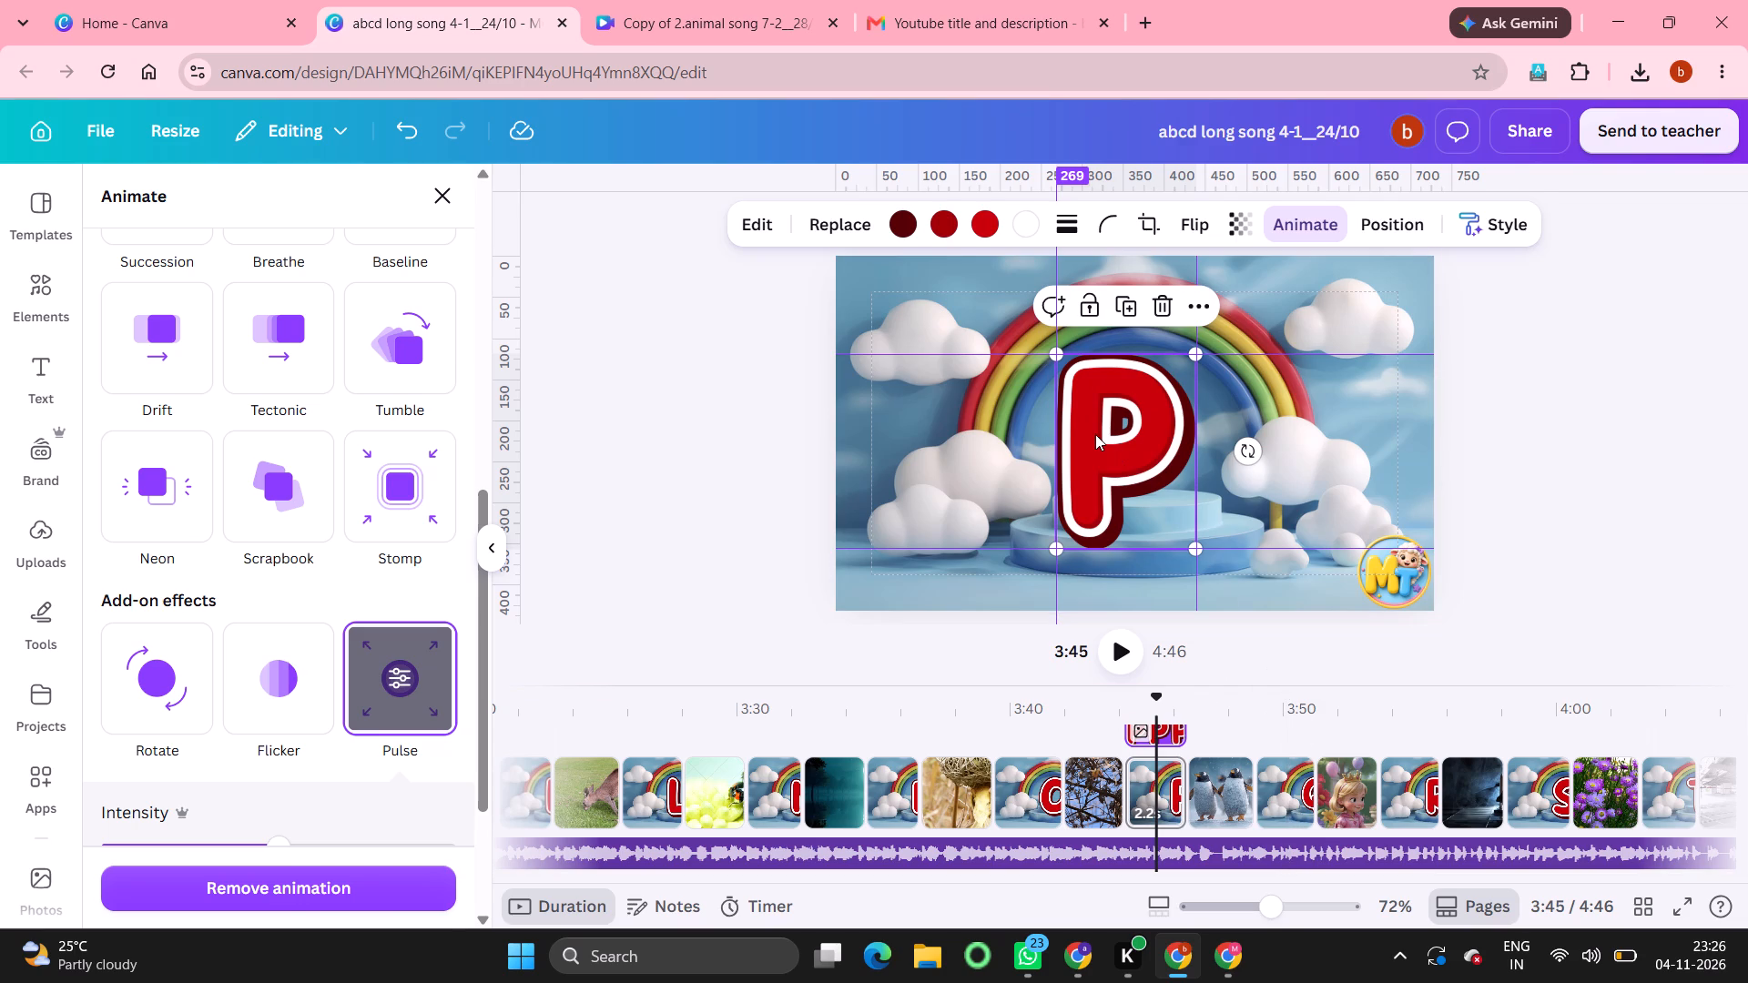
click(1092, 433)
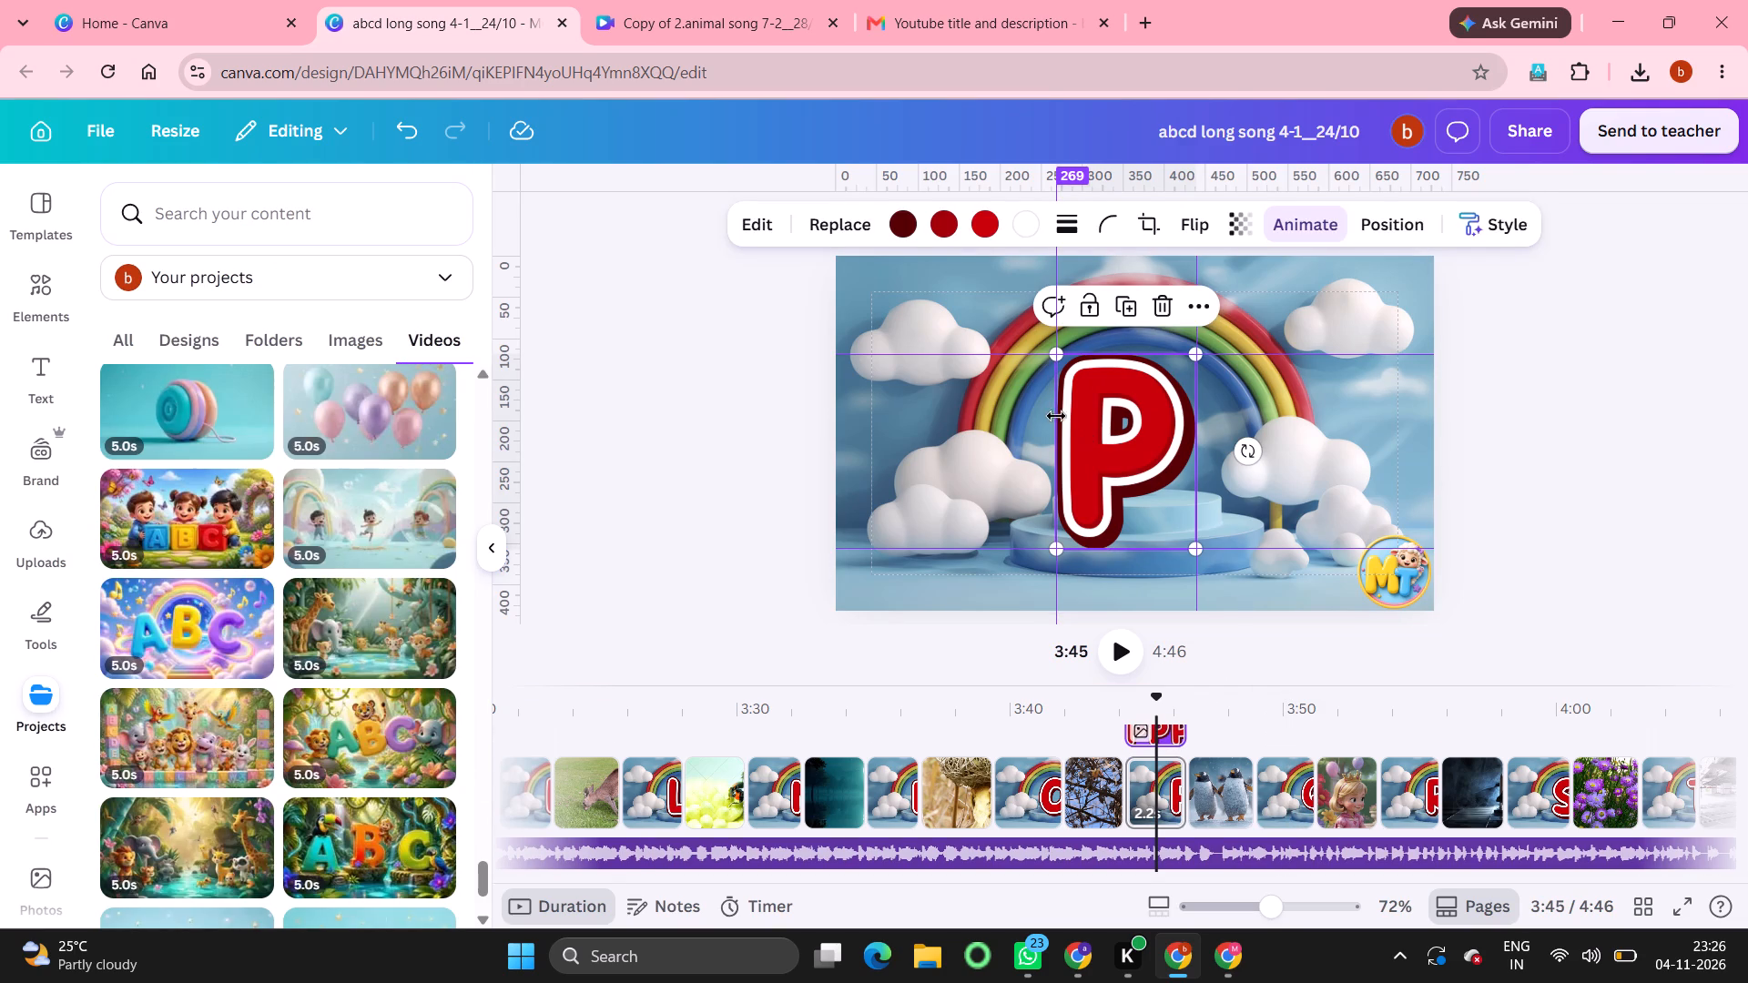
click(1314, 217)
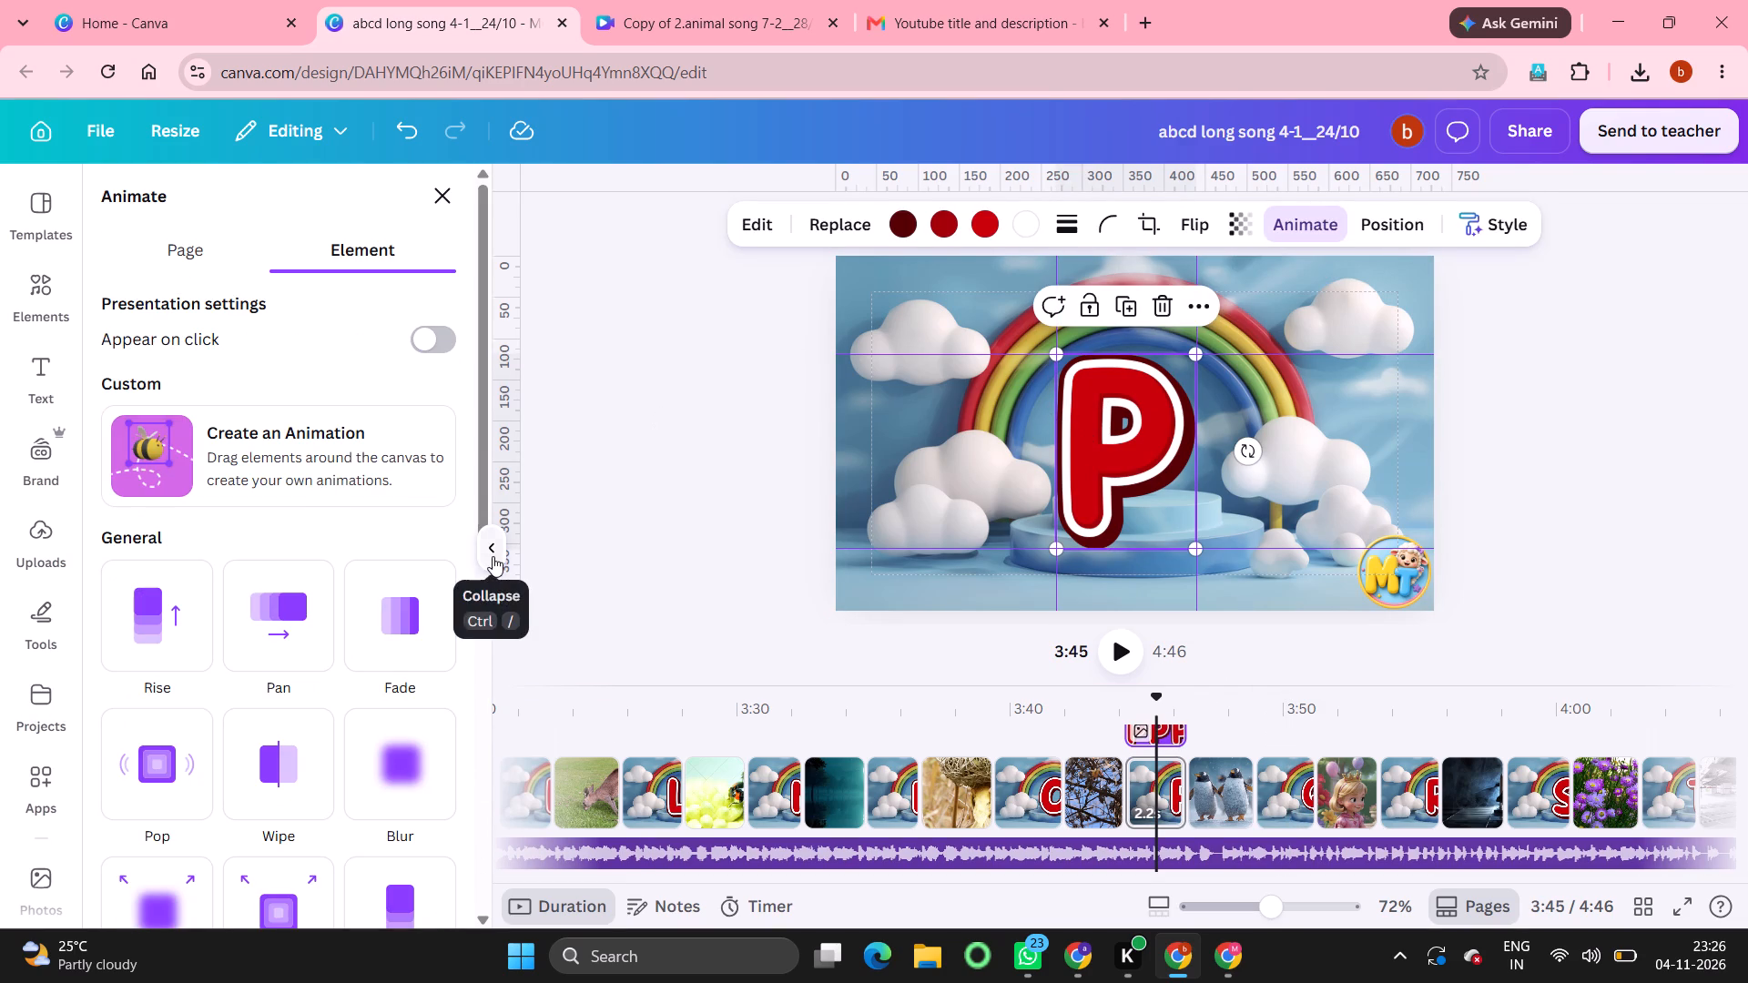
scroll(412, 628, down, 6)
click(414, 694)
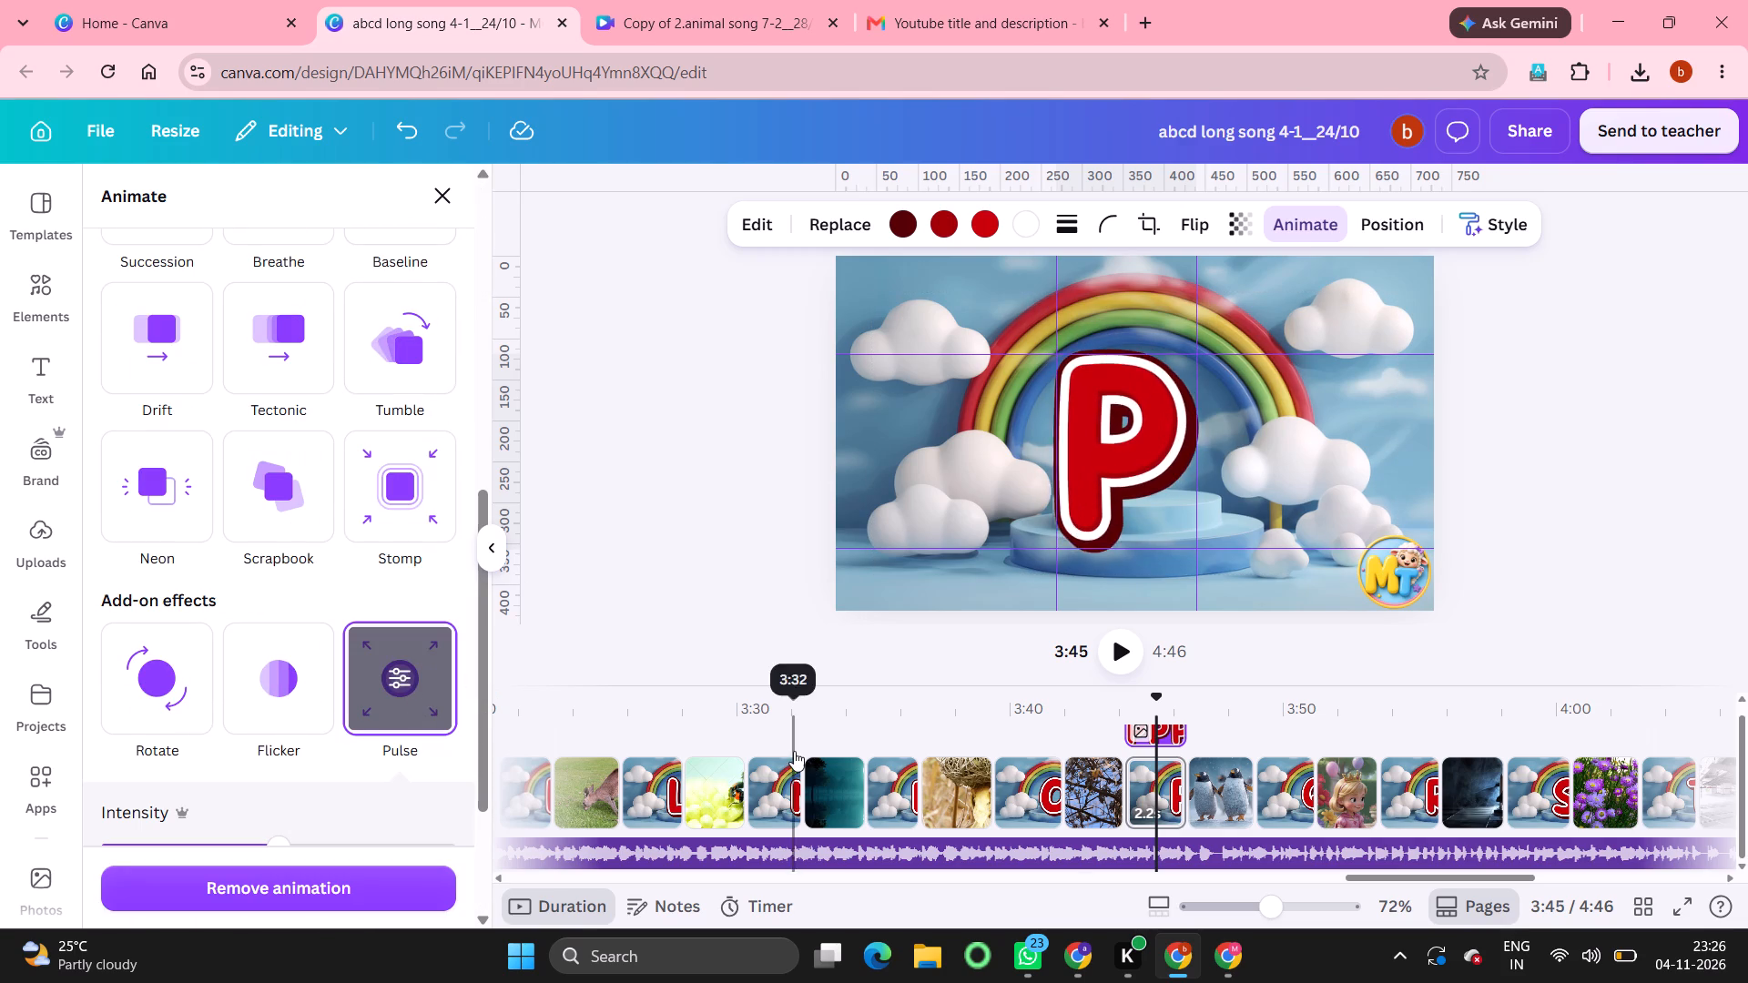
Add the Pulse effect to the red Q and R letter graphics on their rainbow pages.
click(1288, 809)
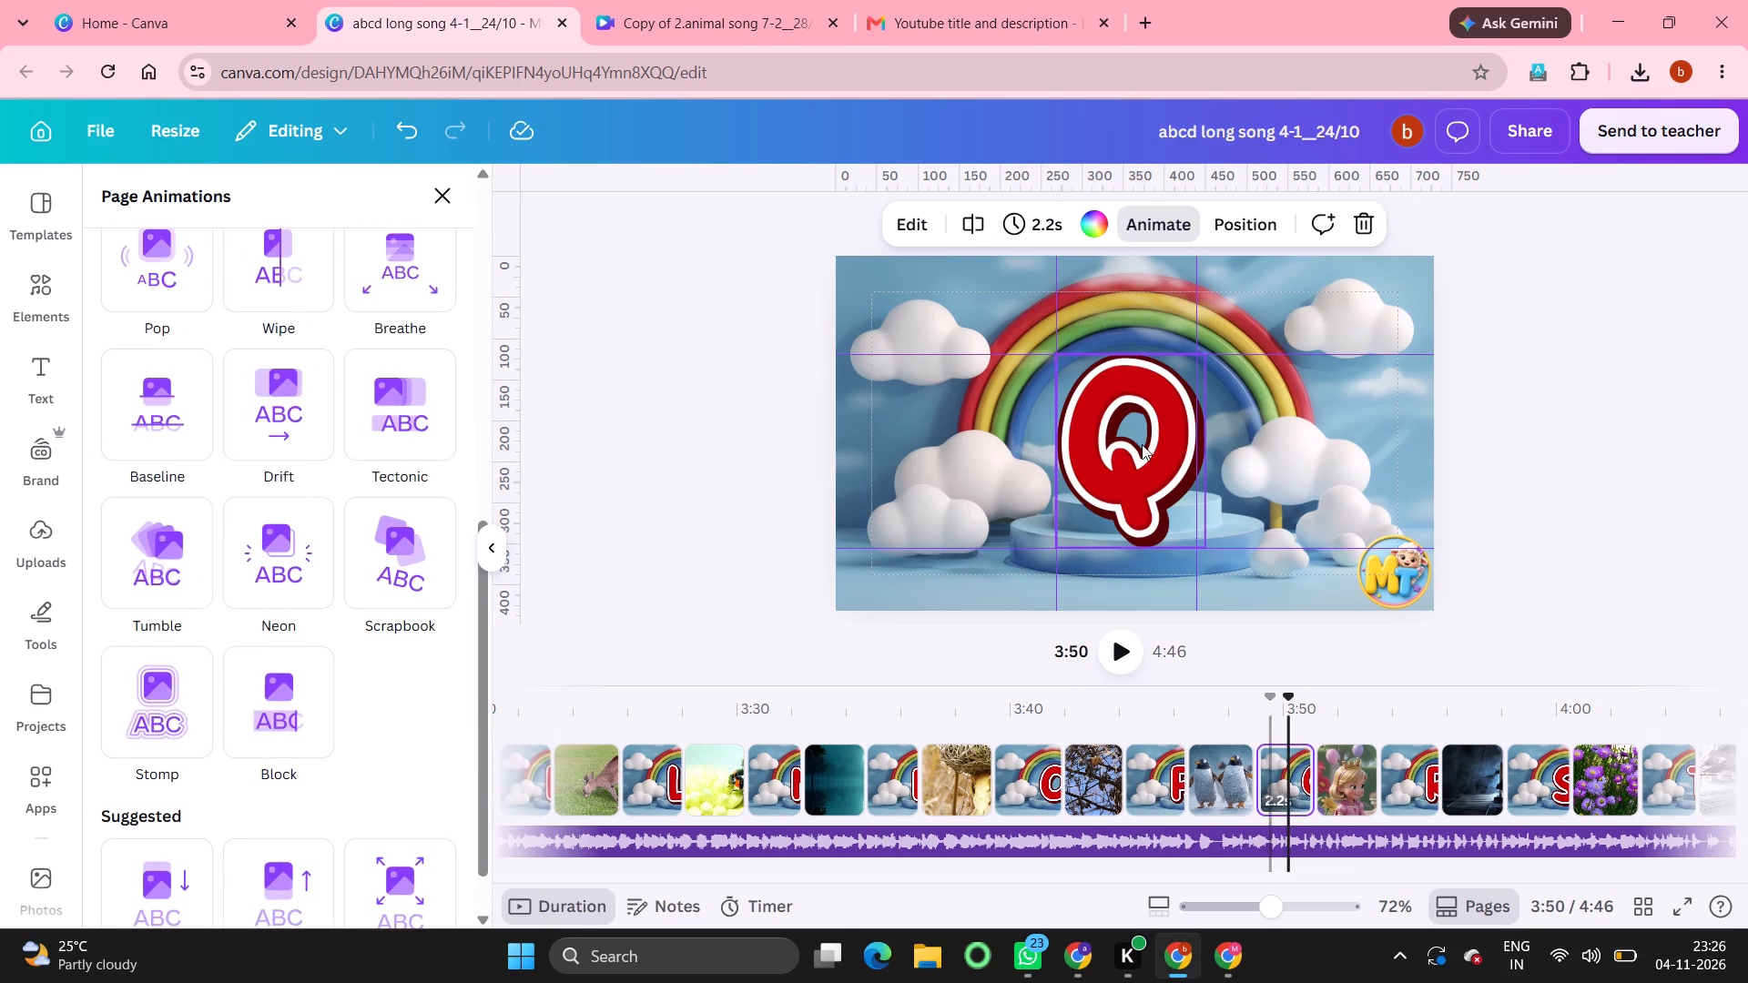
click(1133, 432)
click(401, 682)
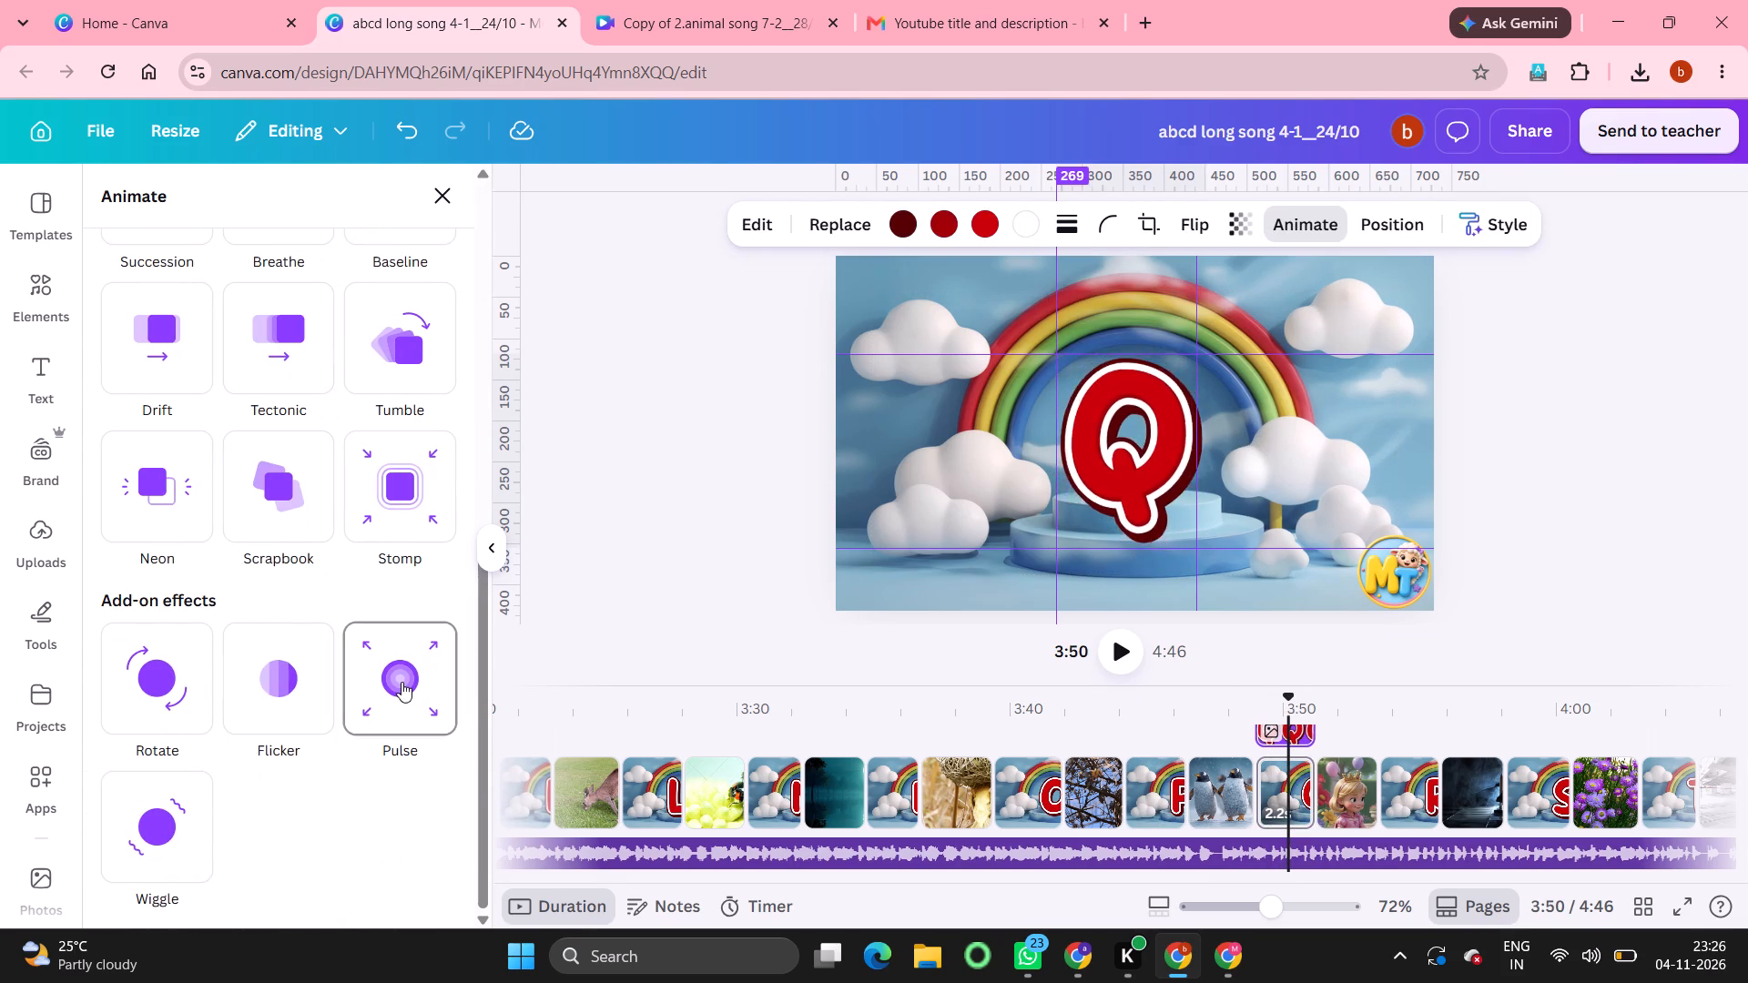
click(1421, 793)
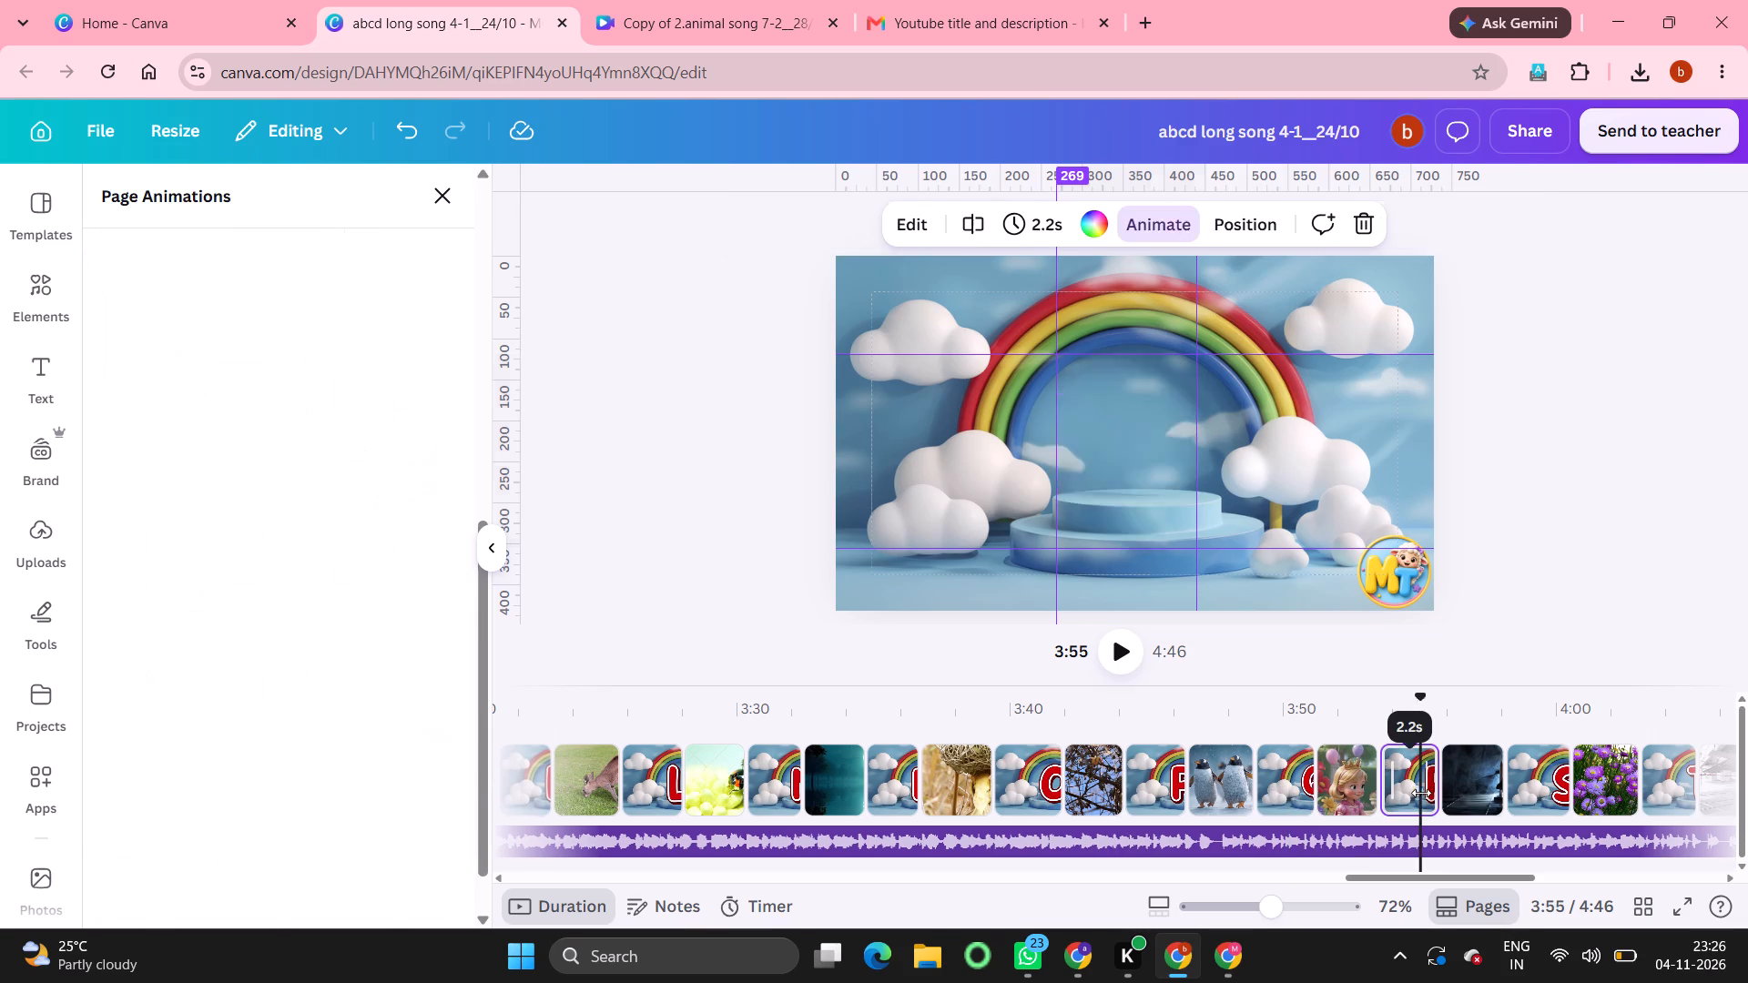
click(1132, 509)
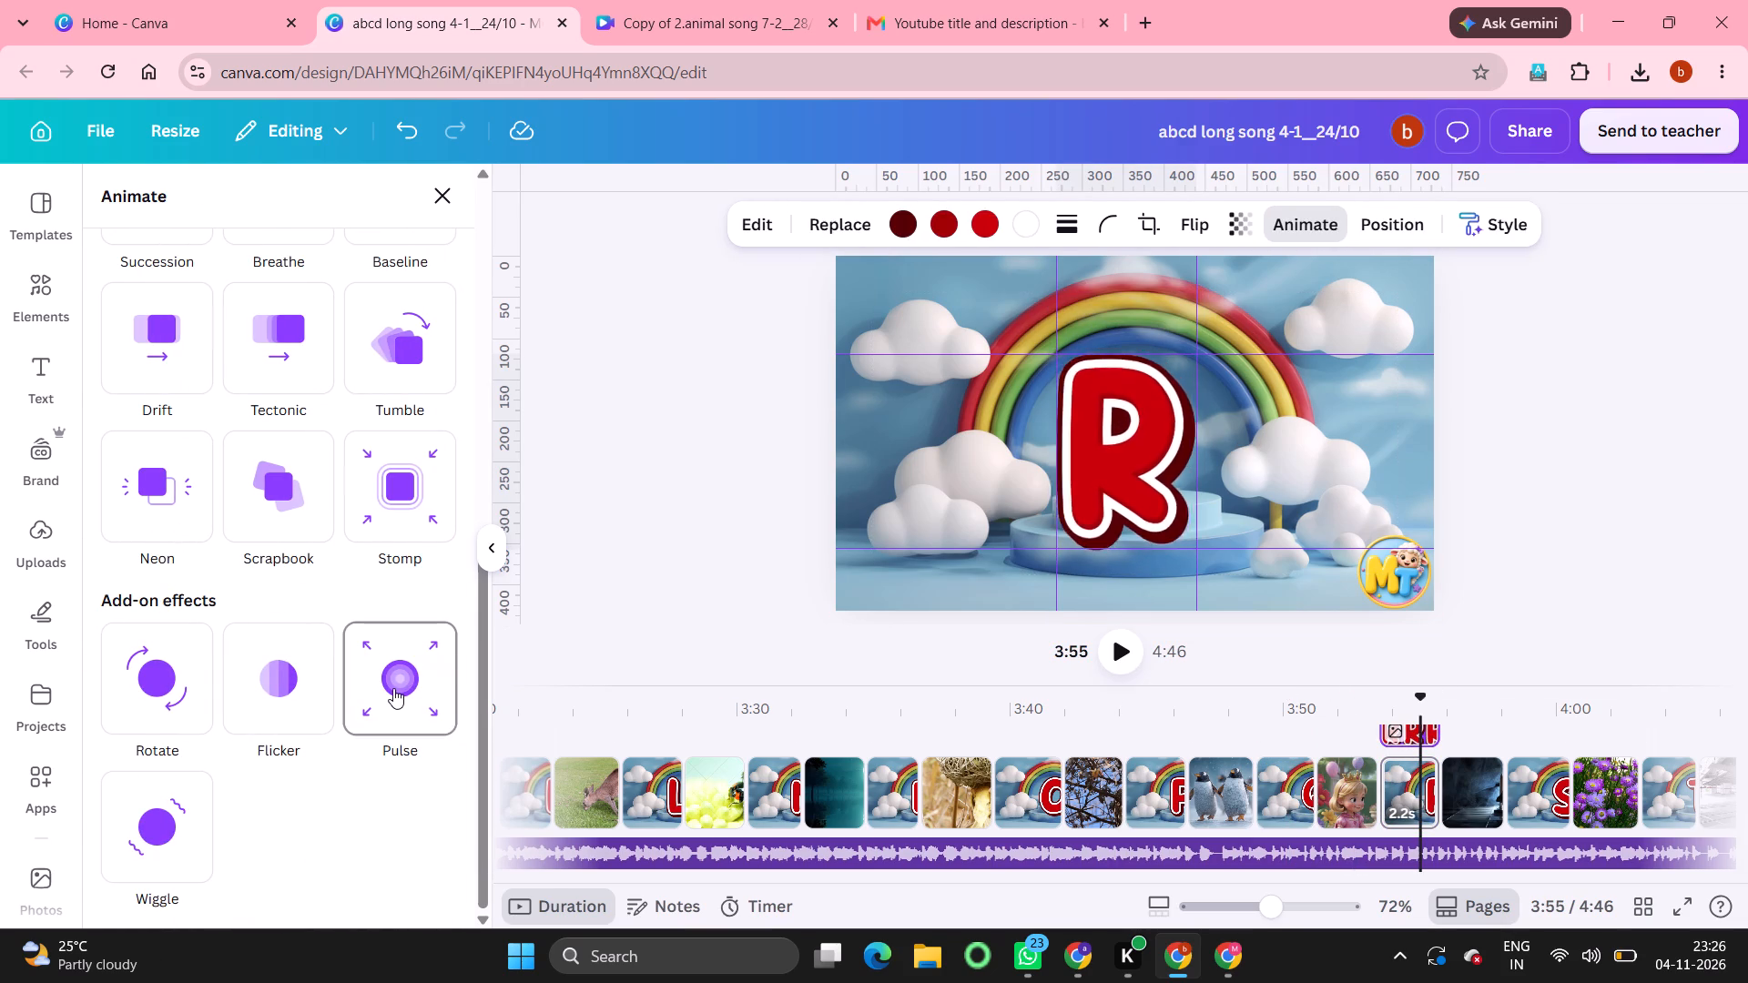
click(393, 688)
Add the Pulse effect to the red S and T letter graphics on their rainbow pages.
scroll(1357, 813, left, 4)
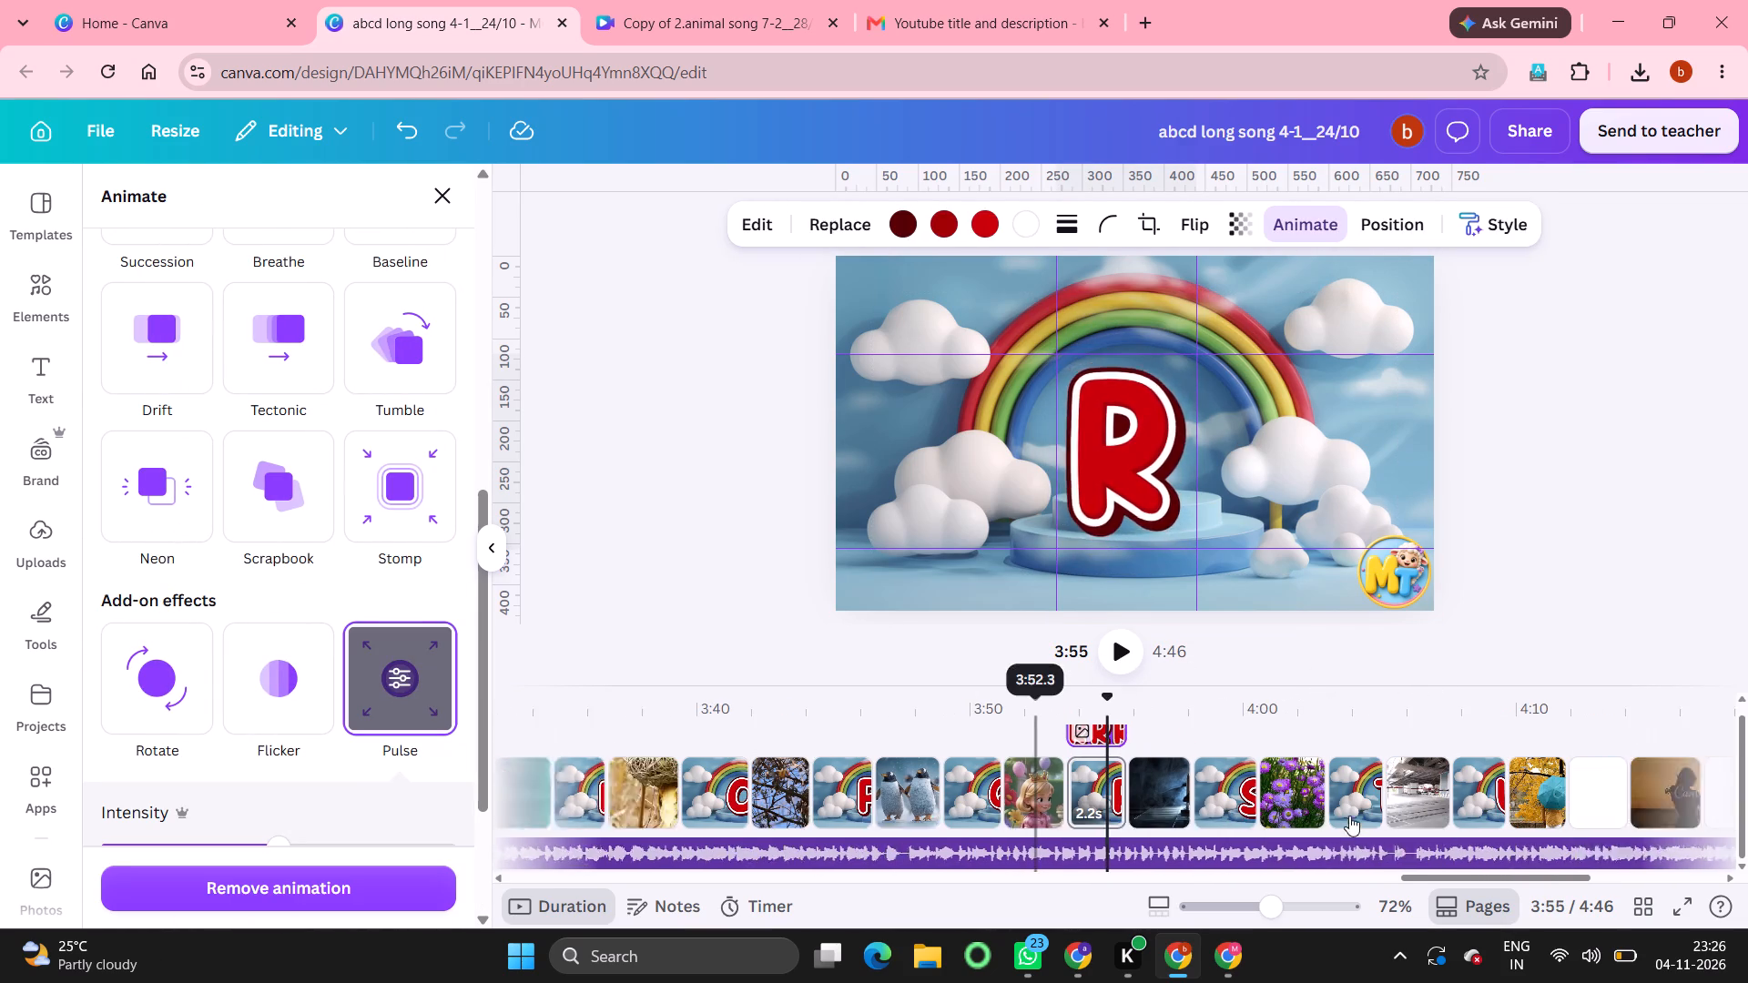
click(1095, 780)
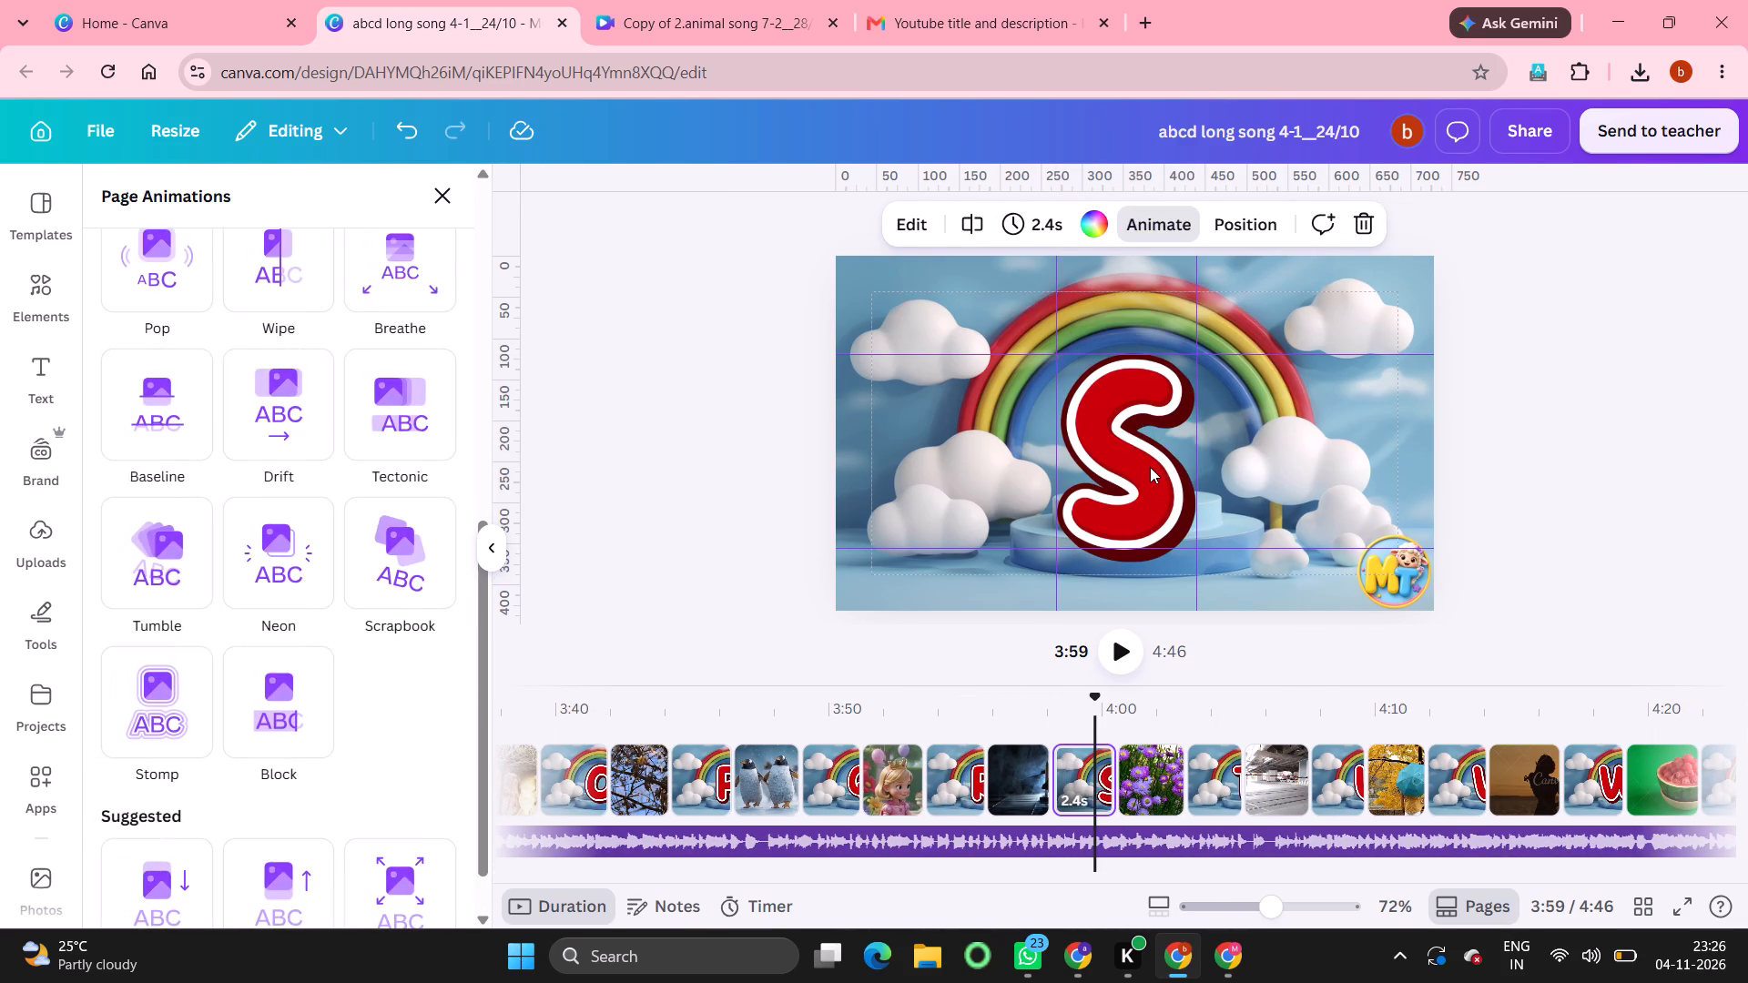
click(1151, 464)
click(402, 692)
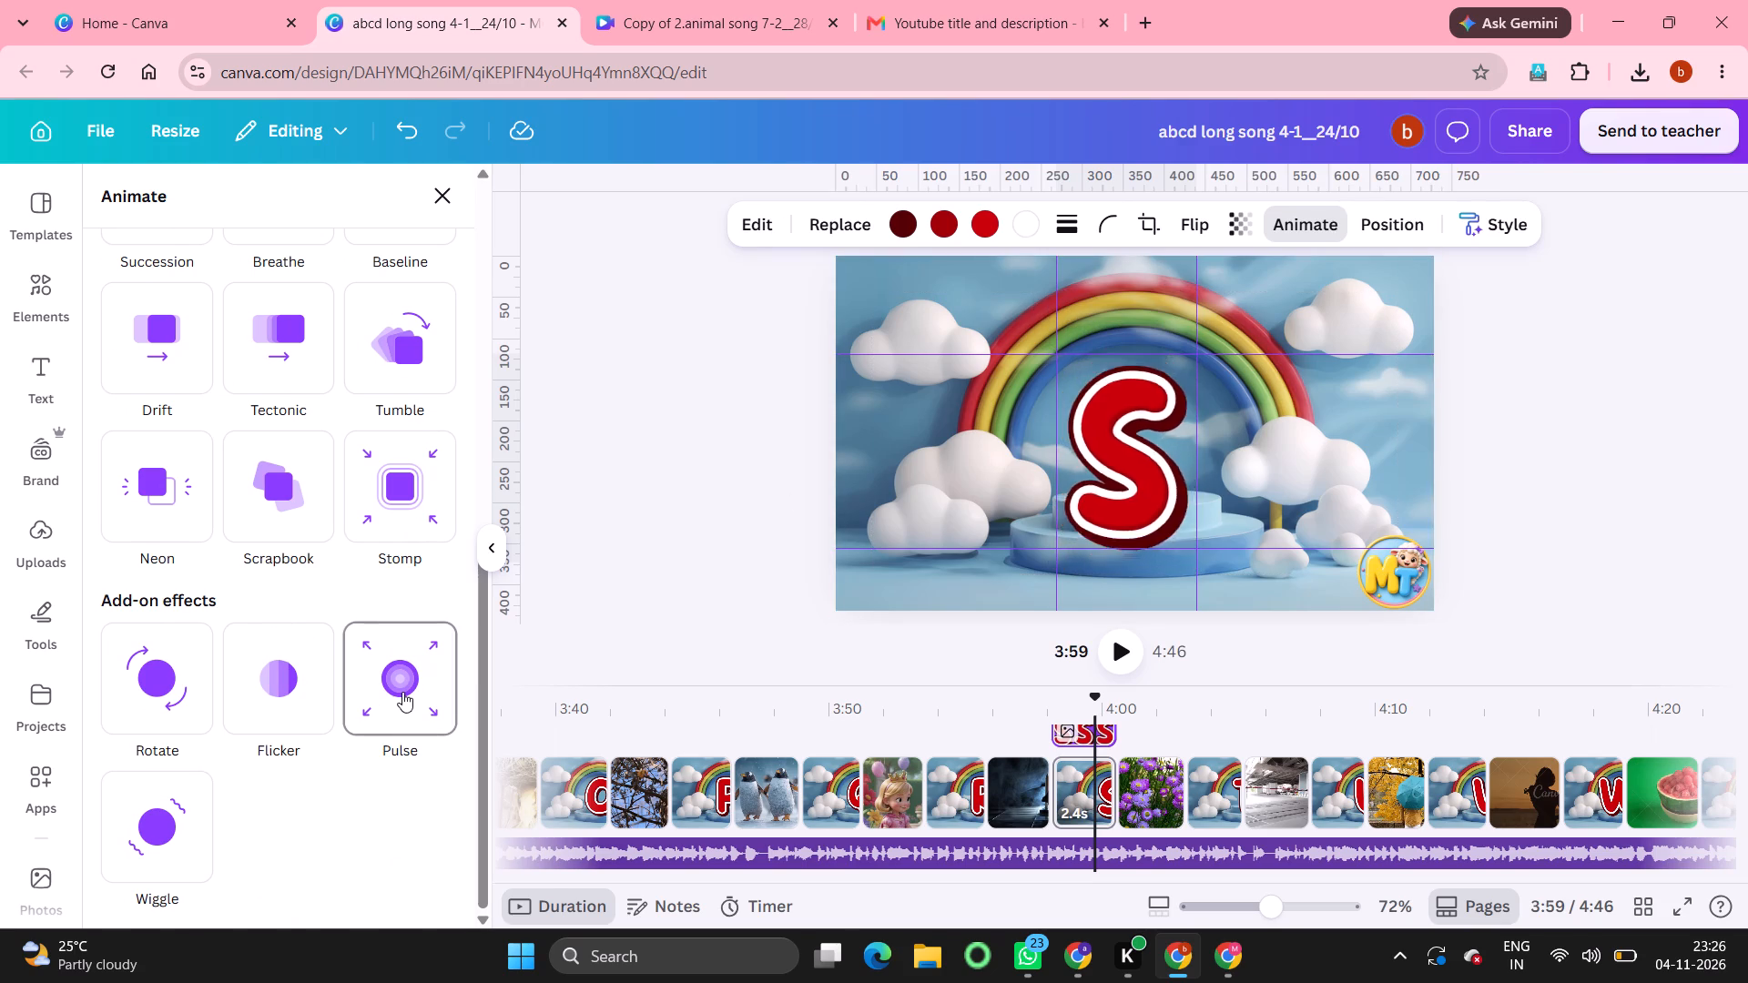
click(1210, 793)
click(1136, 495)
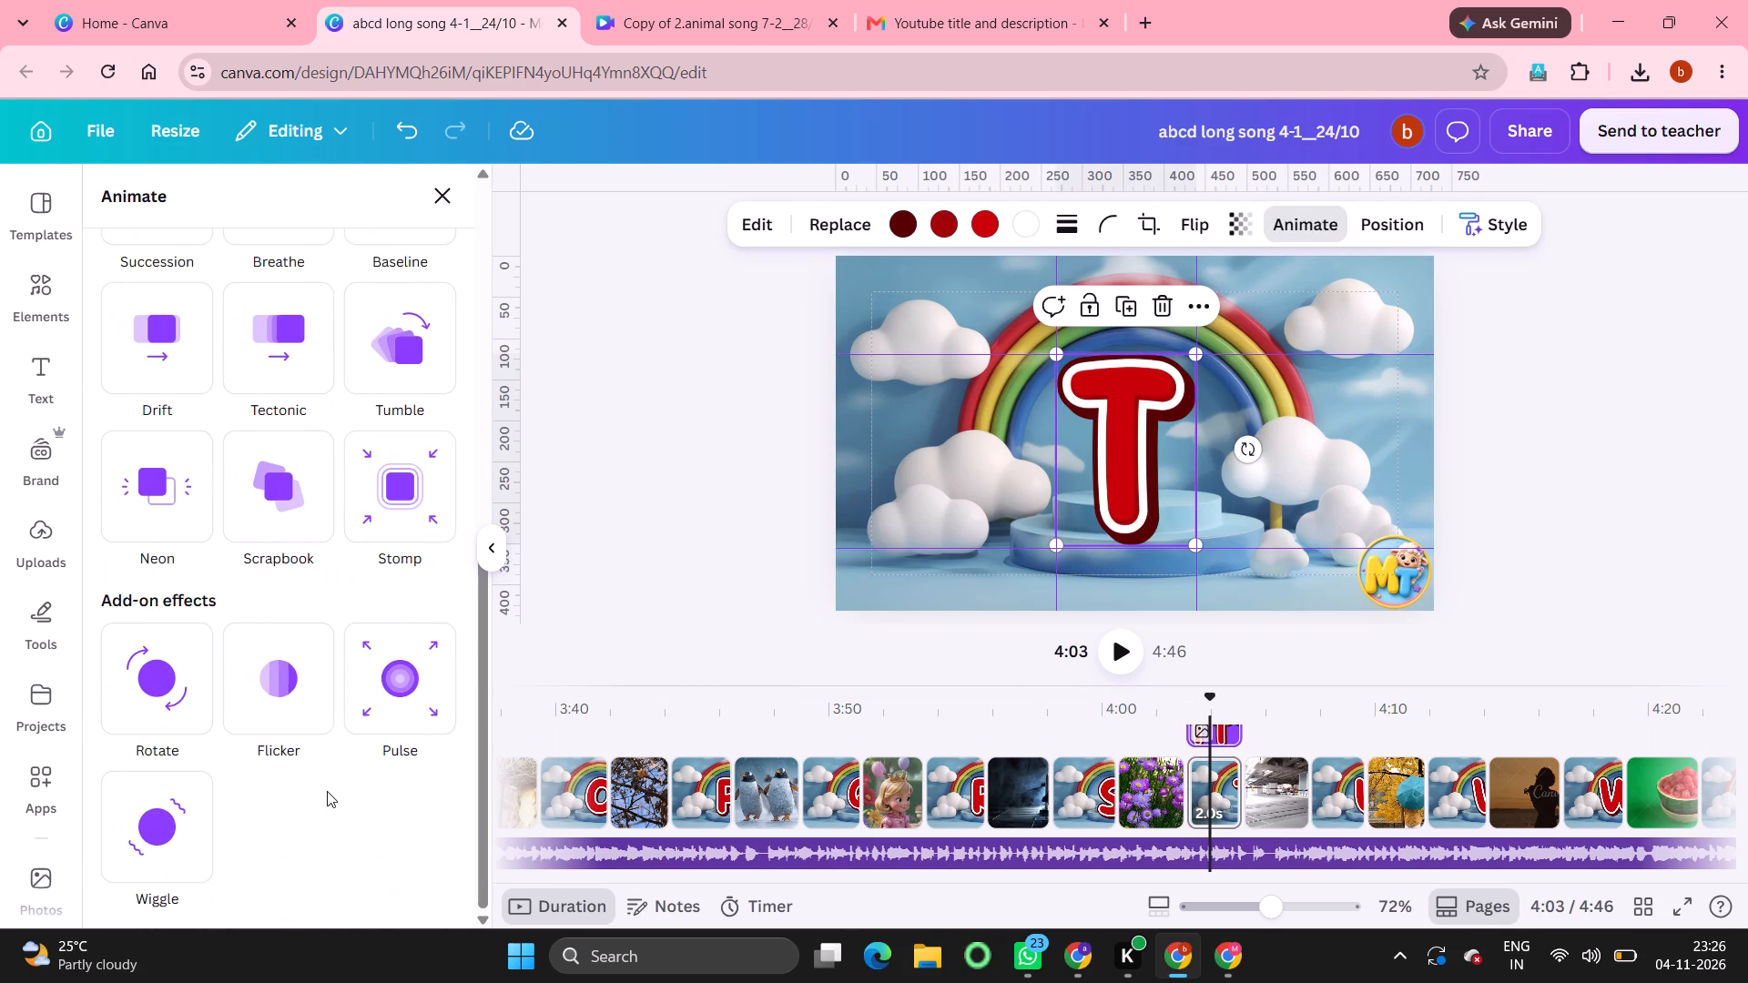
click(433, 674)
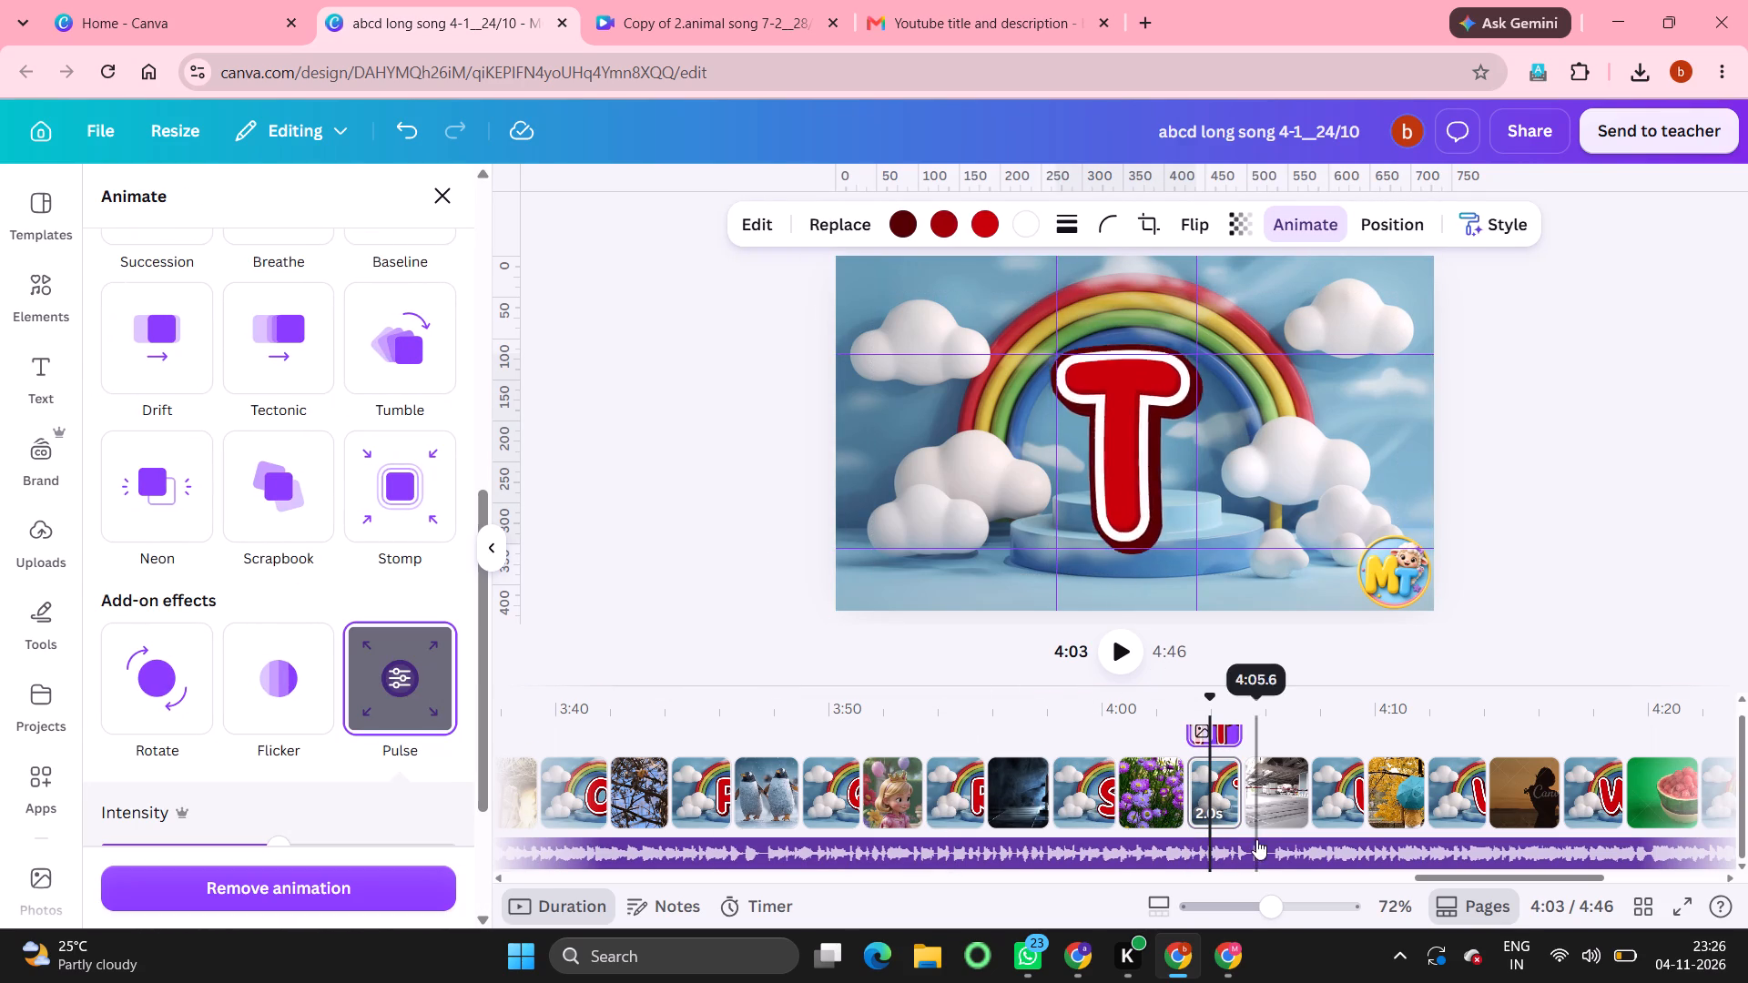
Add the Pulse effect to the red U and V letter graphics on their rainbow pages.
click(1339, 790)
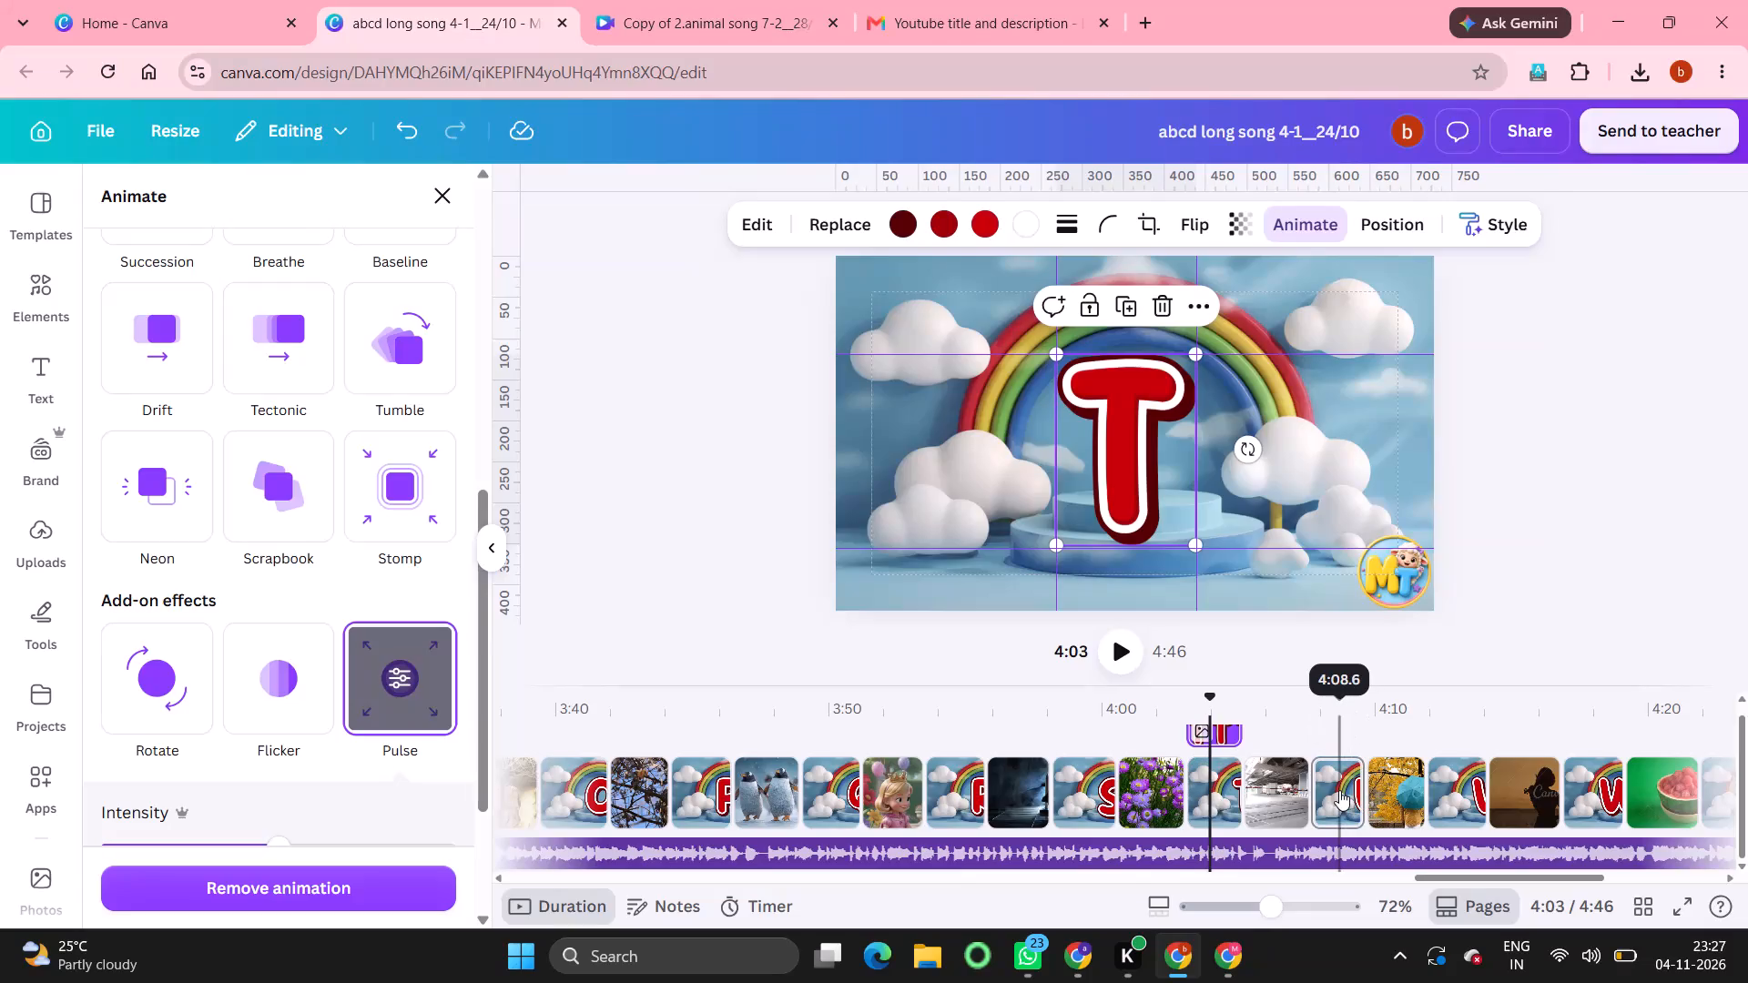
click(1143, 499)
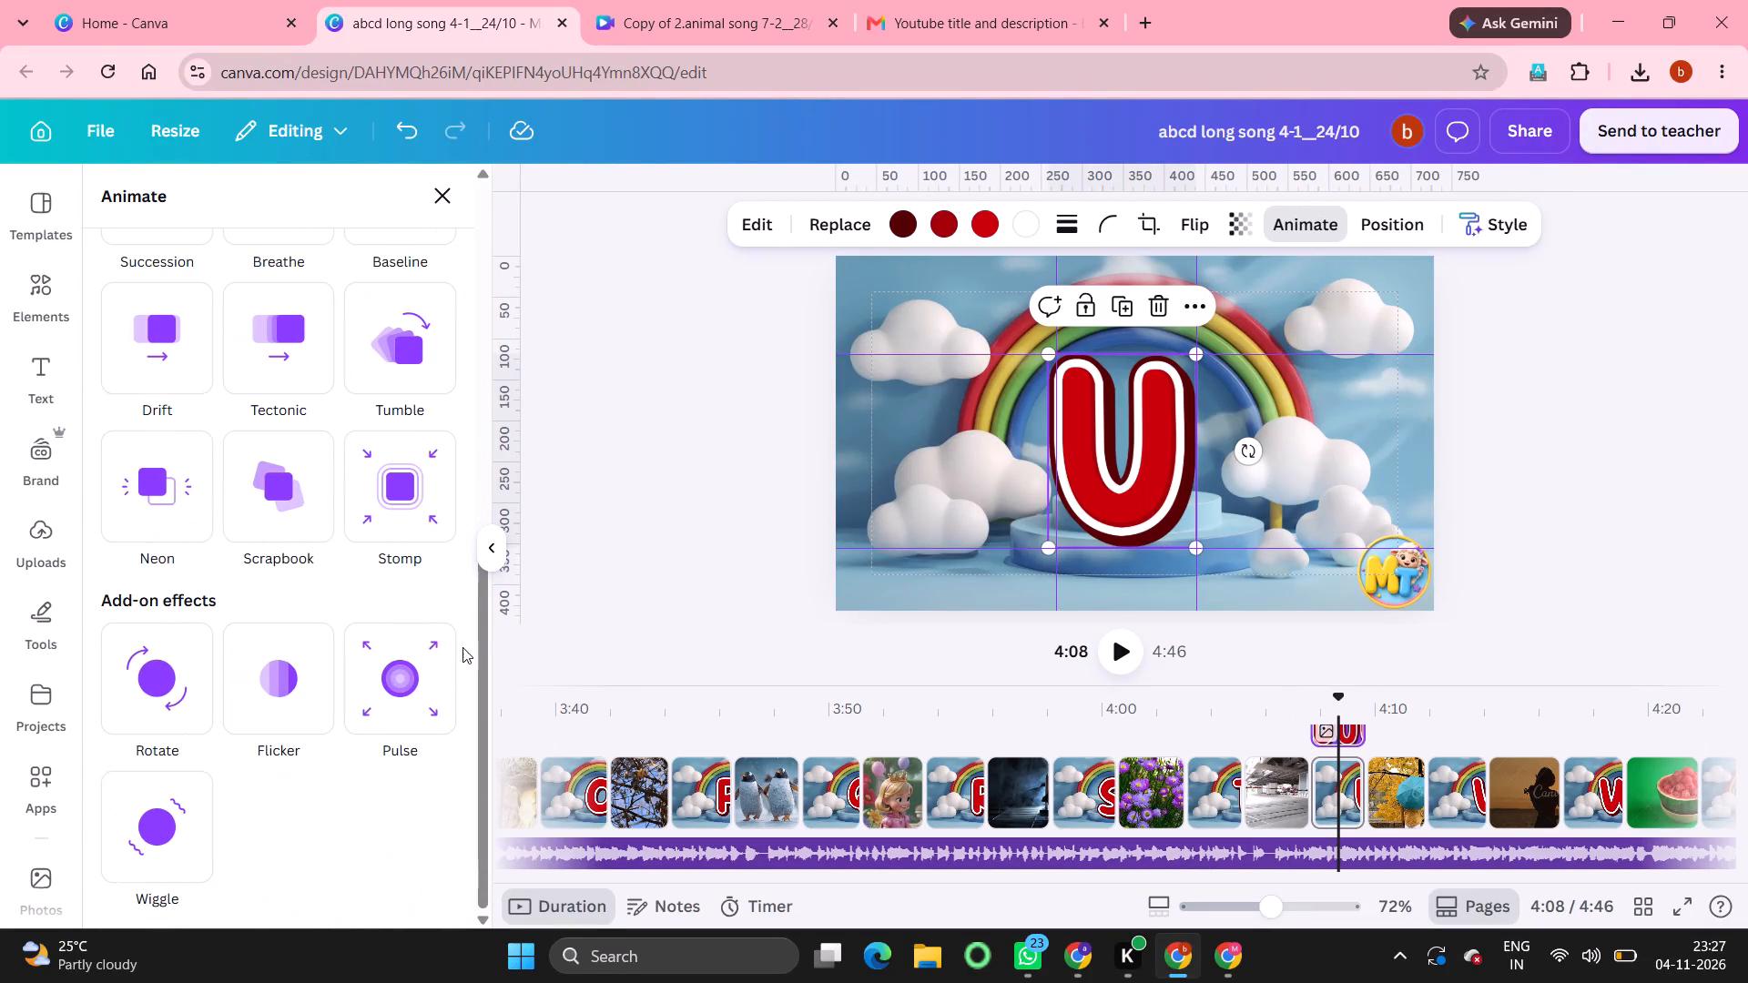
click(398, 681)
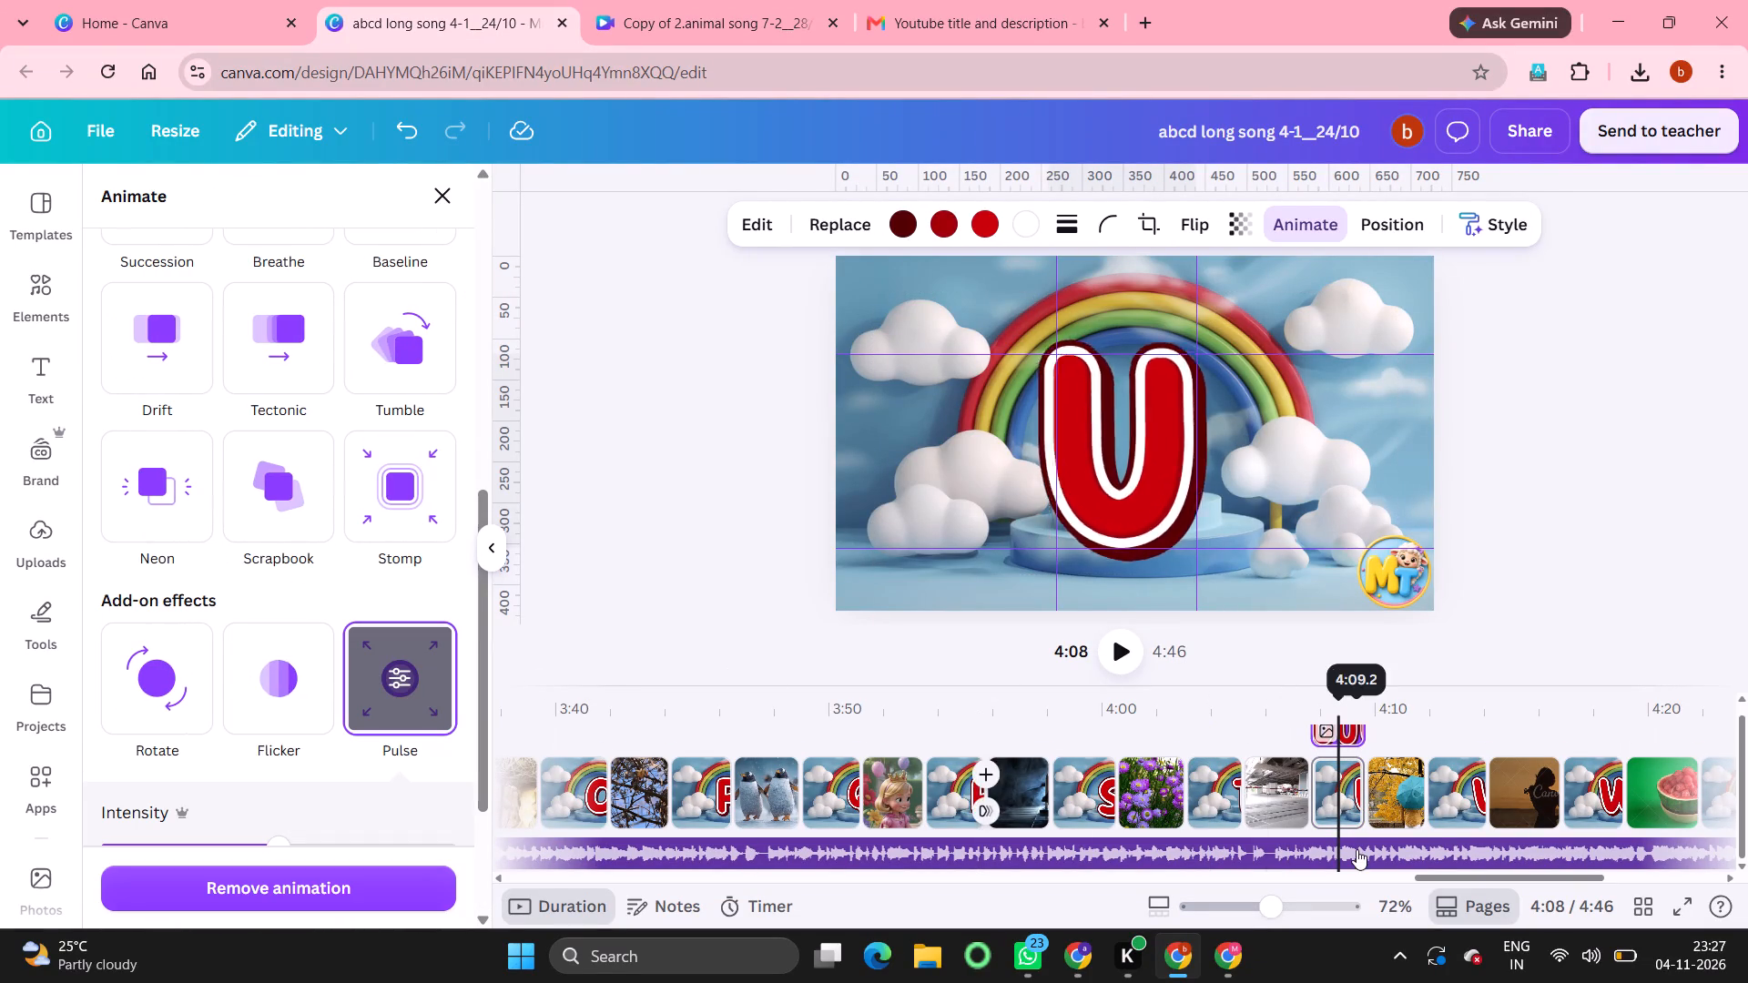
click(1451, 794)
click(1110, 461)
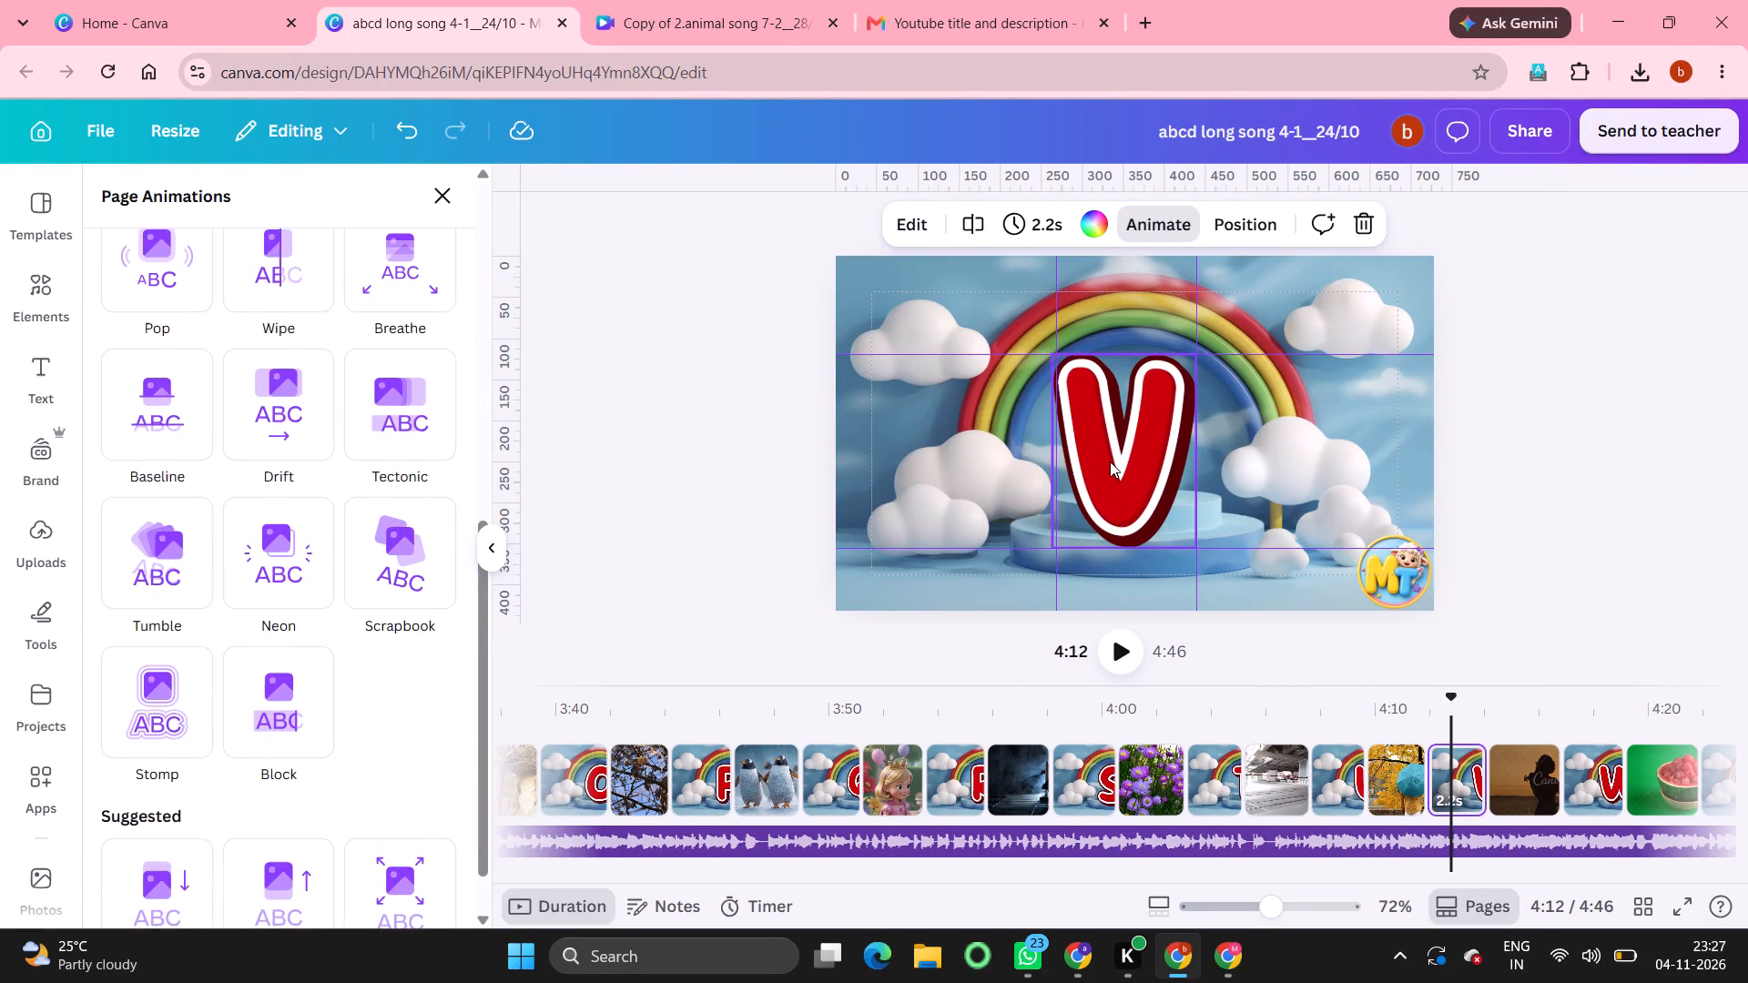
click(388, 703)
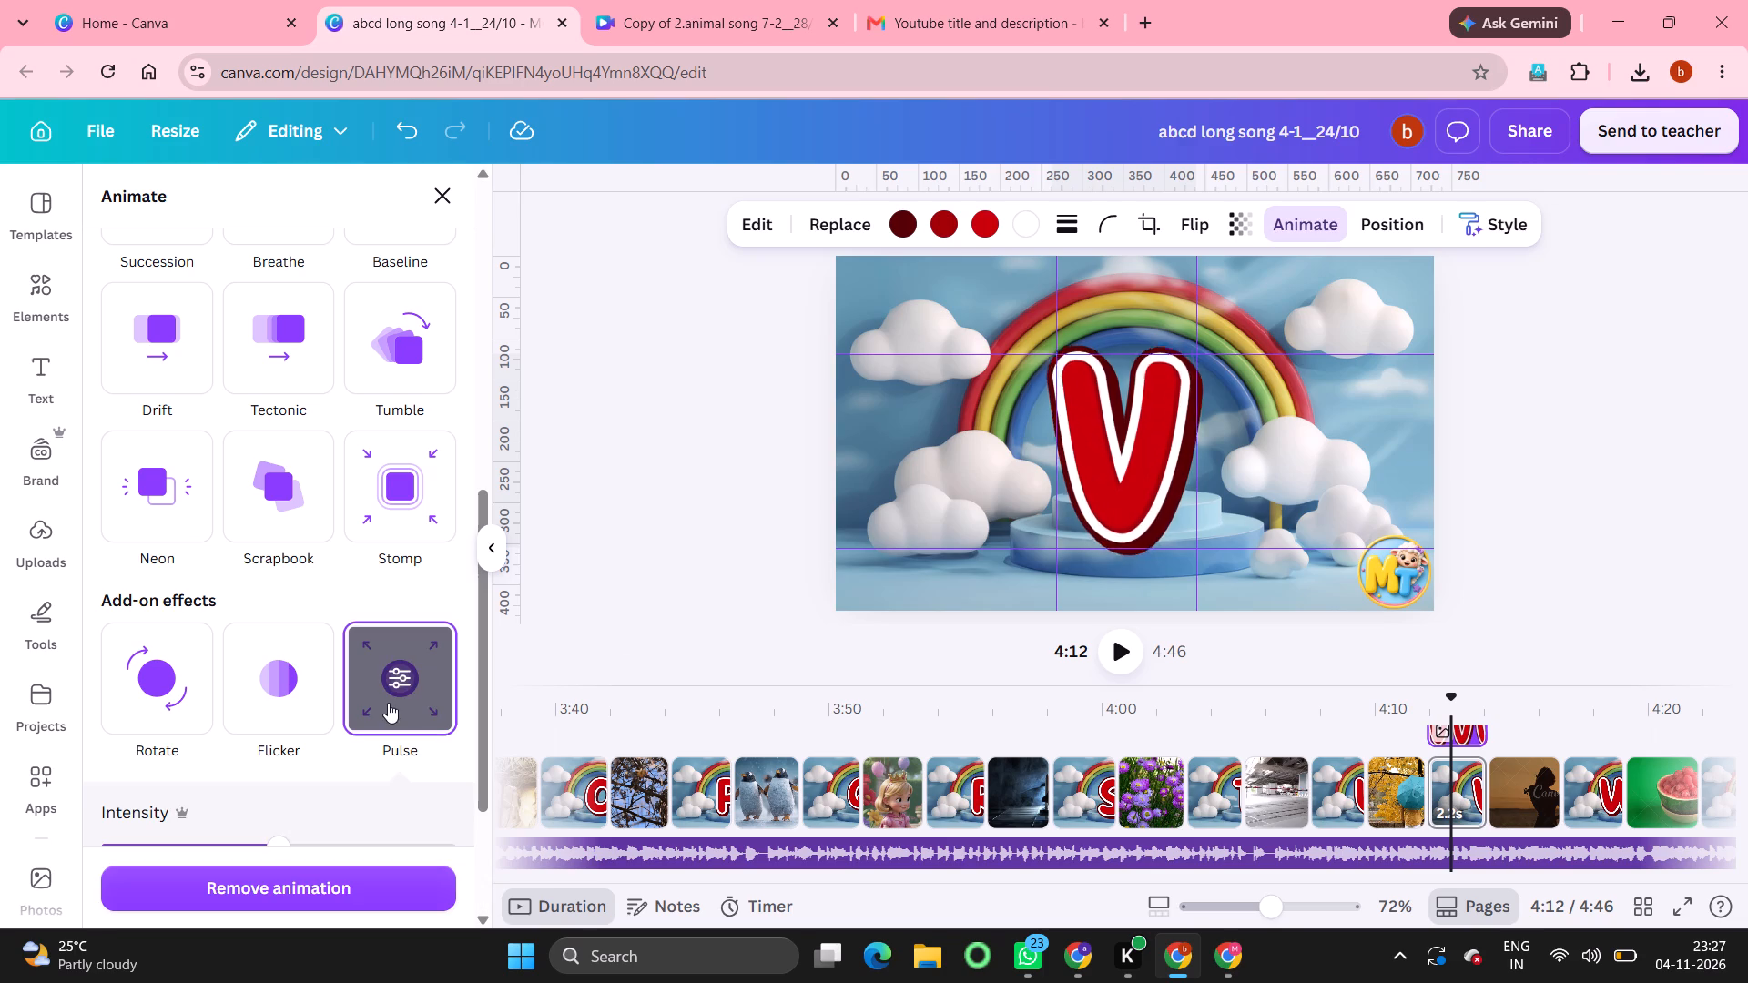
Add the Pulse effect to the red W and X letter graphics on their rainbow pages.
click(1582, 812)
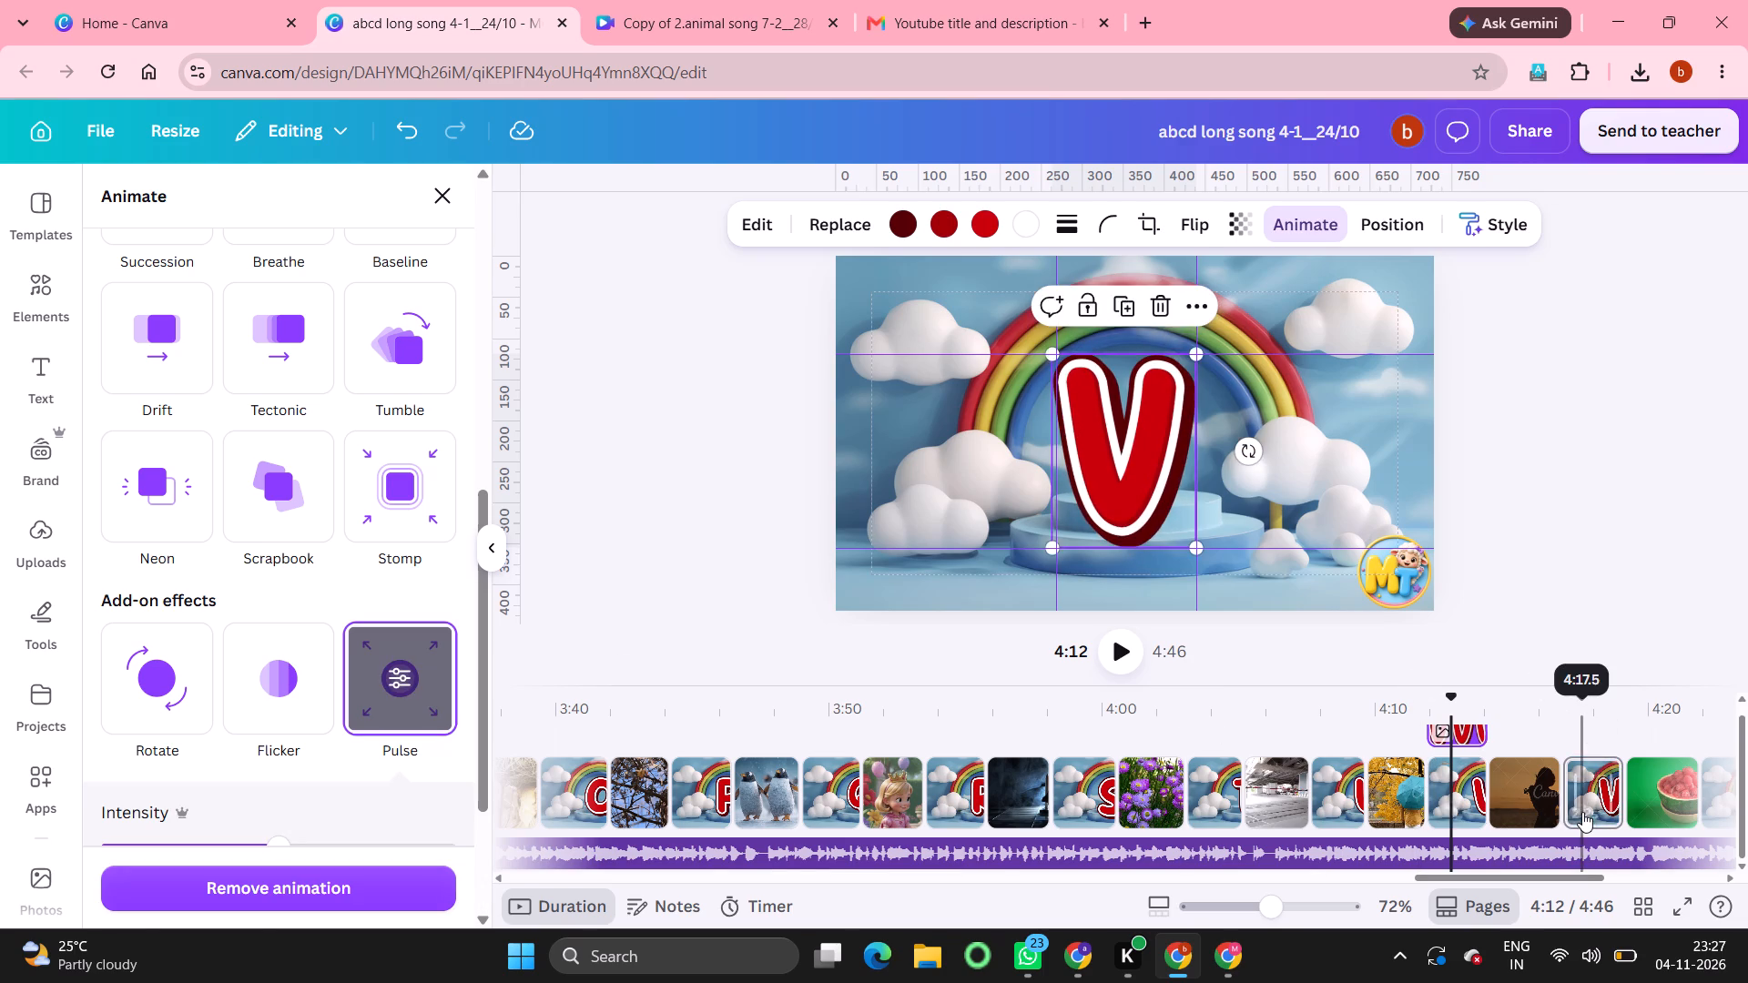
click(1138, 486)
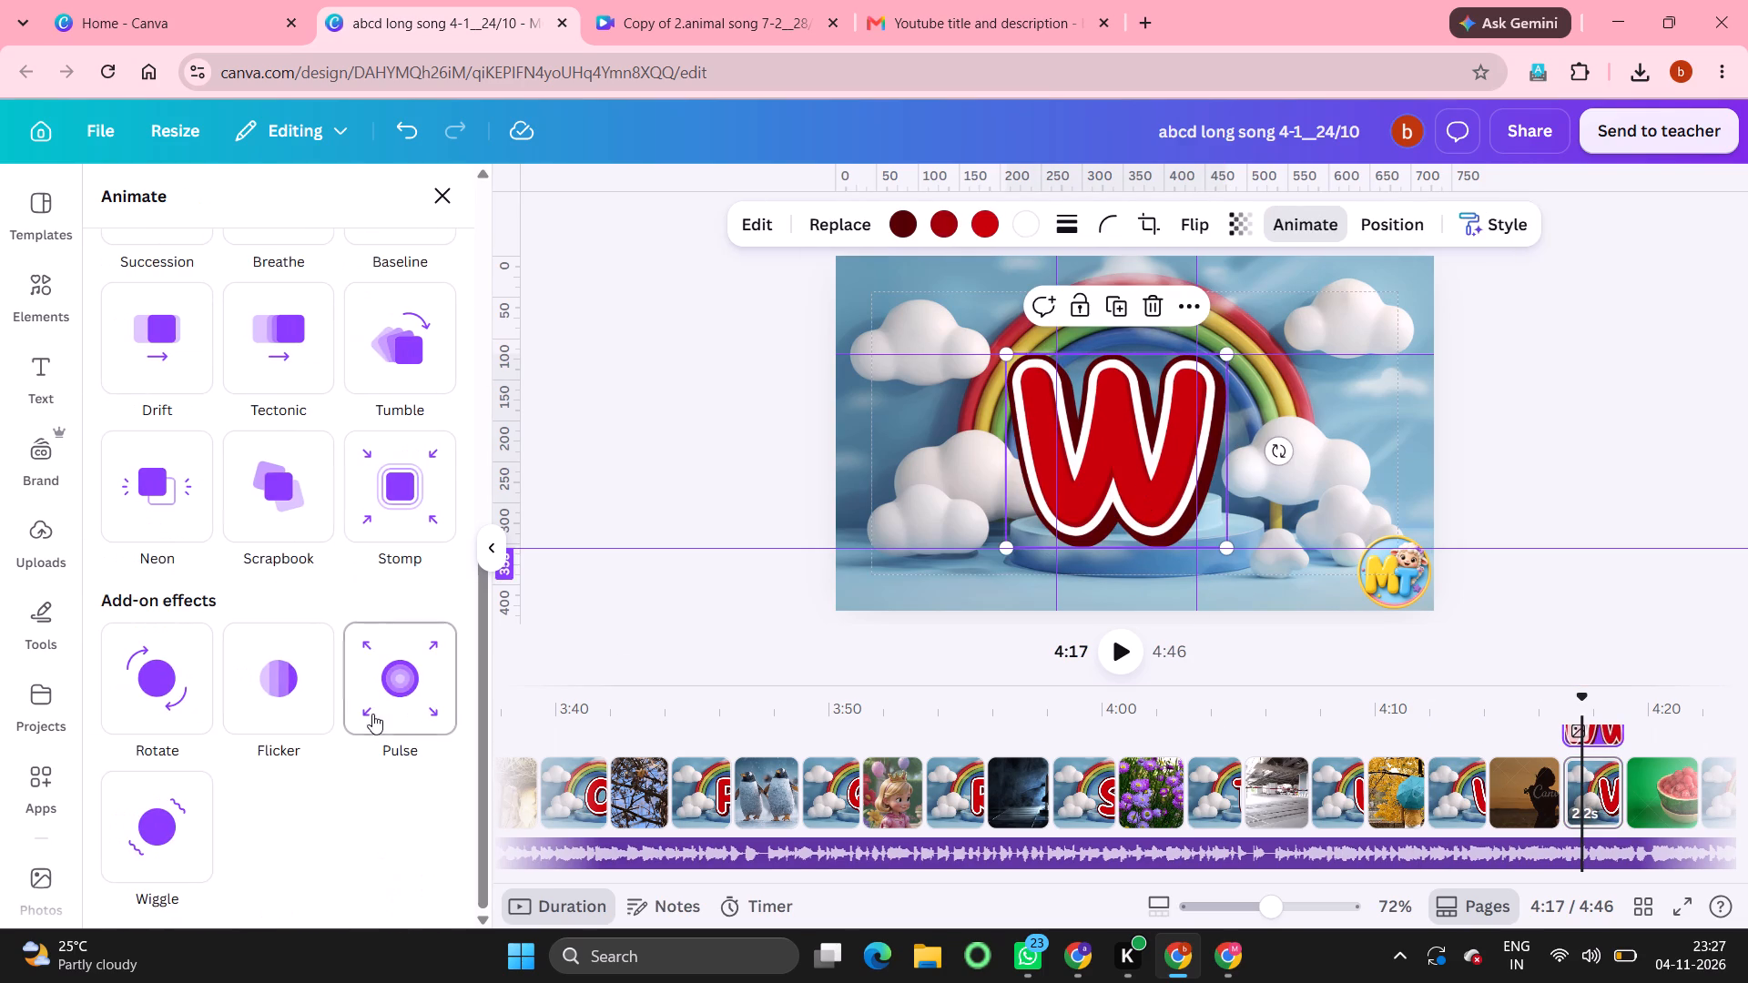
click(401, 675)
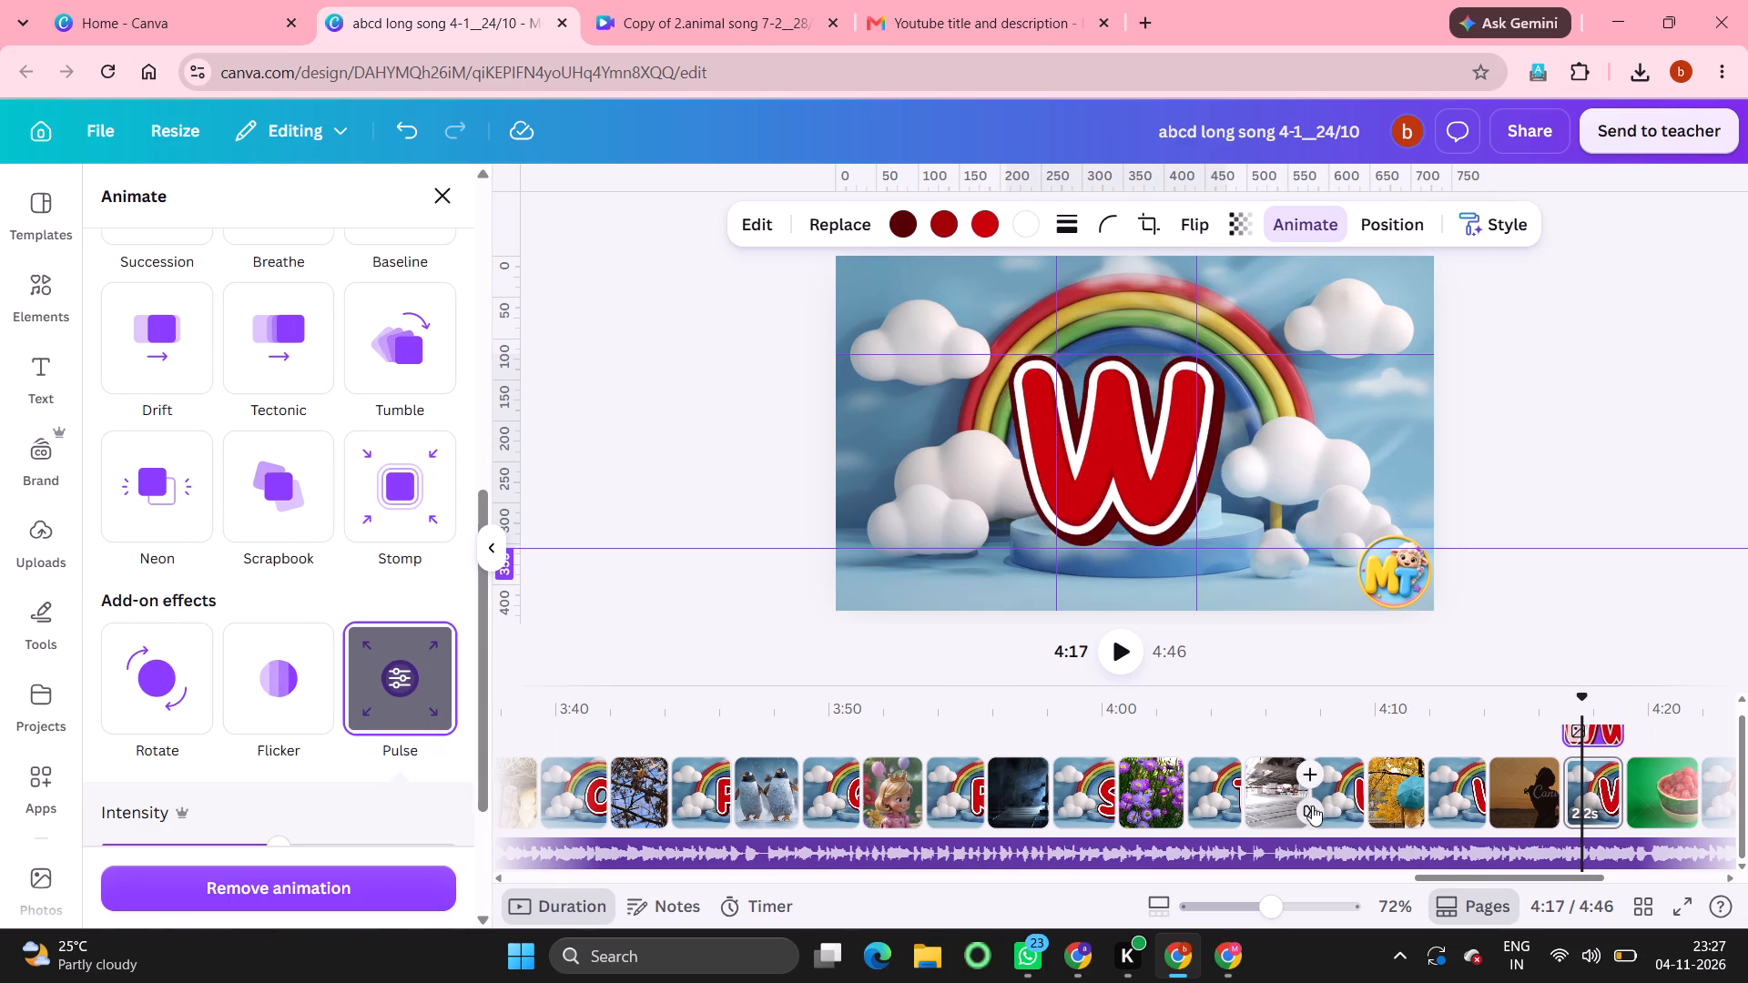
scroll(1312, 806, left, 5)
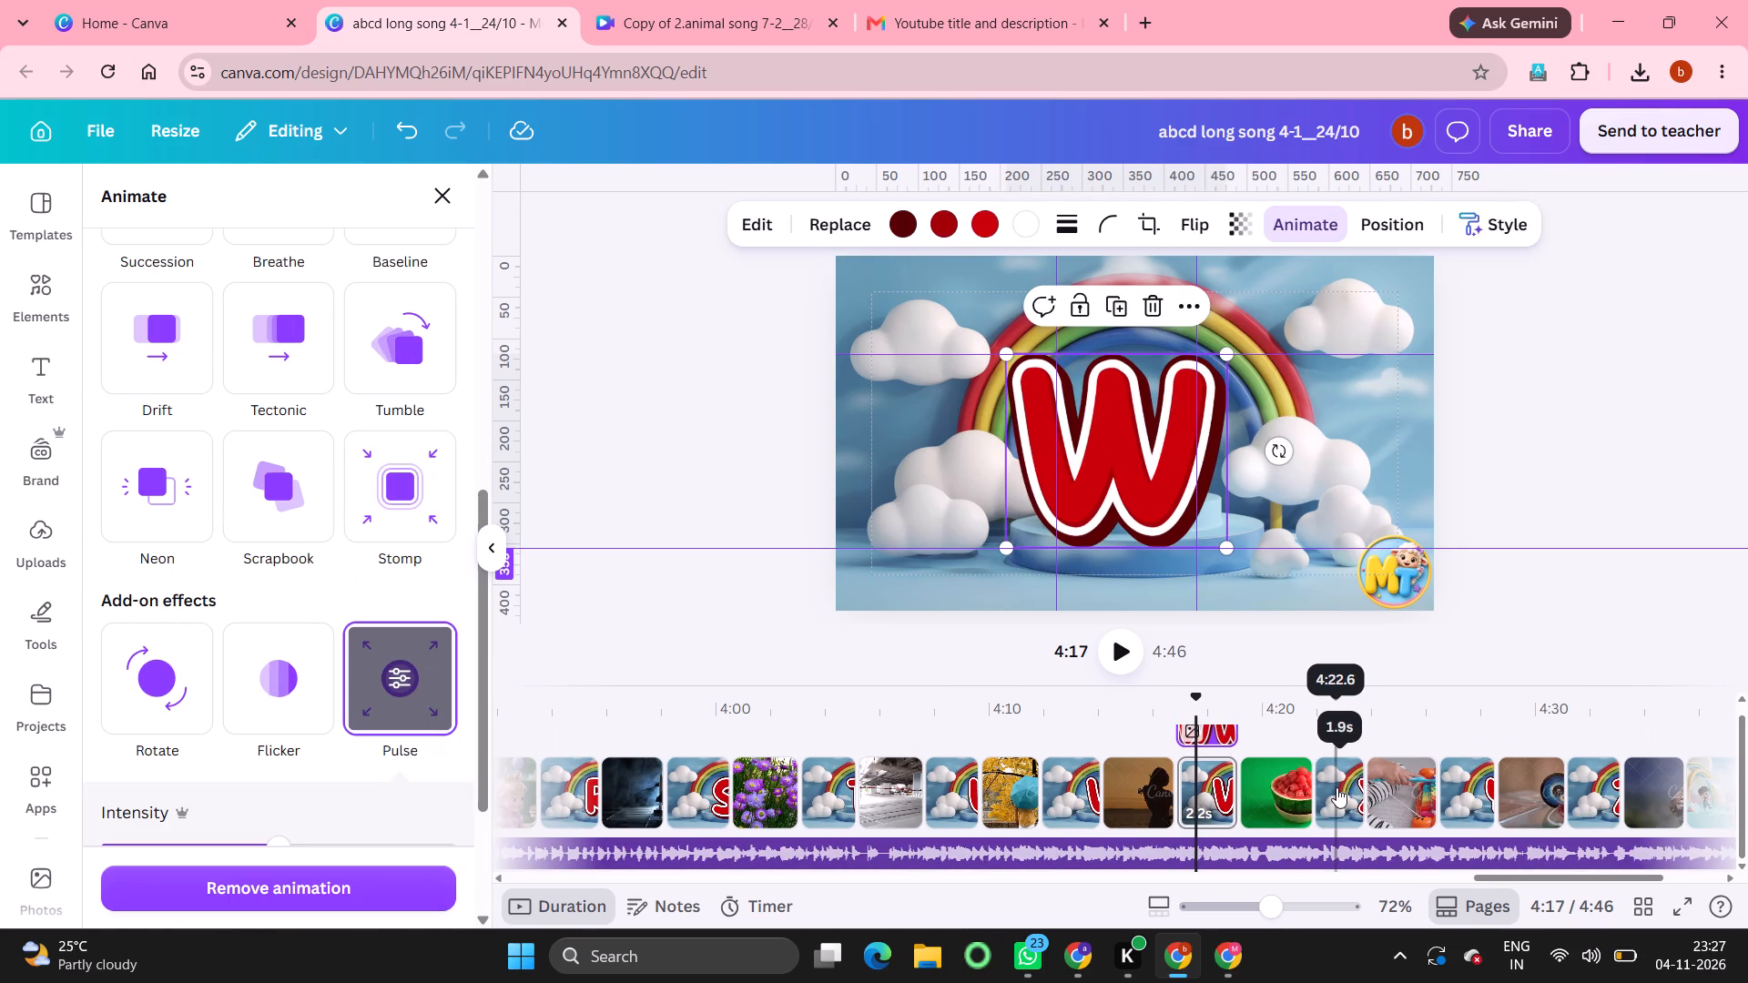
click(1336, 787)
click(1164, 481)
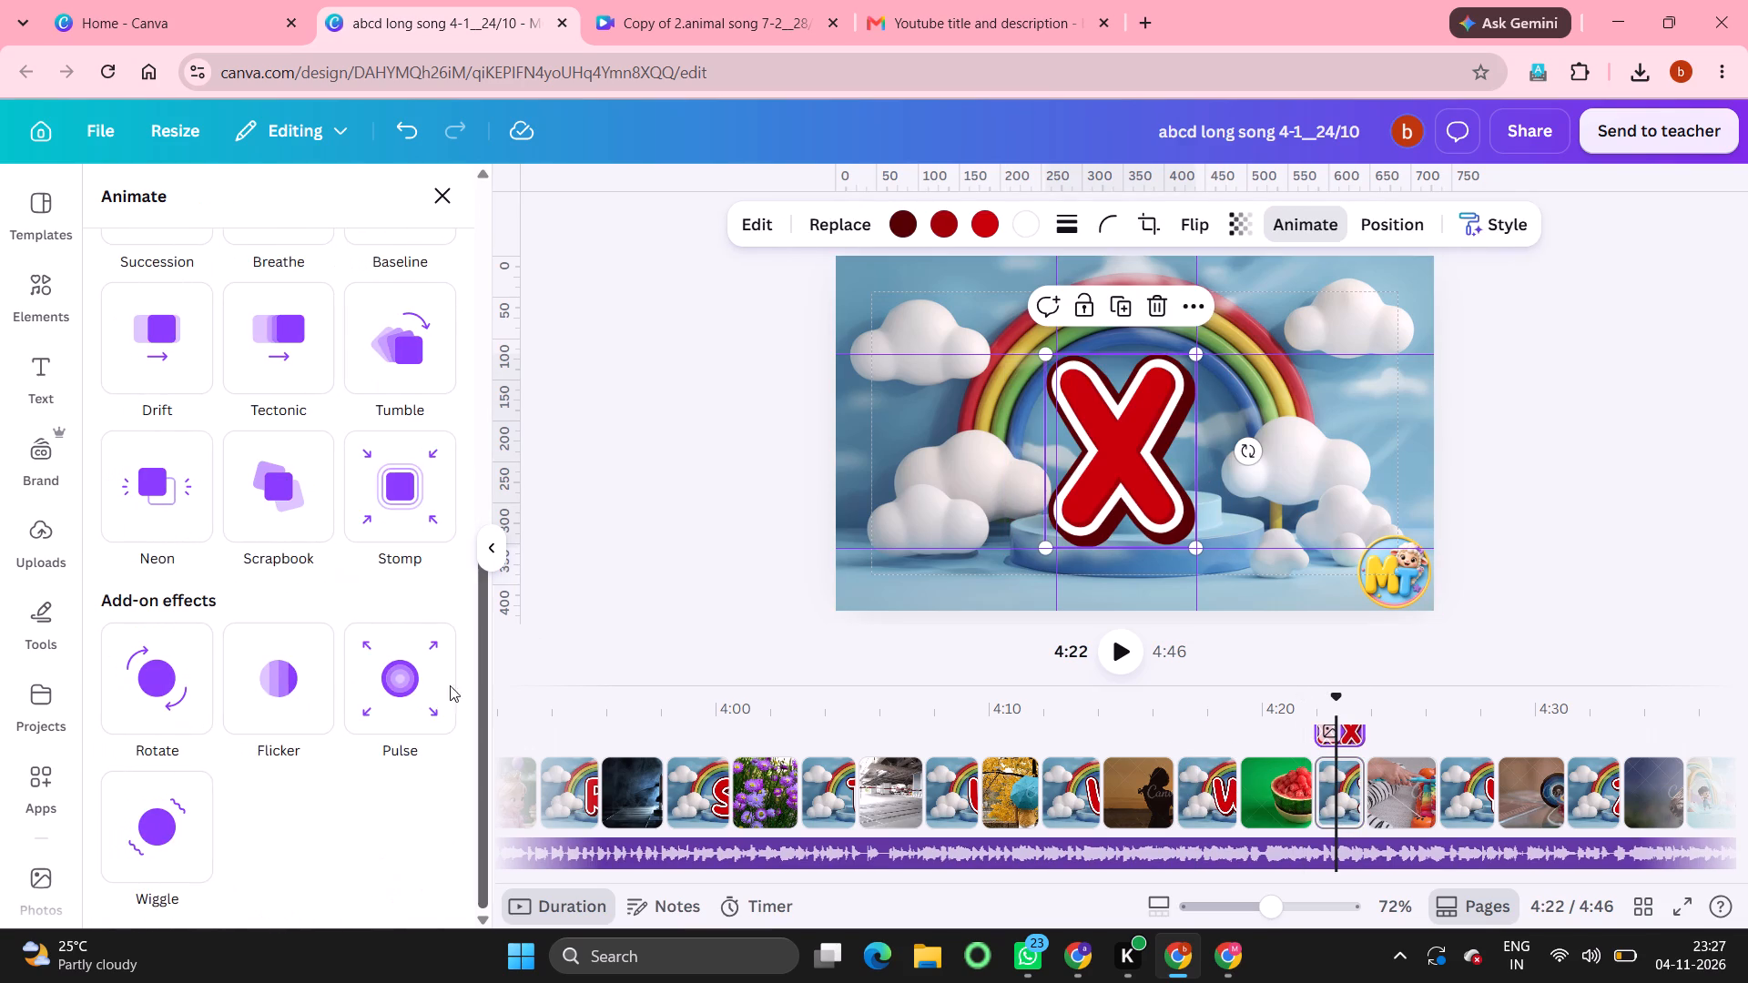
click(401, 679)
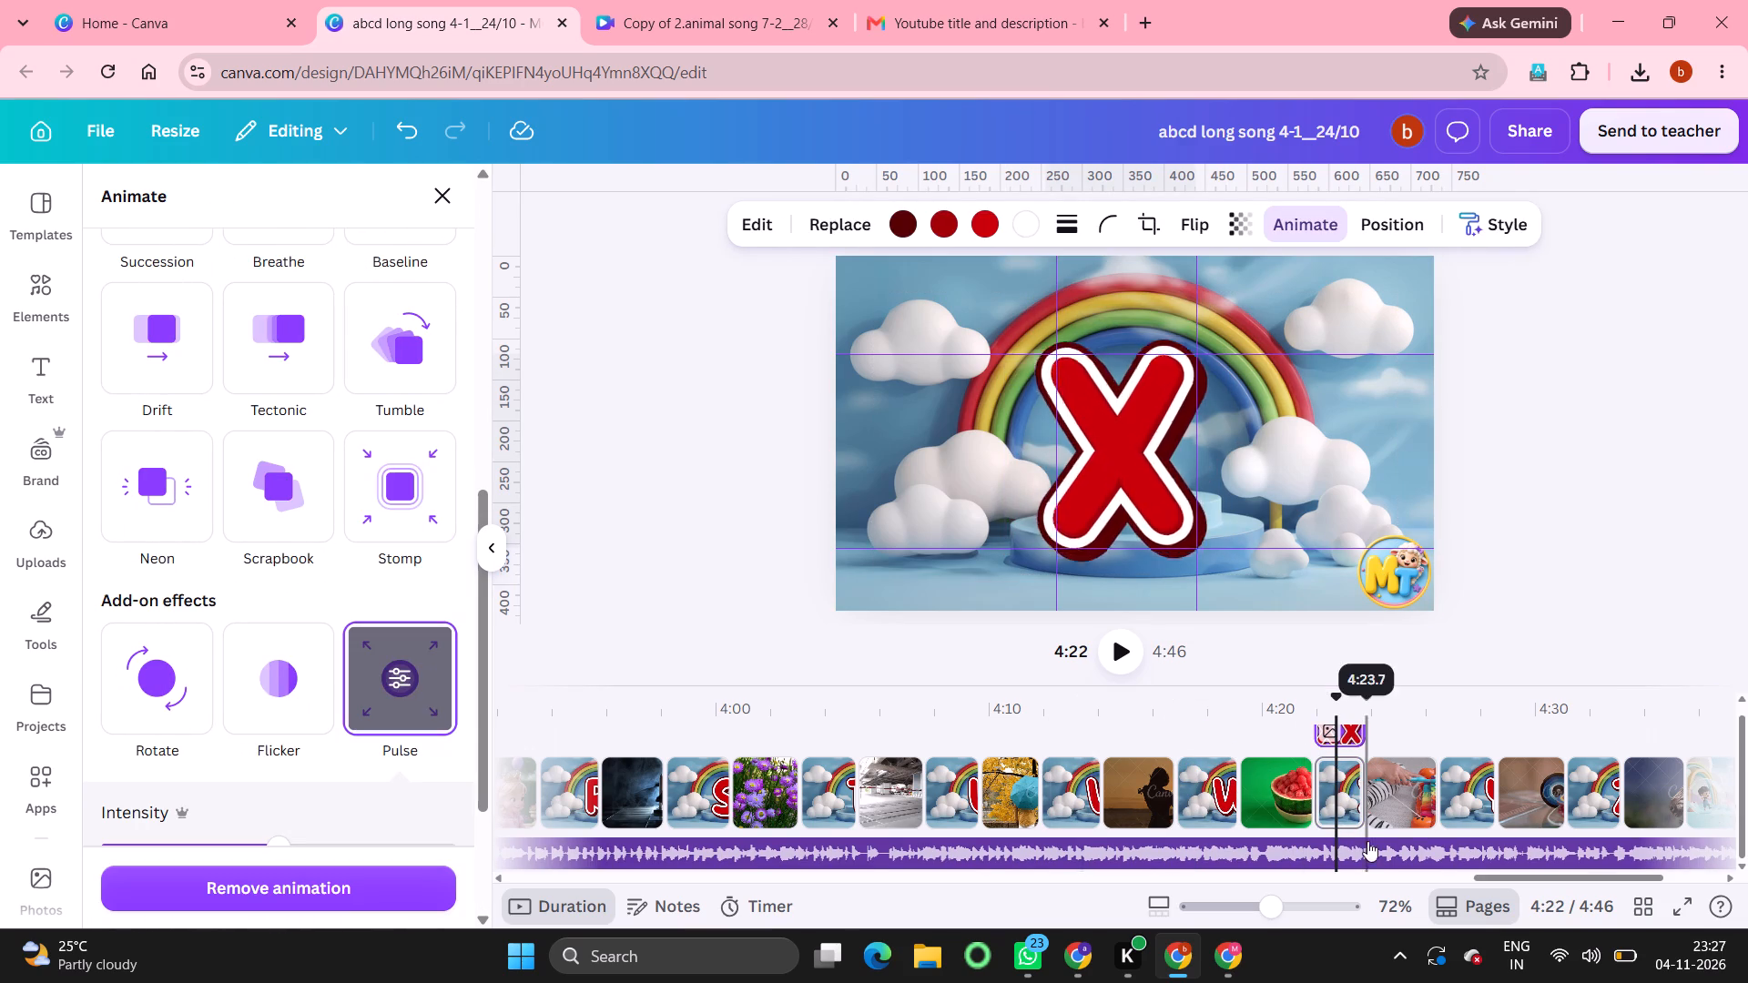
Add the Pulse effect to the red Y and Z letter graphics on their rainbow pages.
click(1467, 797)
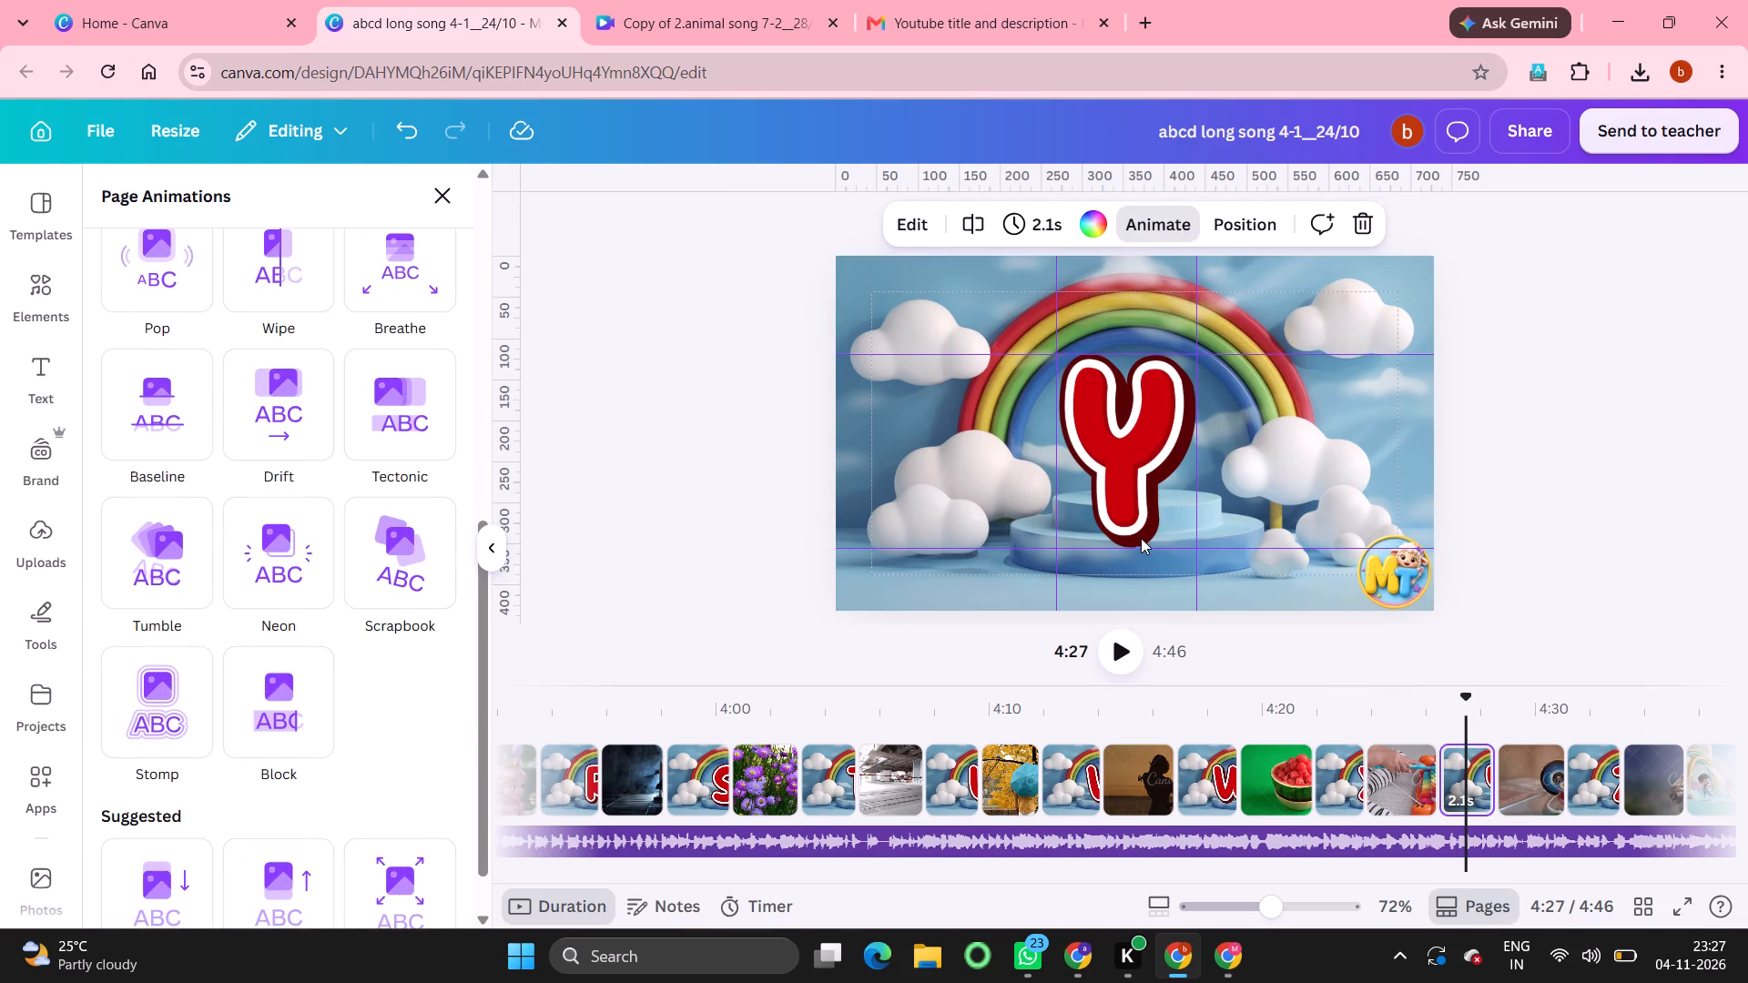
click(1133, 532)
click(387, 684)
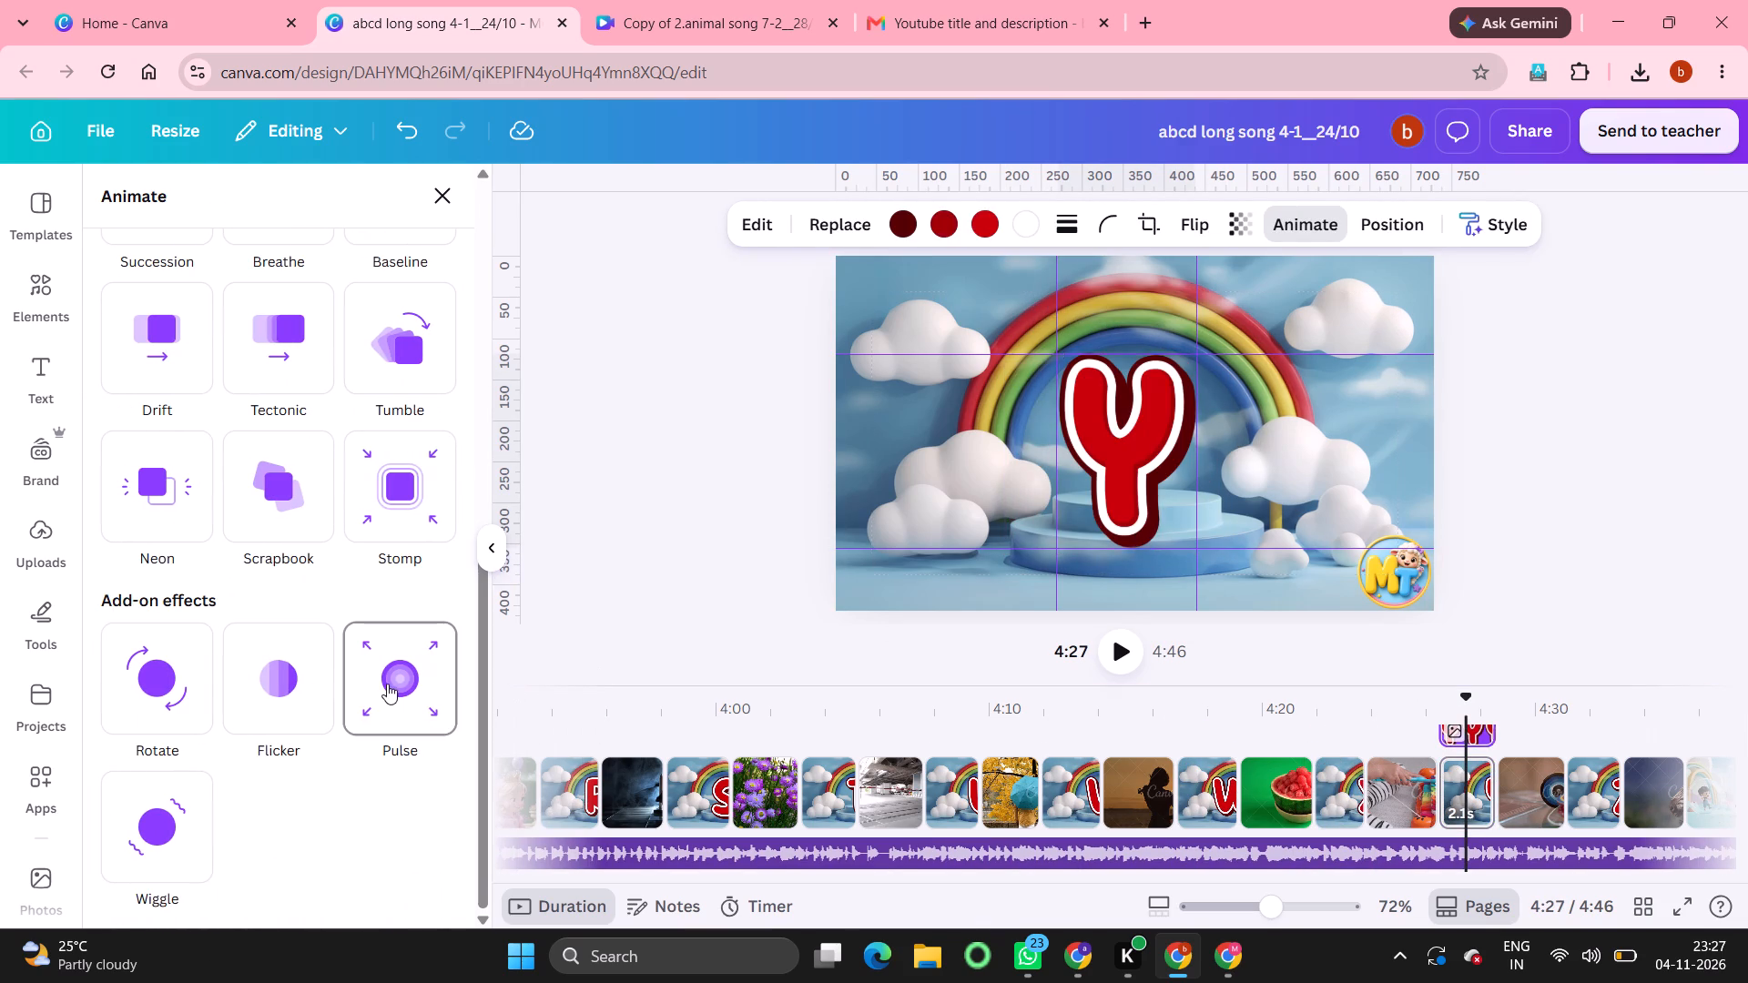
scroll(1398, 886, left, 4)
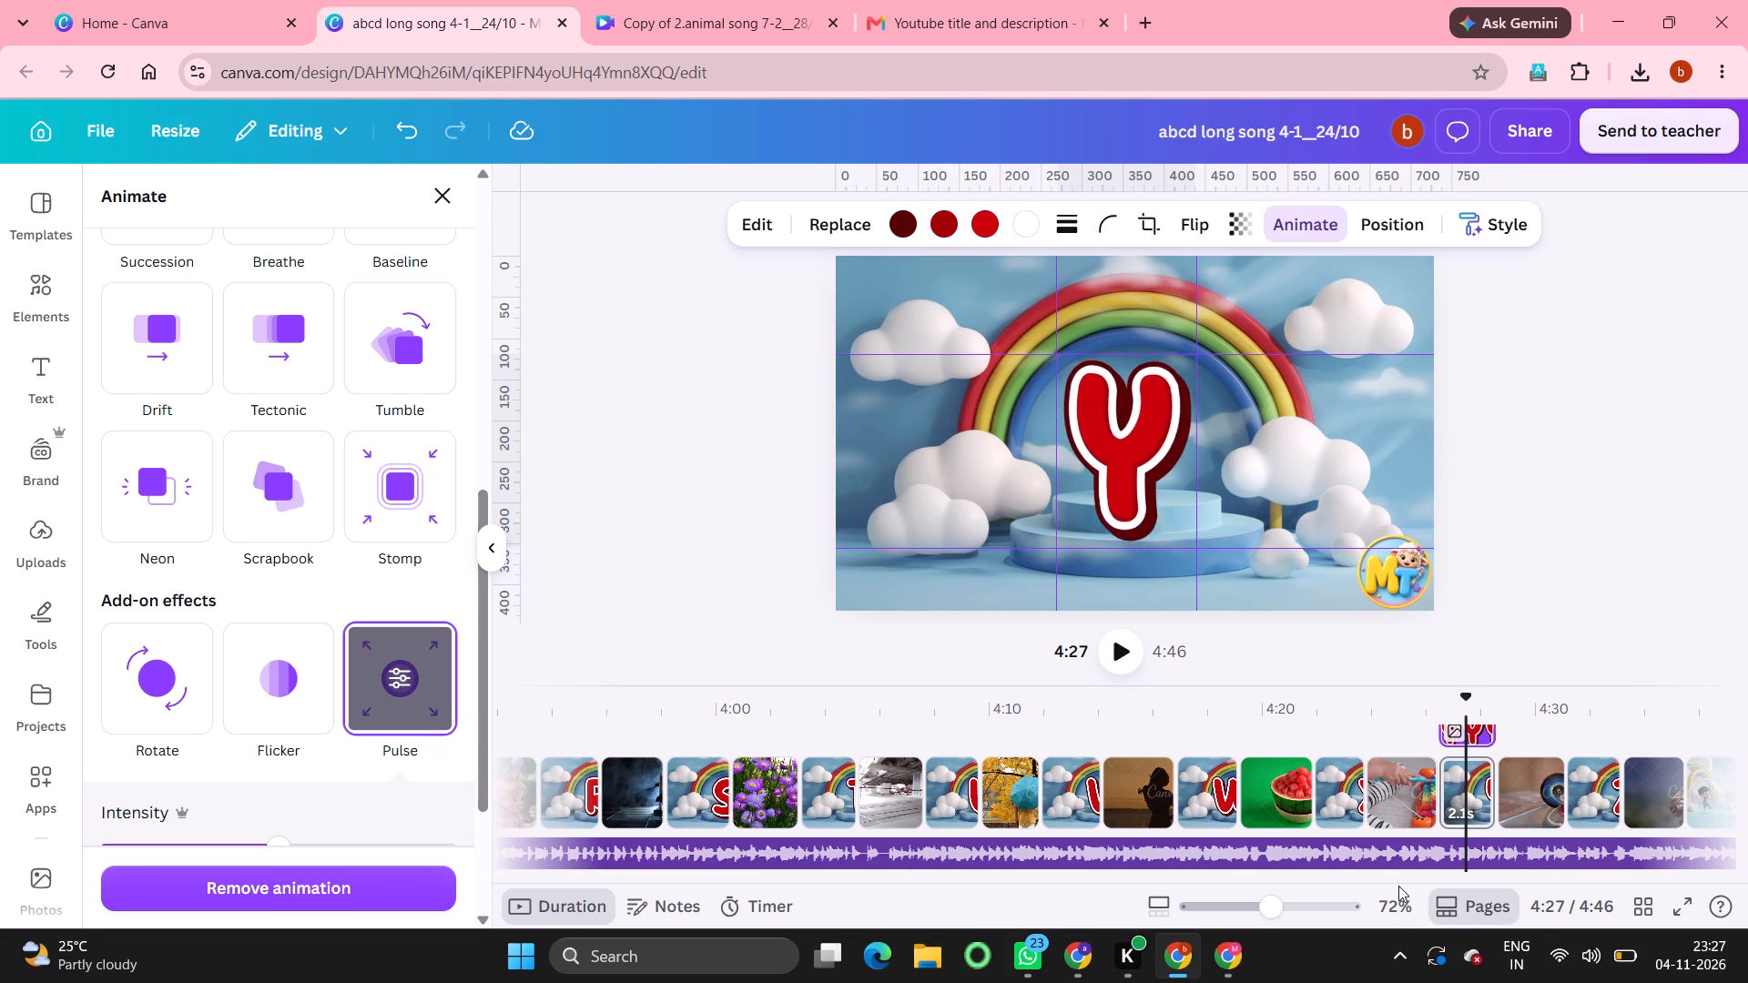
scroll(1590, 800, left, 4)
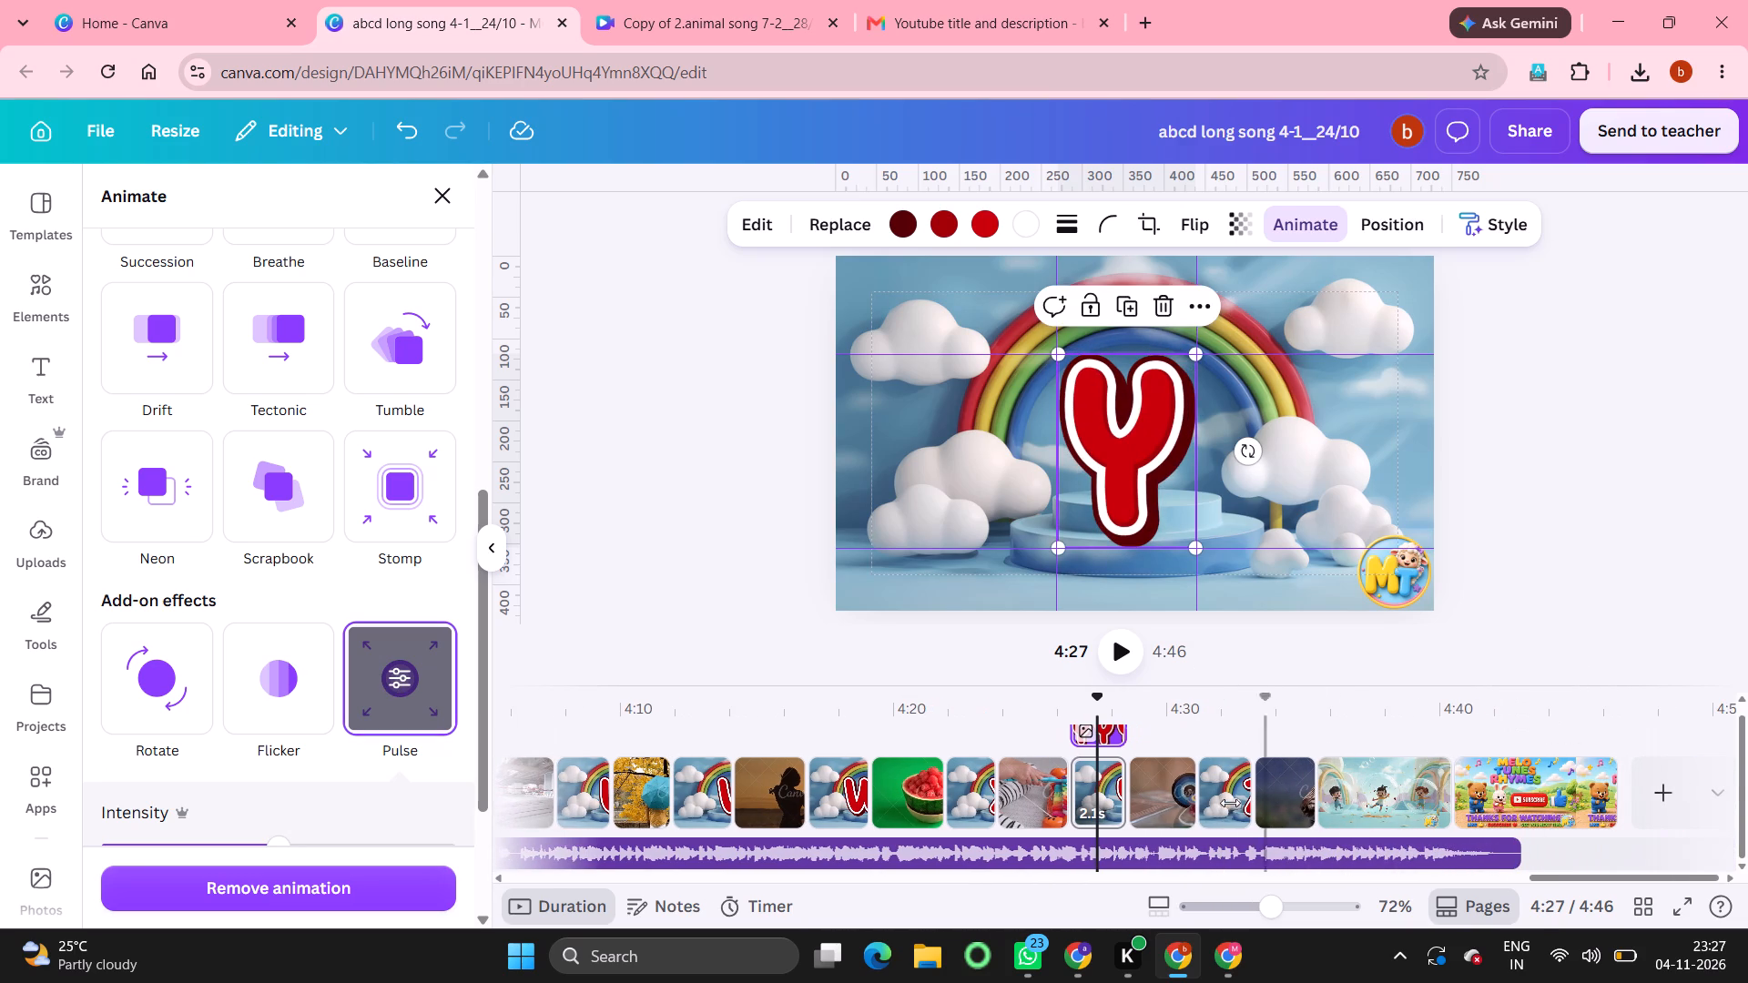
click(1224, 797)
click(1123, 505)
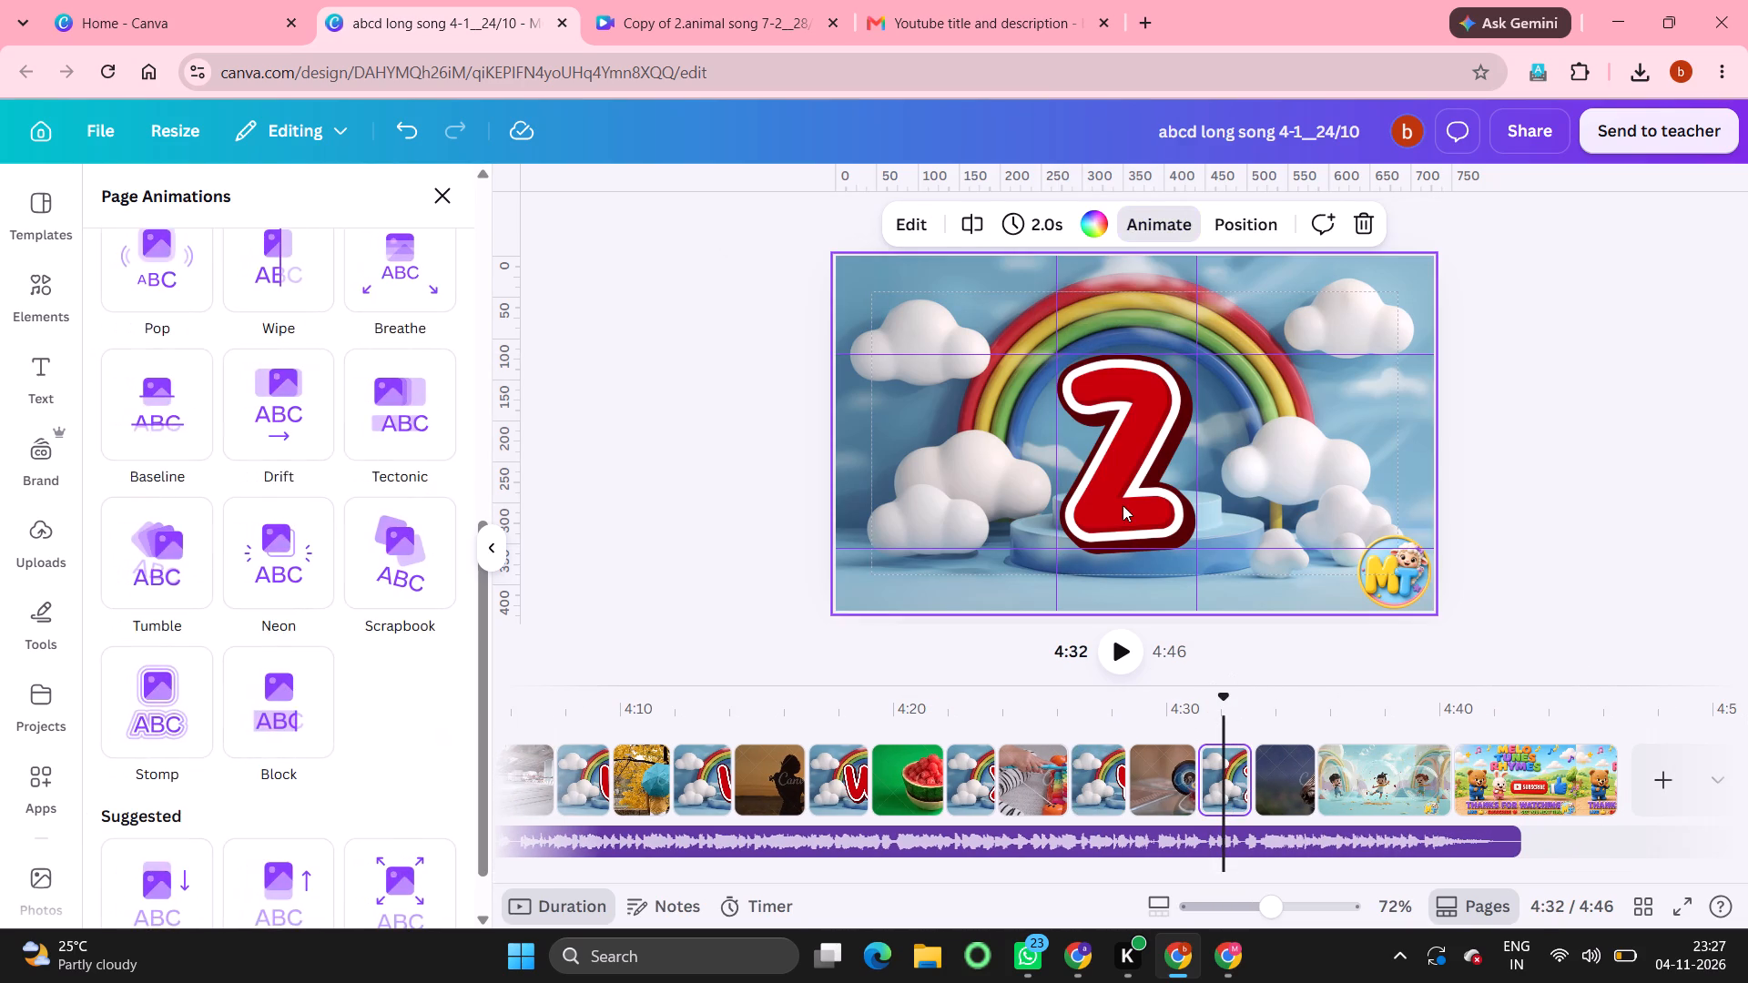
click(408, 696)
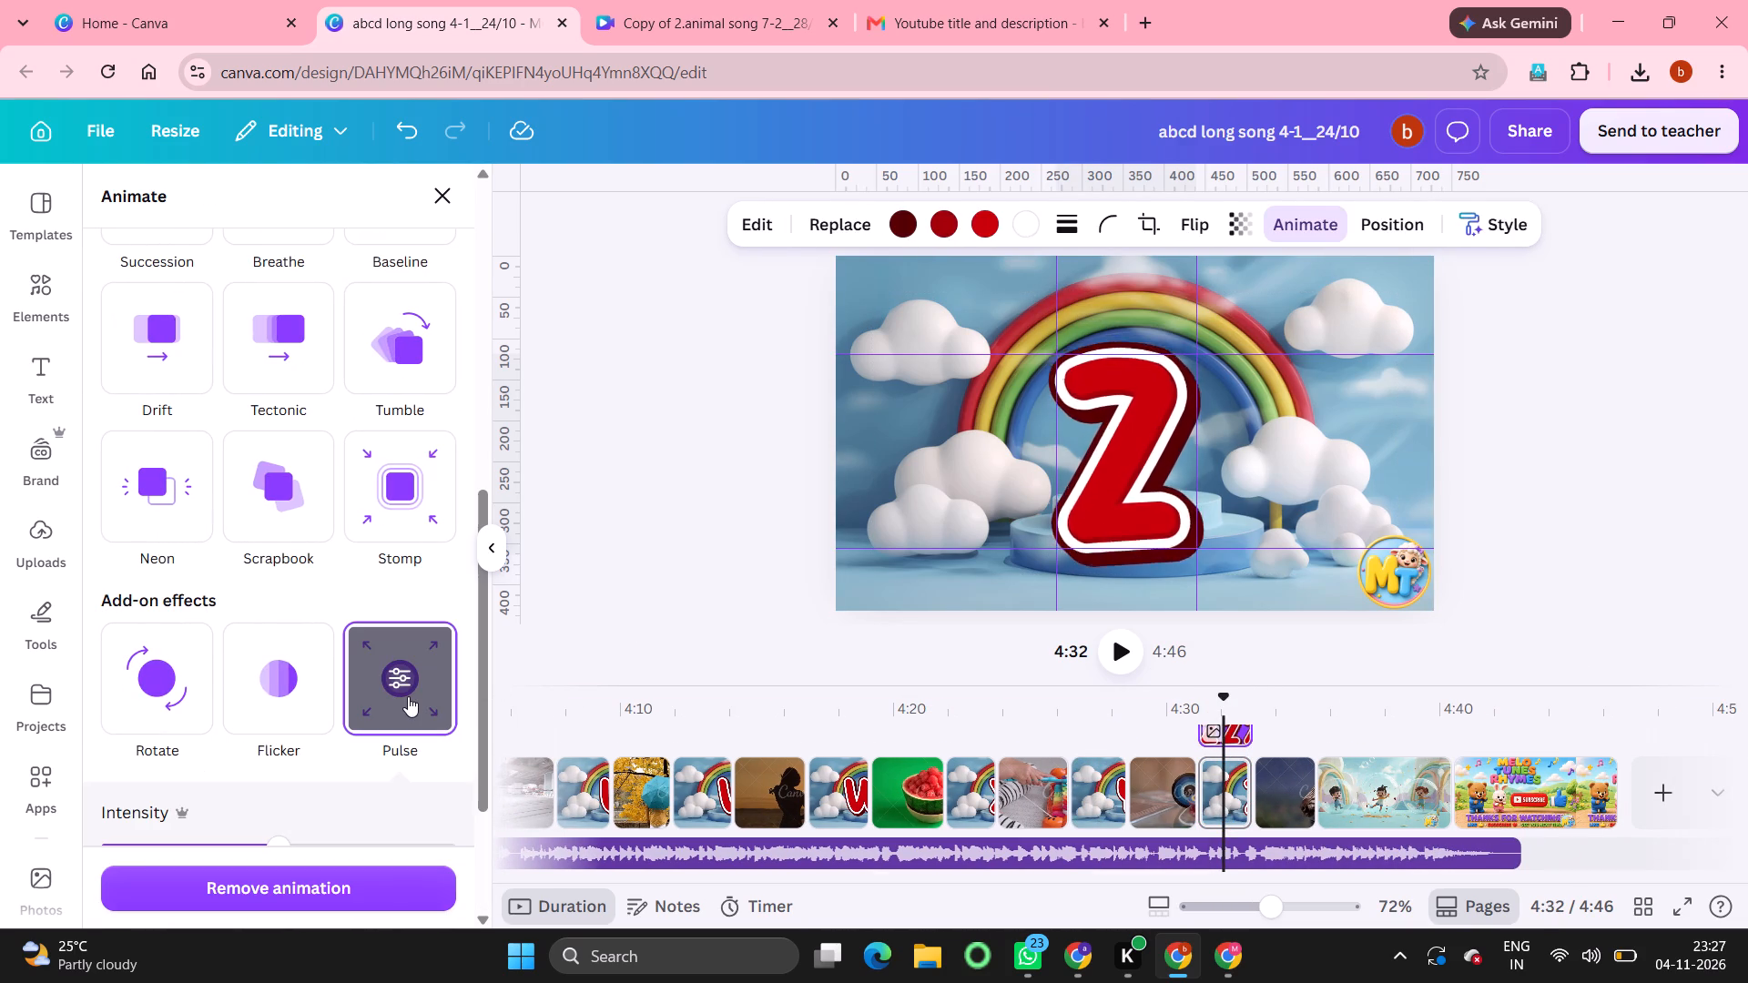
Look over the page sequence along the timeline and play the video's ending from the Z page.
scroll(852, 792, right, 7)
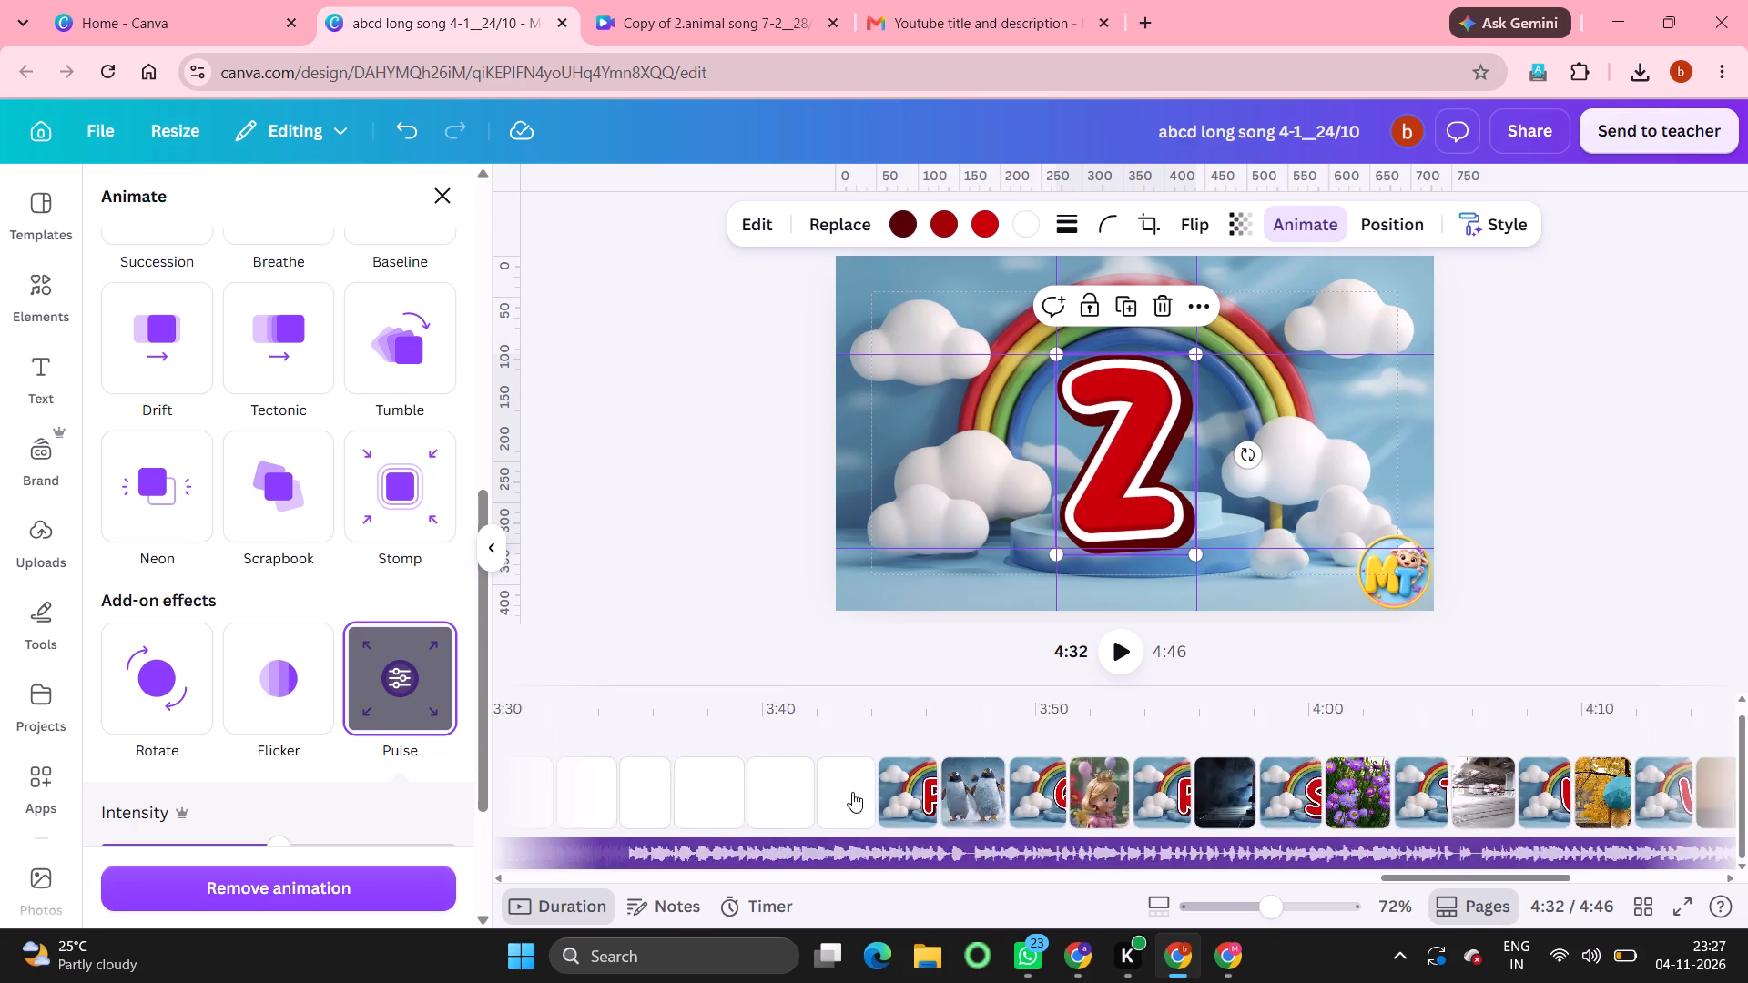
scroll(852, 792, right, 3)
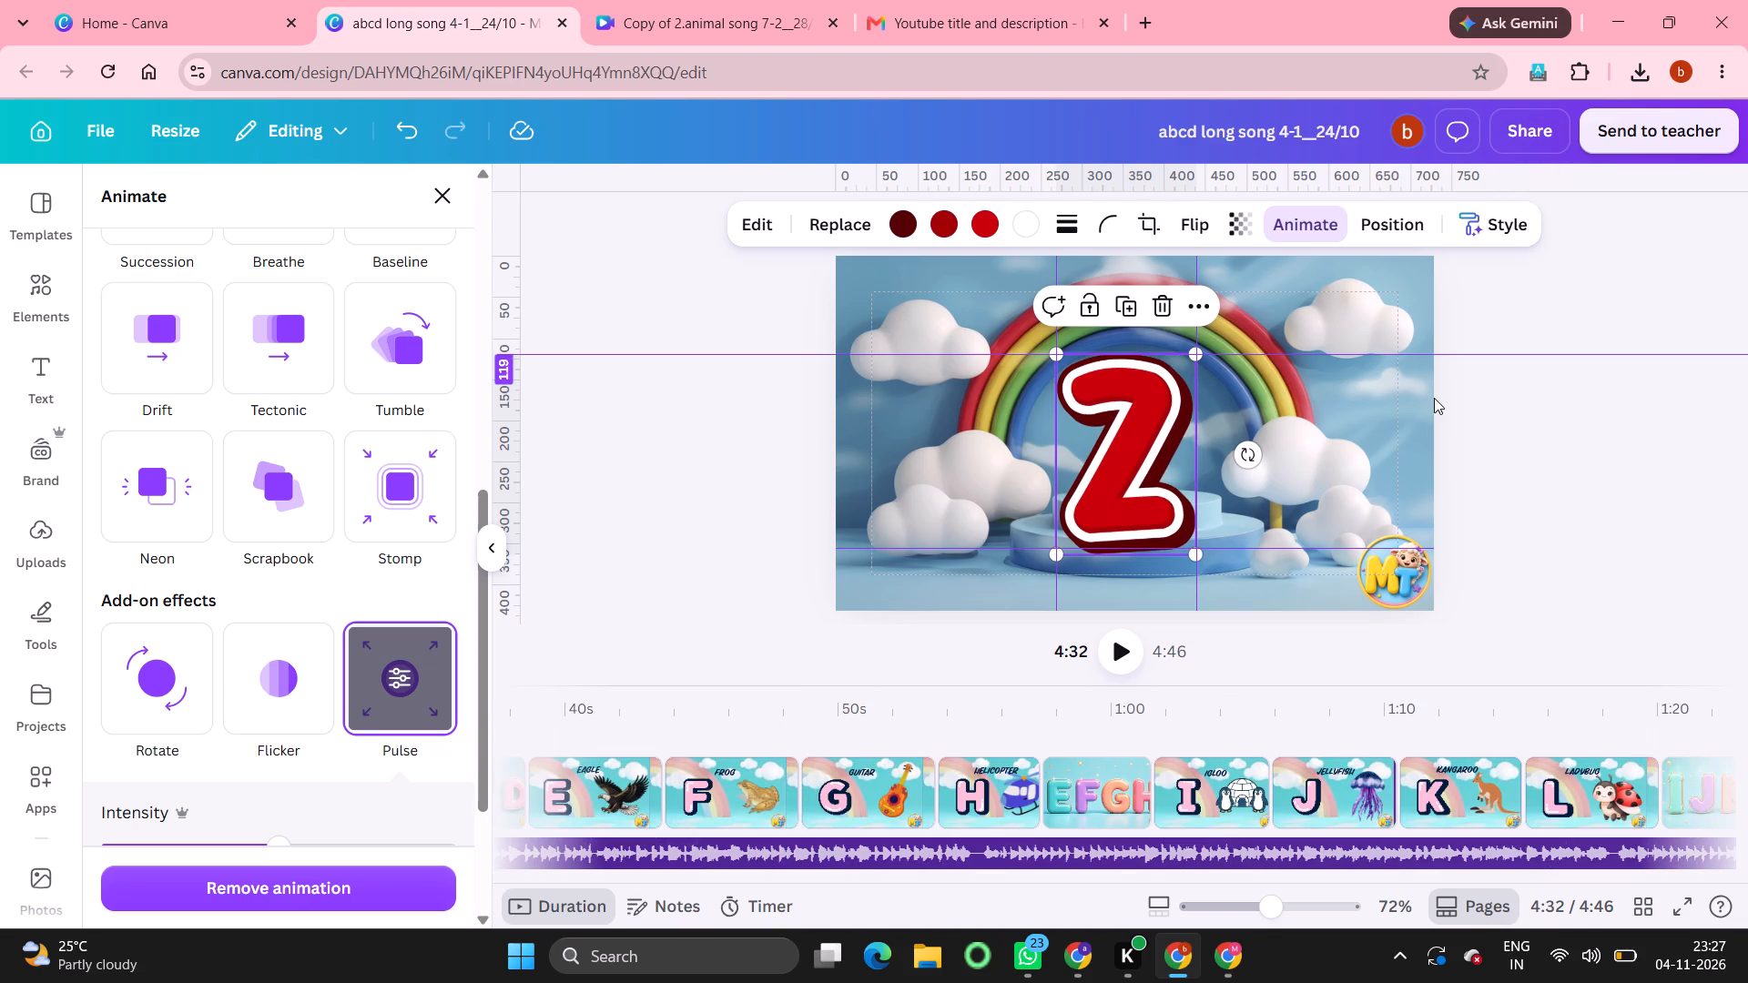
click(1566, 428)
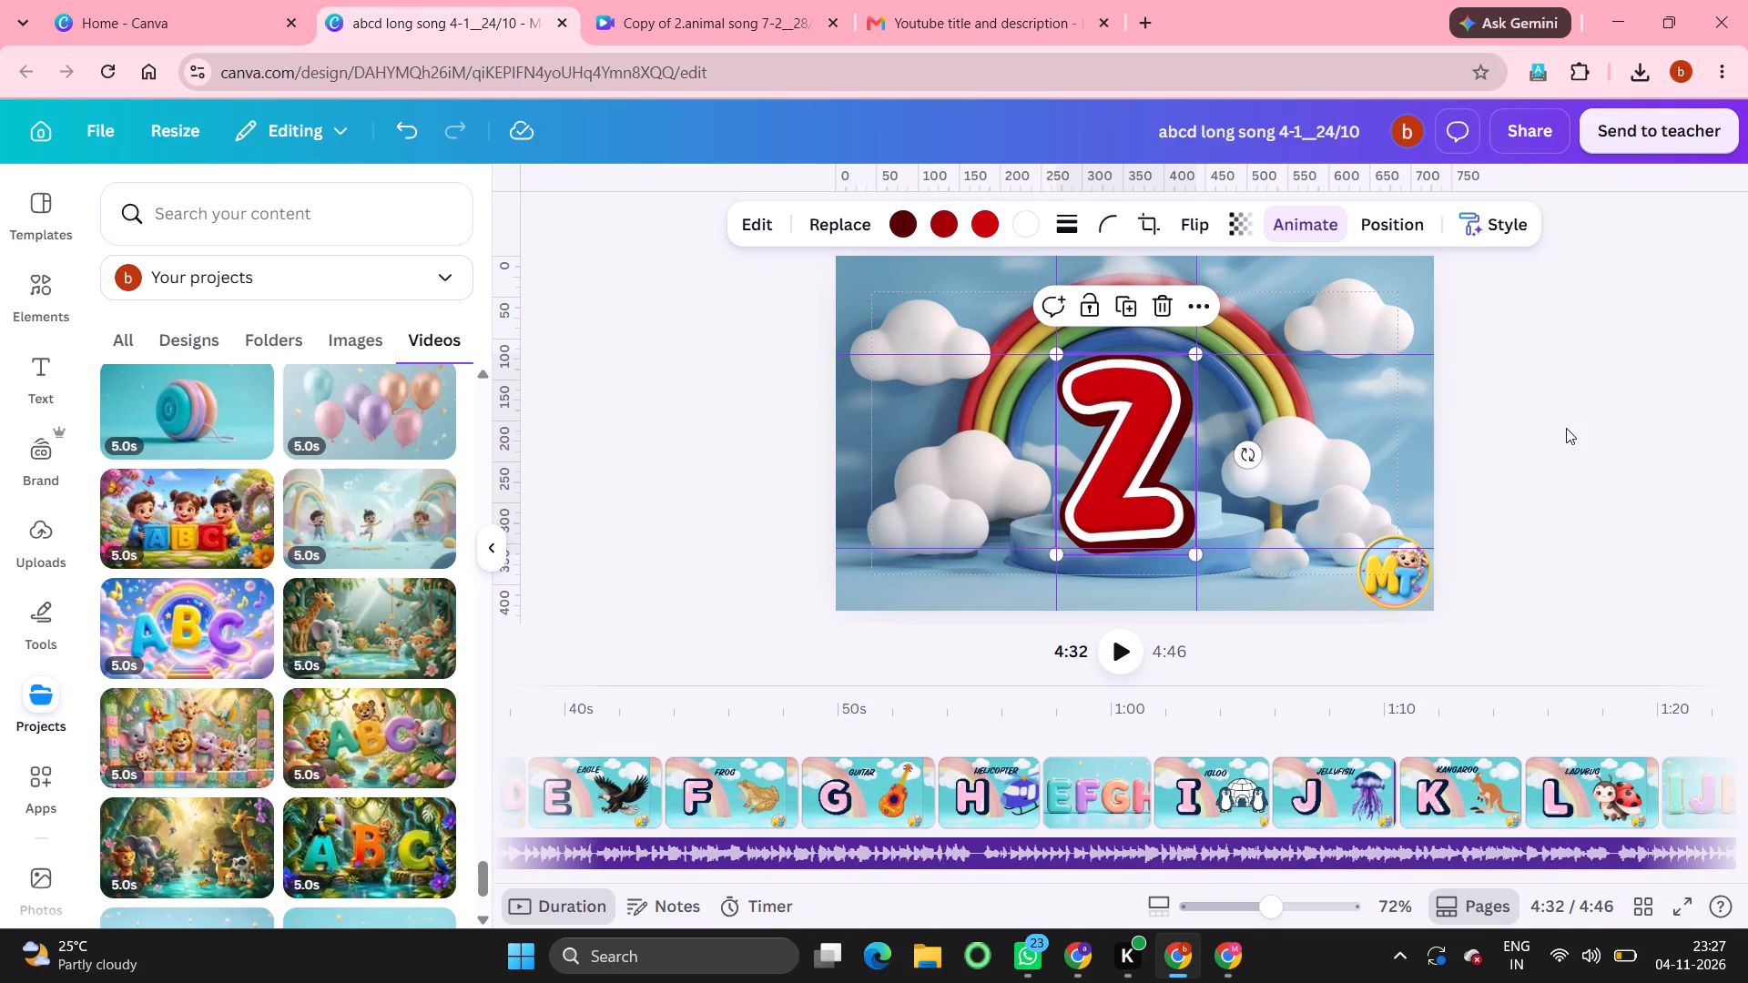
scroll(1645, 837, left, 5)
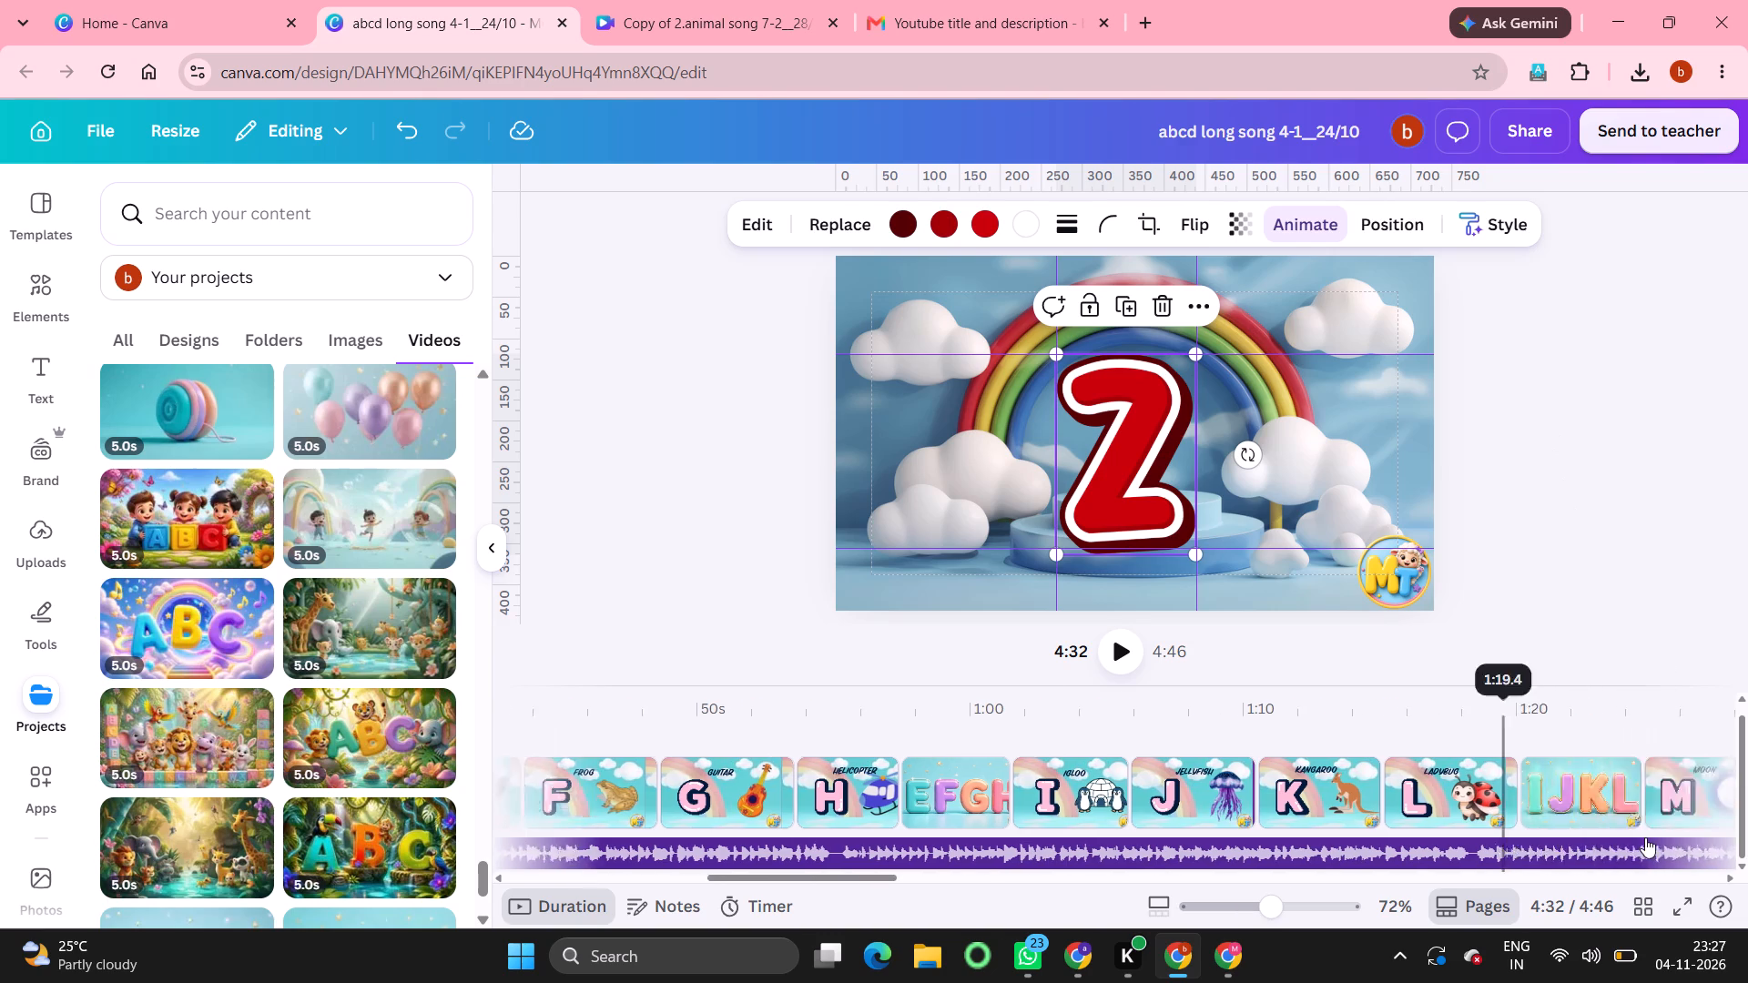
scroll(1645, 837, left, 9)
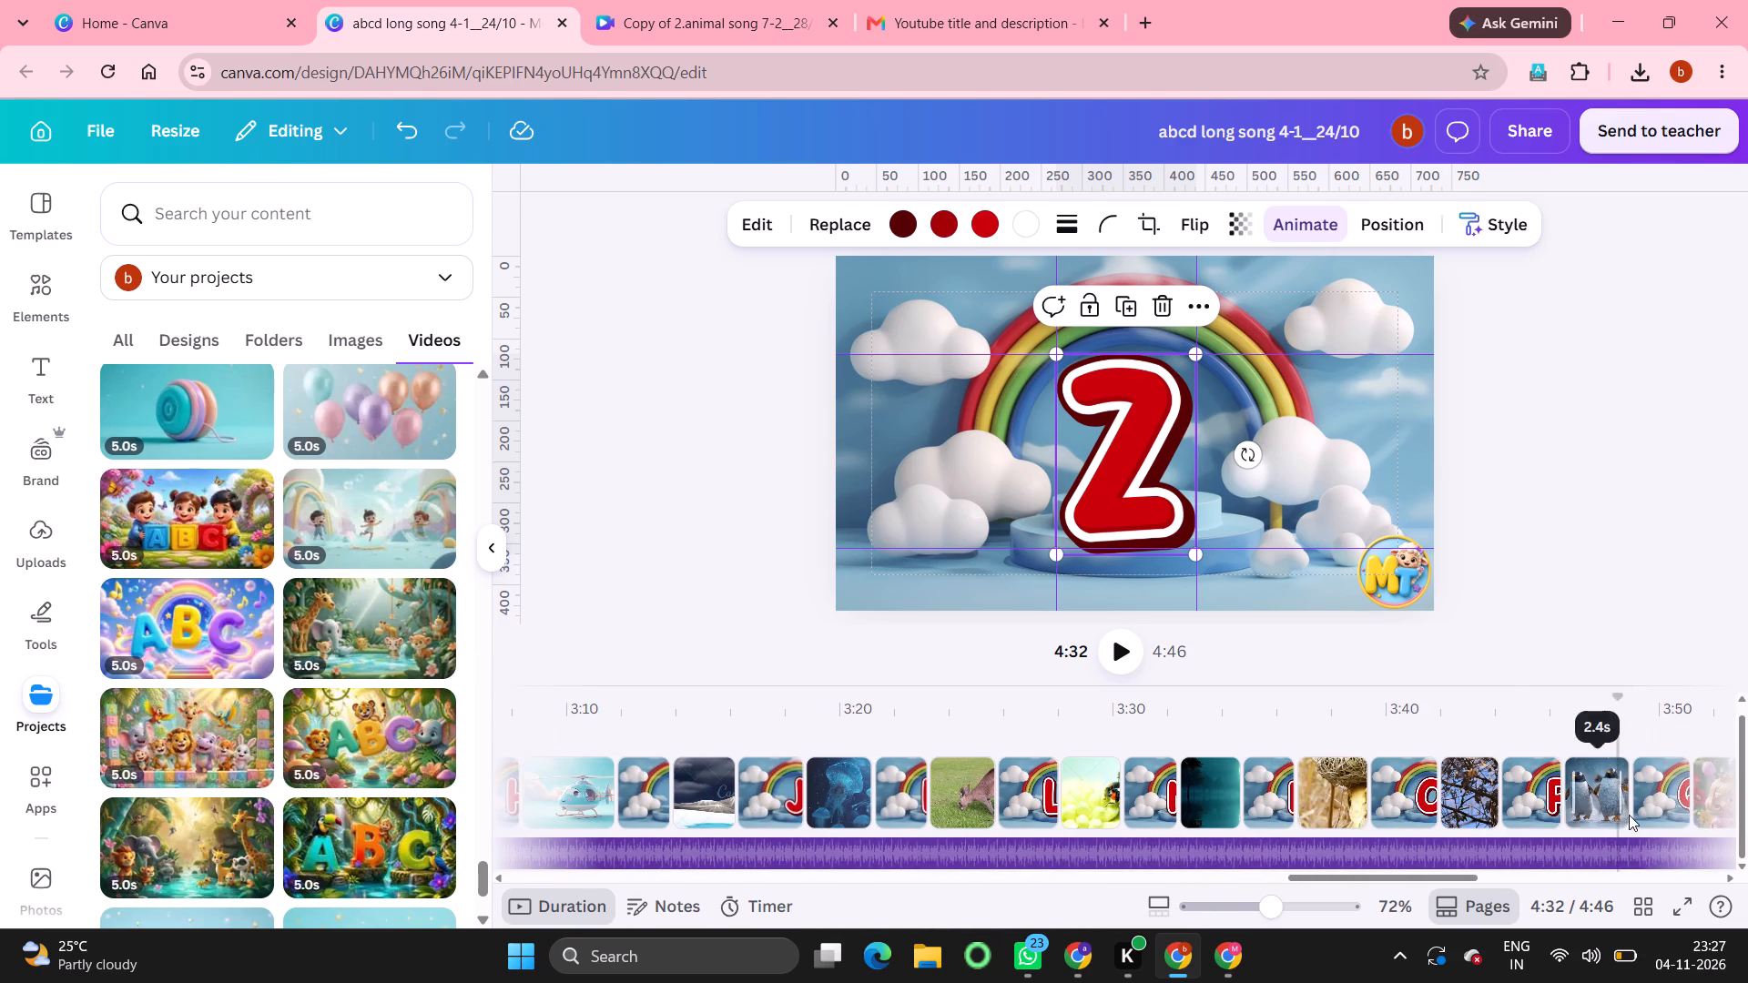
scroll(1629, 815, left, 7)
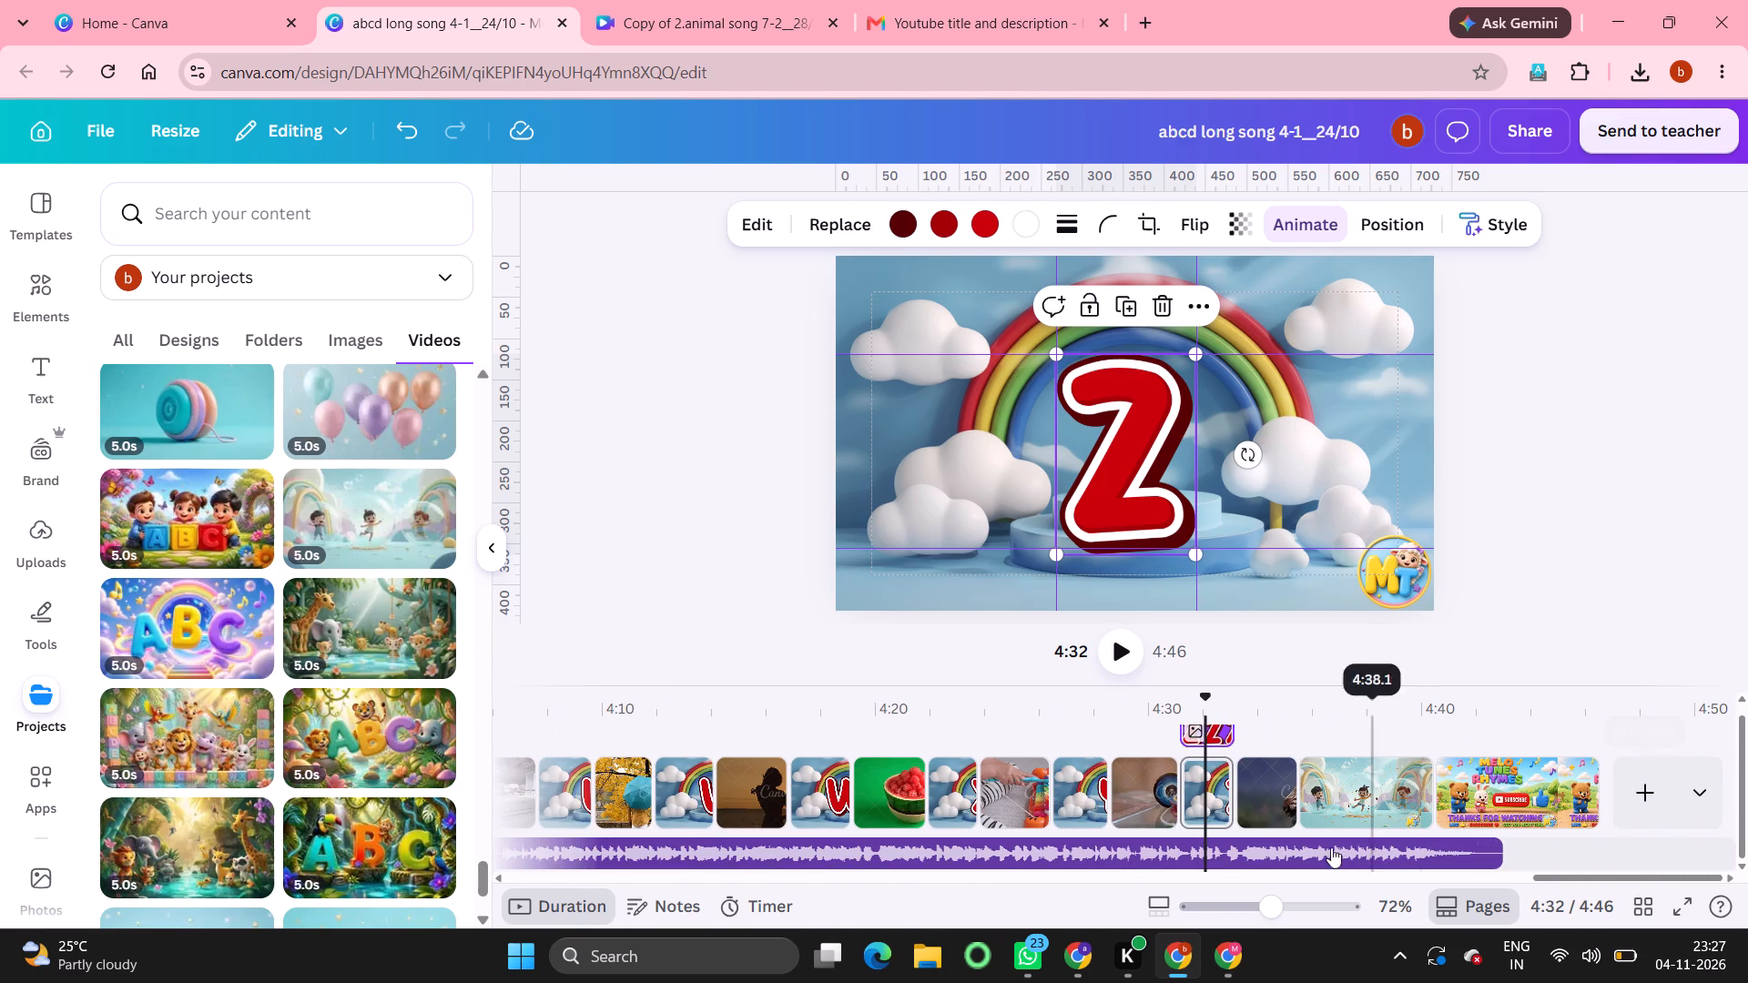
click(1128, 661)
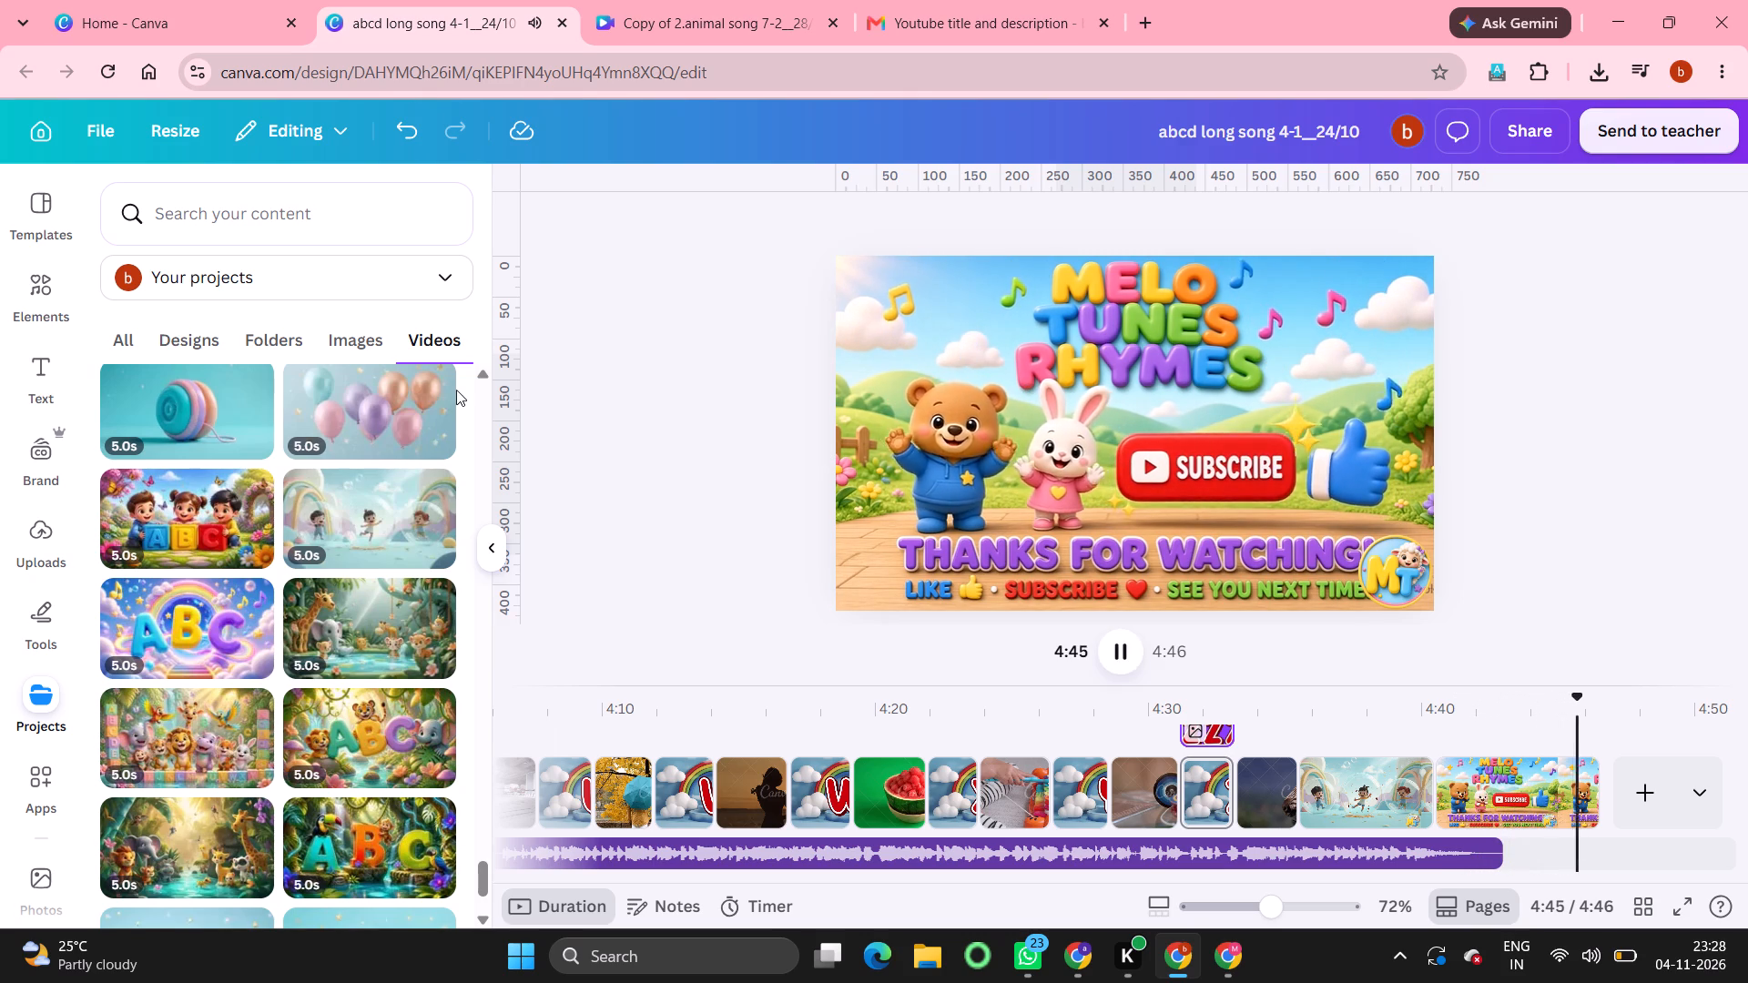
Rename the design as "abcd long song 4-1__24/10_6/11".
click(101, 124)
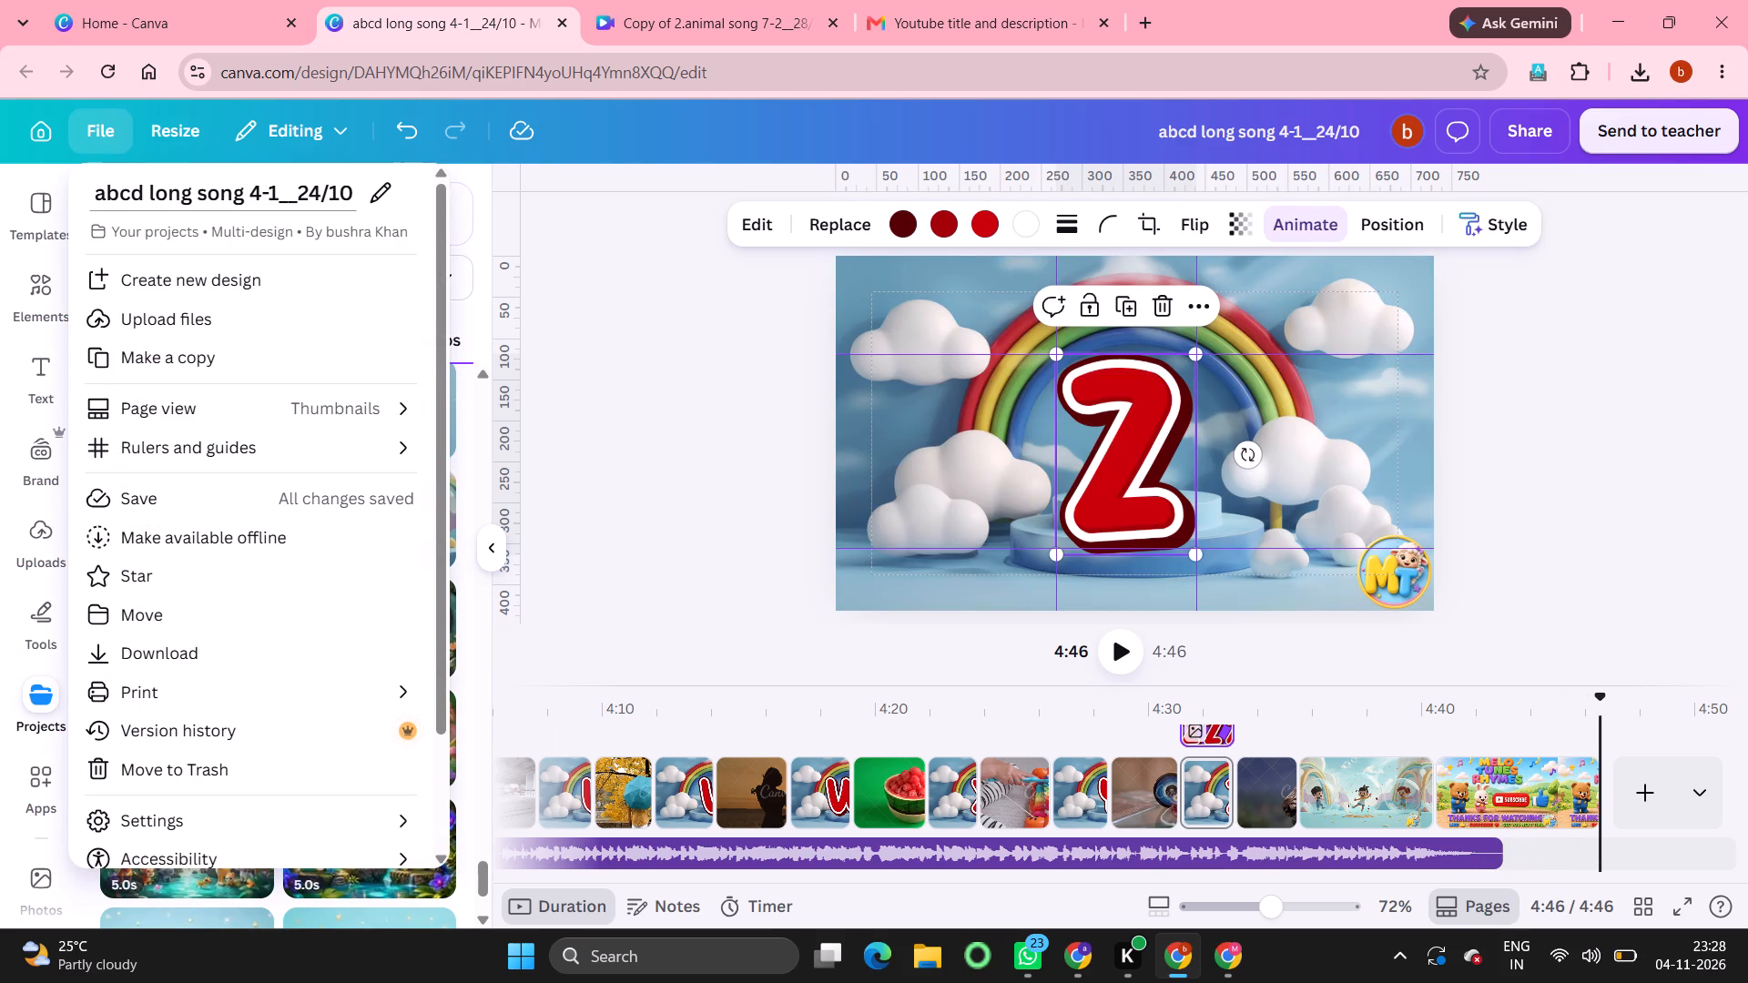
click(356, 191)
click(356, 191)
key(shift+underscore)
key(6)
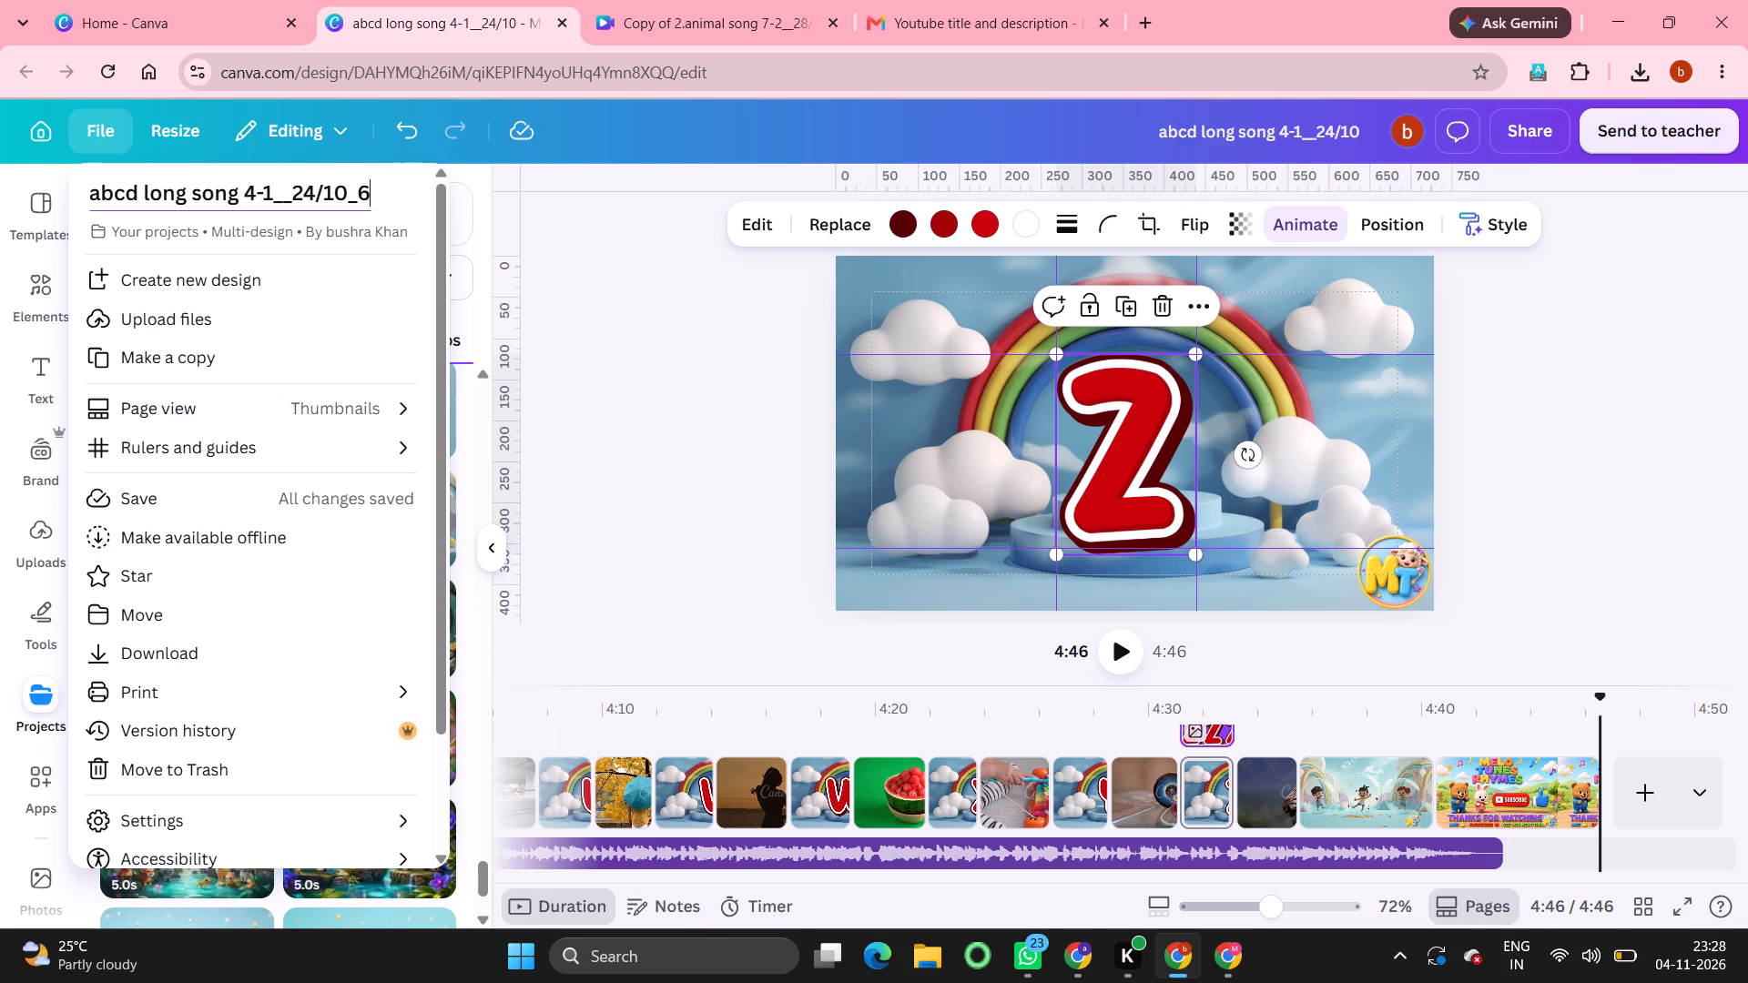
text(/11)
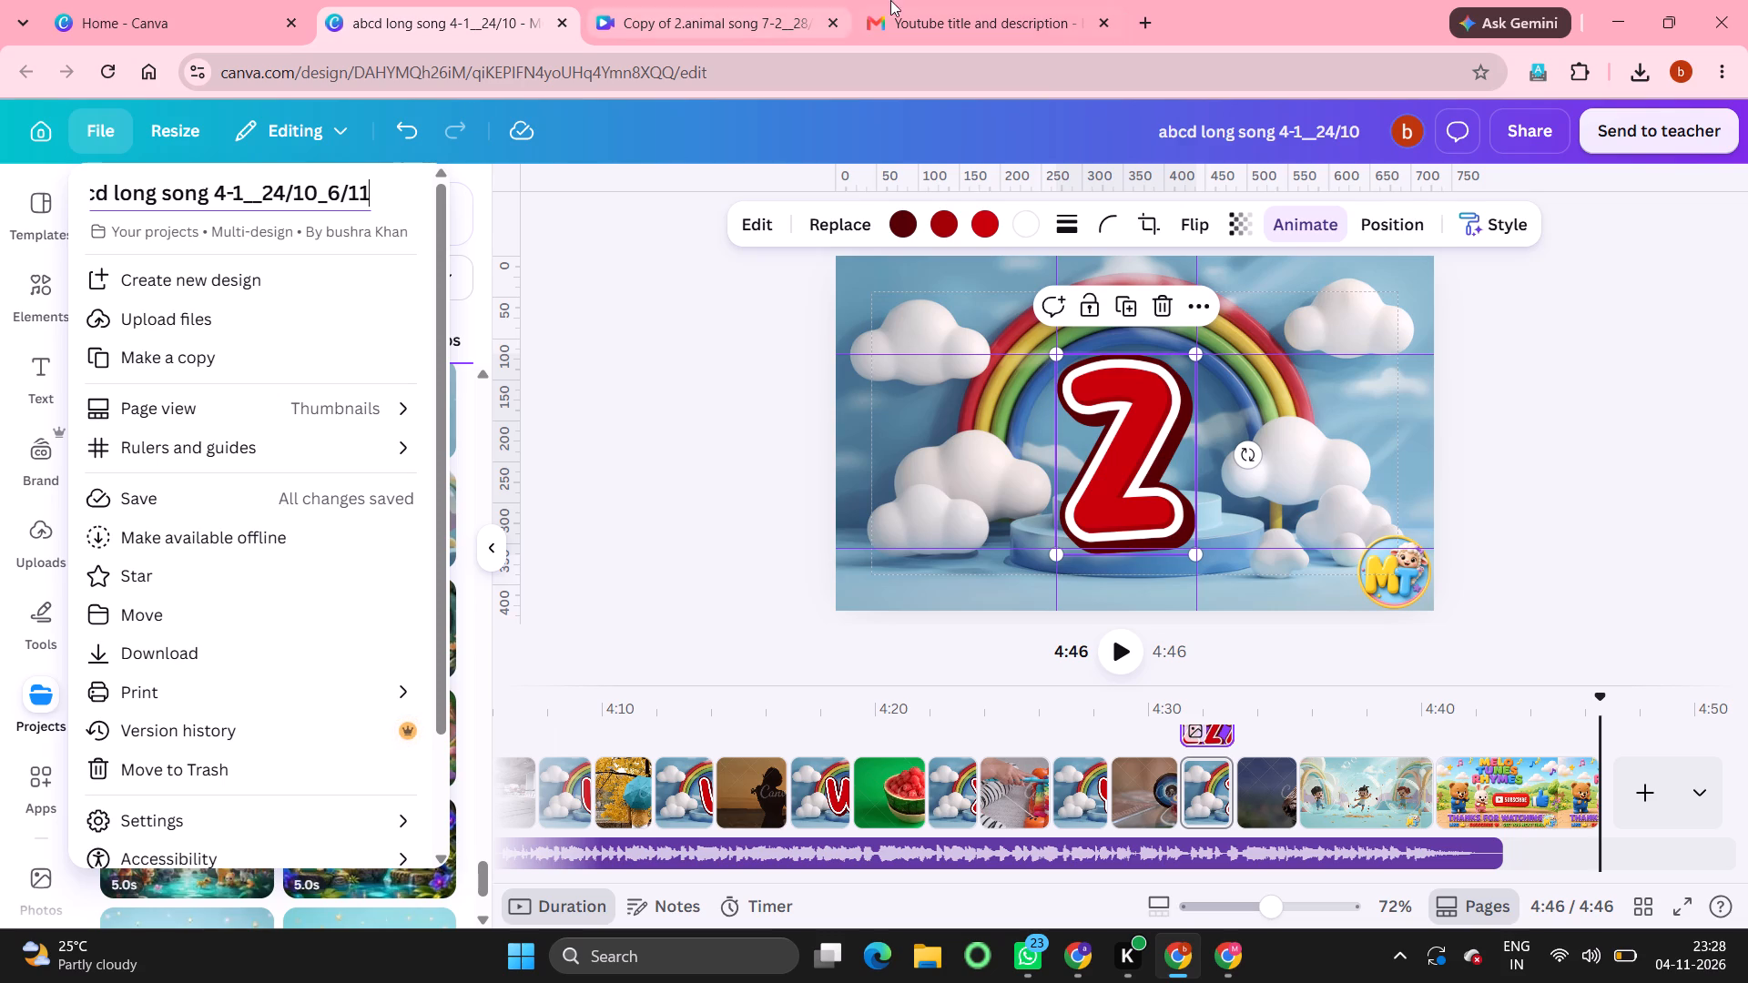
click(1587, 378)
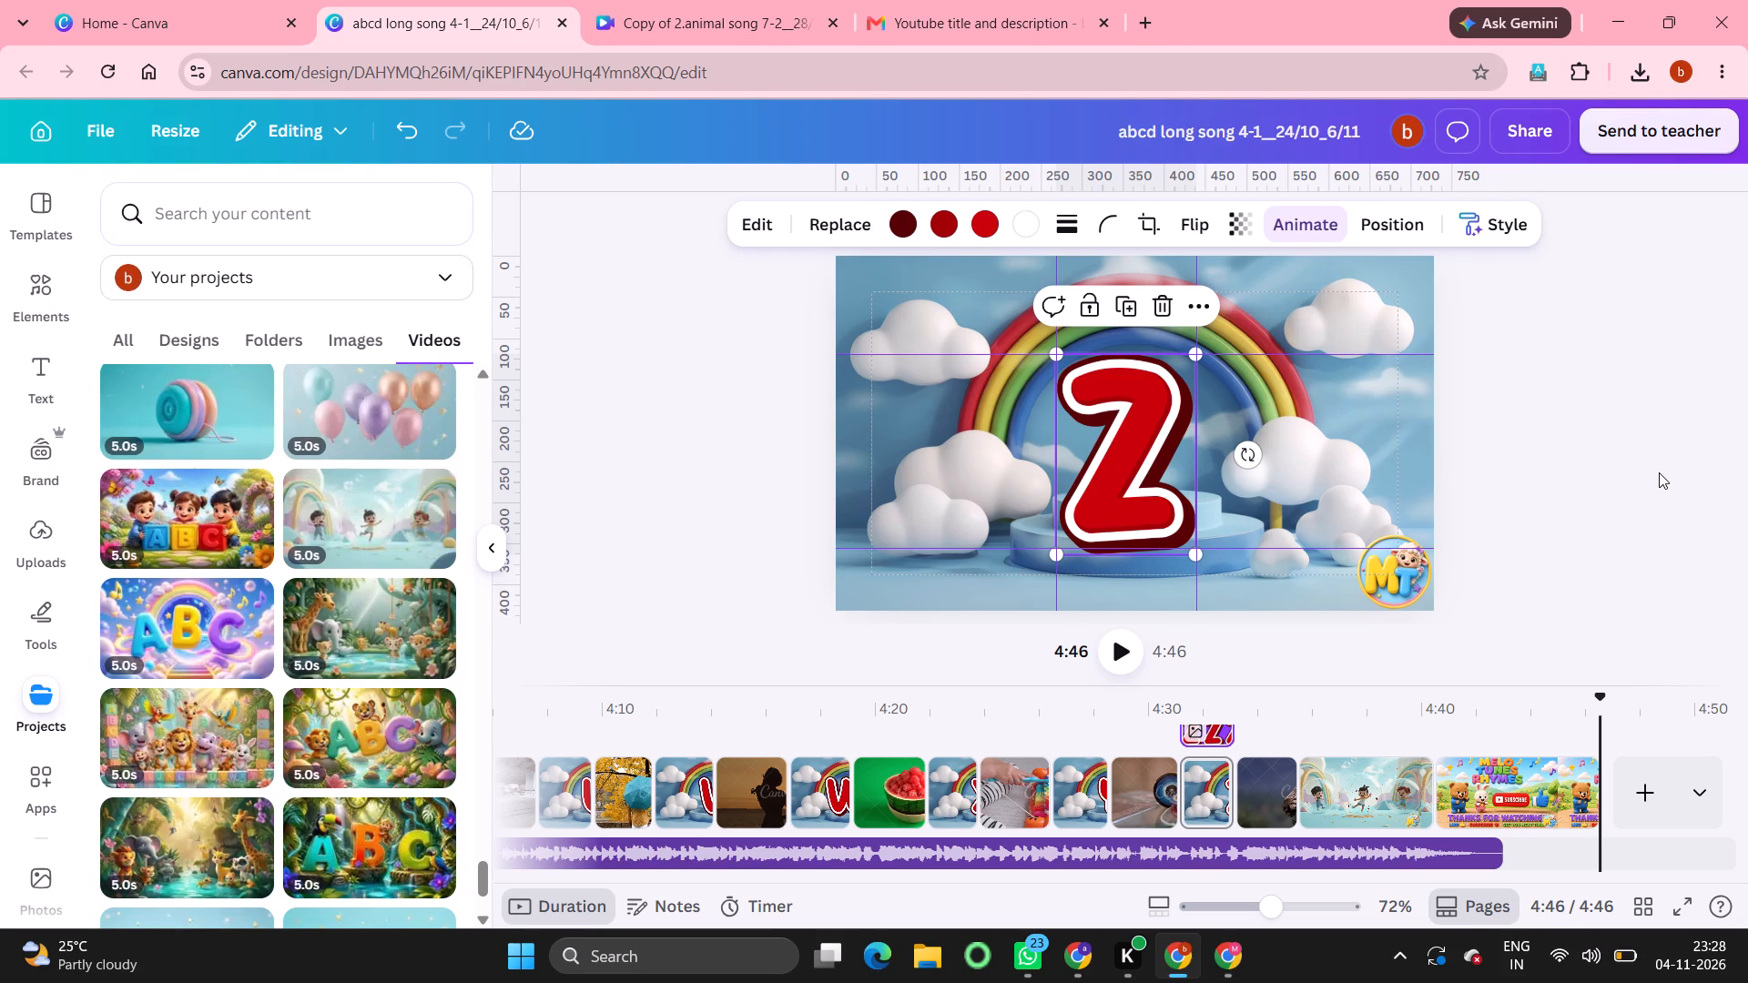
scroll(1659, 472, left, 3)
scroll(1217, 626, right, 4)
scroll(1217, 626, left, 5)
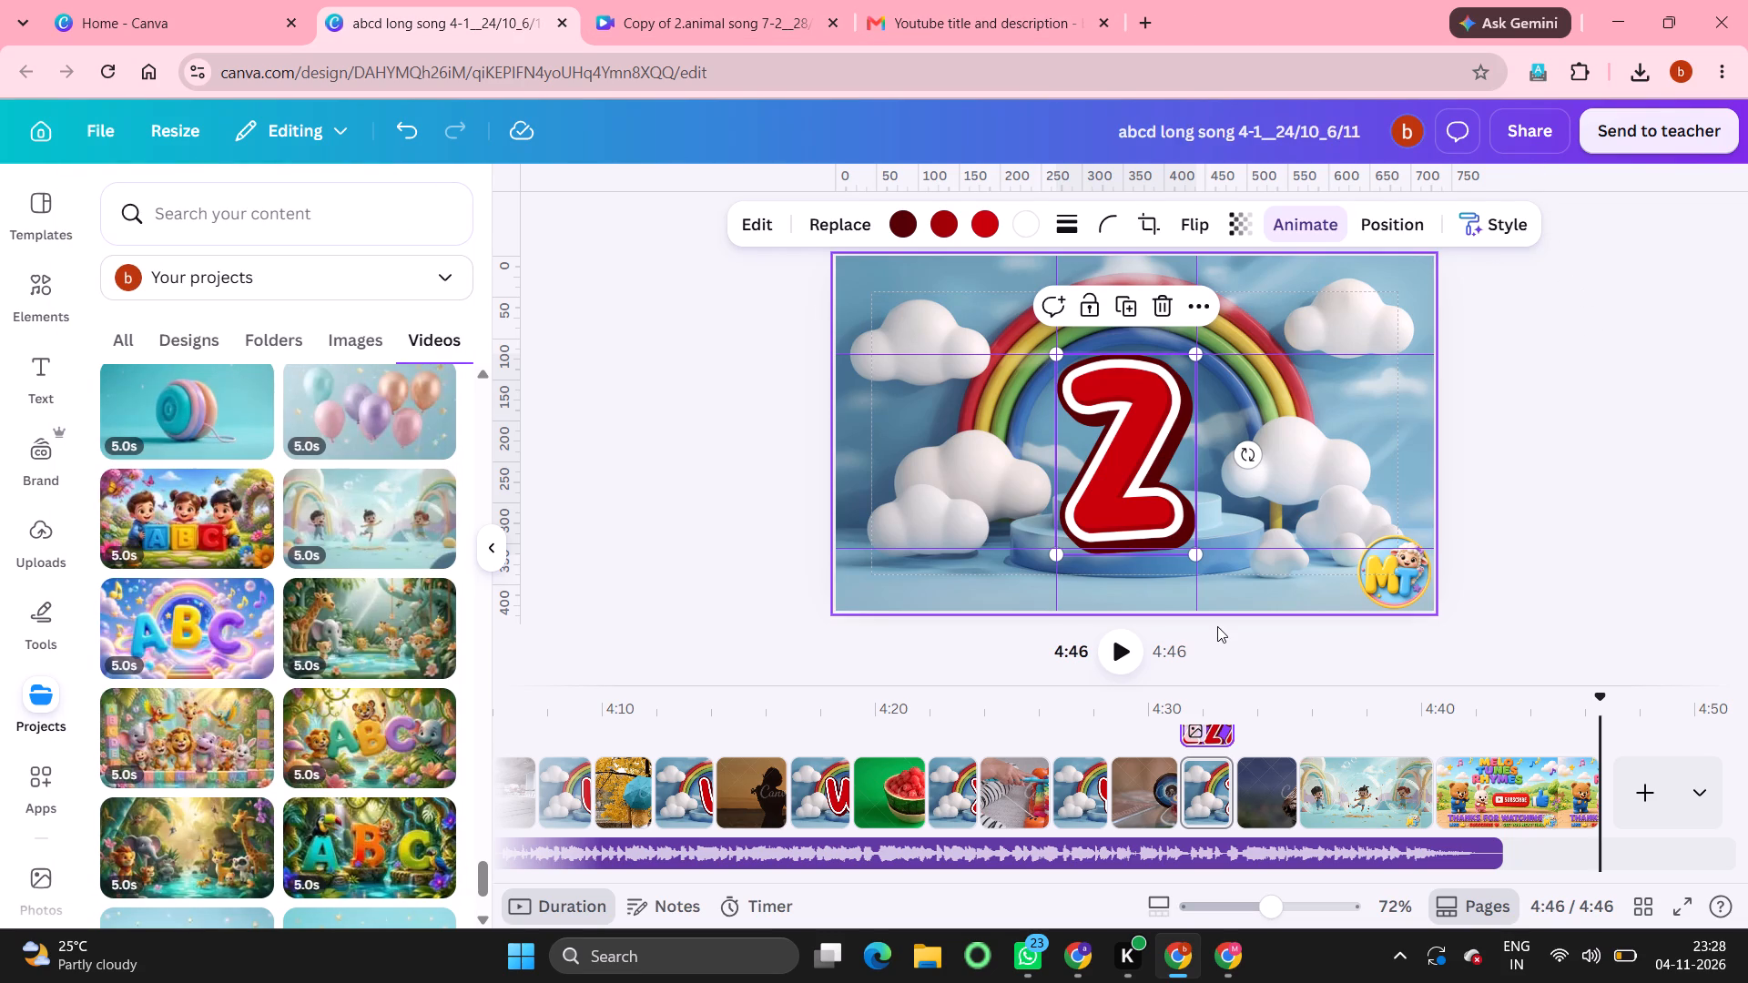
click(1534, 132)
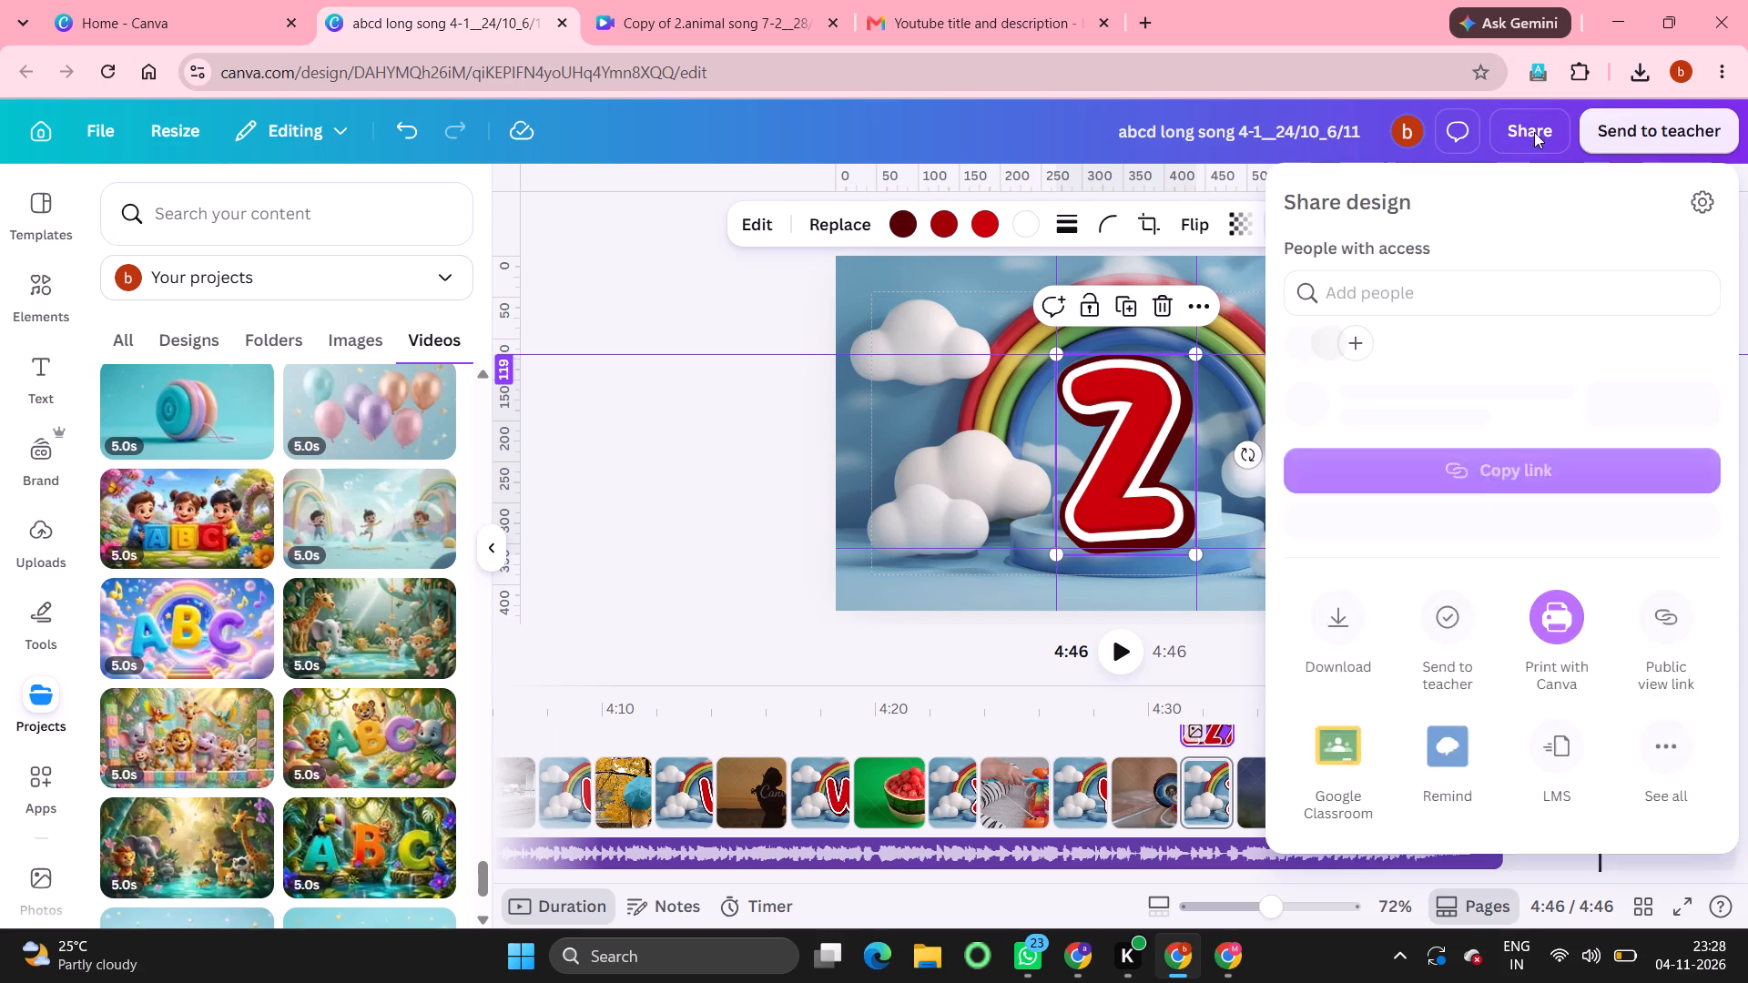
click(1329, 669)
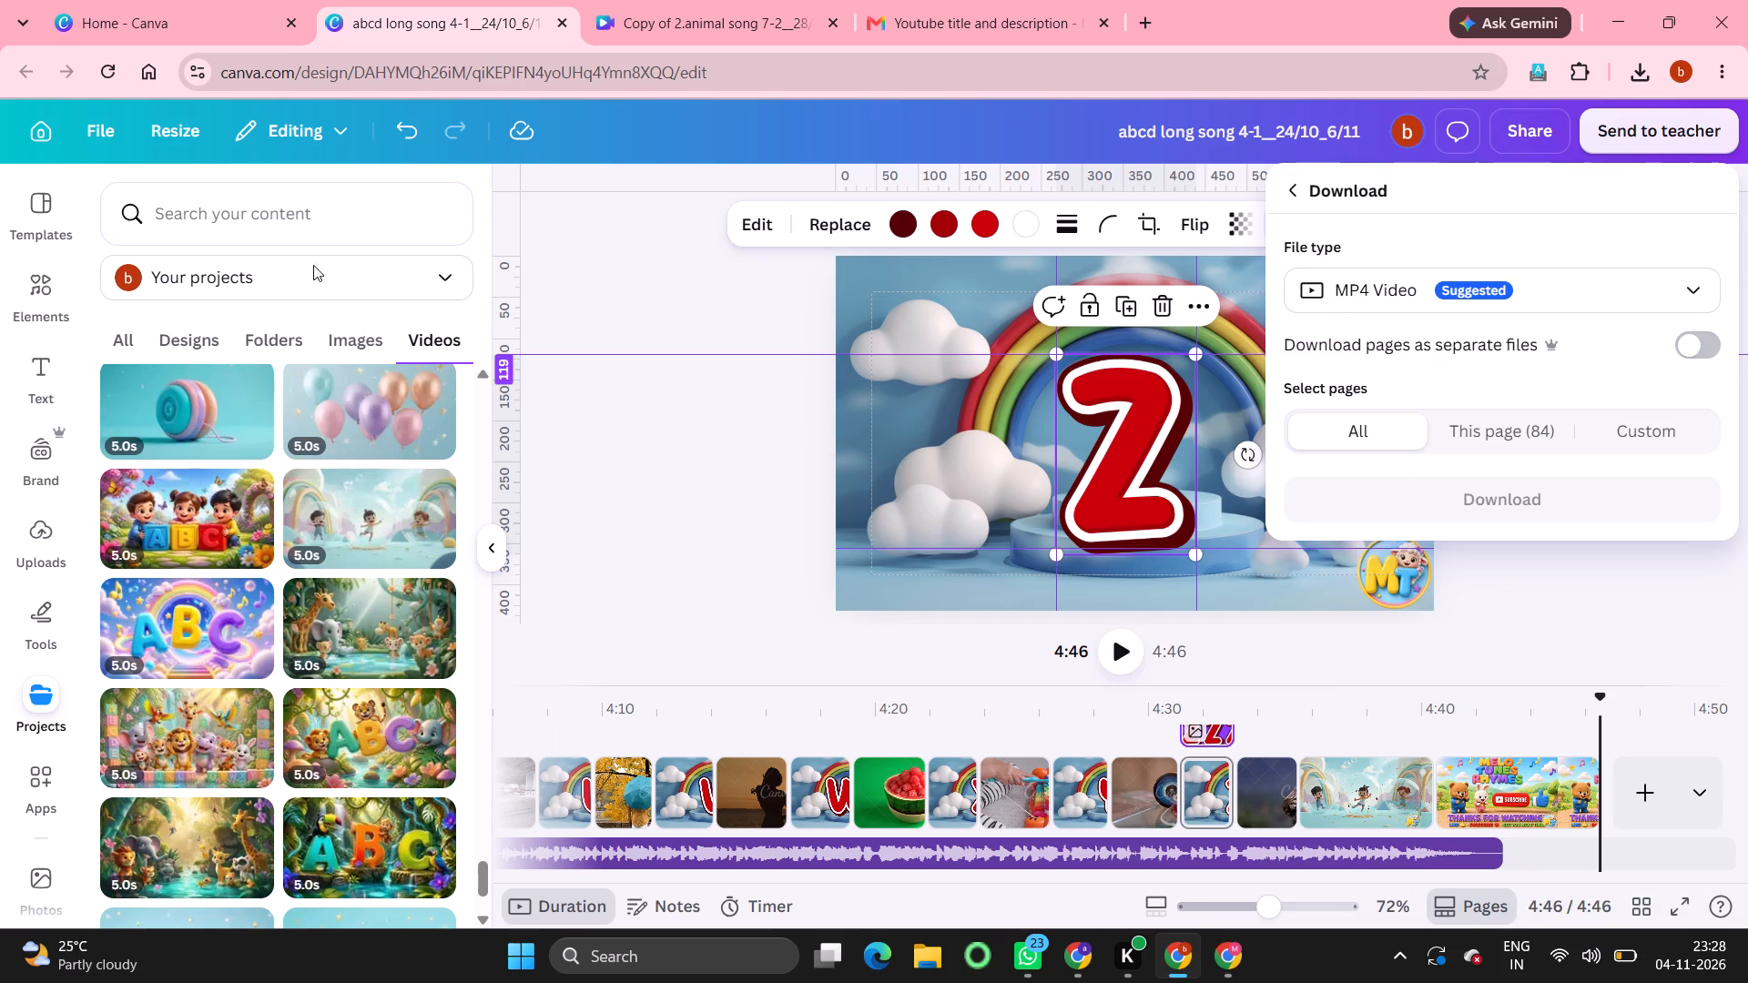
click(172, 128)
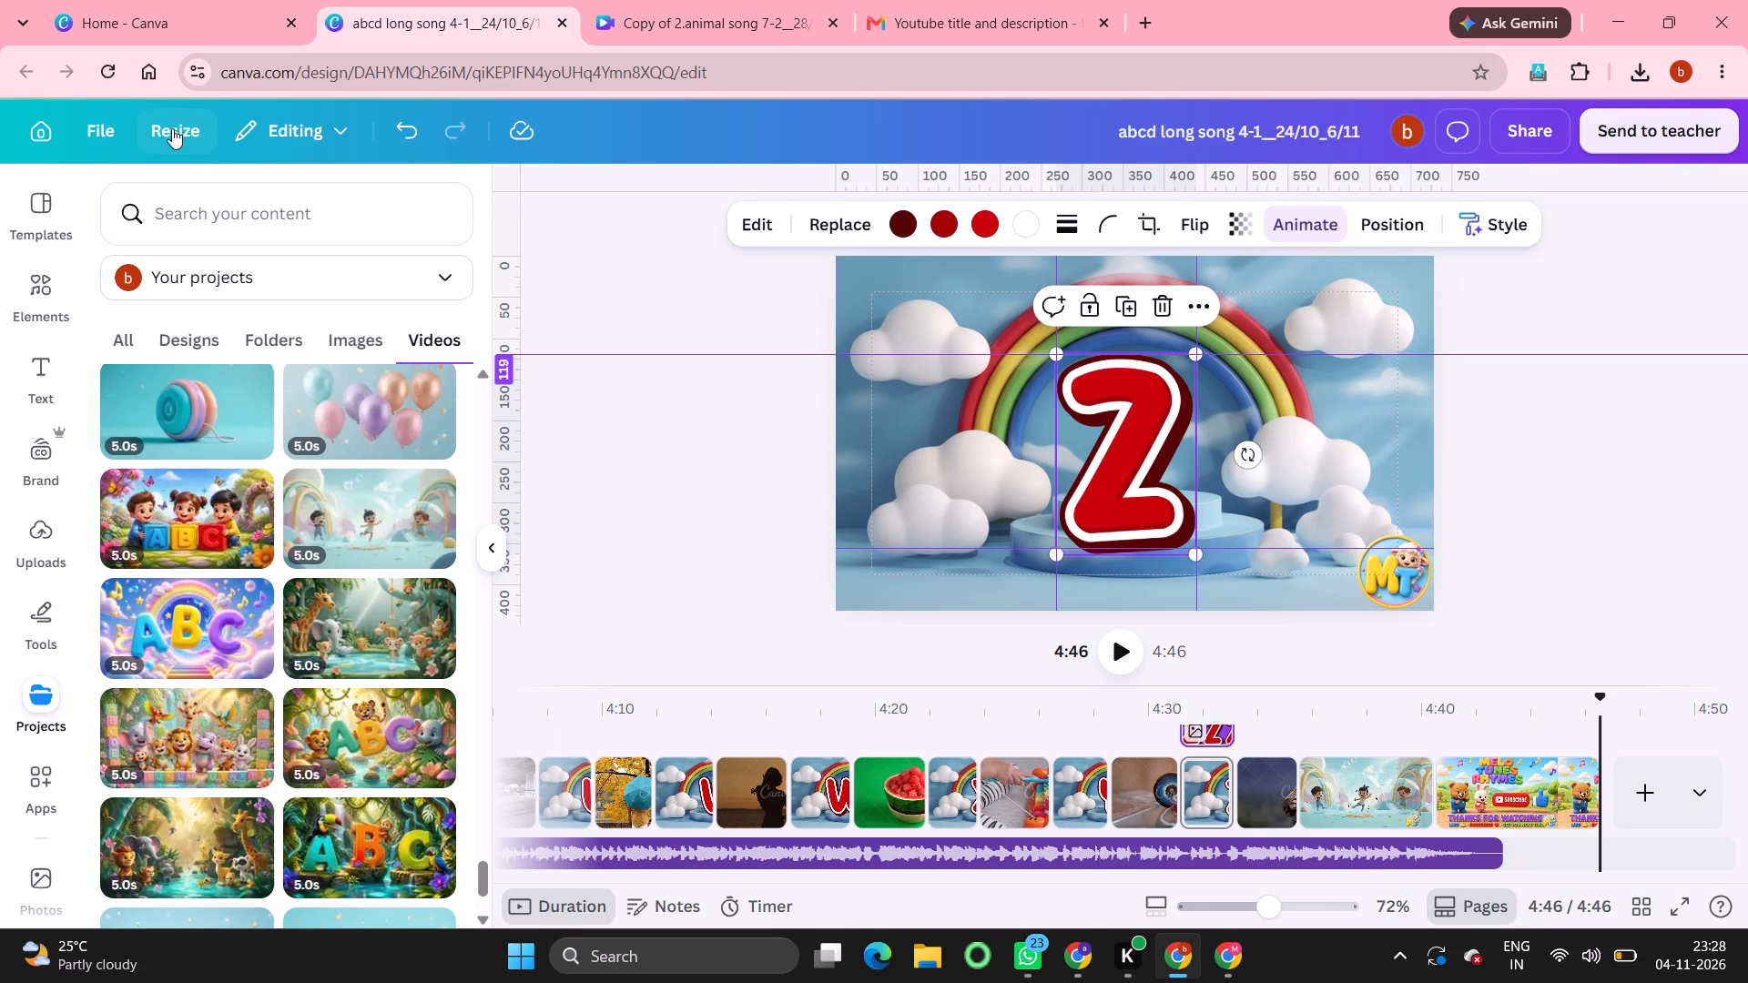
Create a resized copy of all pages as a 1920 × 1080 px Landscape Video and open it.
click(172, 128)
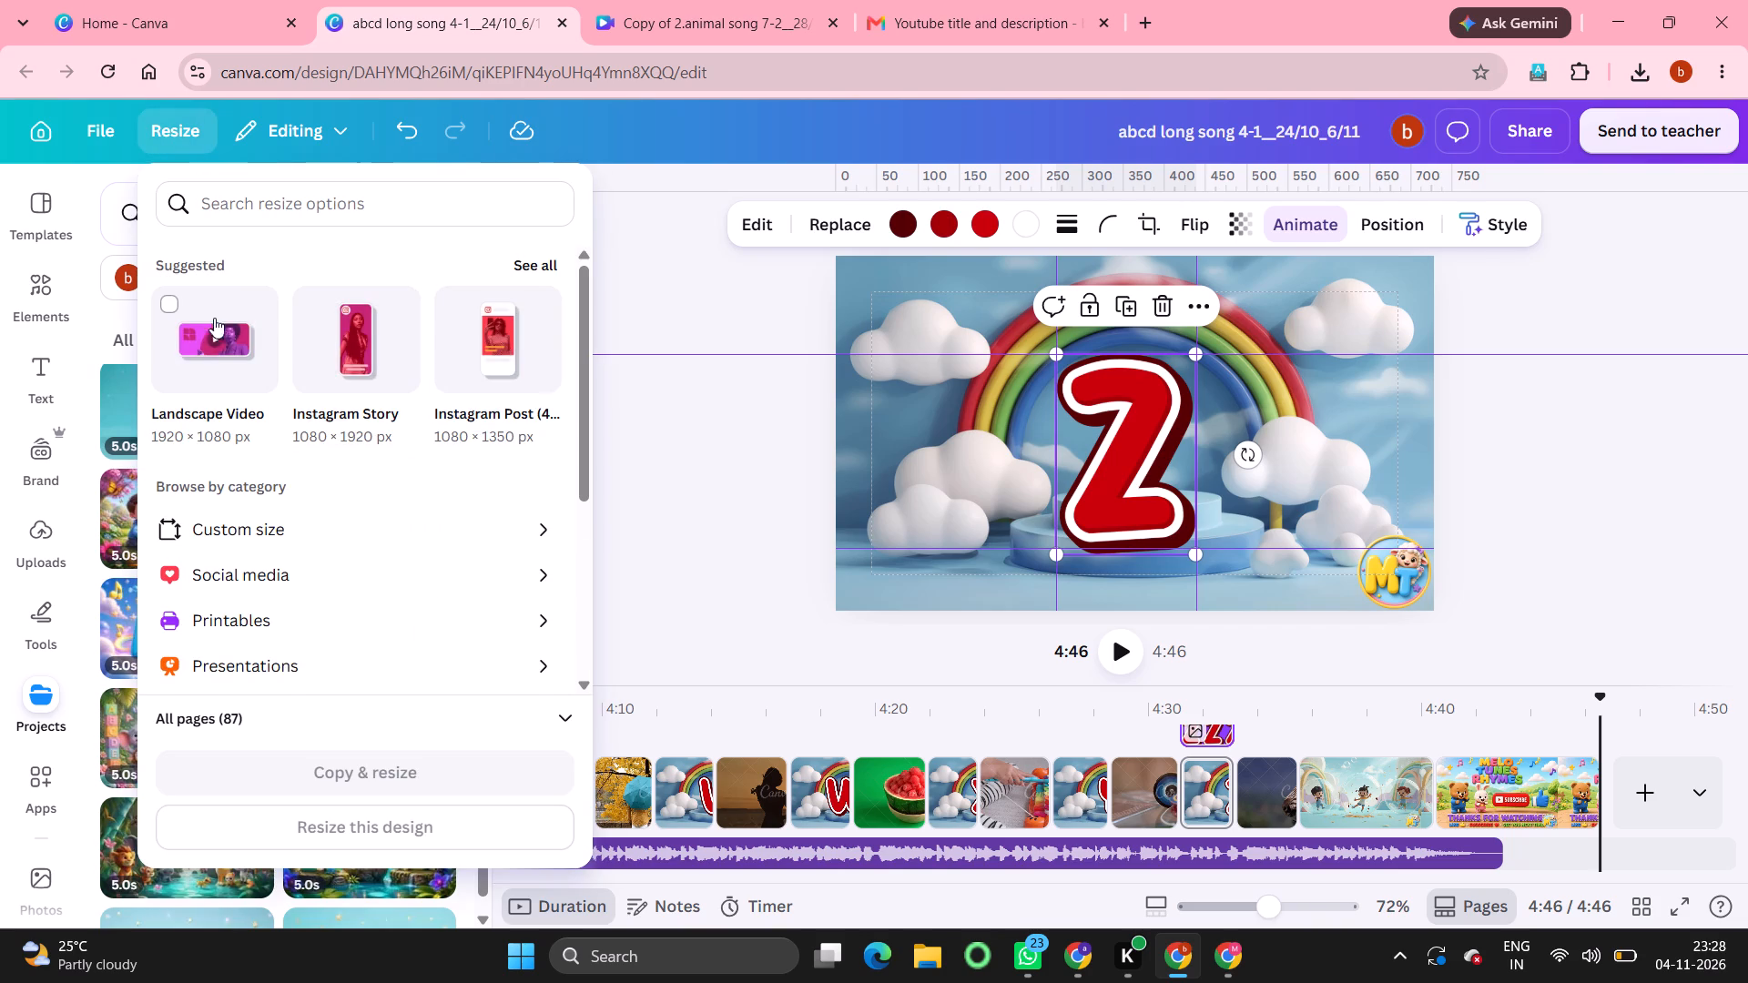
click(218, 339)
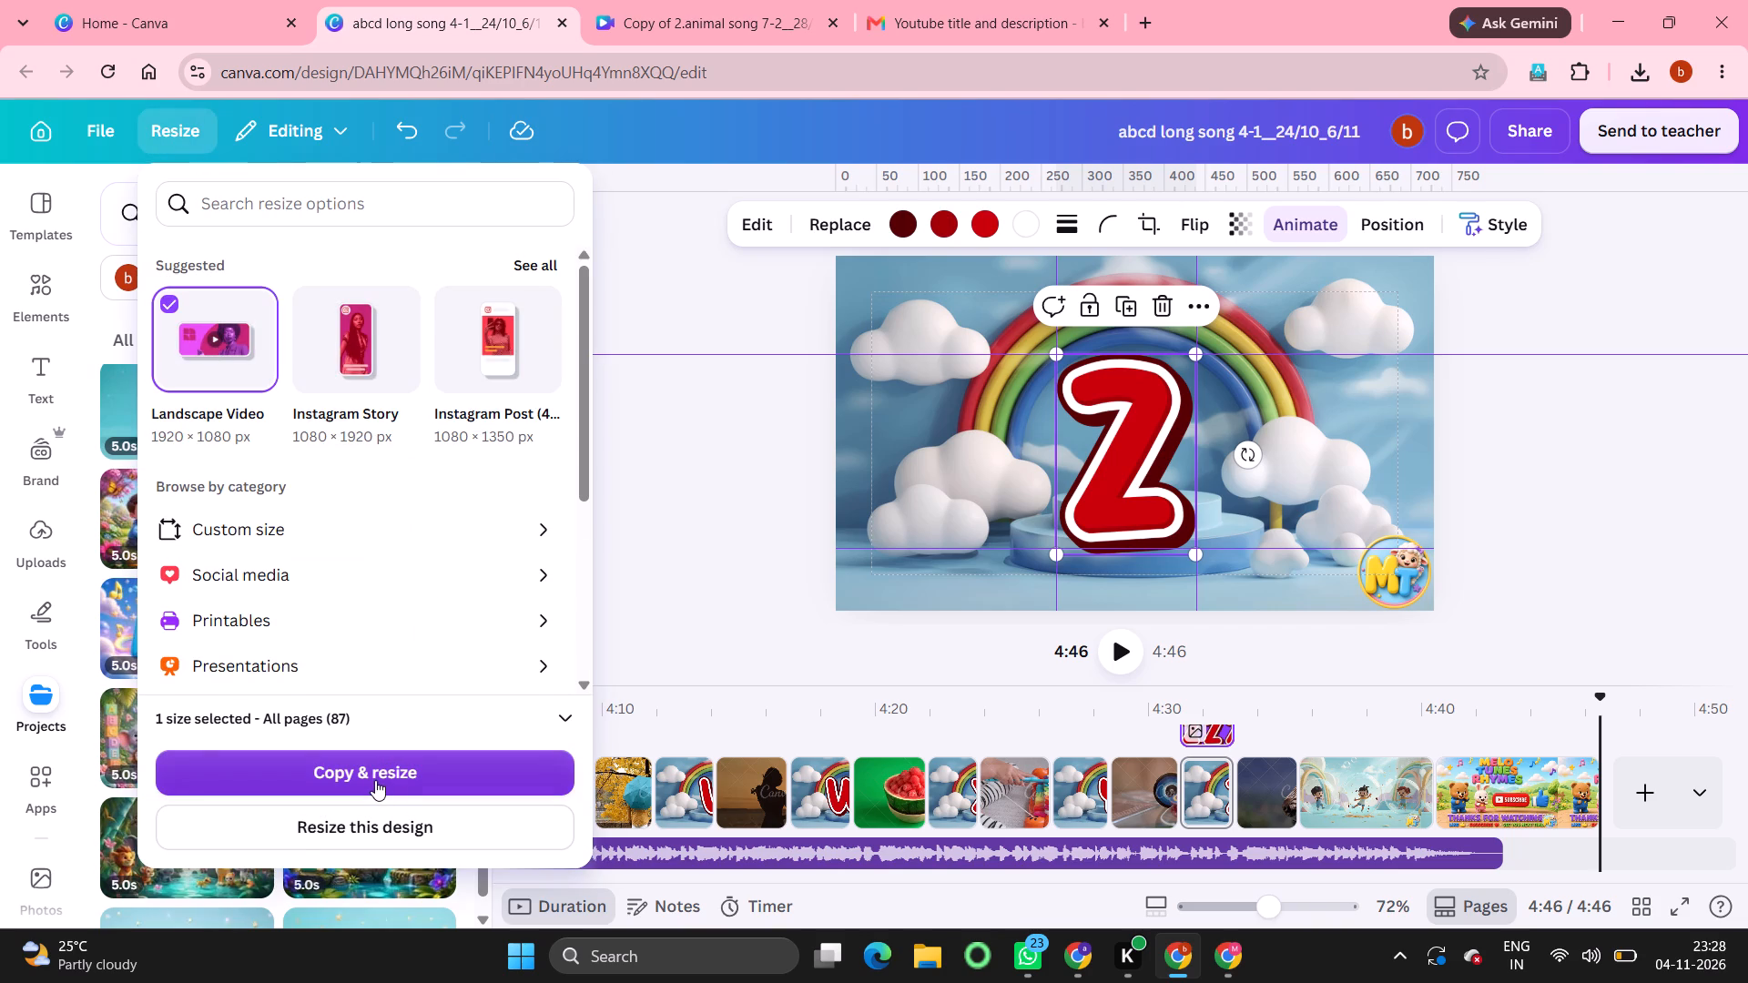
click(375, 780)
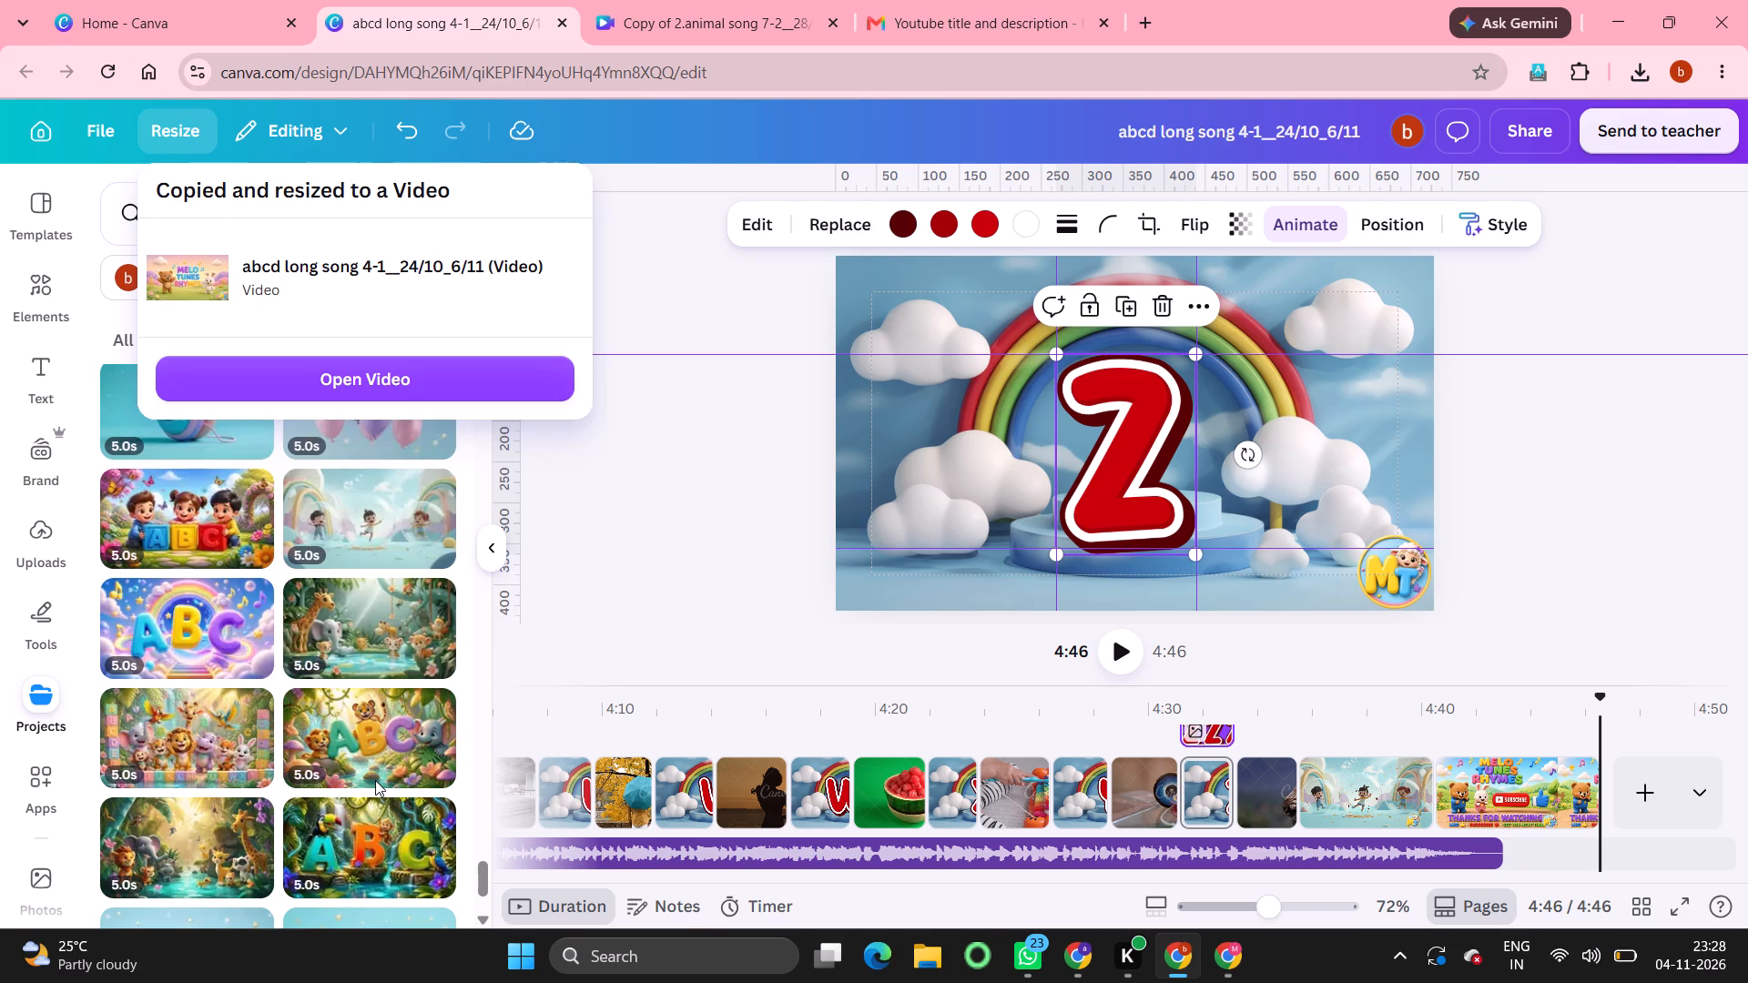
click(369, 371)
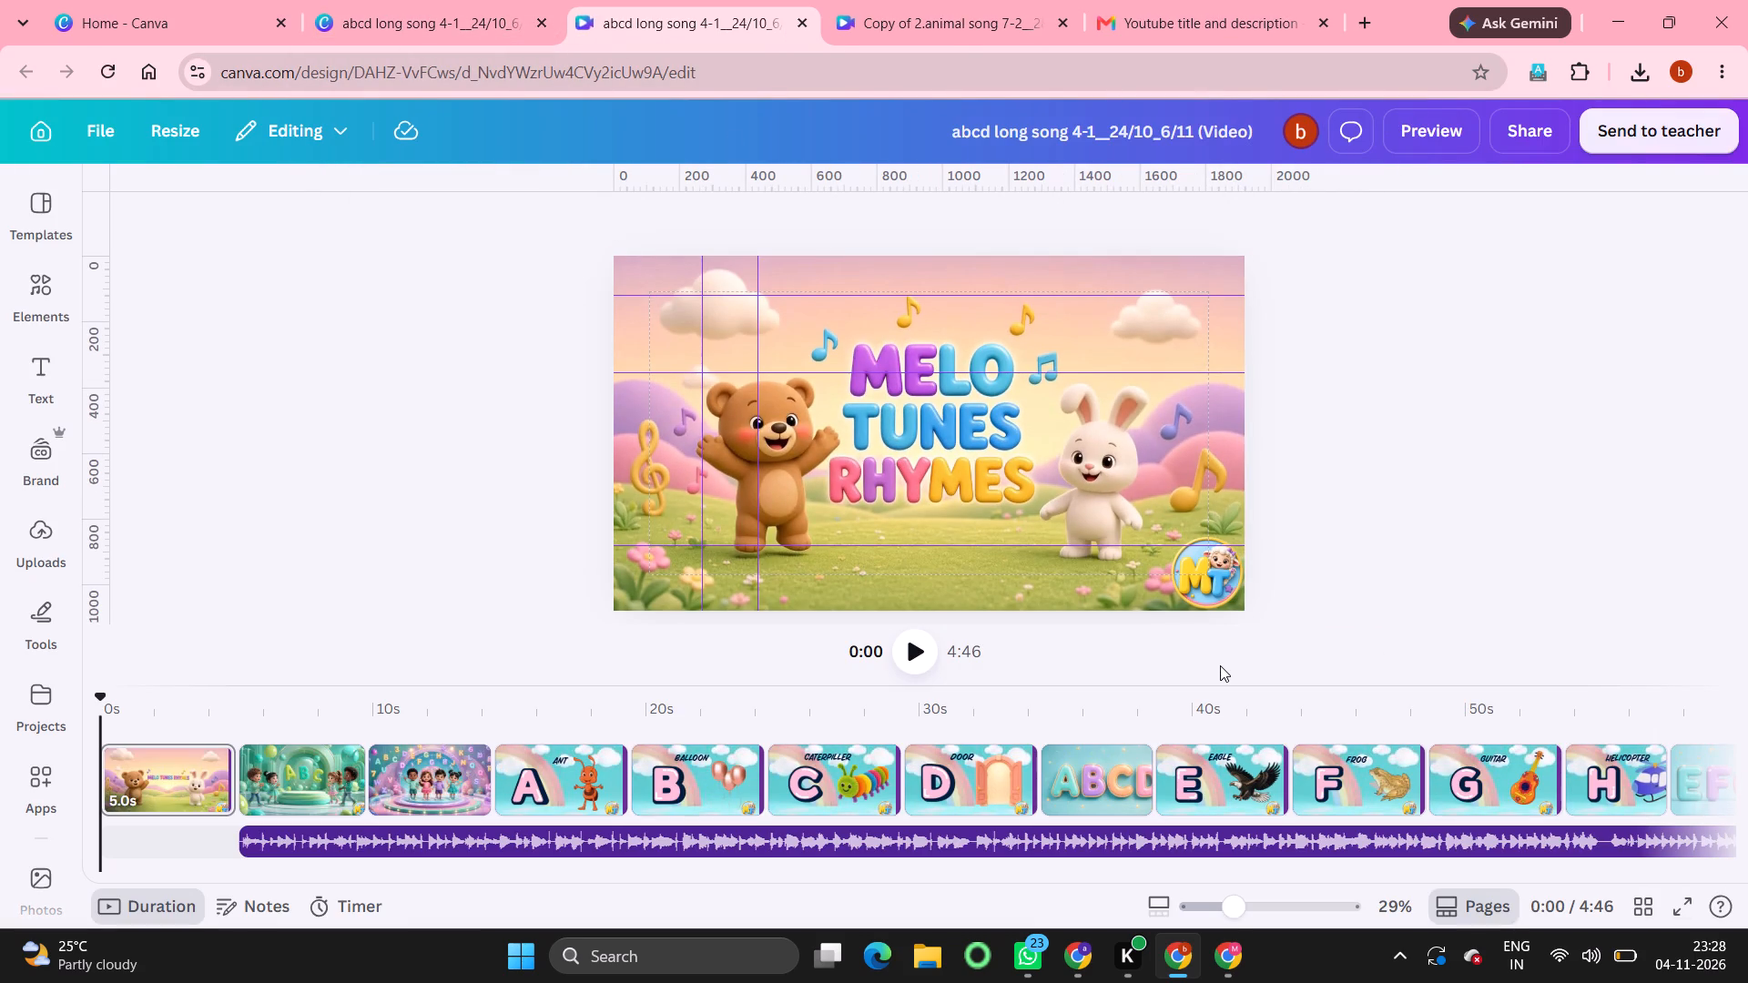
Preview the resized video copy from the start in full screen.
click(1429, 131)
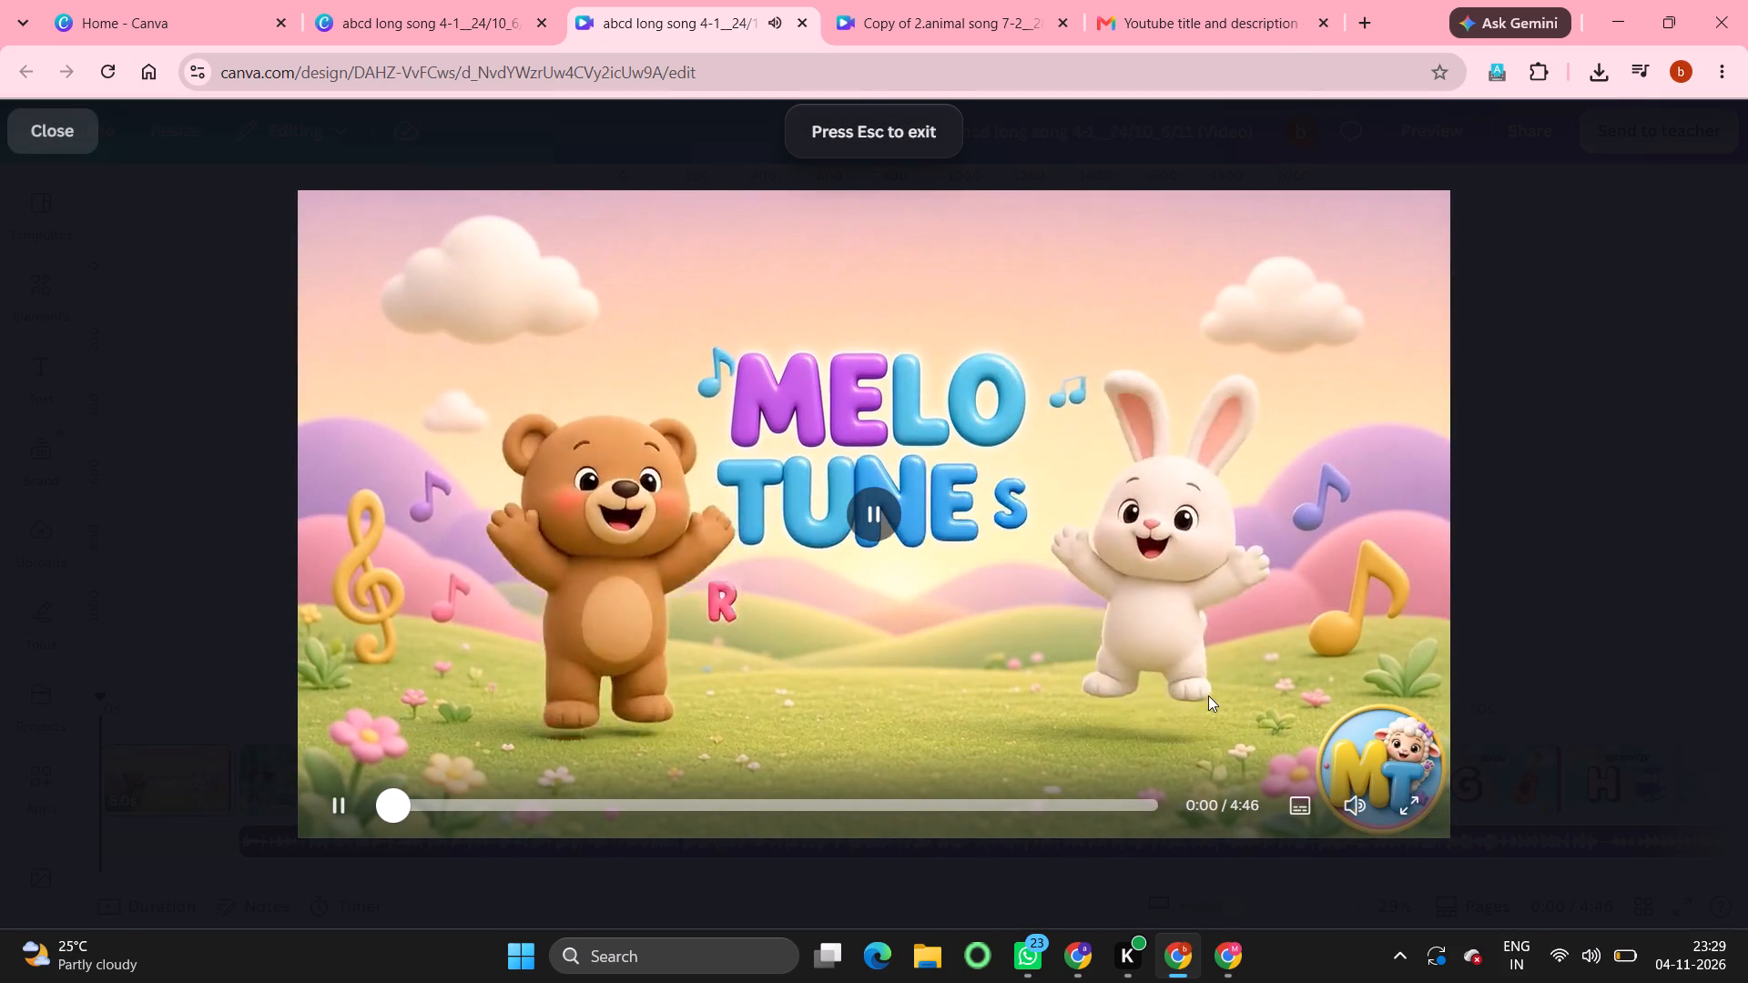
click(1409, 806)
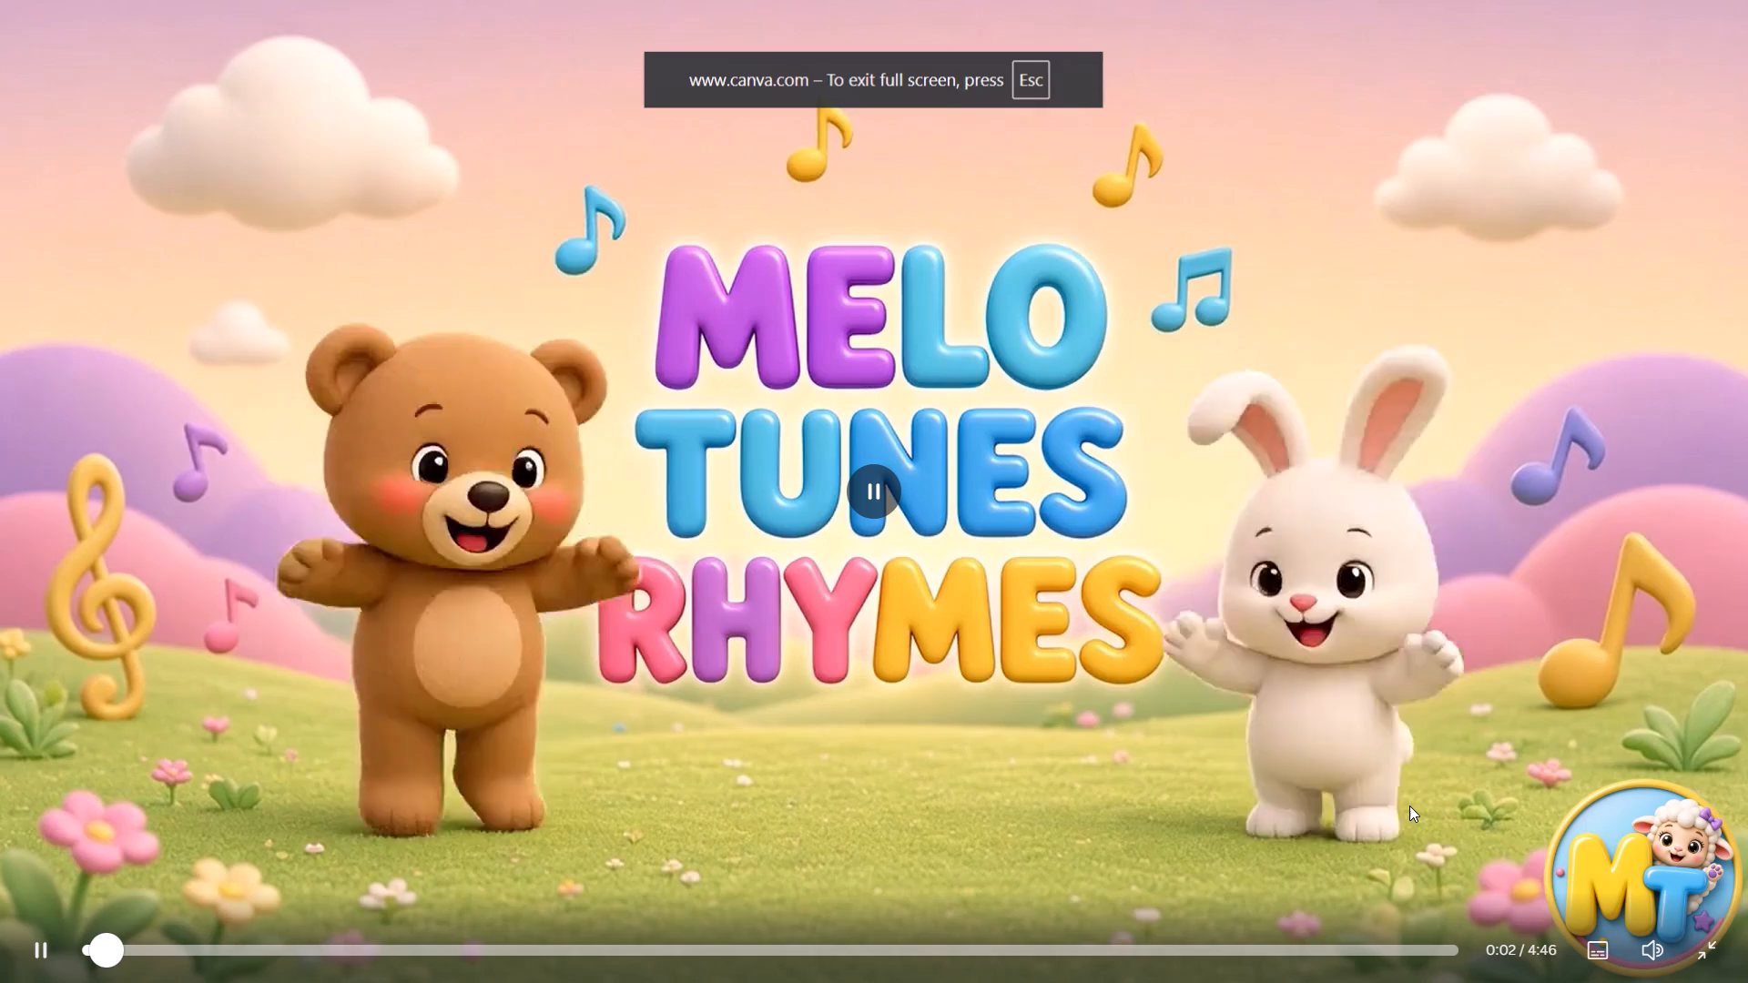